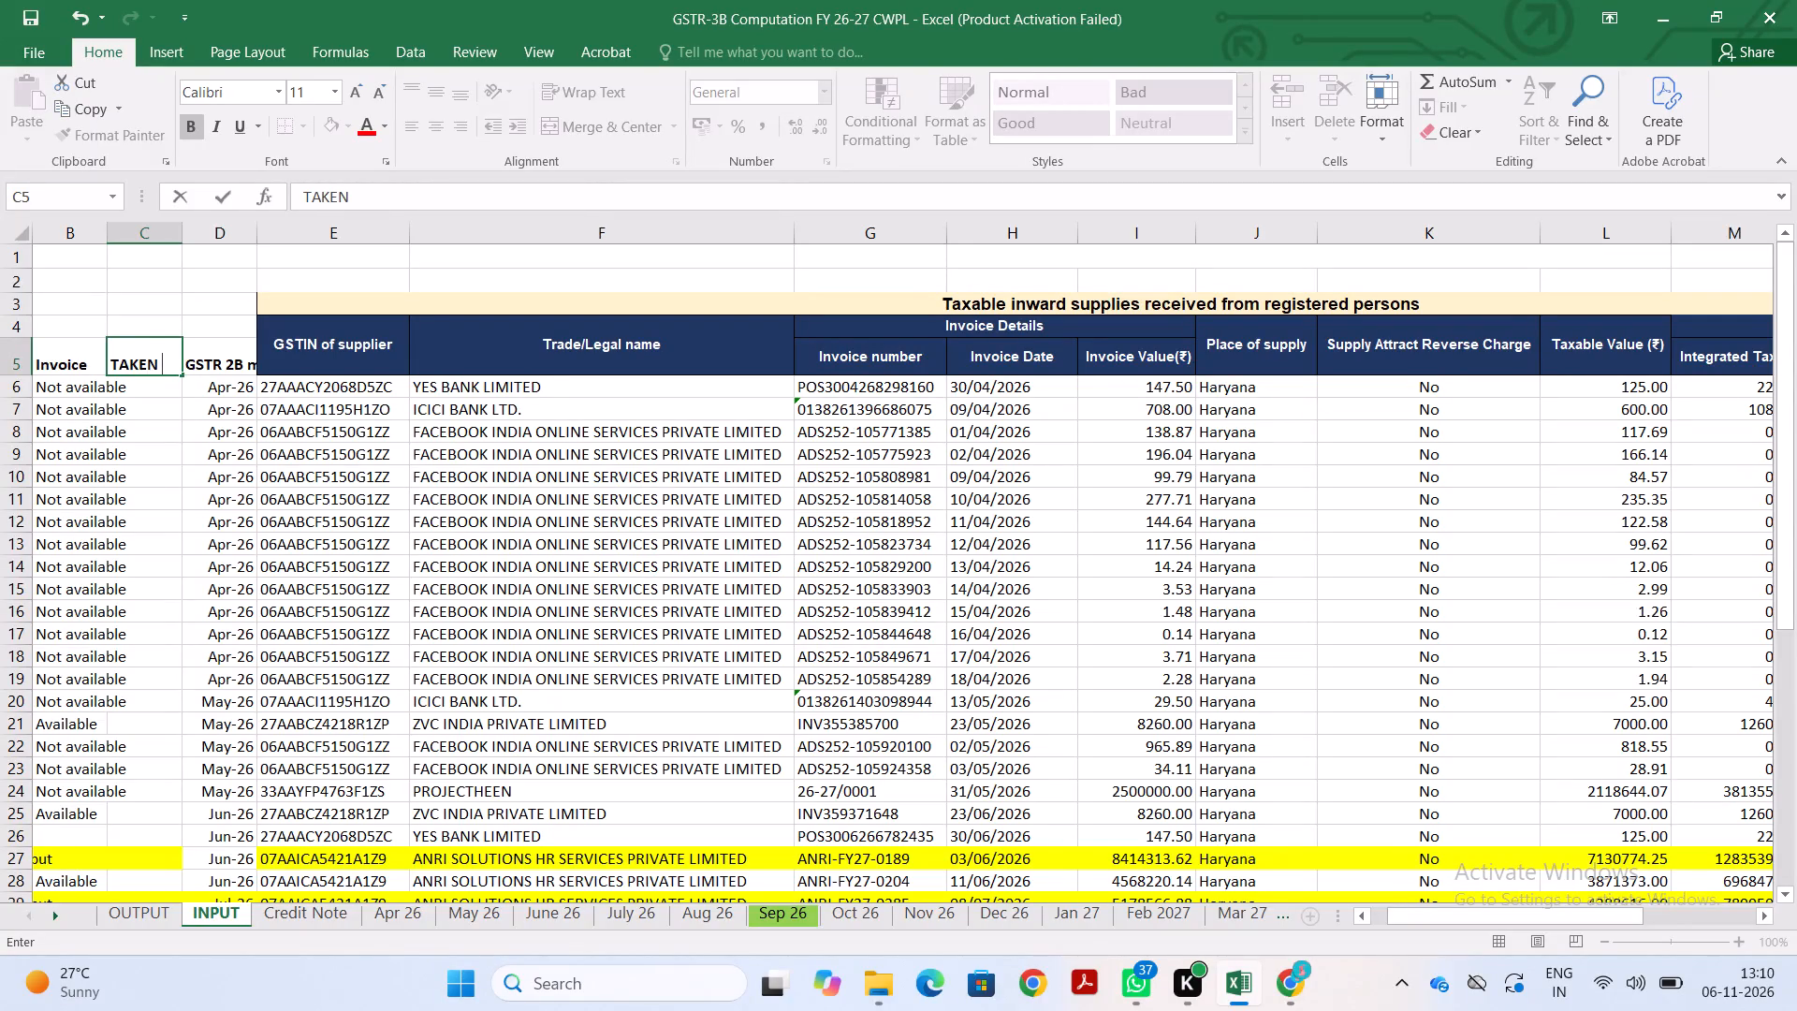
Complete the column heading in cell C5 as TAKEN MONTH.
key("m")
type("ONTH")
key("space")
key("Return")
Copy the Apr-26 entries of the GSTR 2B month column, rows 6 to 19, into the TAKEN MONTH column.
key("Down")
key("Down")
key("Down")
key("Down")
key("Down")
key("Down")
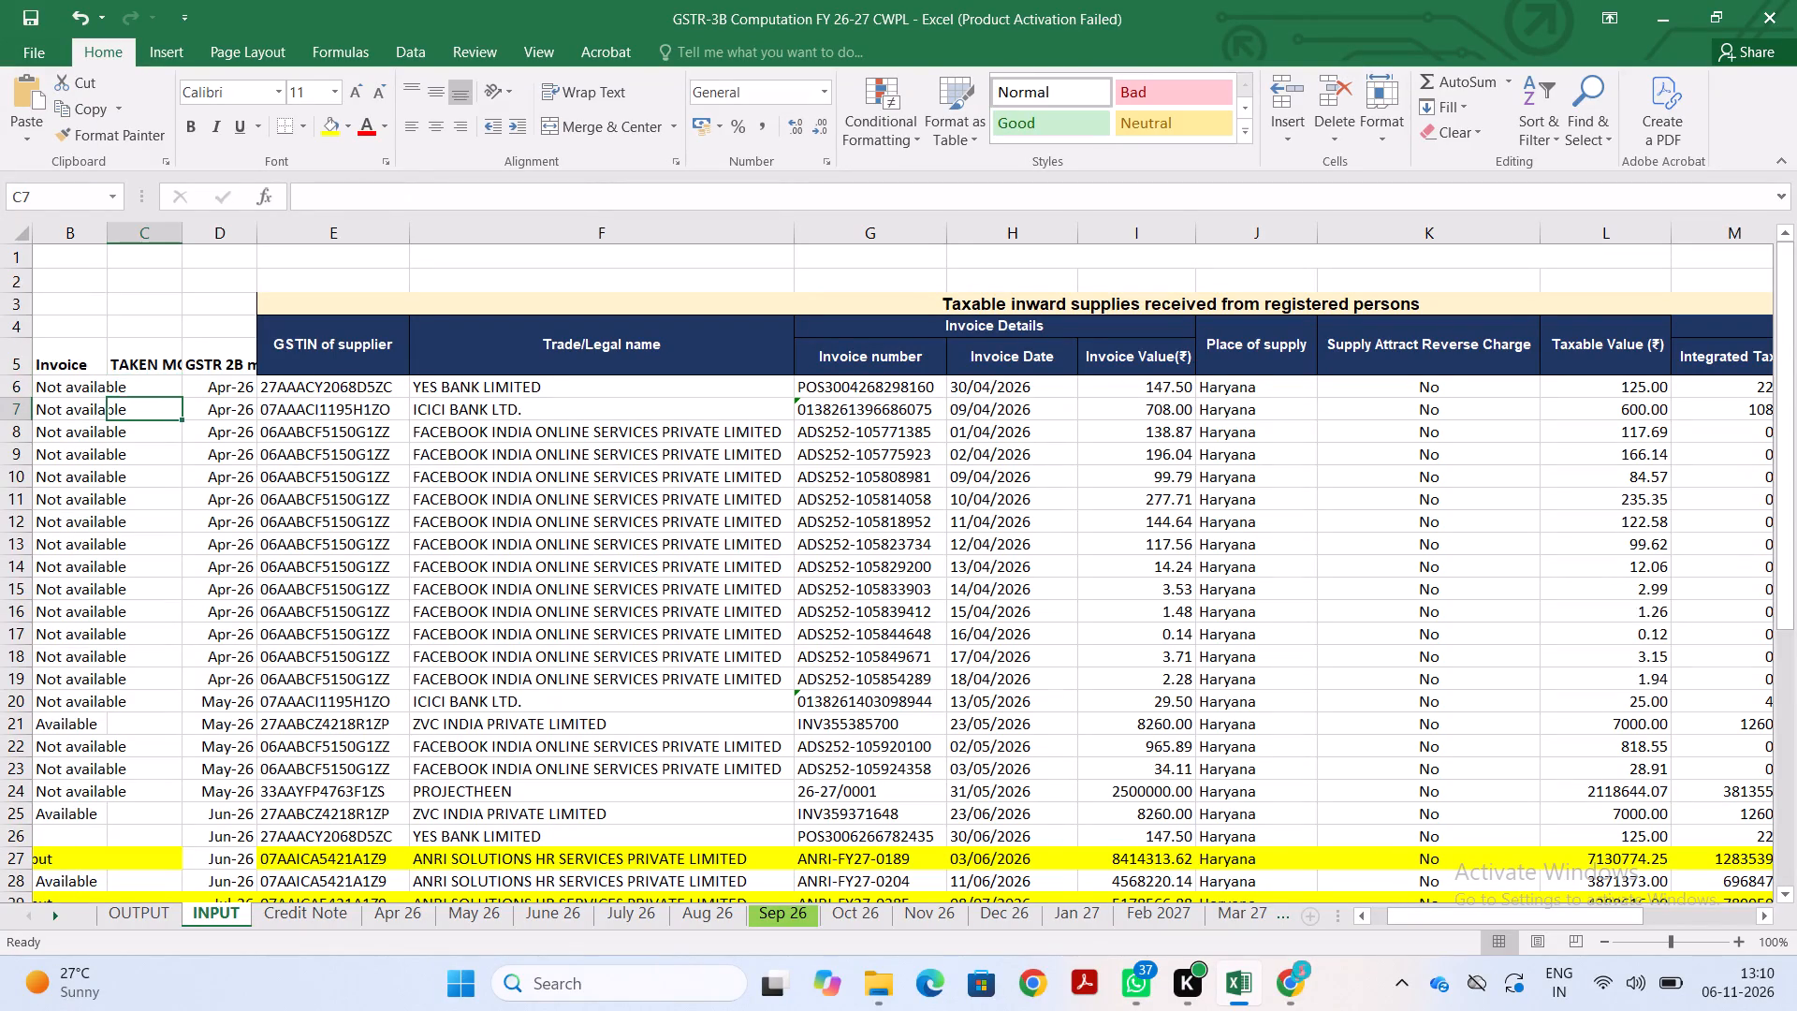
key("Up")
key("Up")
key("Up")
key("Up")
key("Right")
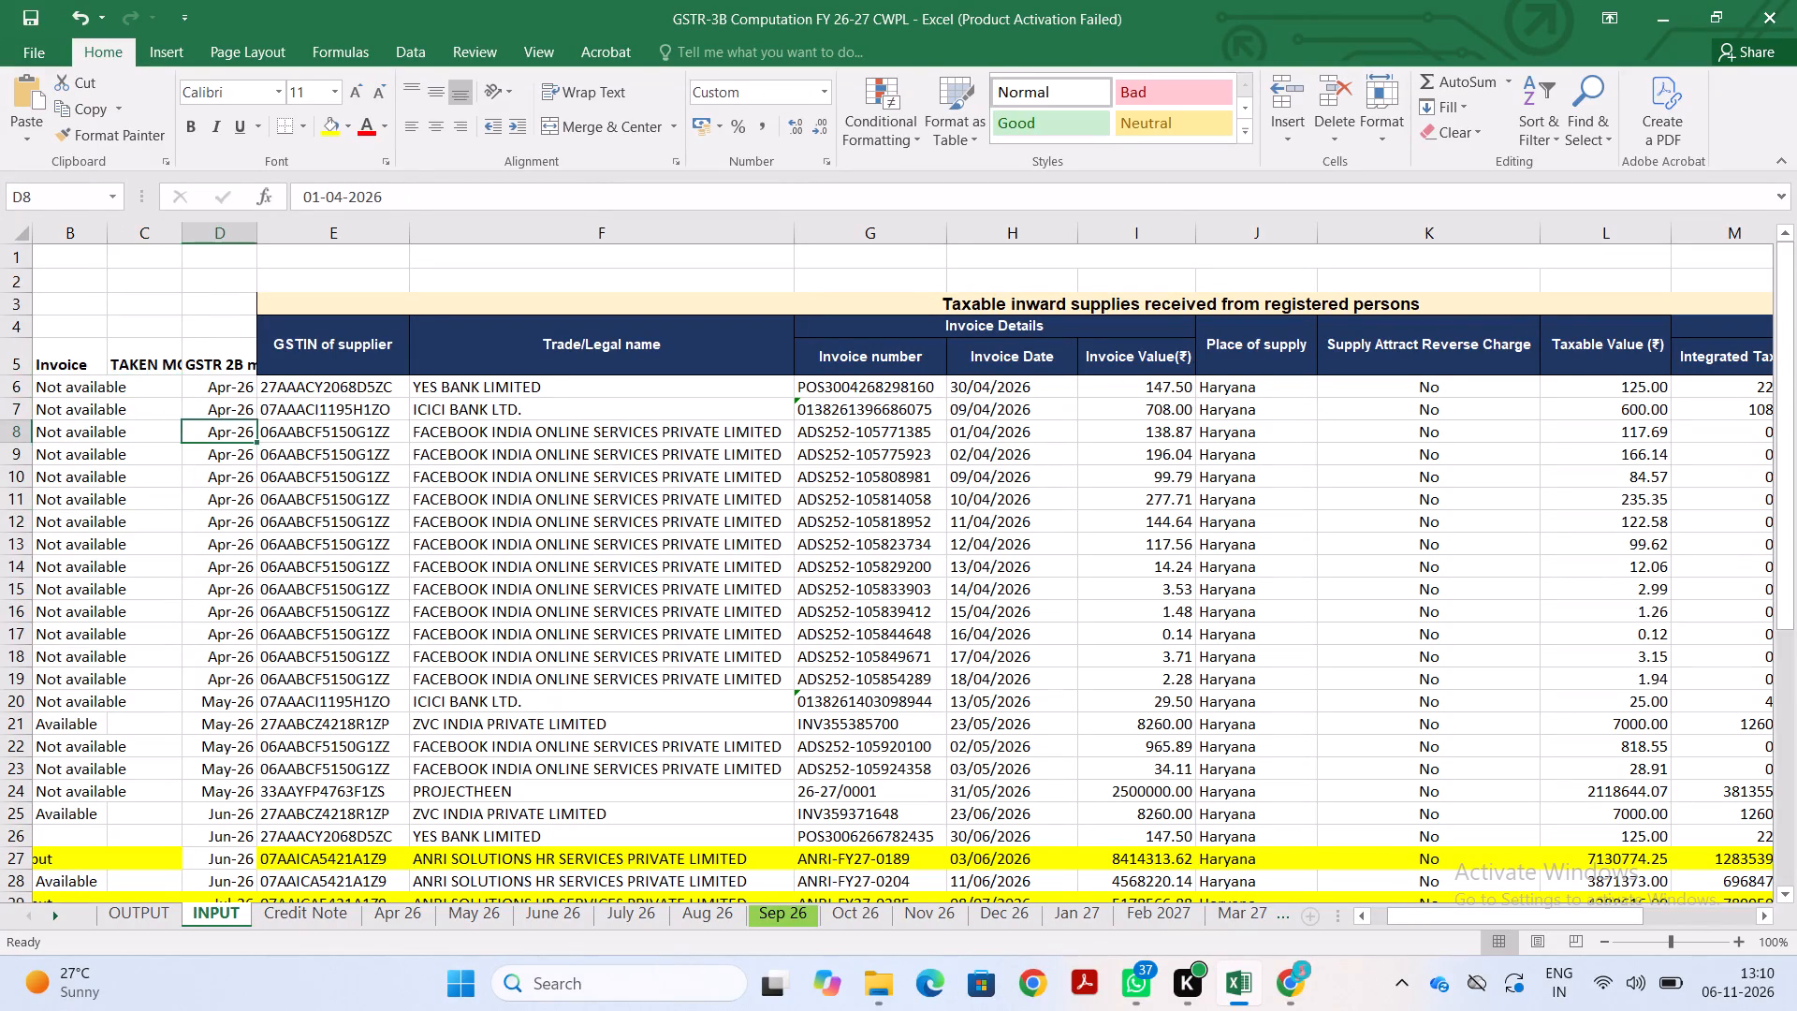
key("Up")
key("Up")
key("shift+Down")
key("shift+Down")
key("shift+Down")
key("shift+Down")
key("shift+Down")
key("shift+Down")
key("shift+Down")
key("shift+Down")
key("shift+Down")
key("shift+Down")
key("shift+Down")
key("shift+Down")
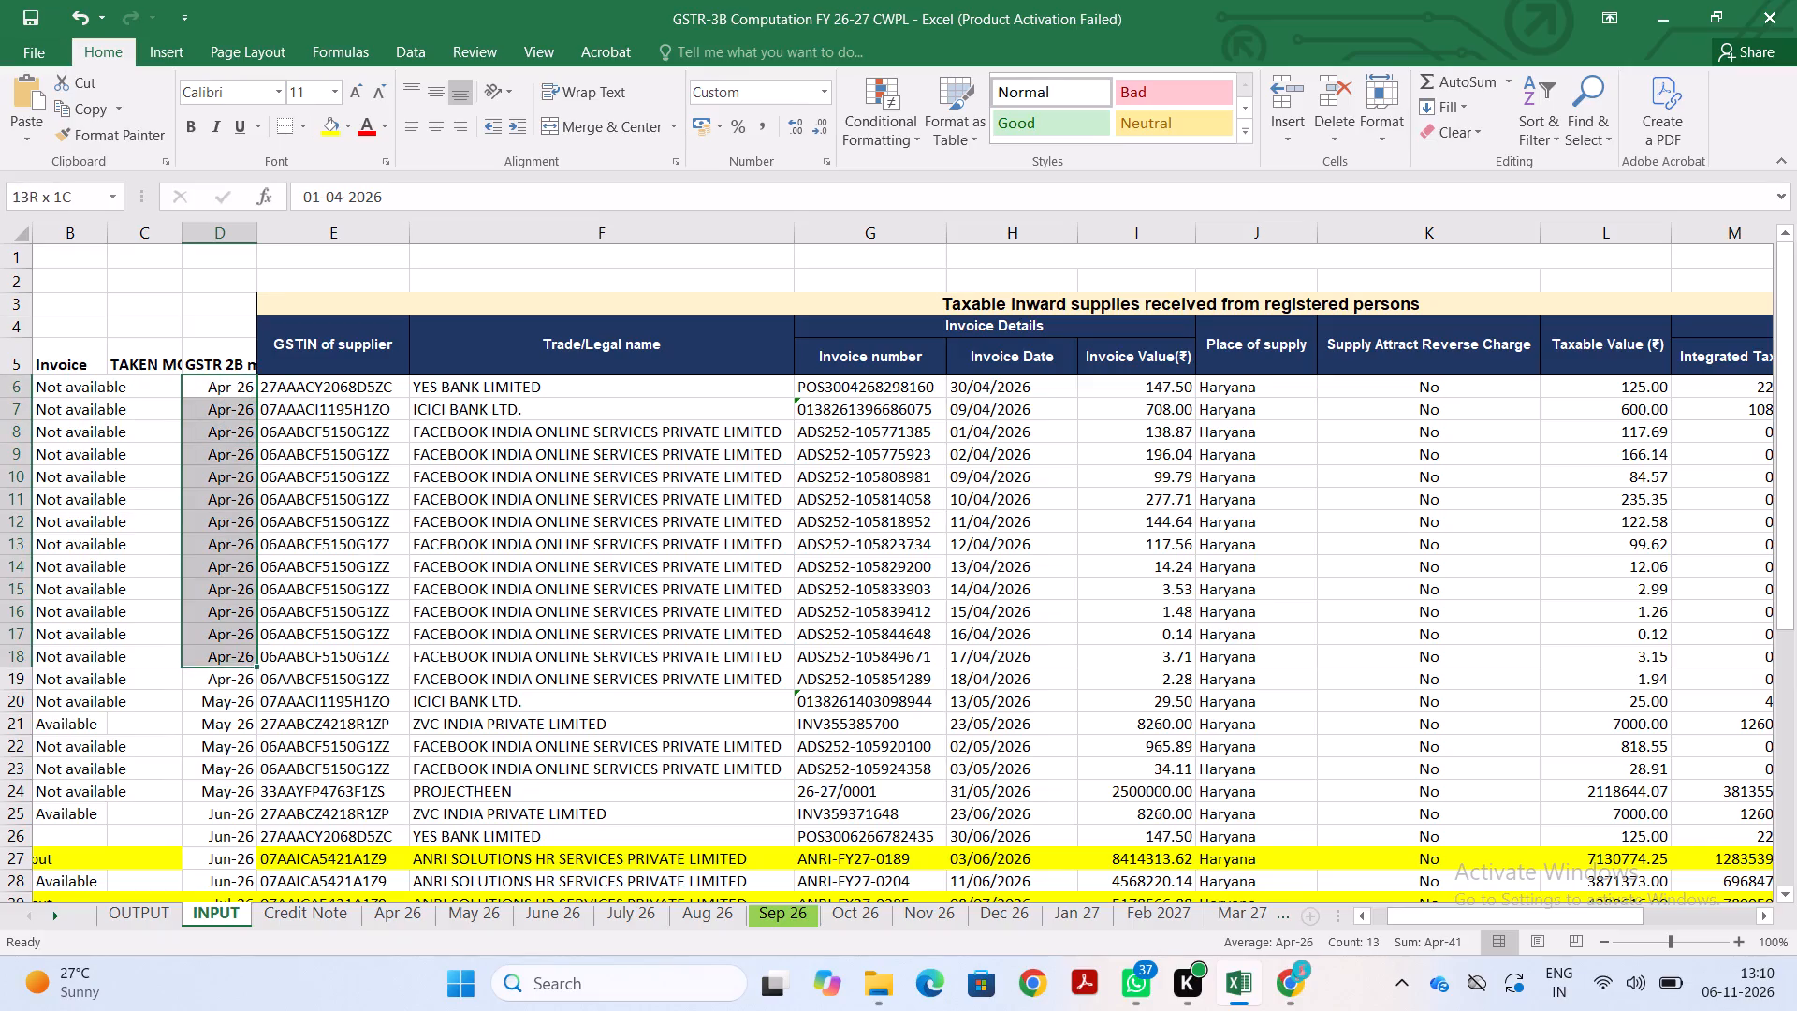
key("shift+Down")
key("ctrl+c")
key("Left")
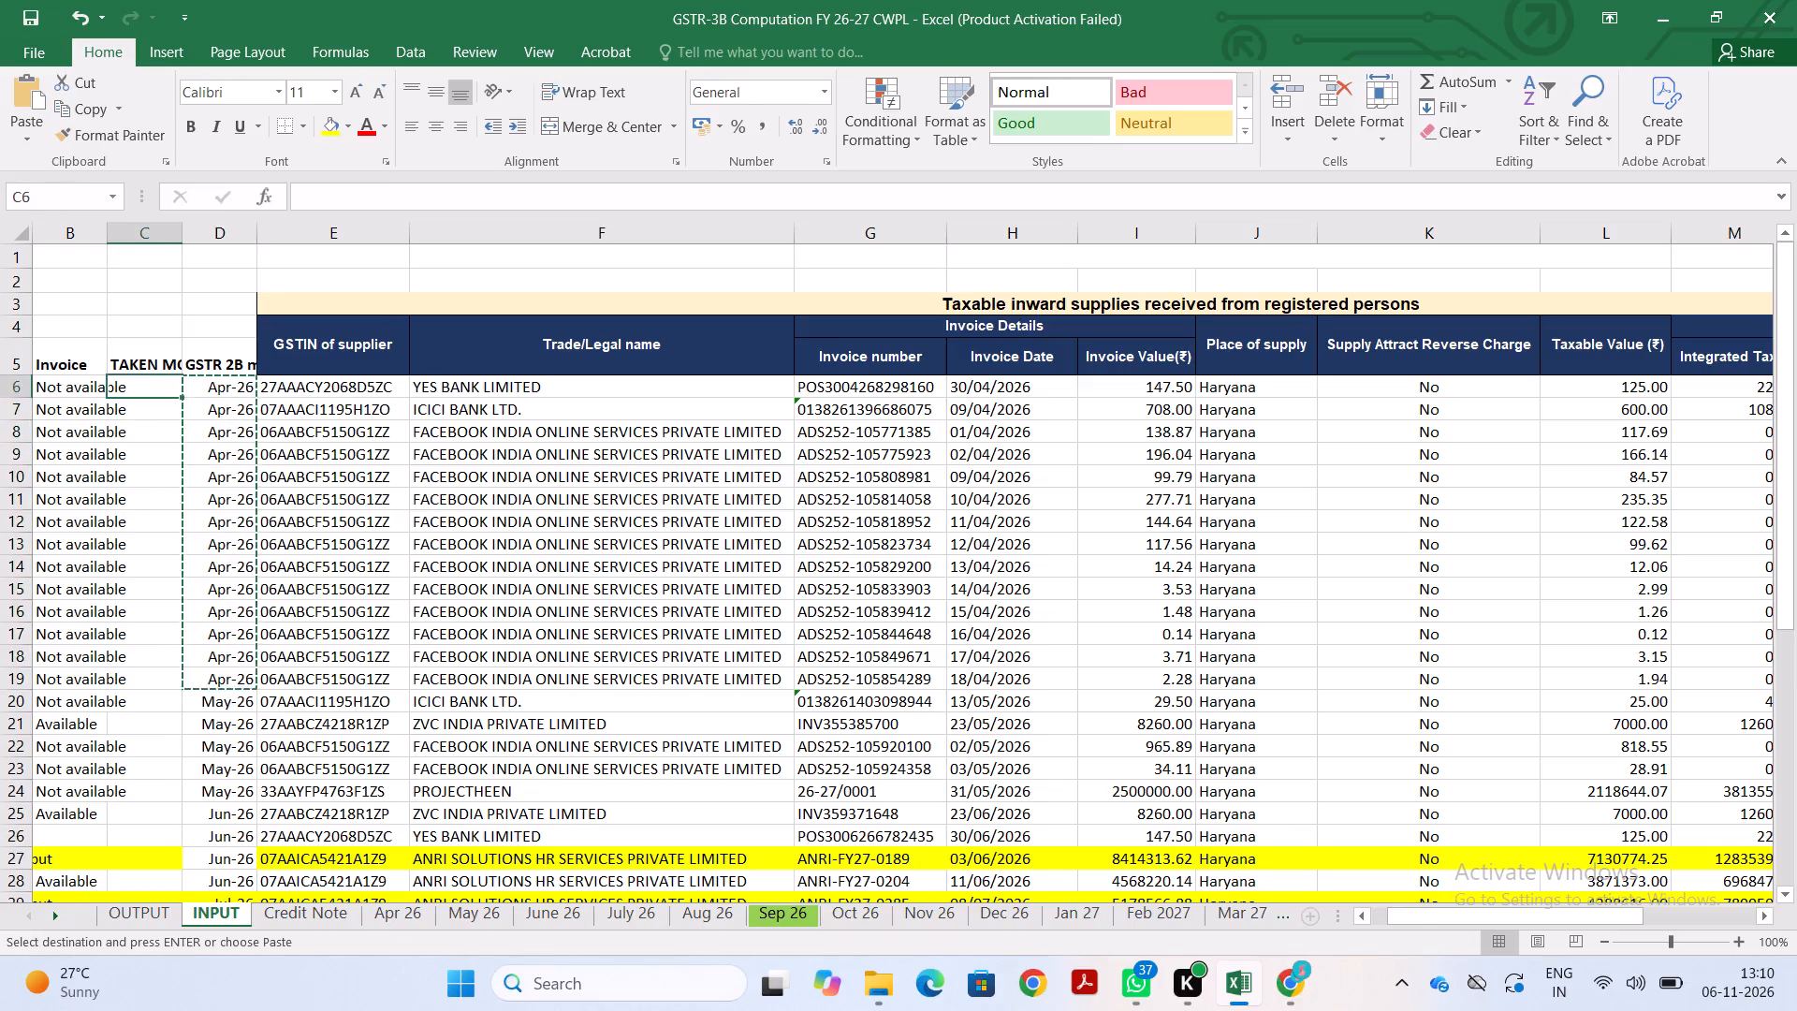
key("ctrl+v")
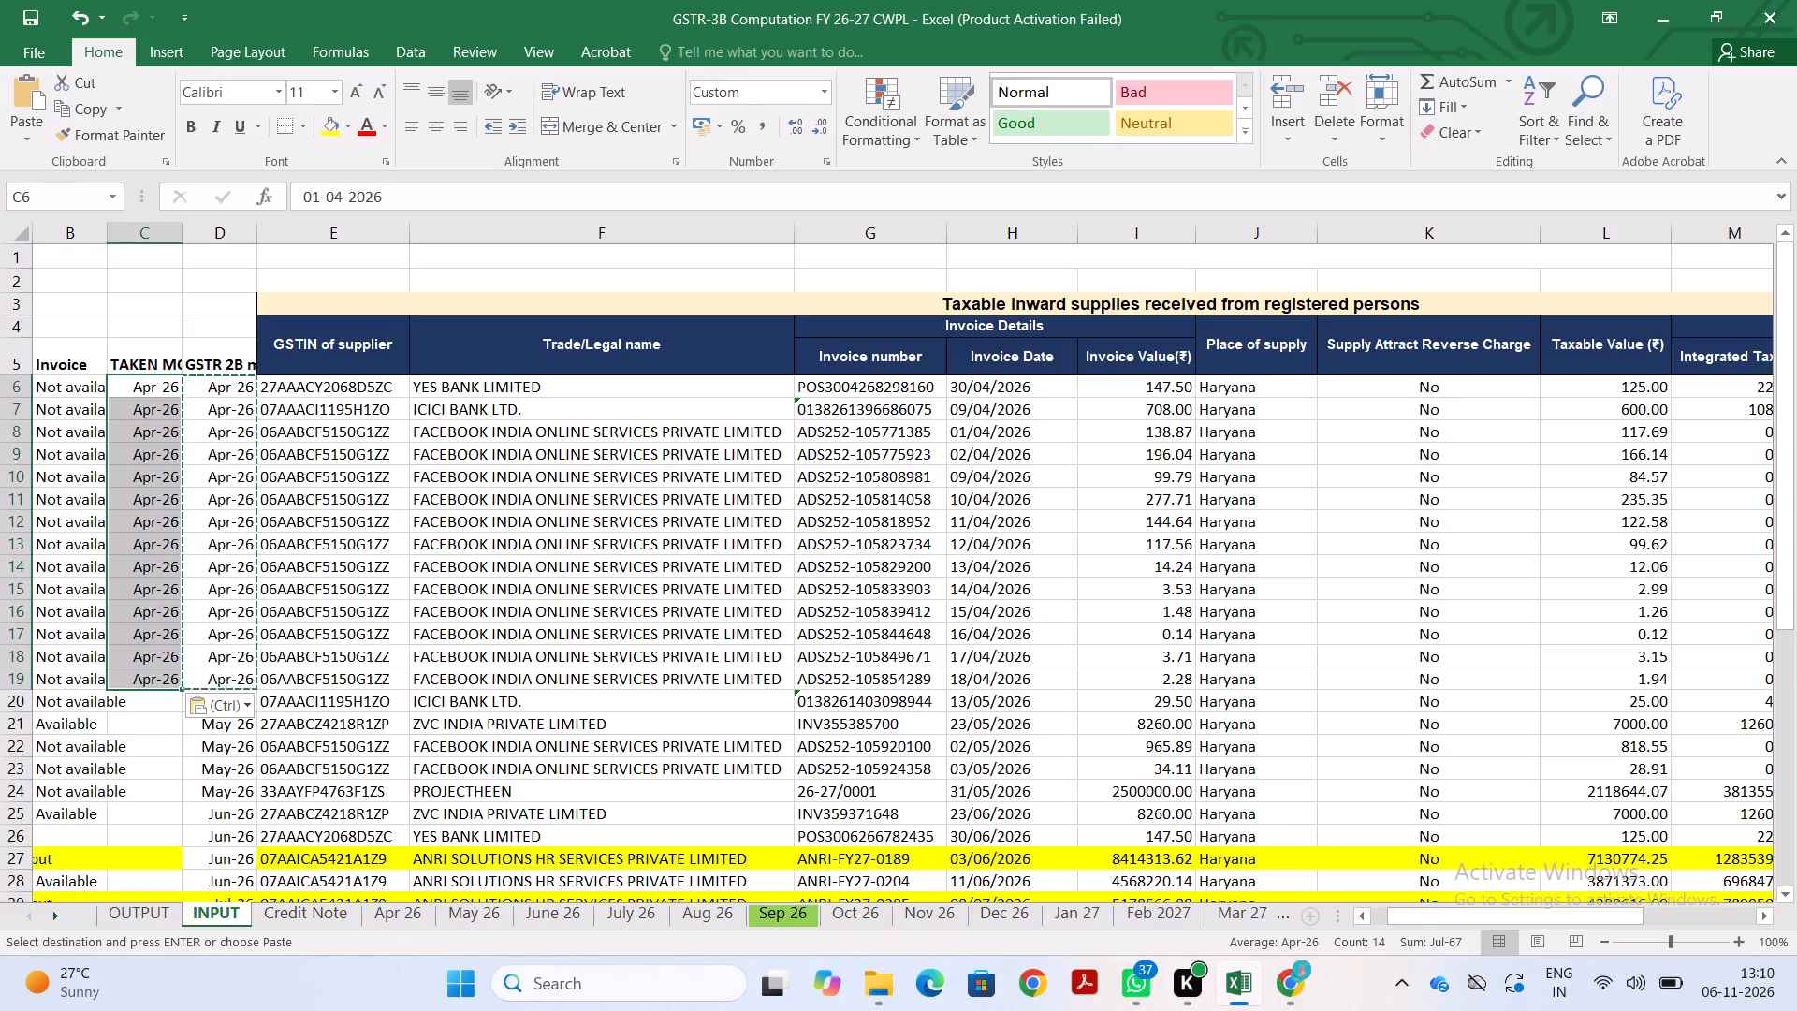
Trace the May 26 sheet's ALL OTHER ITC formula in J16 back to its source rows on the INPUT sheet.
key("Down")
key("Down")
key("Down")
key("Down")
key("Down")
key("Down")
key("Down")
key("Down")
key("Down")
key("Down")
key("Down")
key("Down")
key("Down")
key("Down")
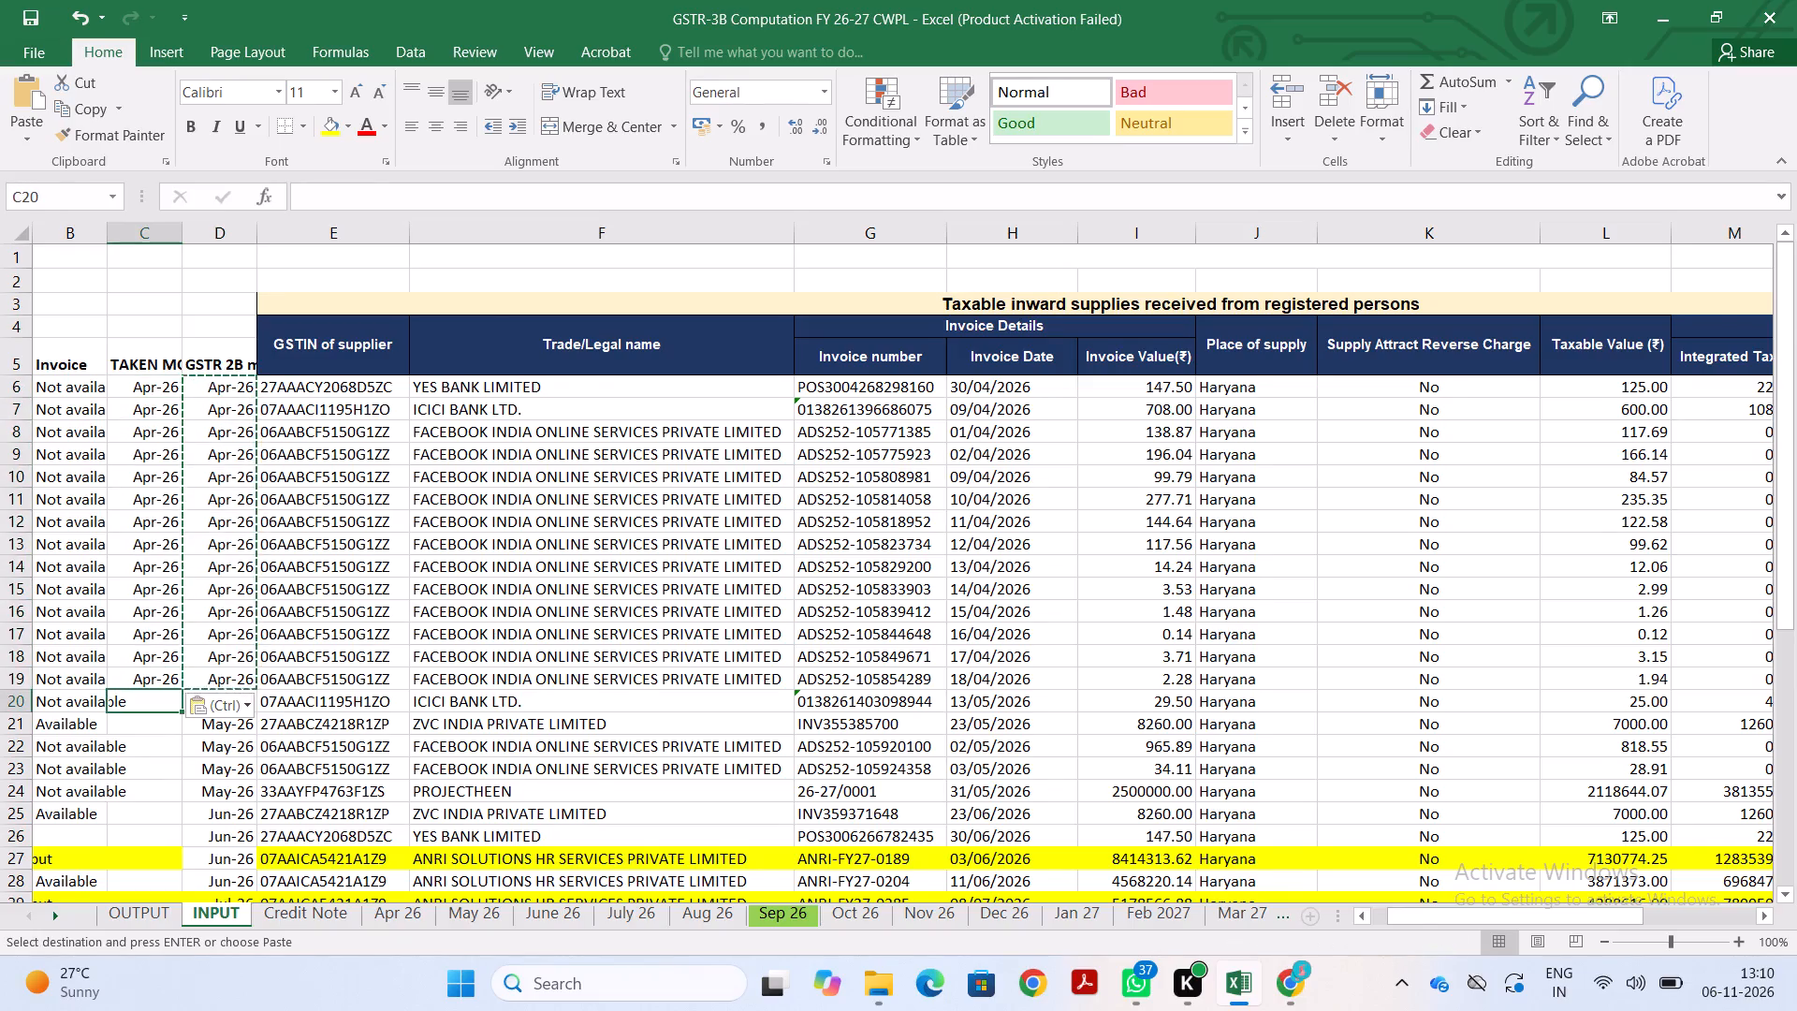
scroll(148, 362, "down", 1)
key("Right")
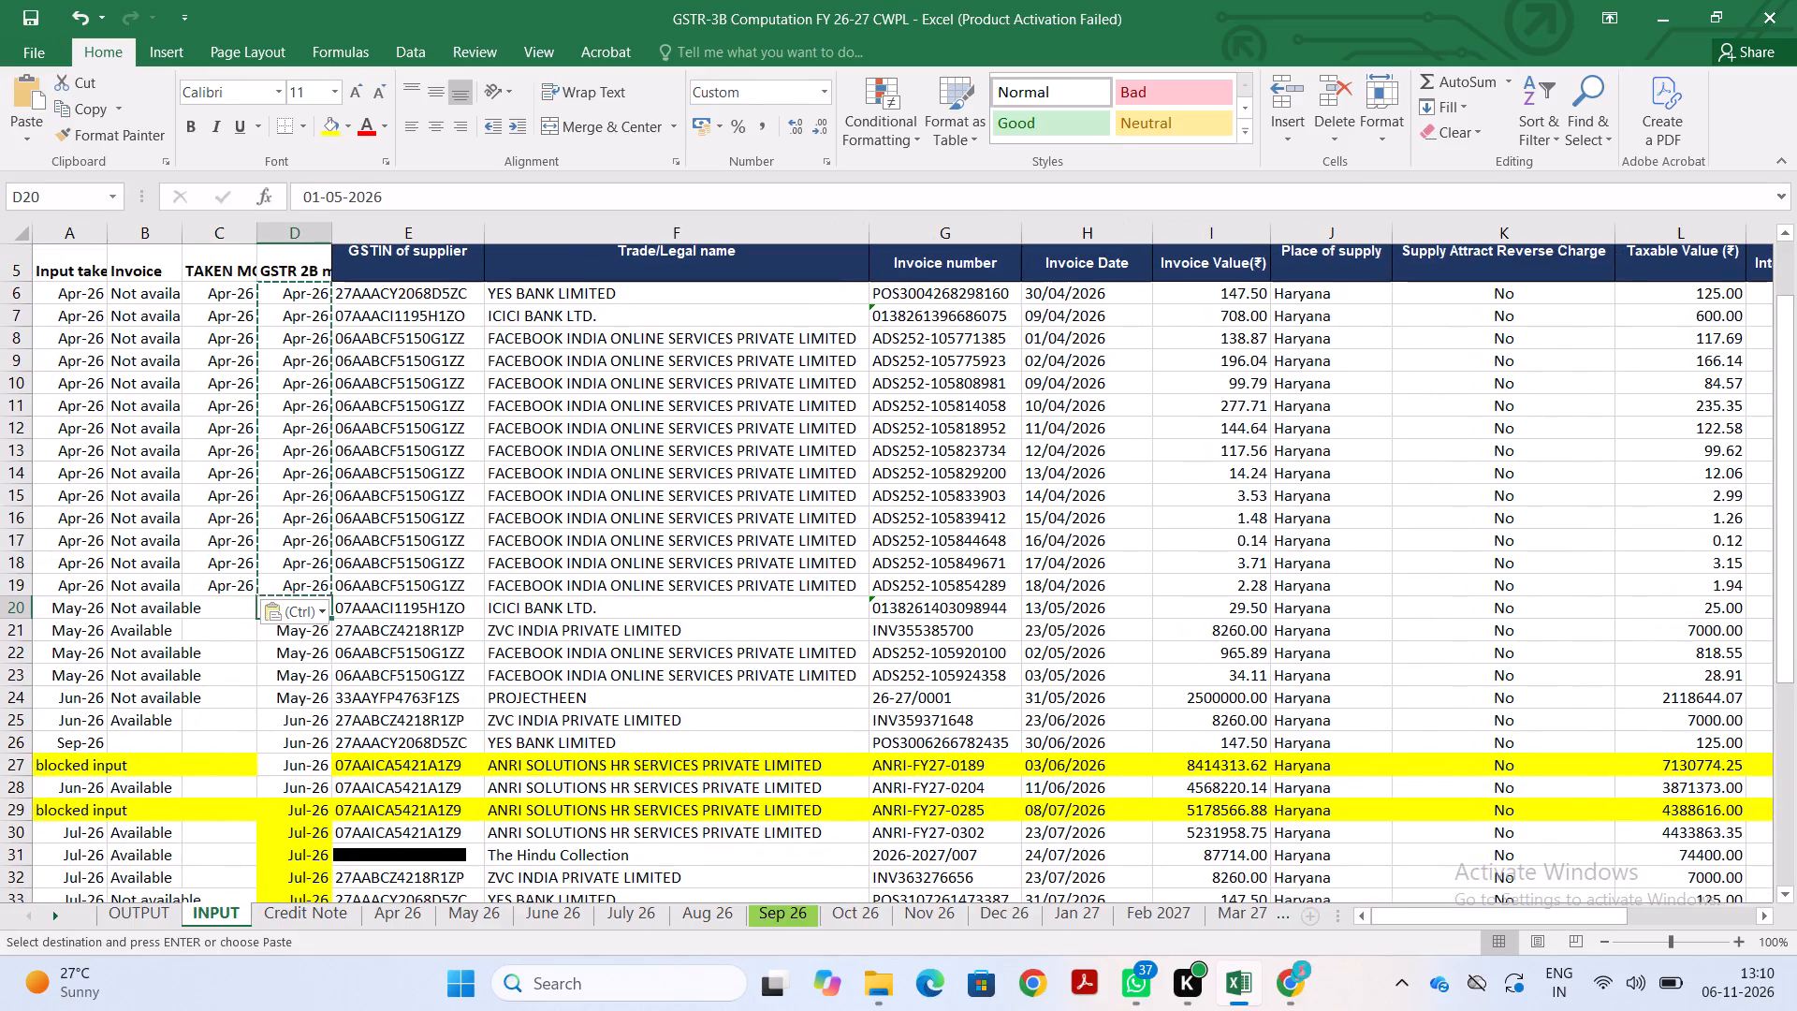
left_click(483, 916)
scroll(660, 793, "up", 1)
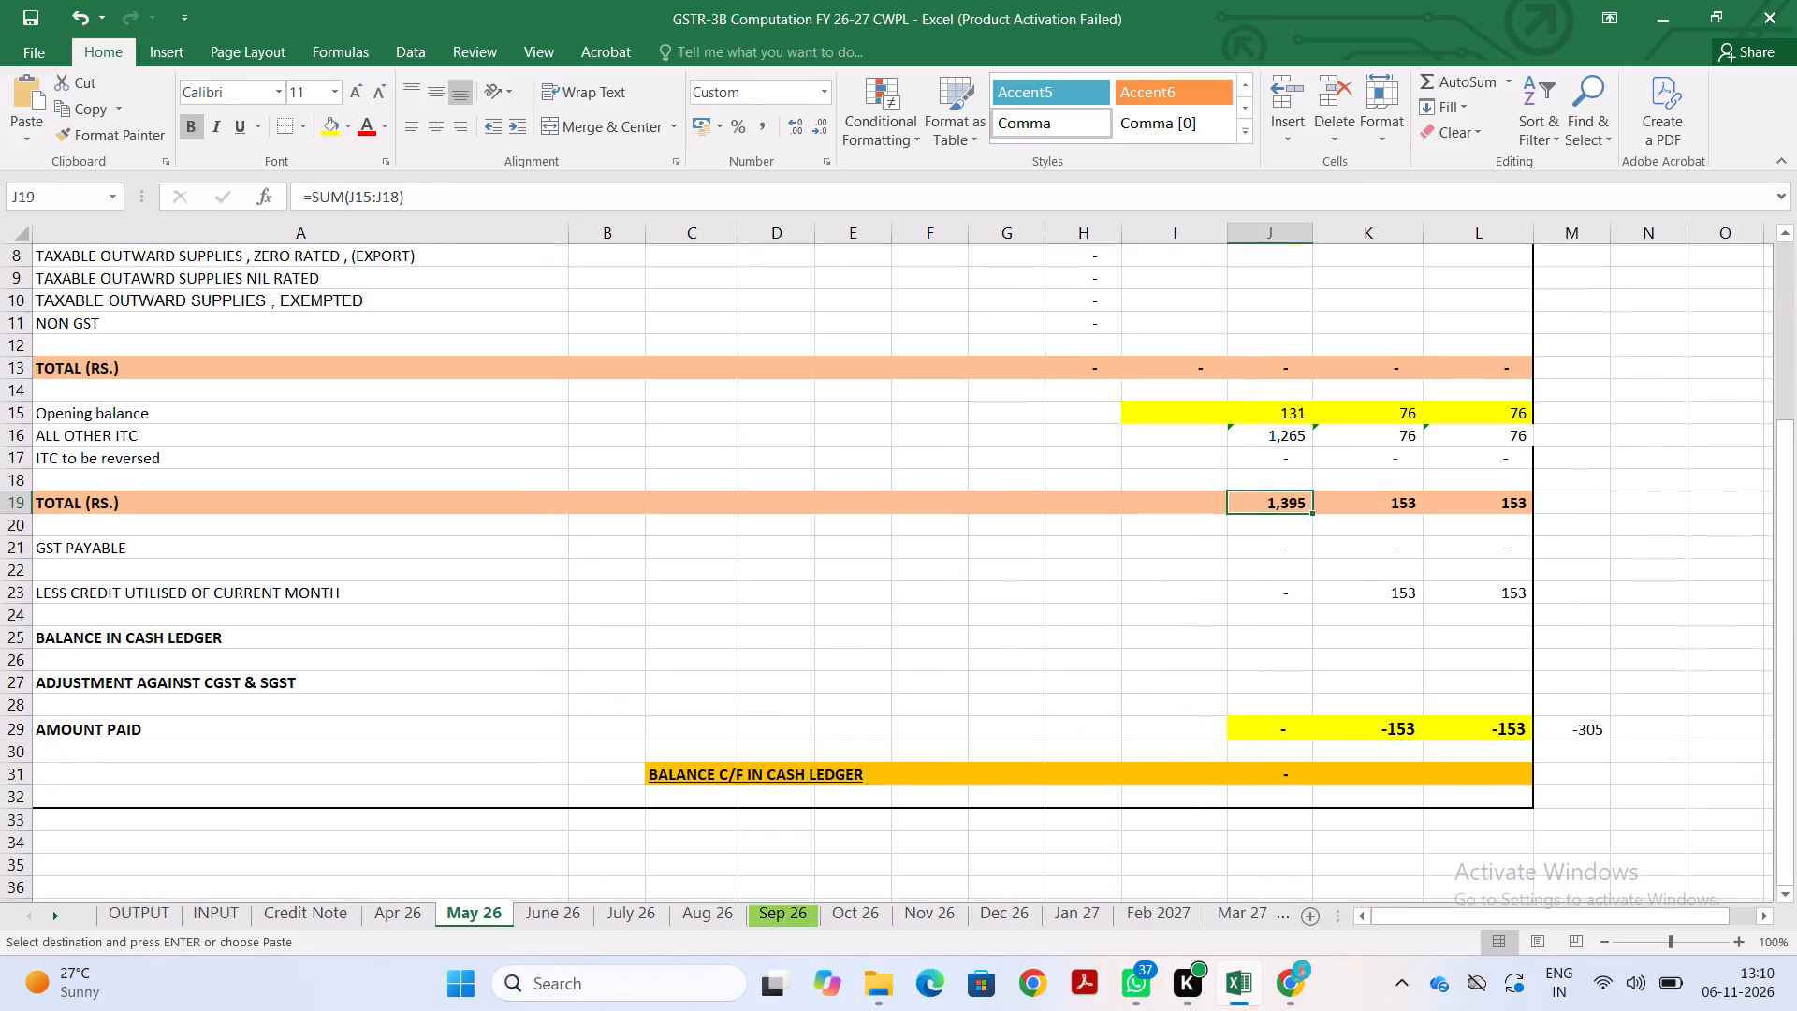
scroll(660, 793, "up", 1)
key("Up")
key("Up")
key("Up")
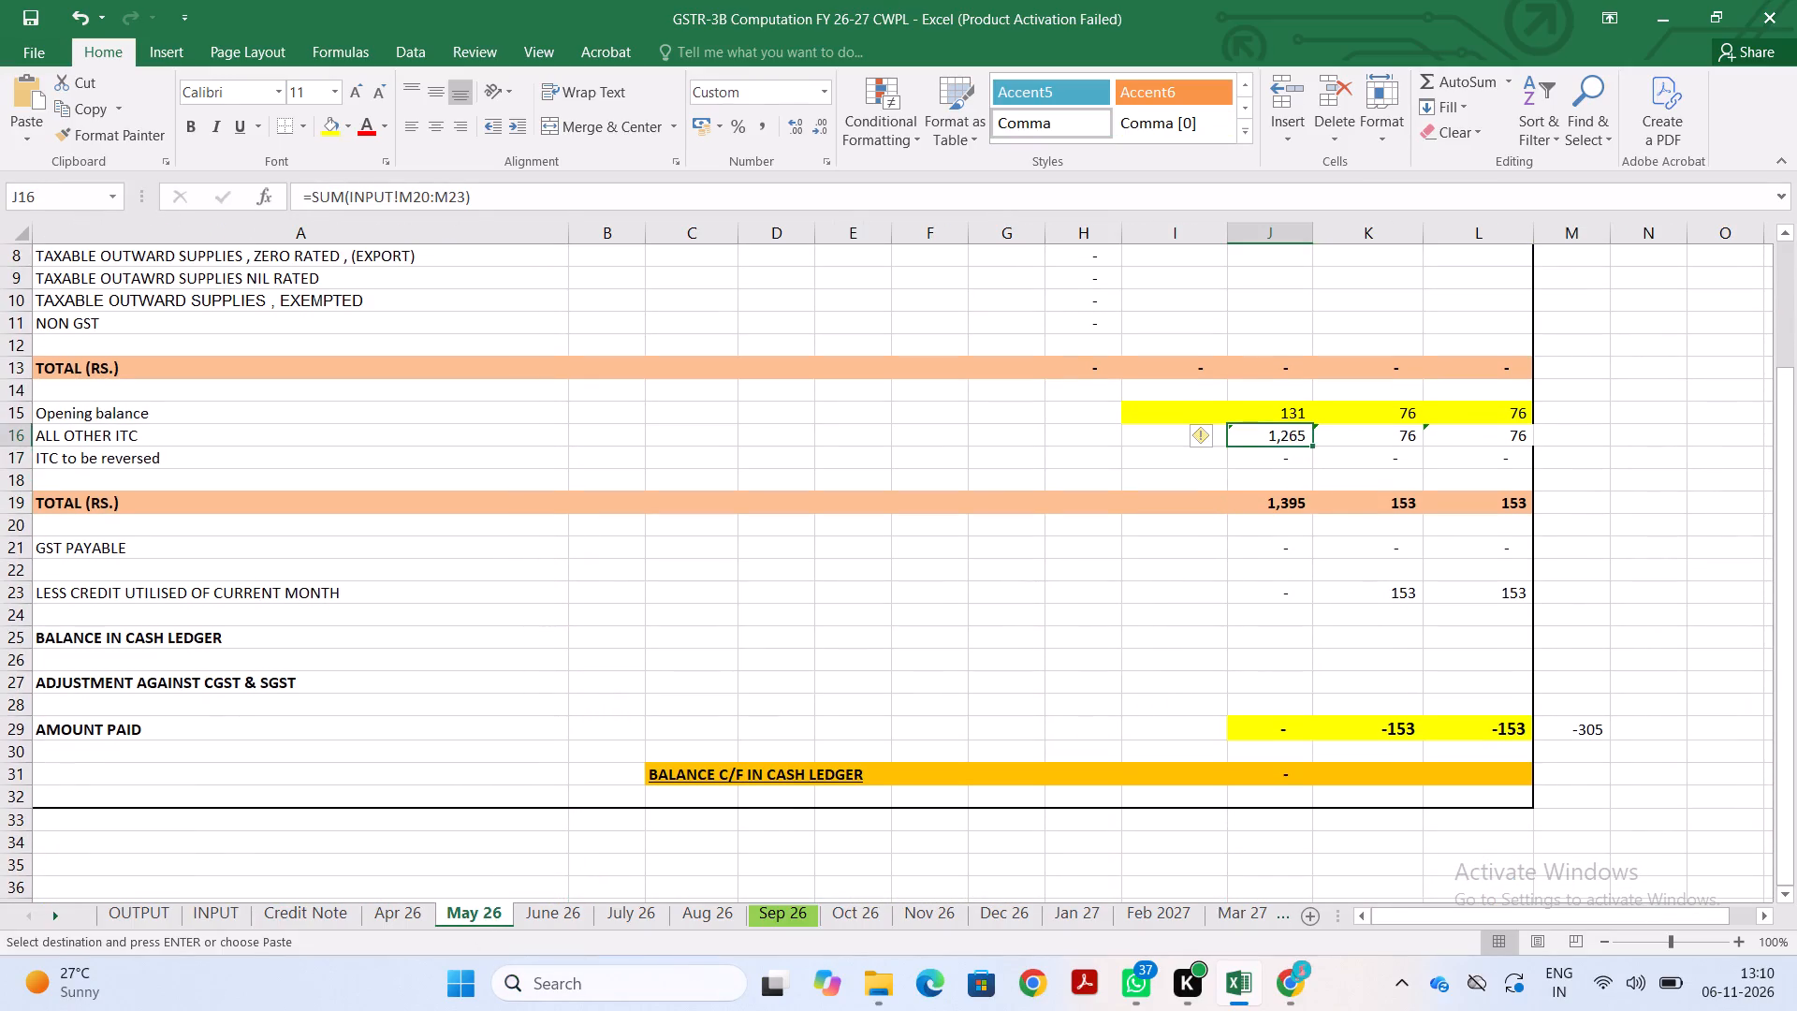
key("ctrl+bracketleft")
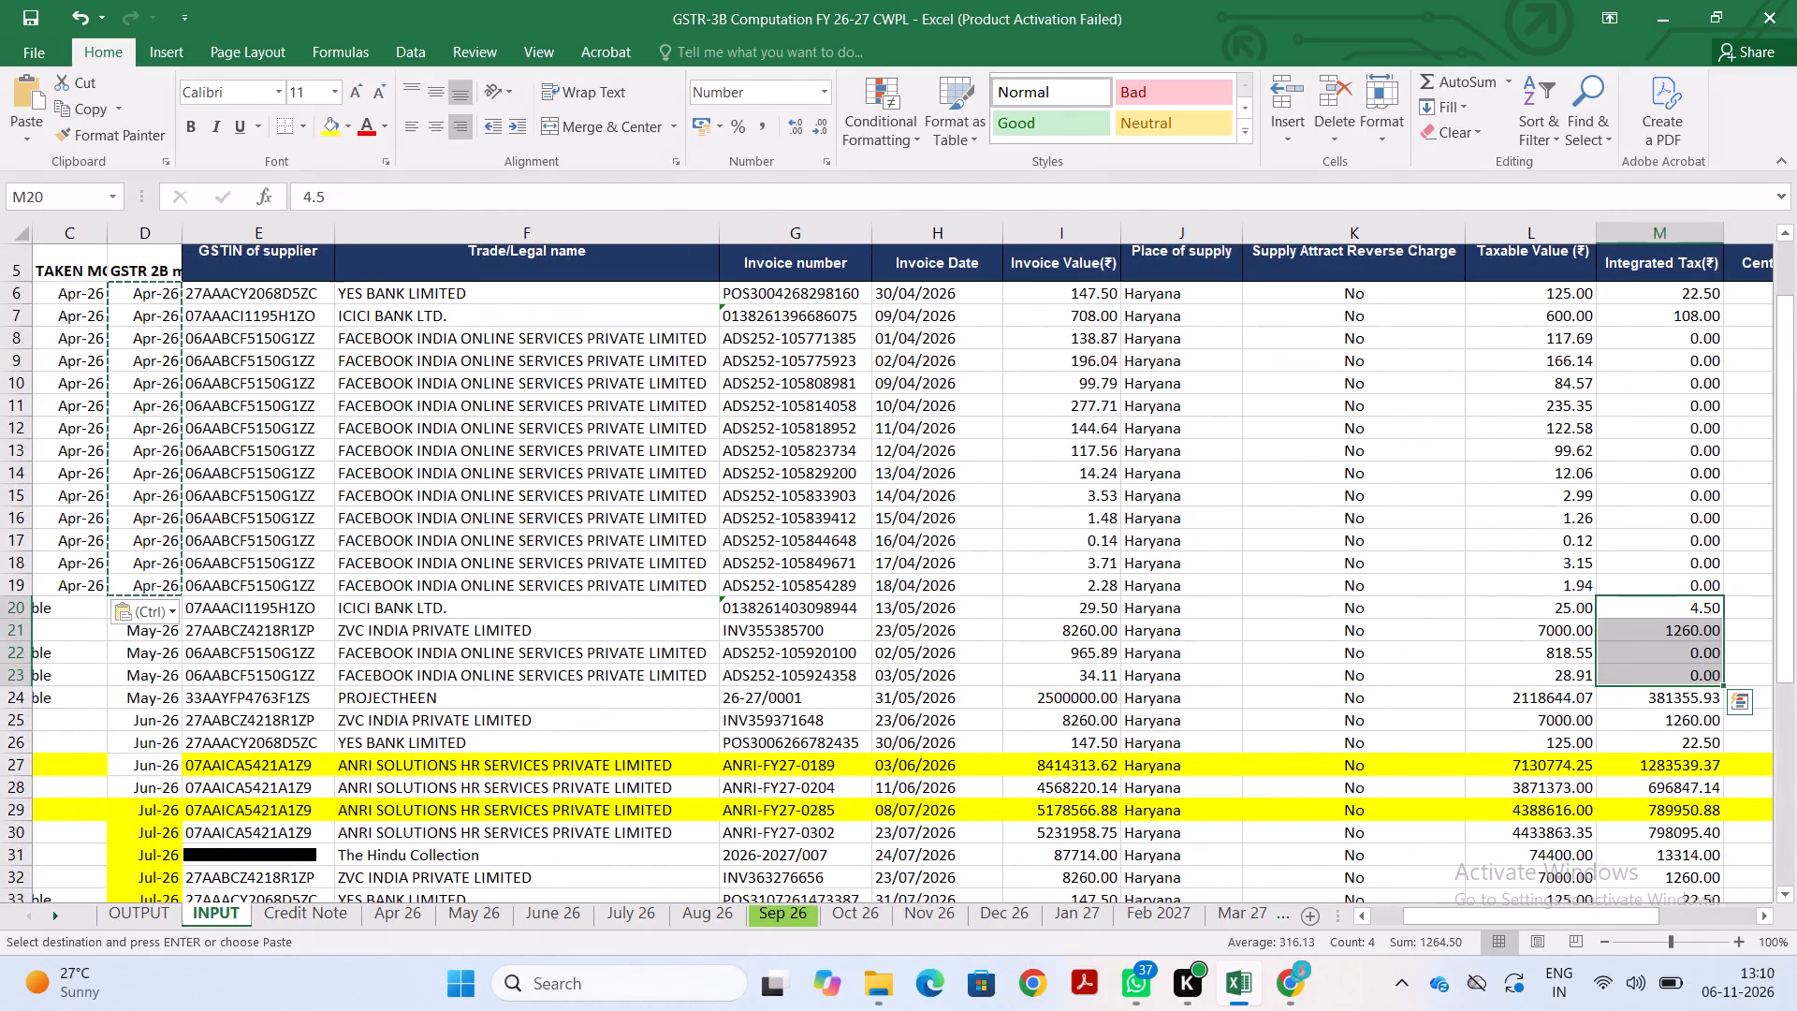
key("shift+space")
scroll(660, 793, "right", 1)
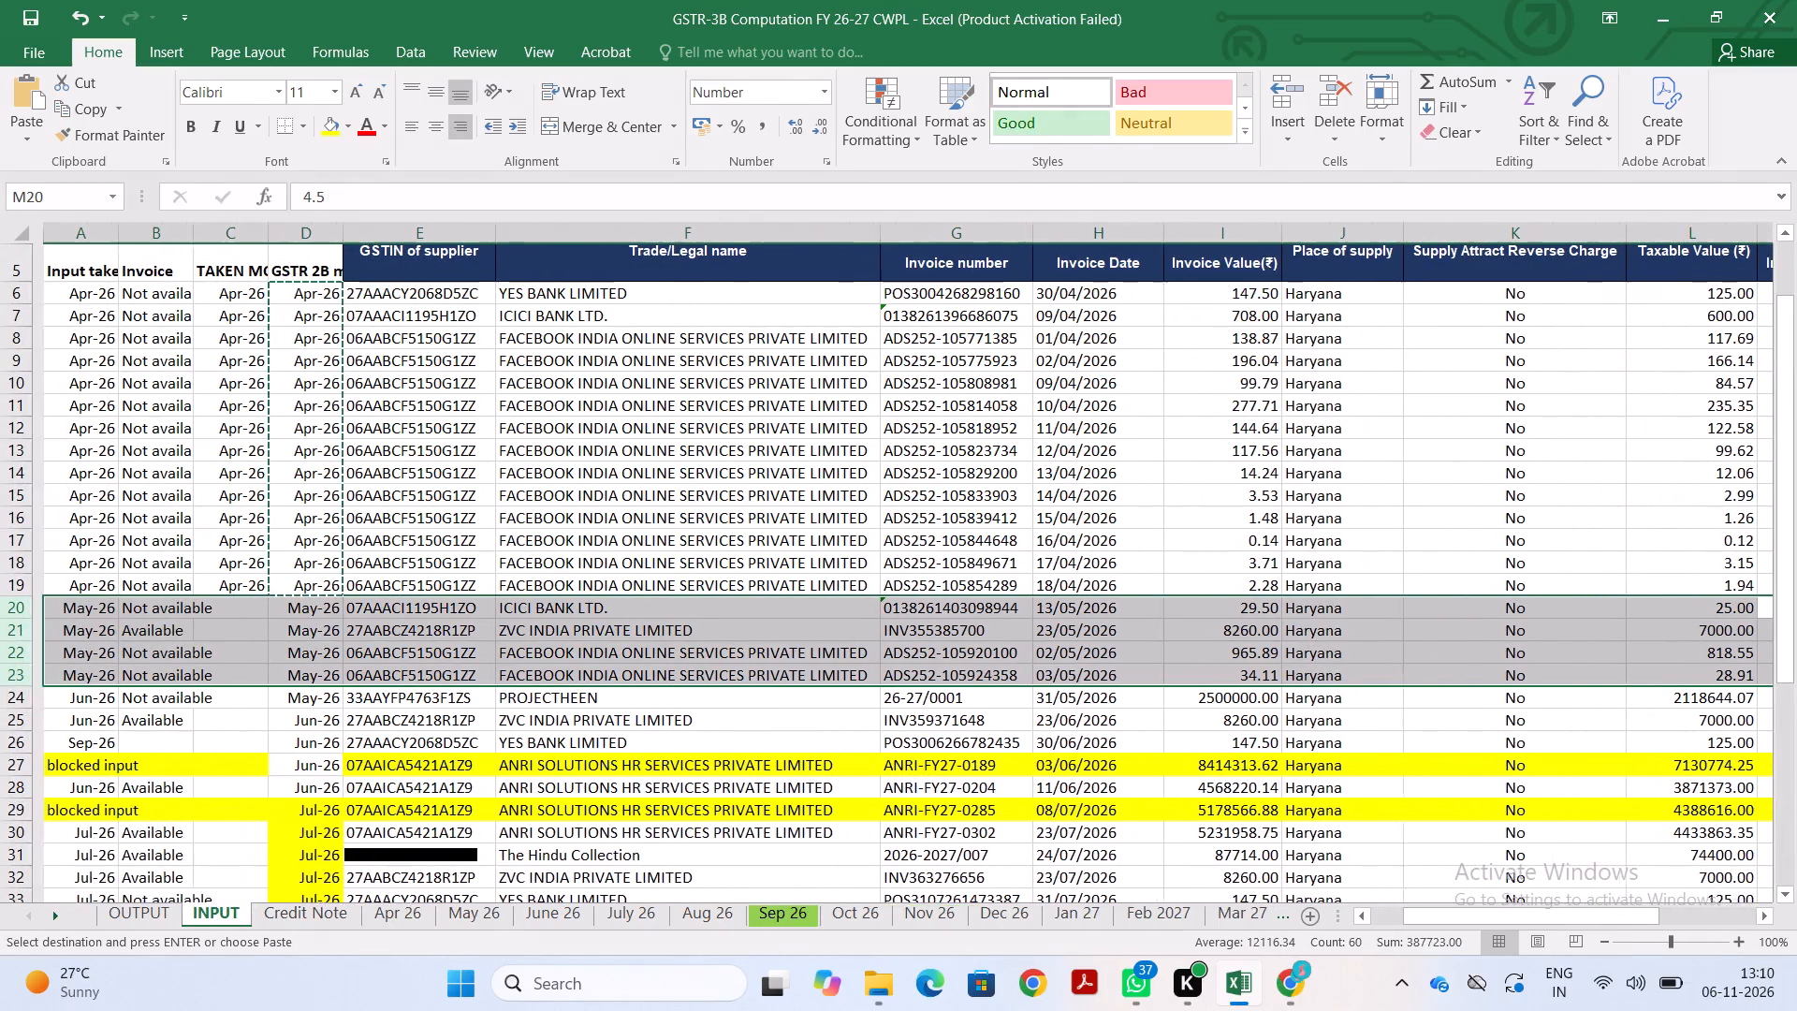
scroll(660, 793, "right", 1)
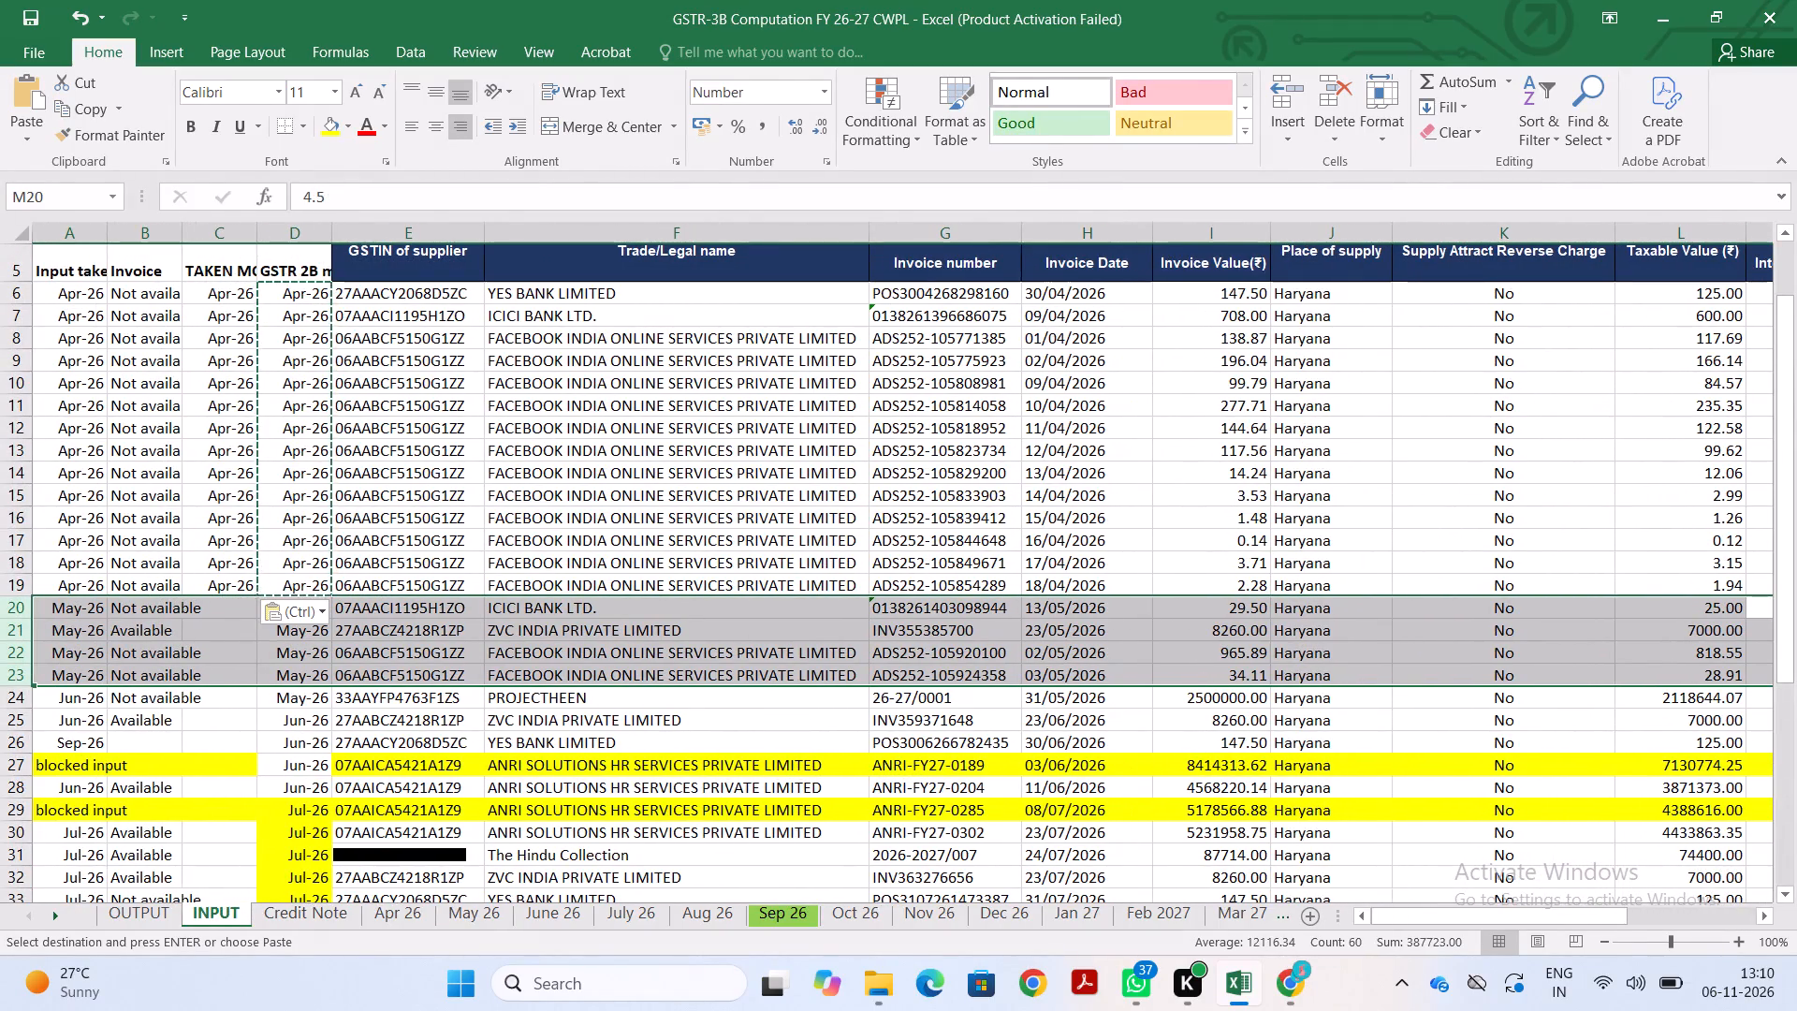
Copy the May-26 entries of the GSTR 2B month column, rows 20 to 23, into the TAKEN MONTH column.
left_click(331, 606)
key("shift+Down")
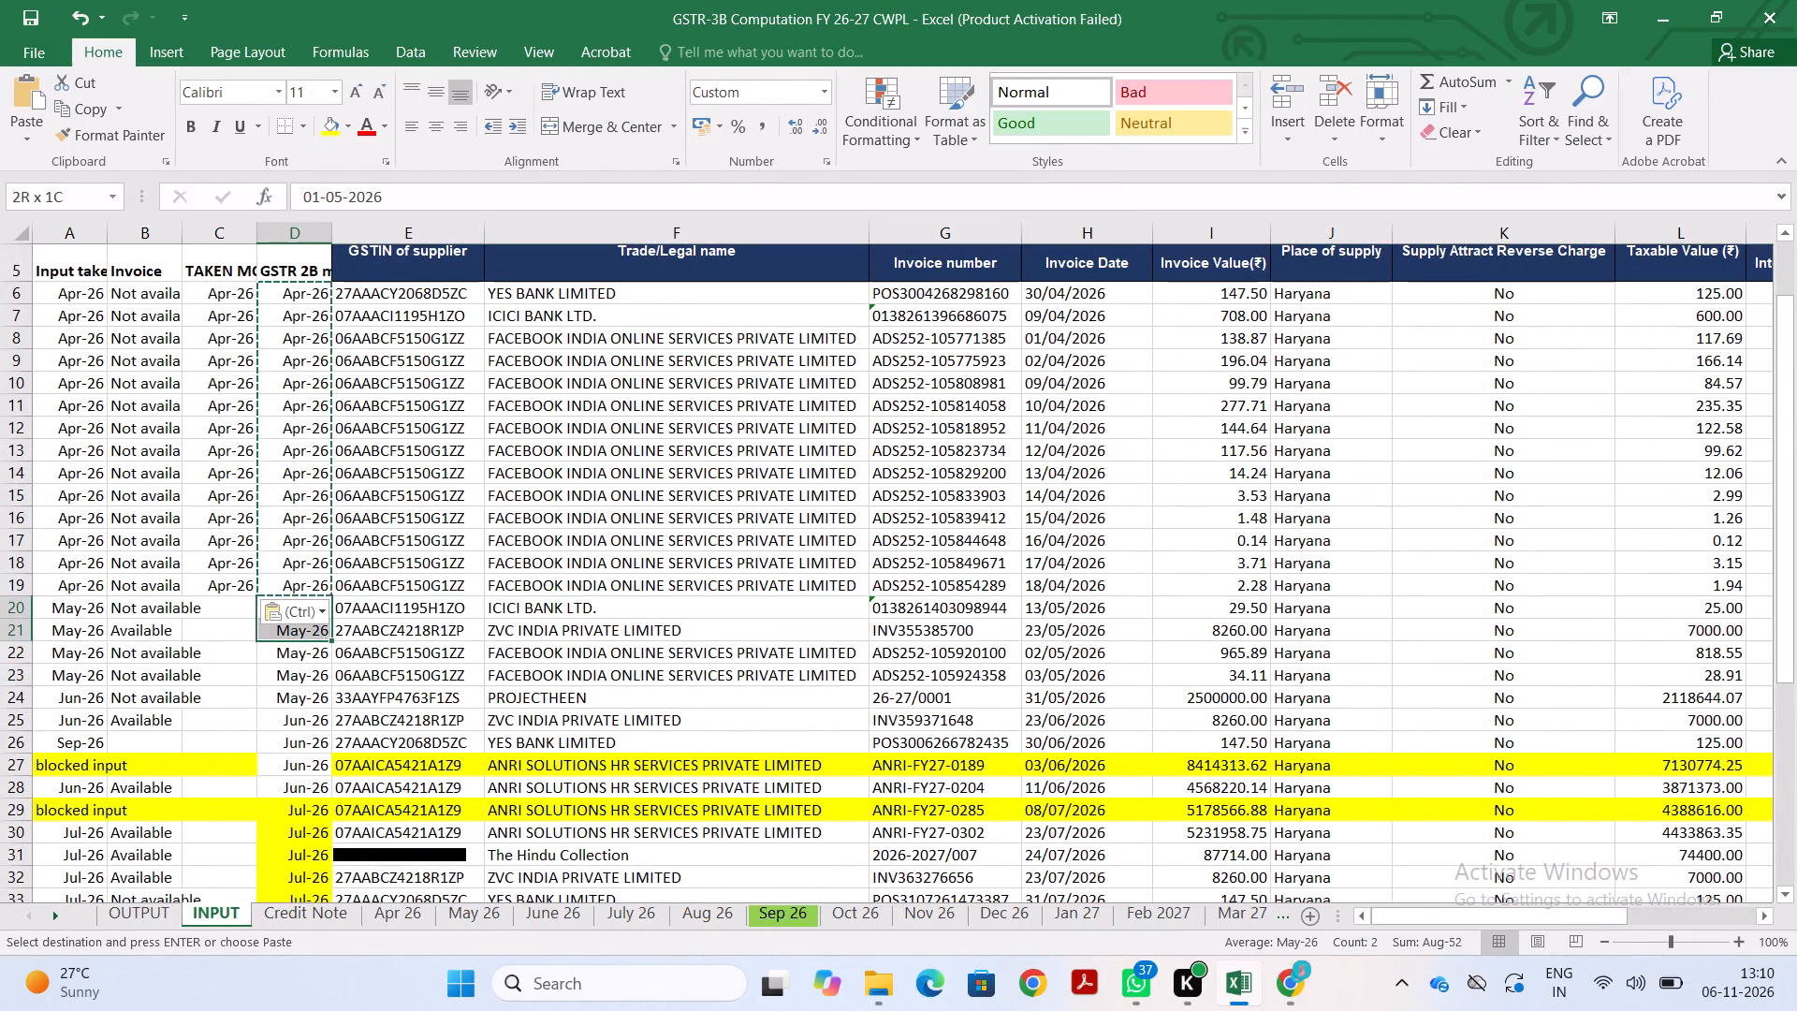
key("shift+Down")
key("shift+Down")
key("ctrl+c")
key("Left")
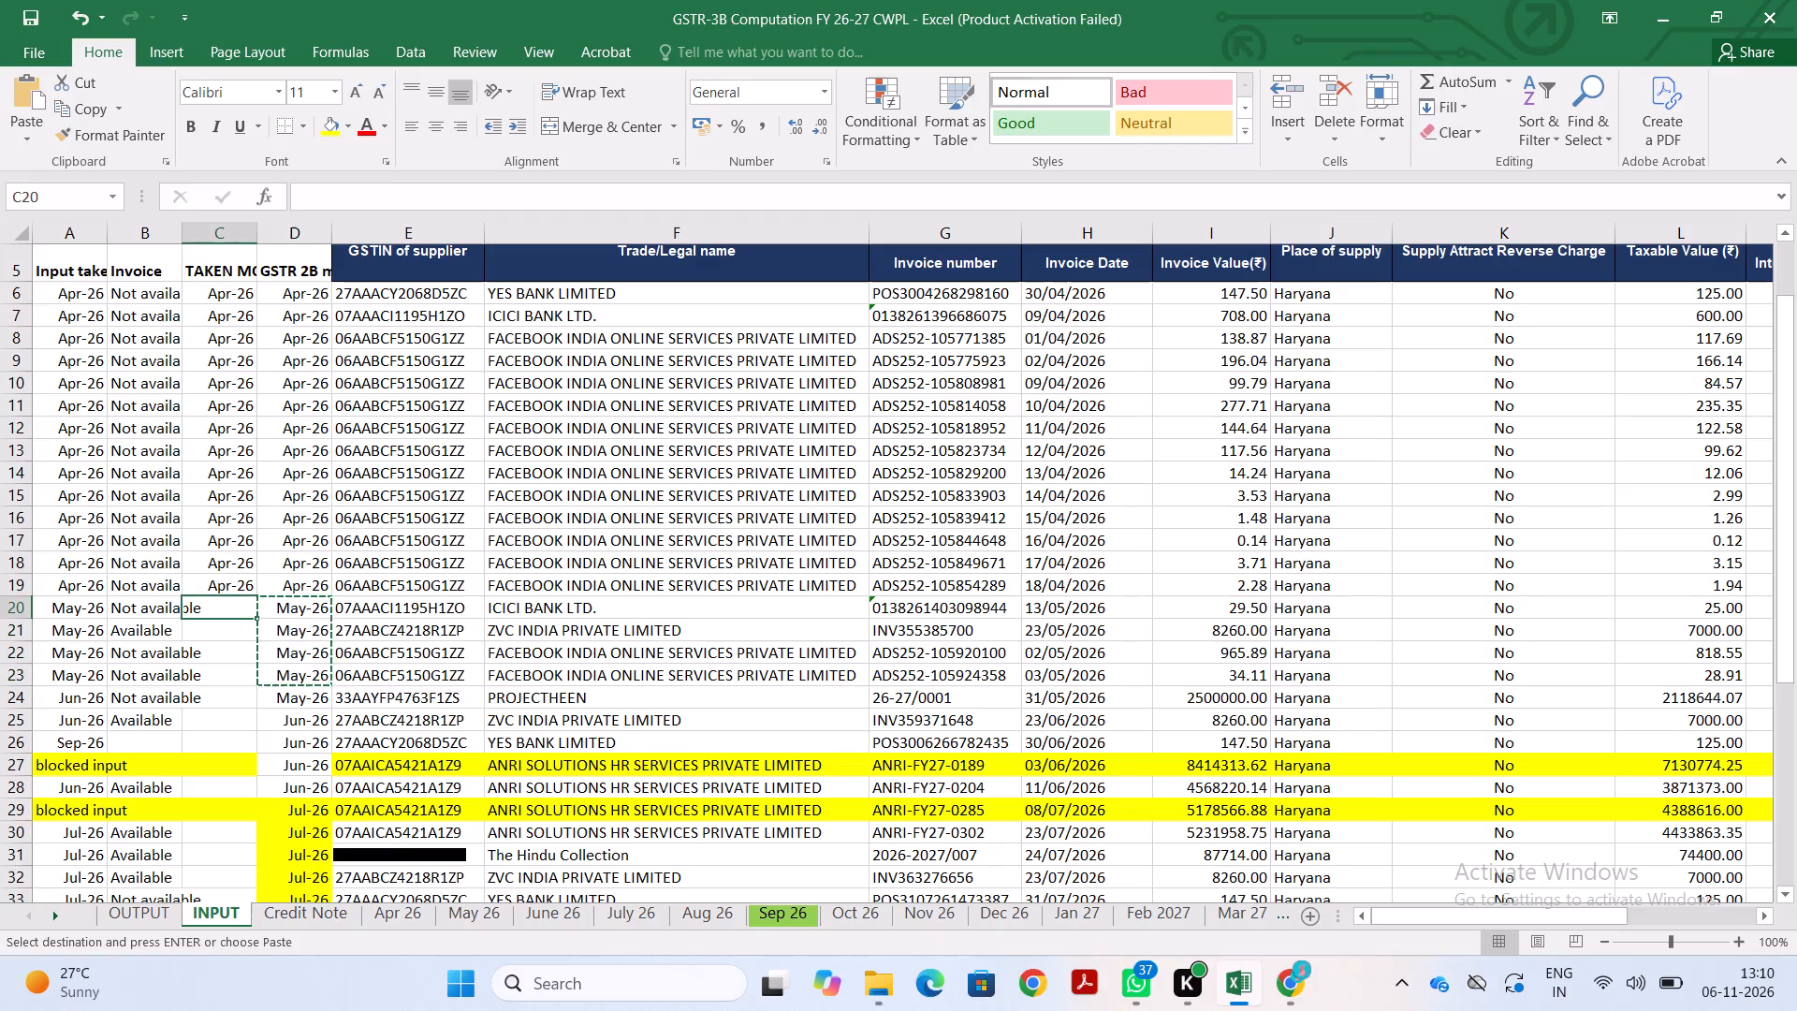
key("ctrl+v")
Trace the June 26 ALL OTHER ITC formula to the INPUT sheet and enter June 2026 as the PROJECTHEEN invoice's taken month in C24.
key("Down")
key("Down")
key("Down")
key("Down")
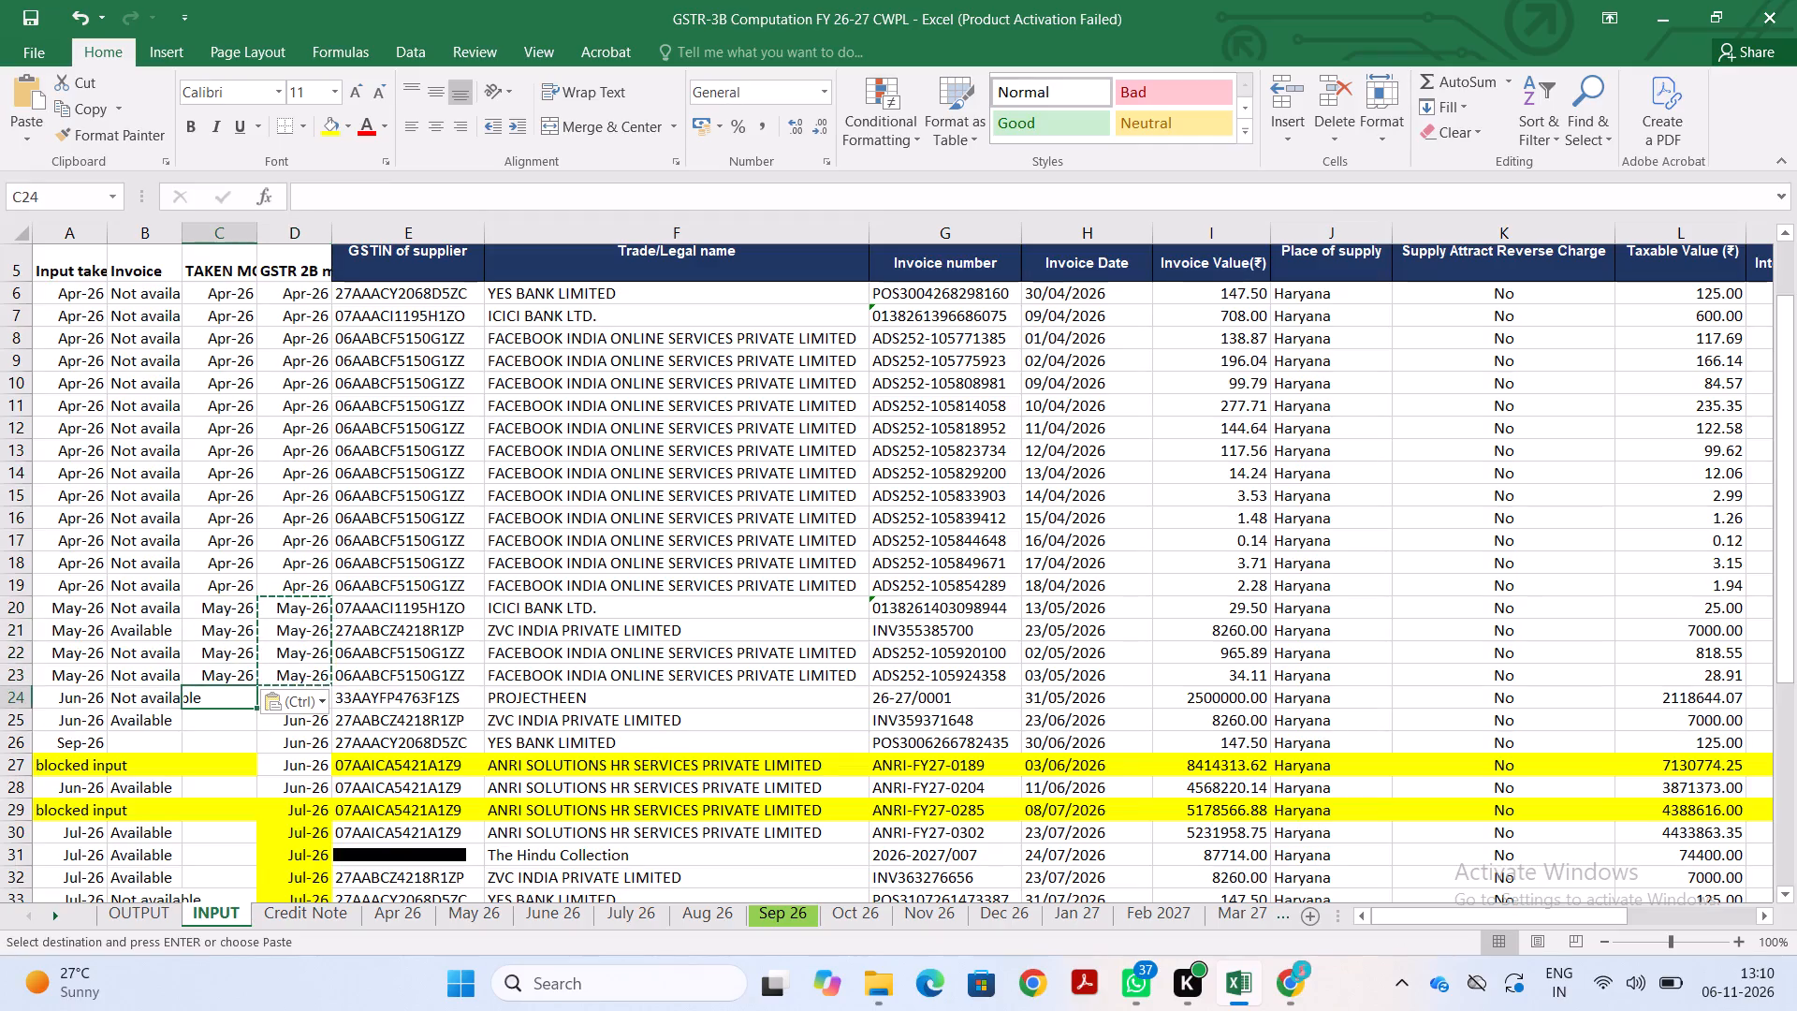
key("shift+space")
key("Right")
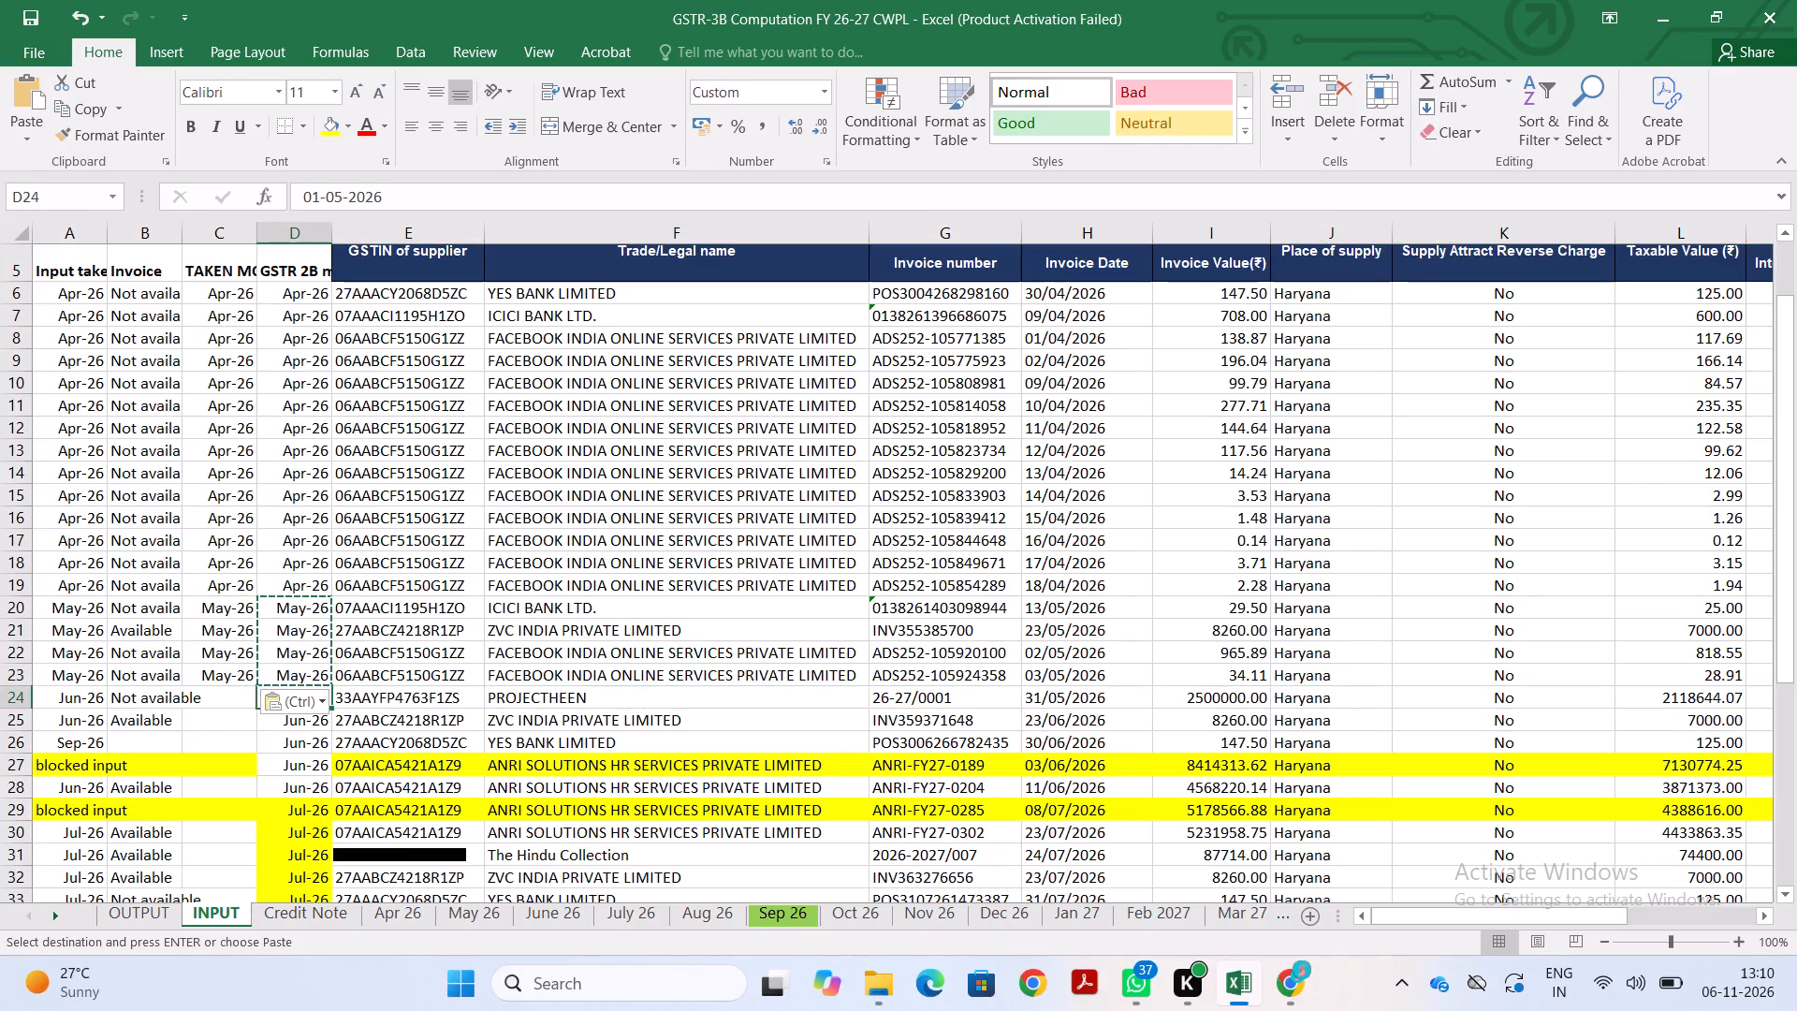
left_click(565, 909)
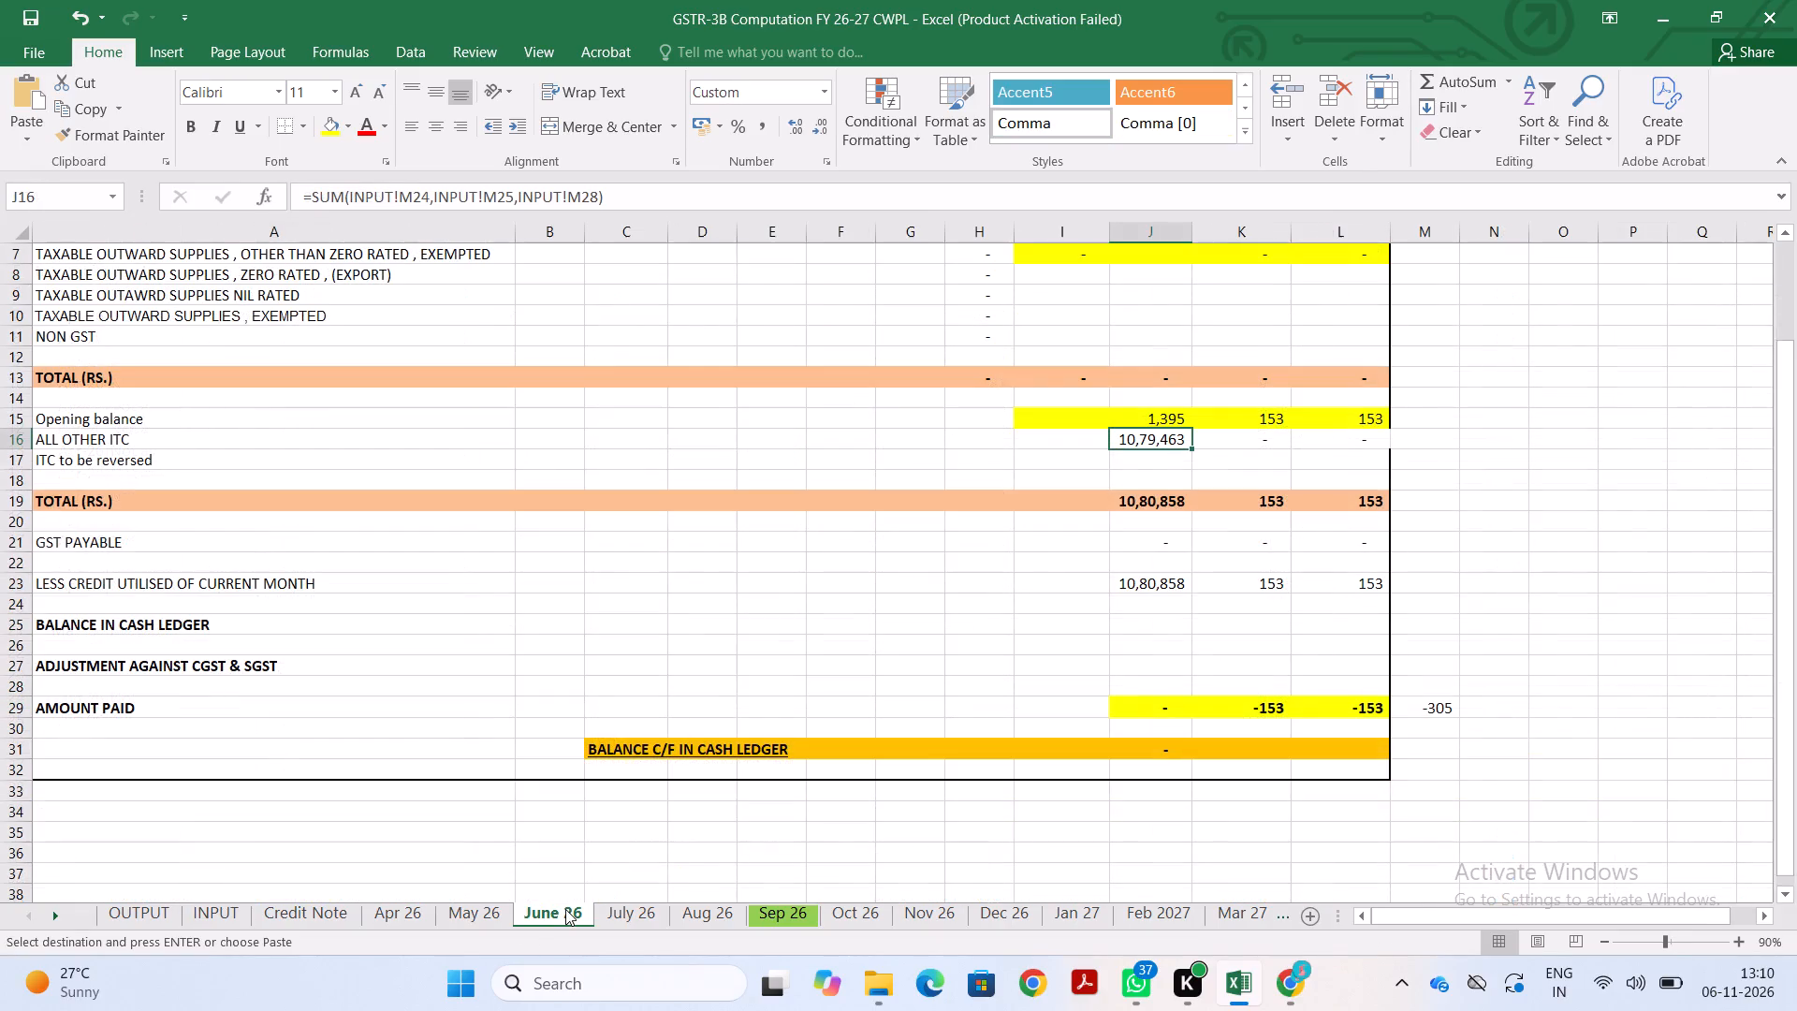
key("ctrl+bracketleft")
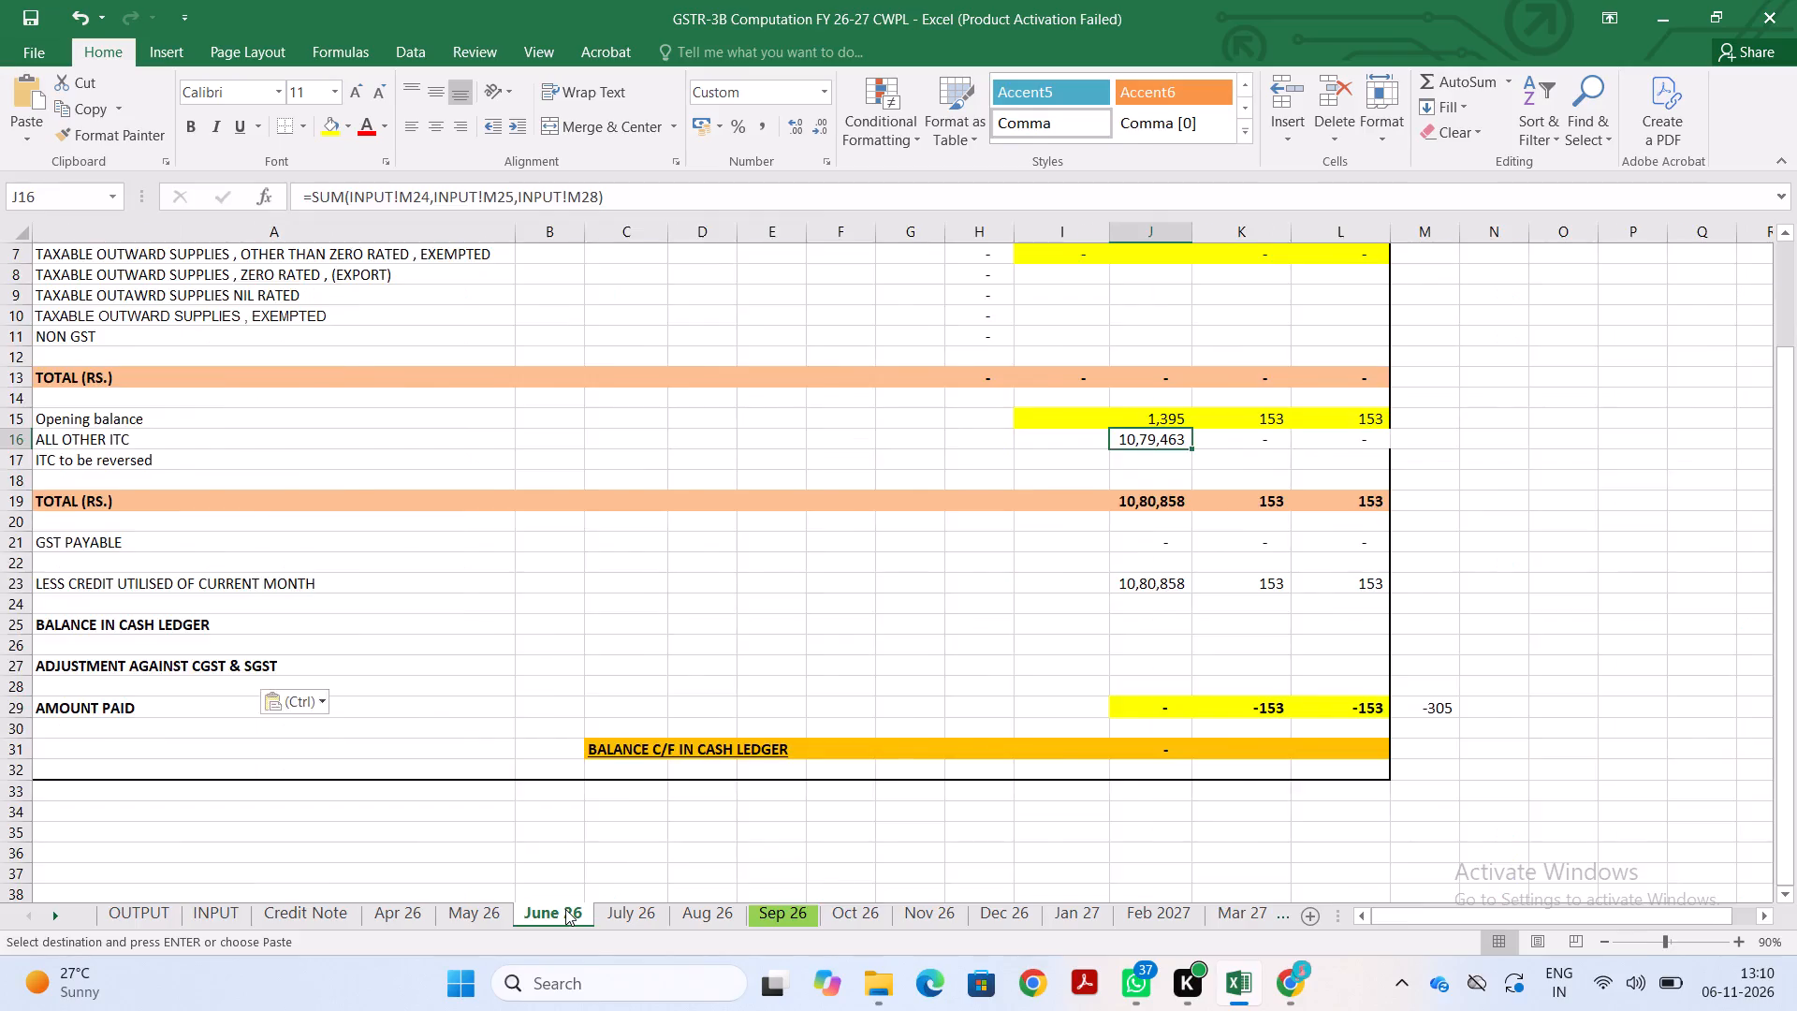
key("shift+space")
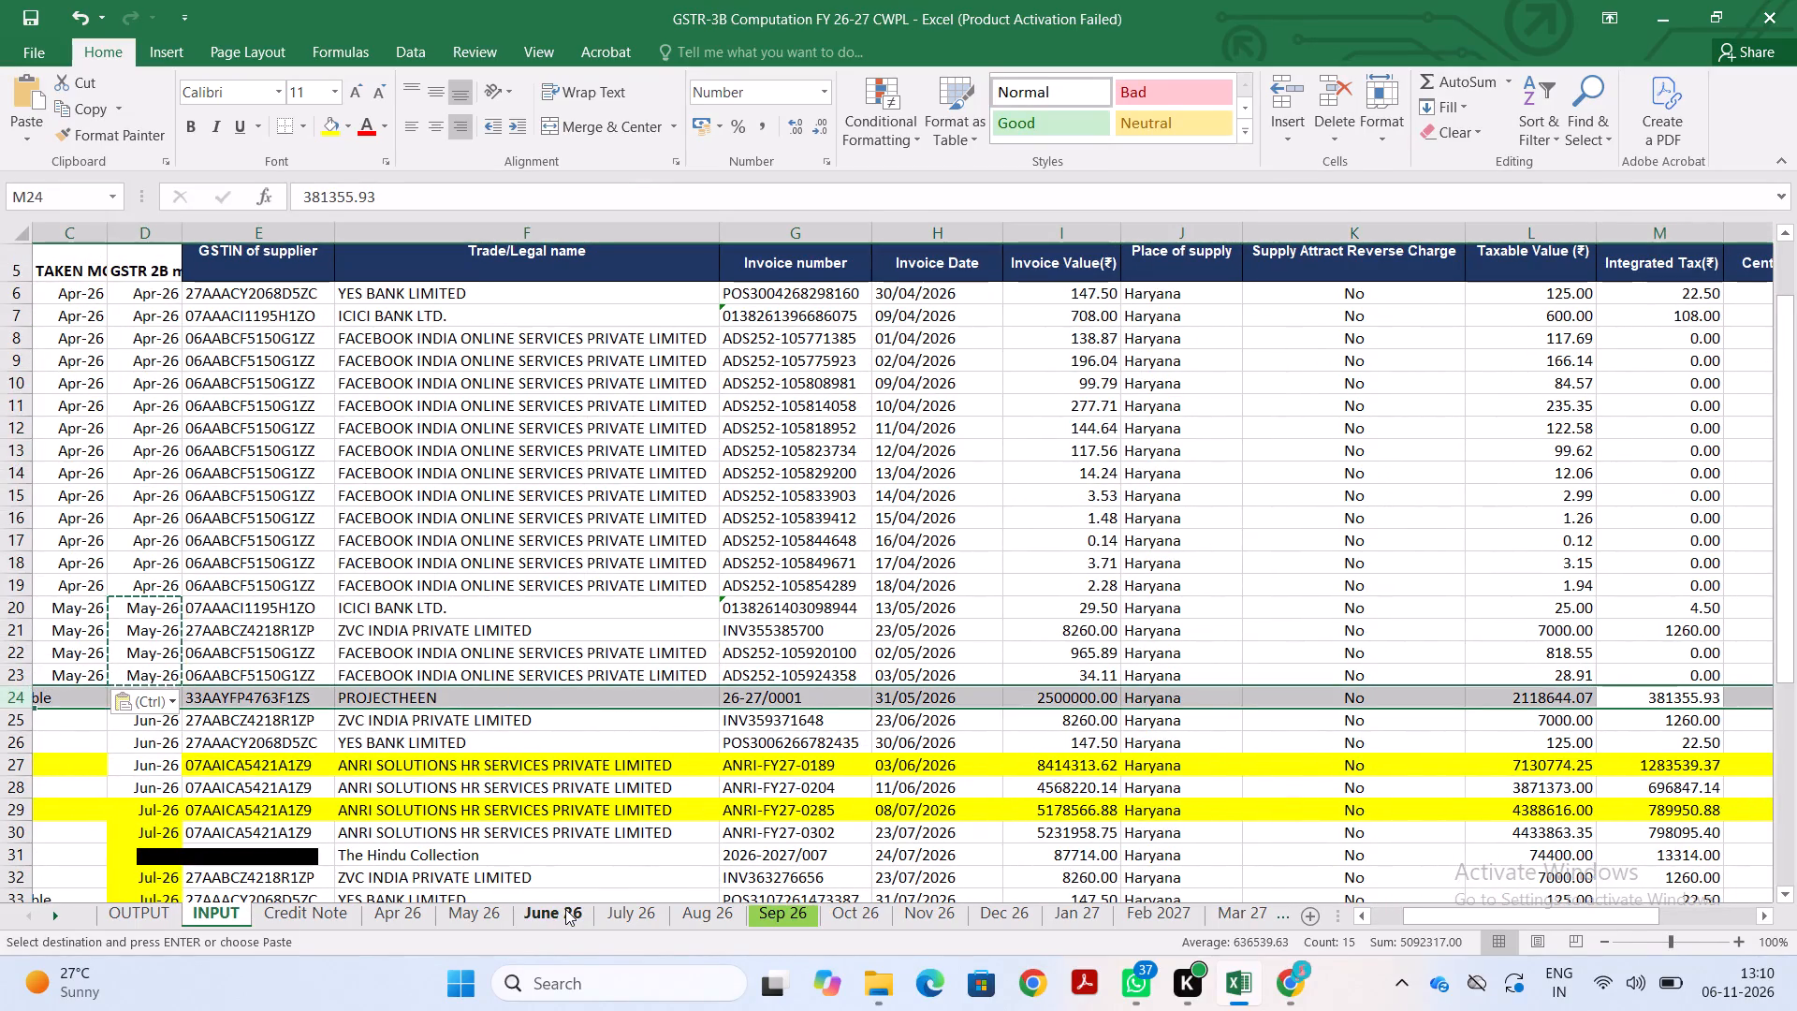
scroll(565, 909, "right", 3)
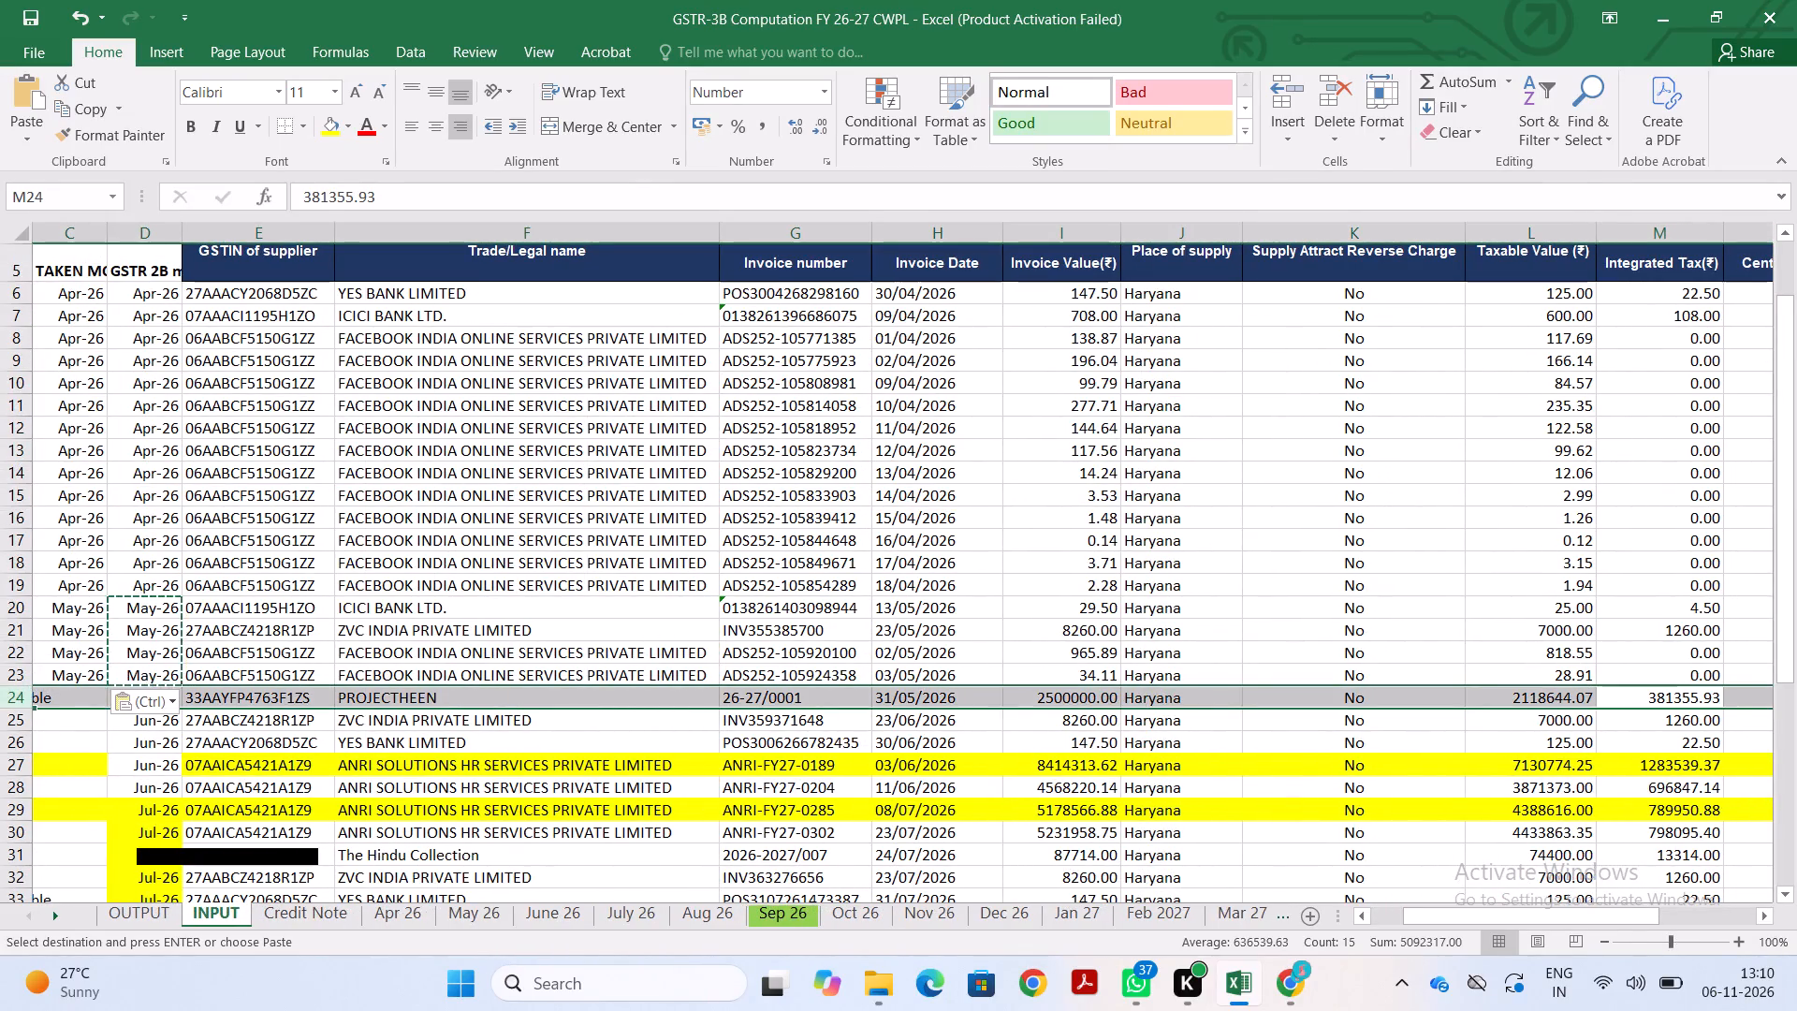
left_click(88, 695)
scroll(88, 695, "right", 2)
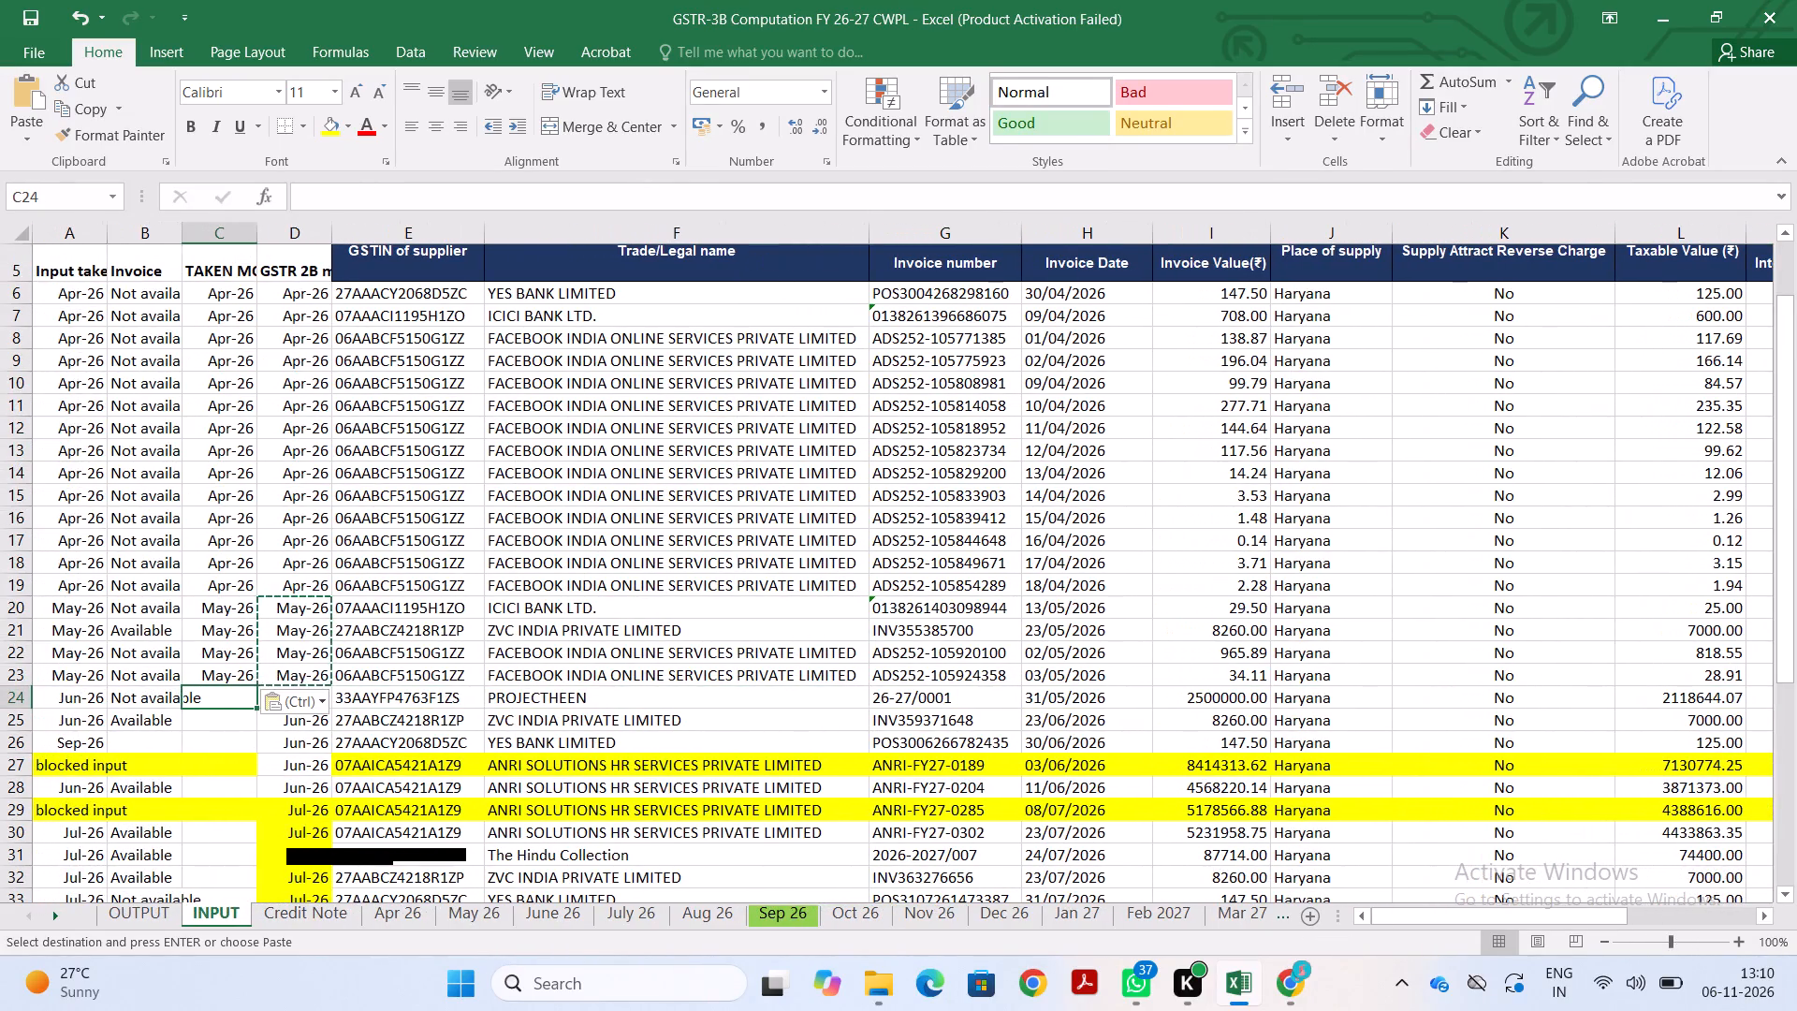
type("JU")
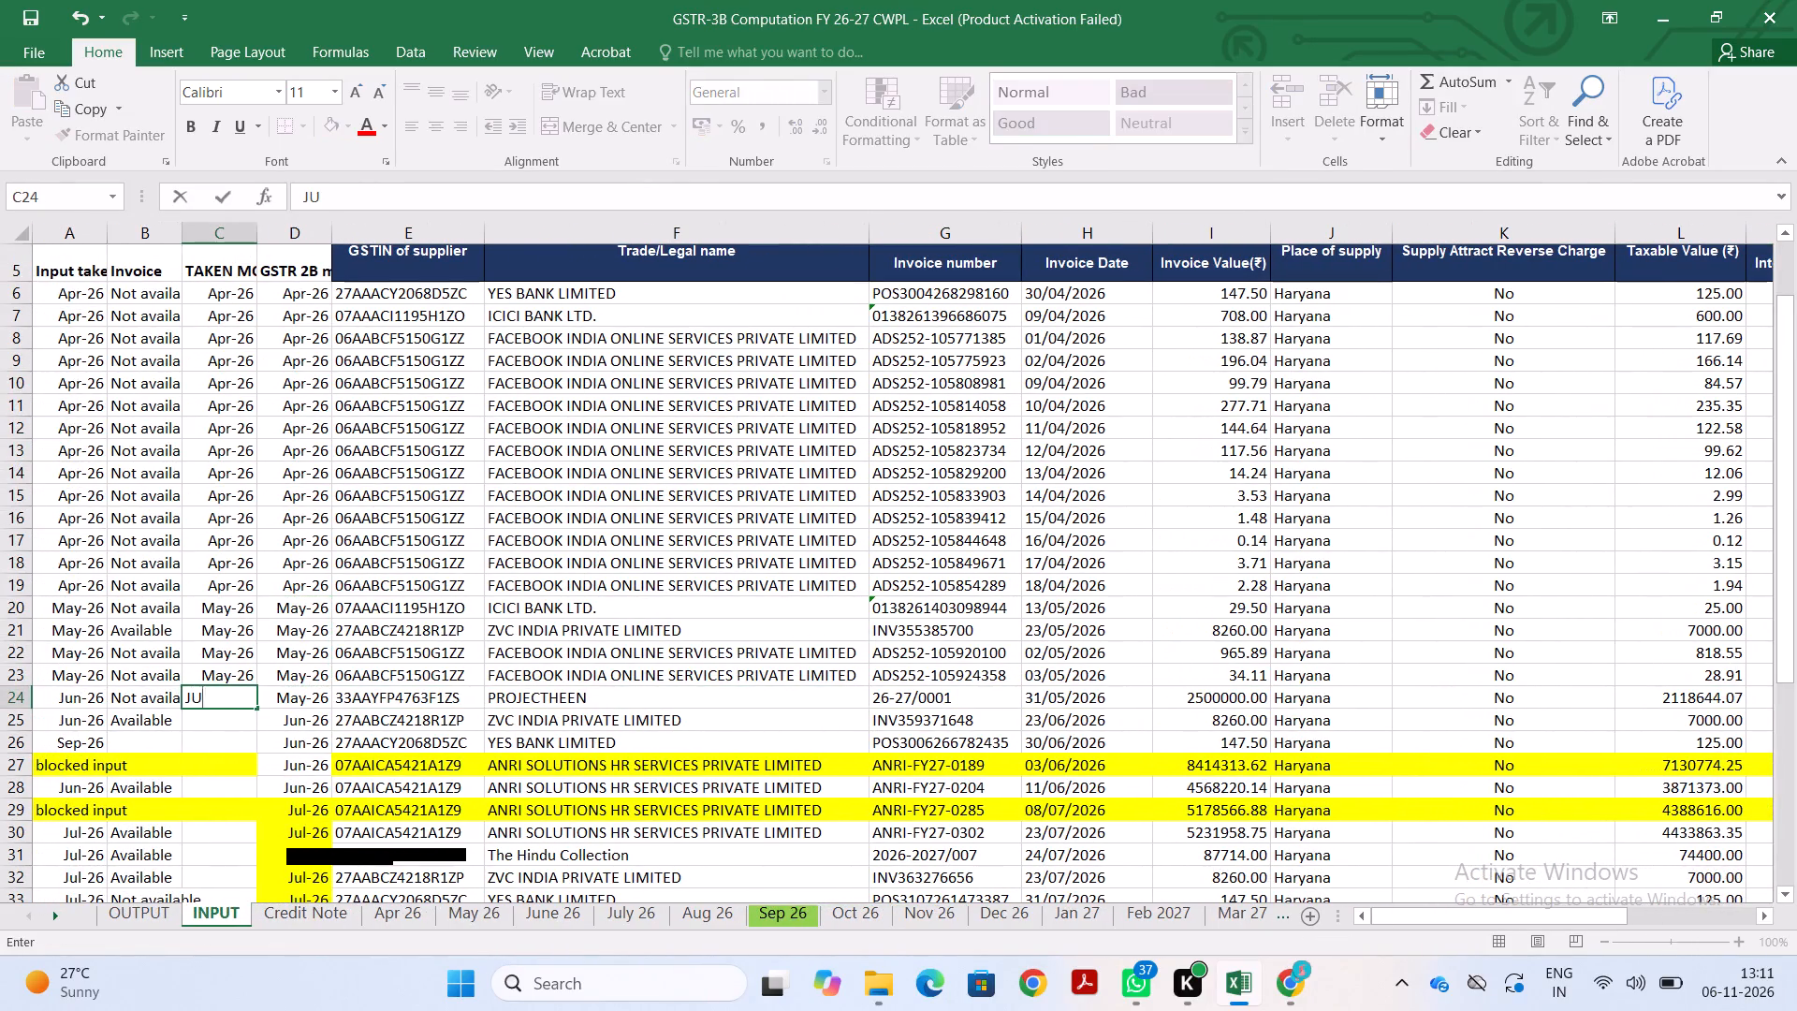
type("une 2026")
key("Return")
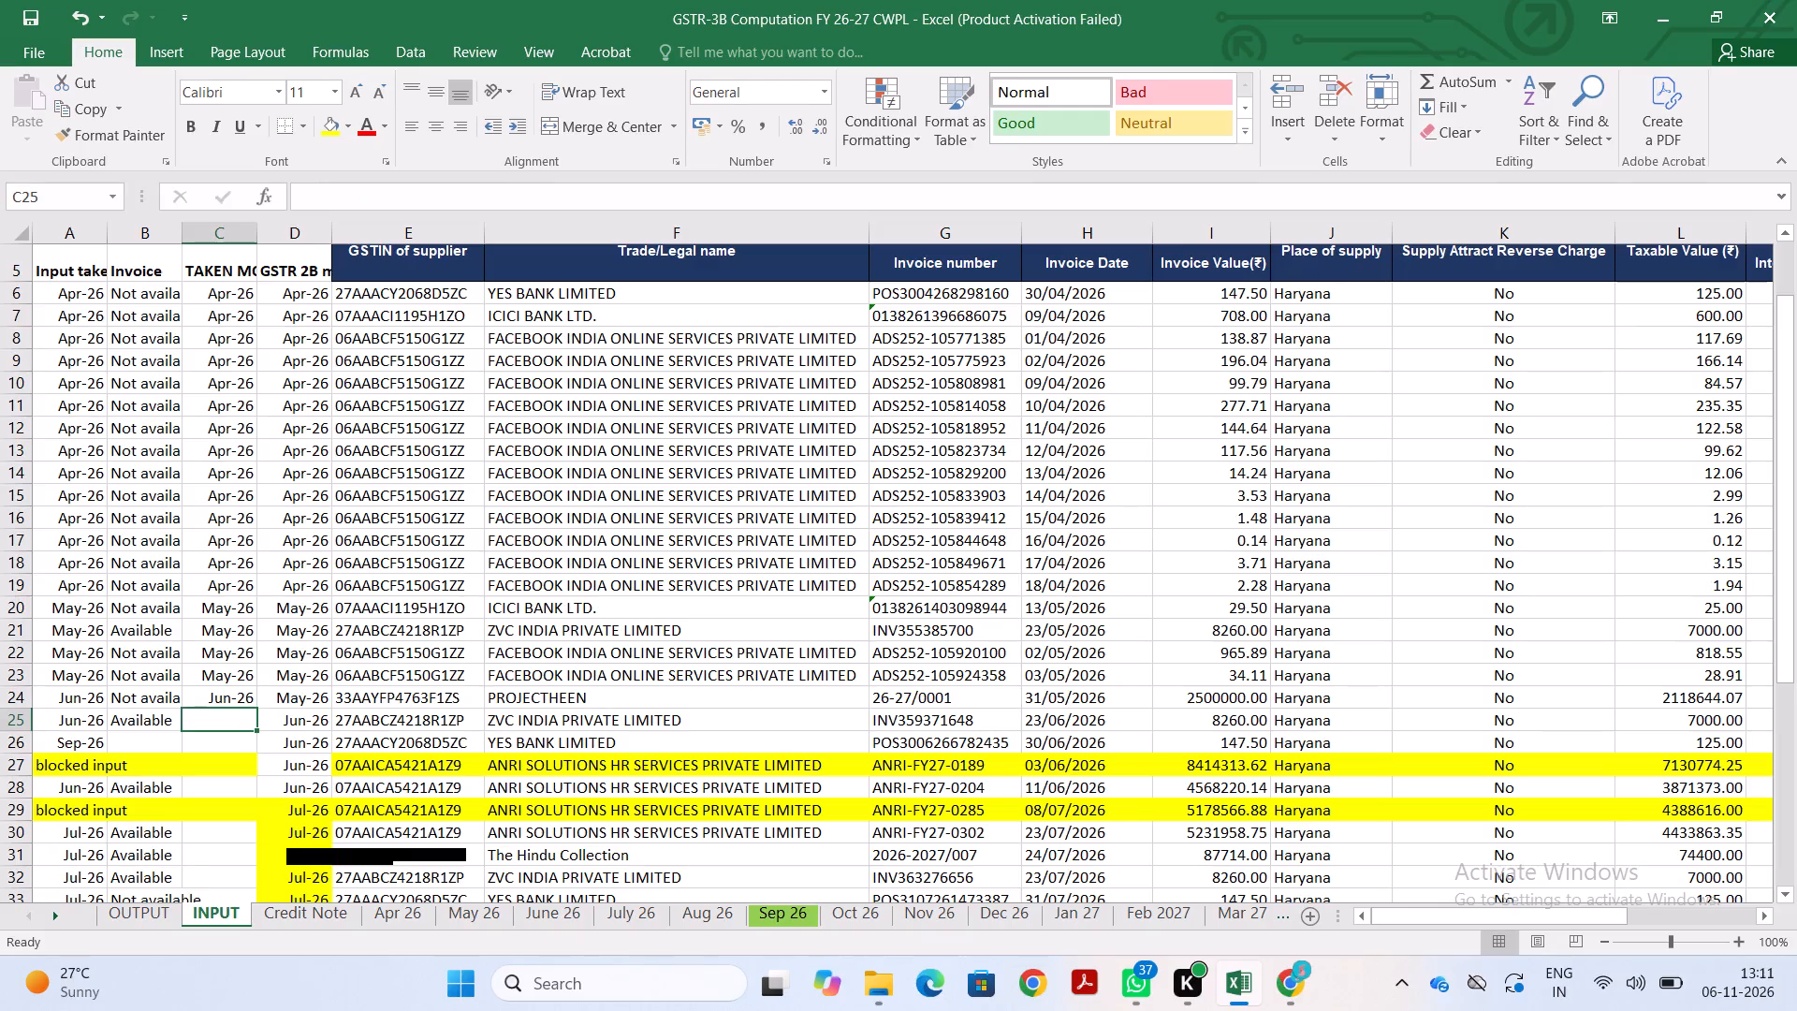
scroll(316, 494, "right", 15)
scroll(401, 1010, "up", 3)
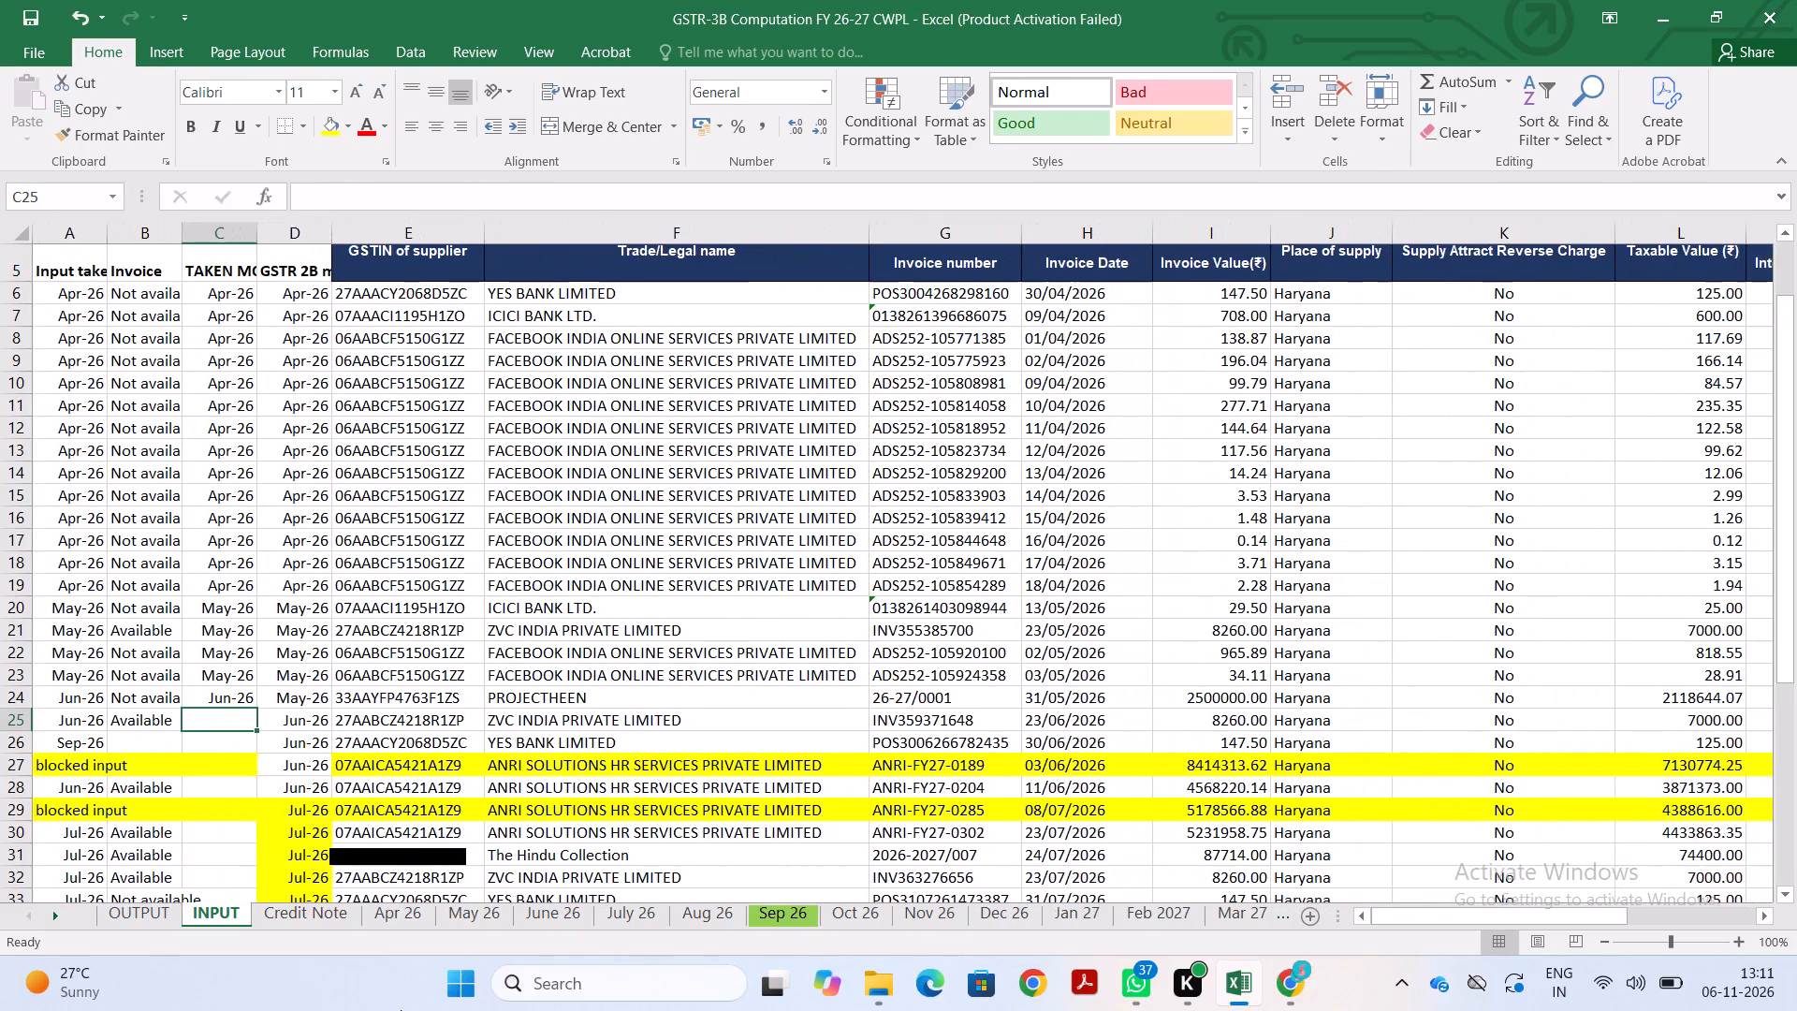
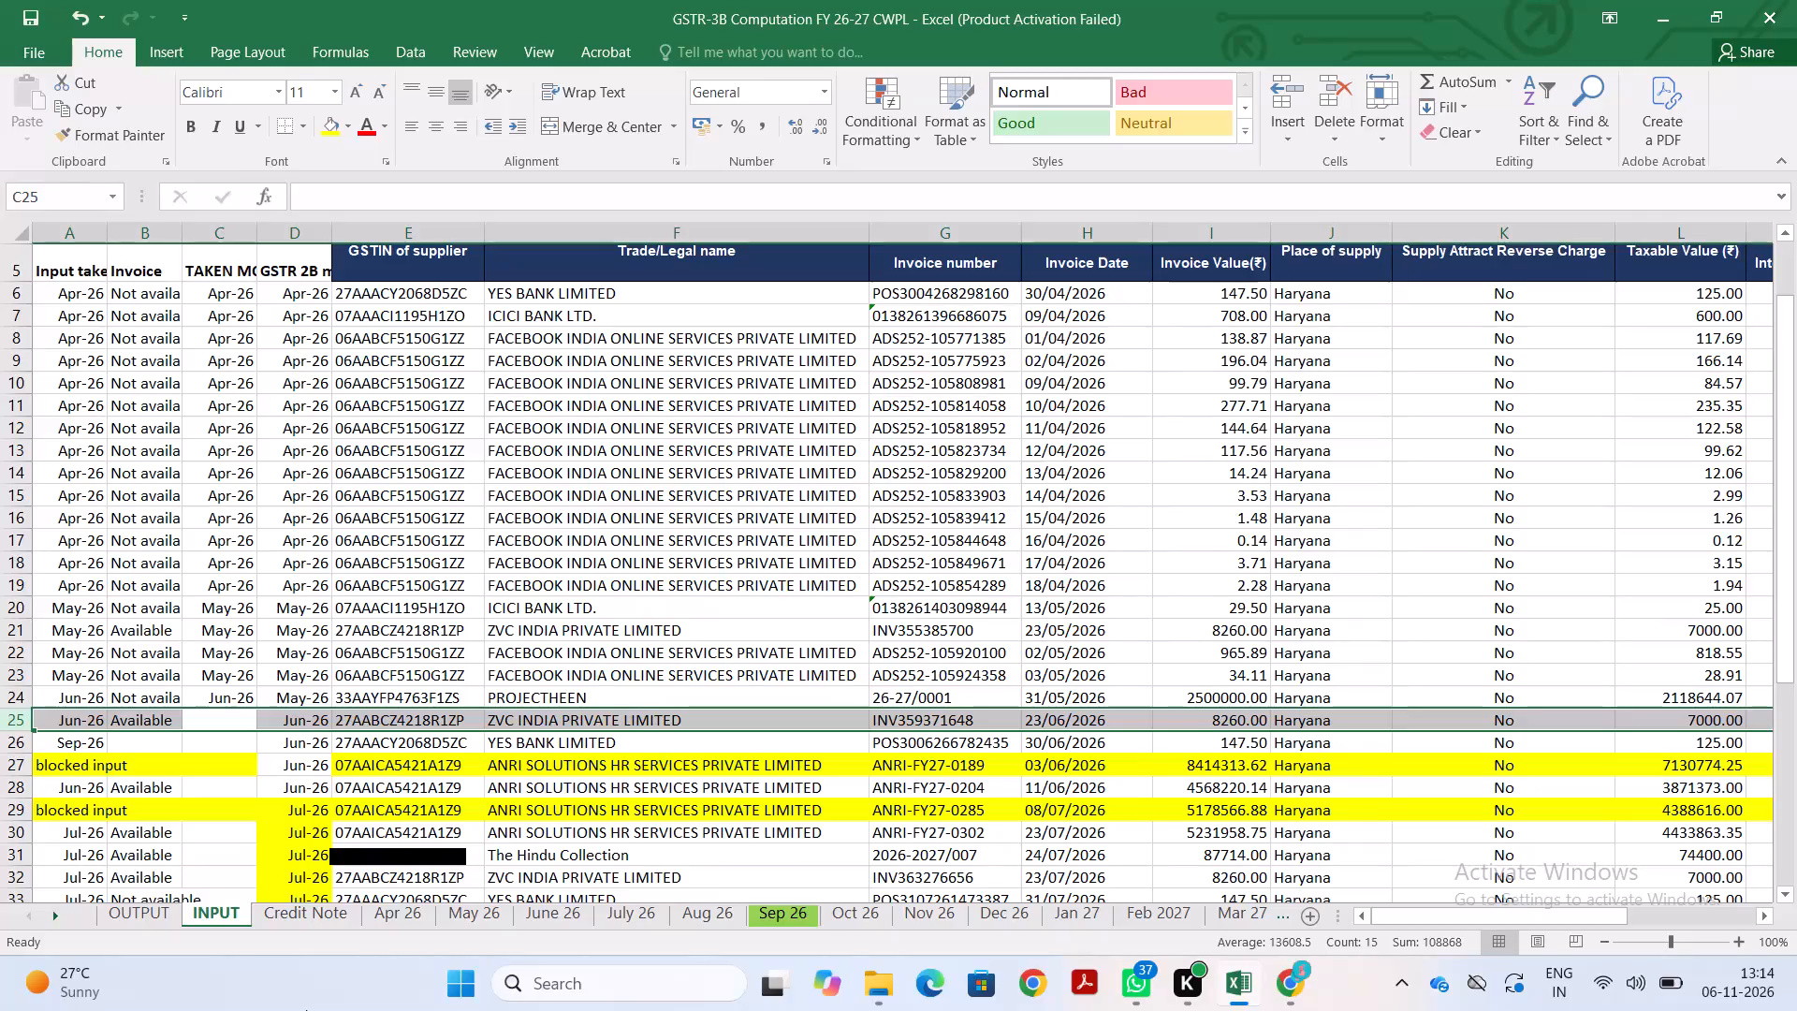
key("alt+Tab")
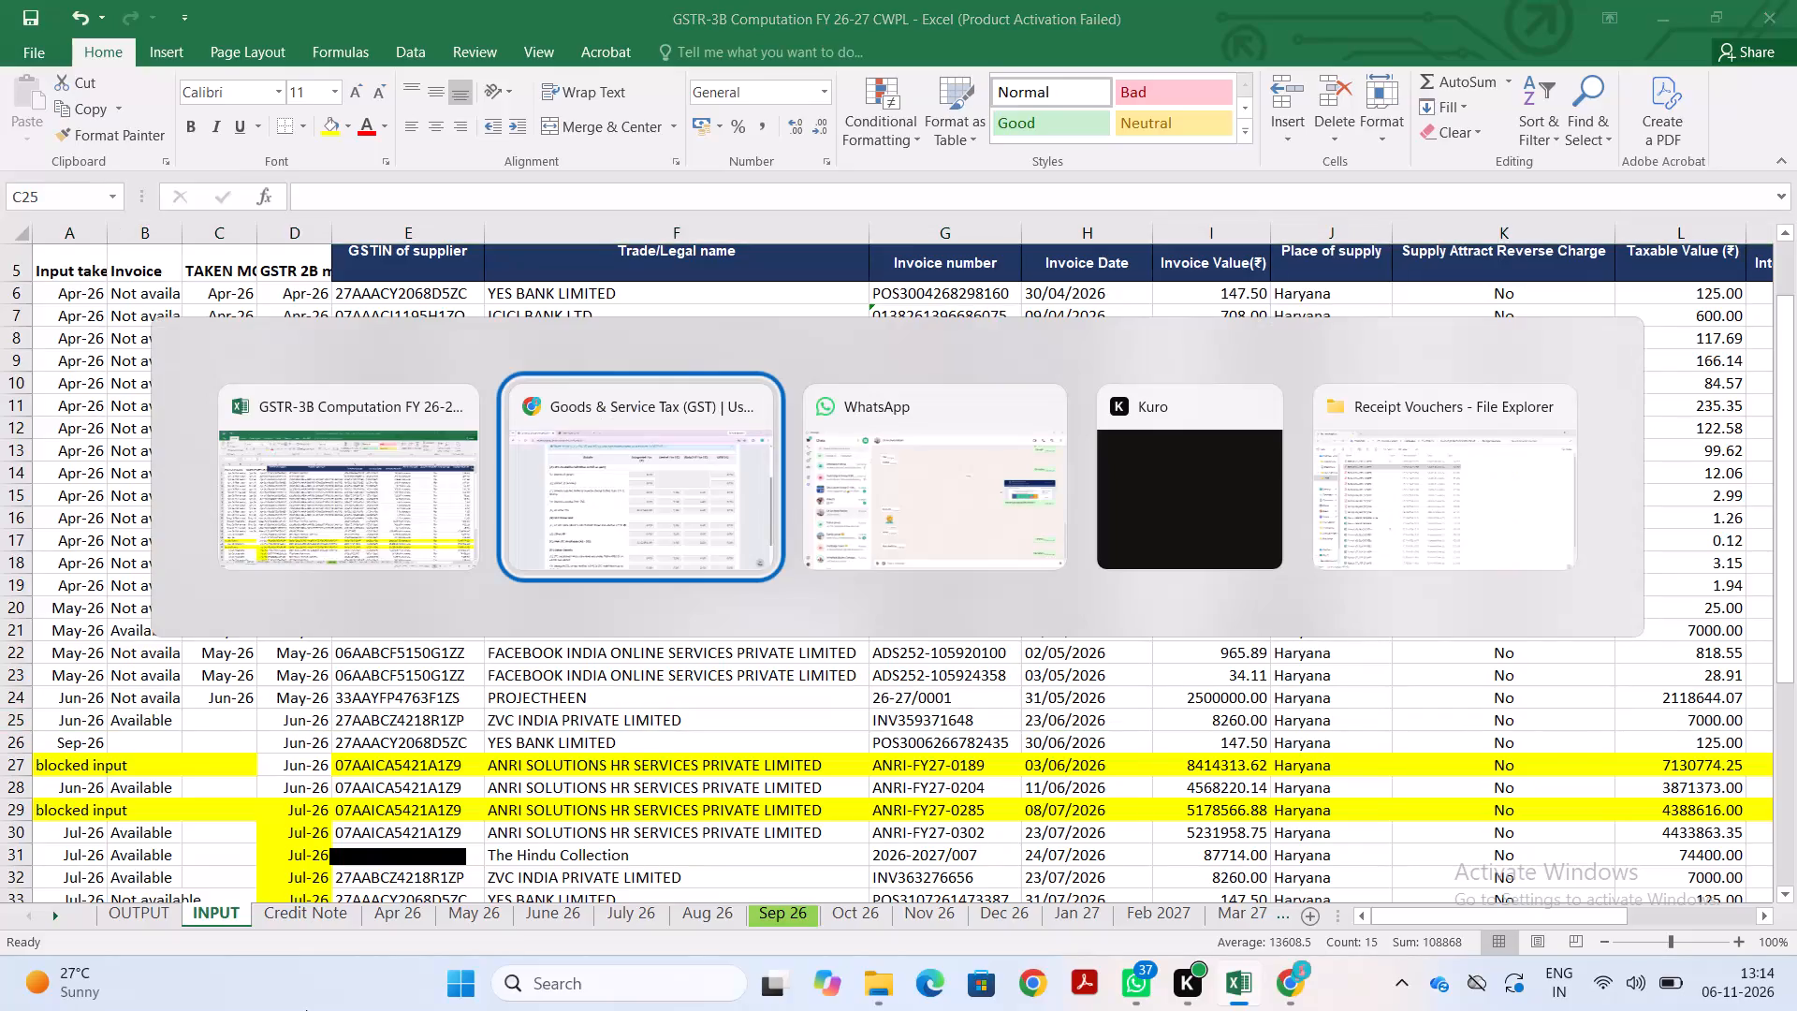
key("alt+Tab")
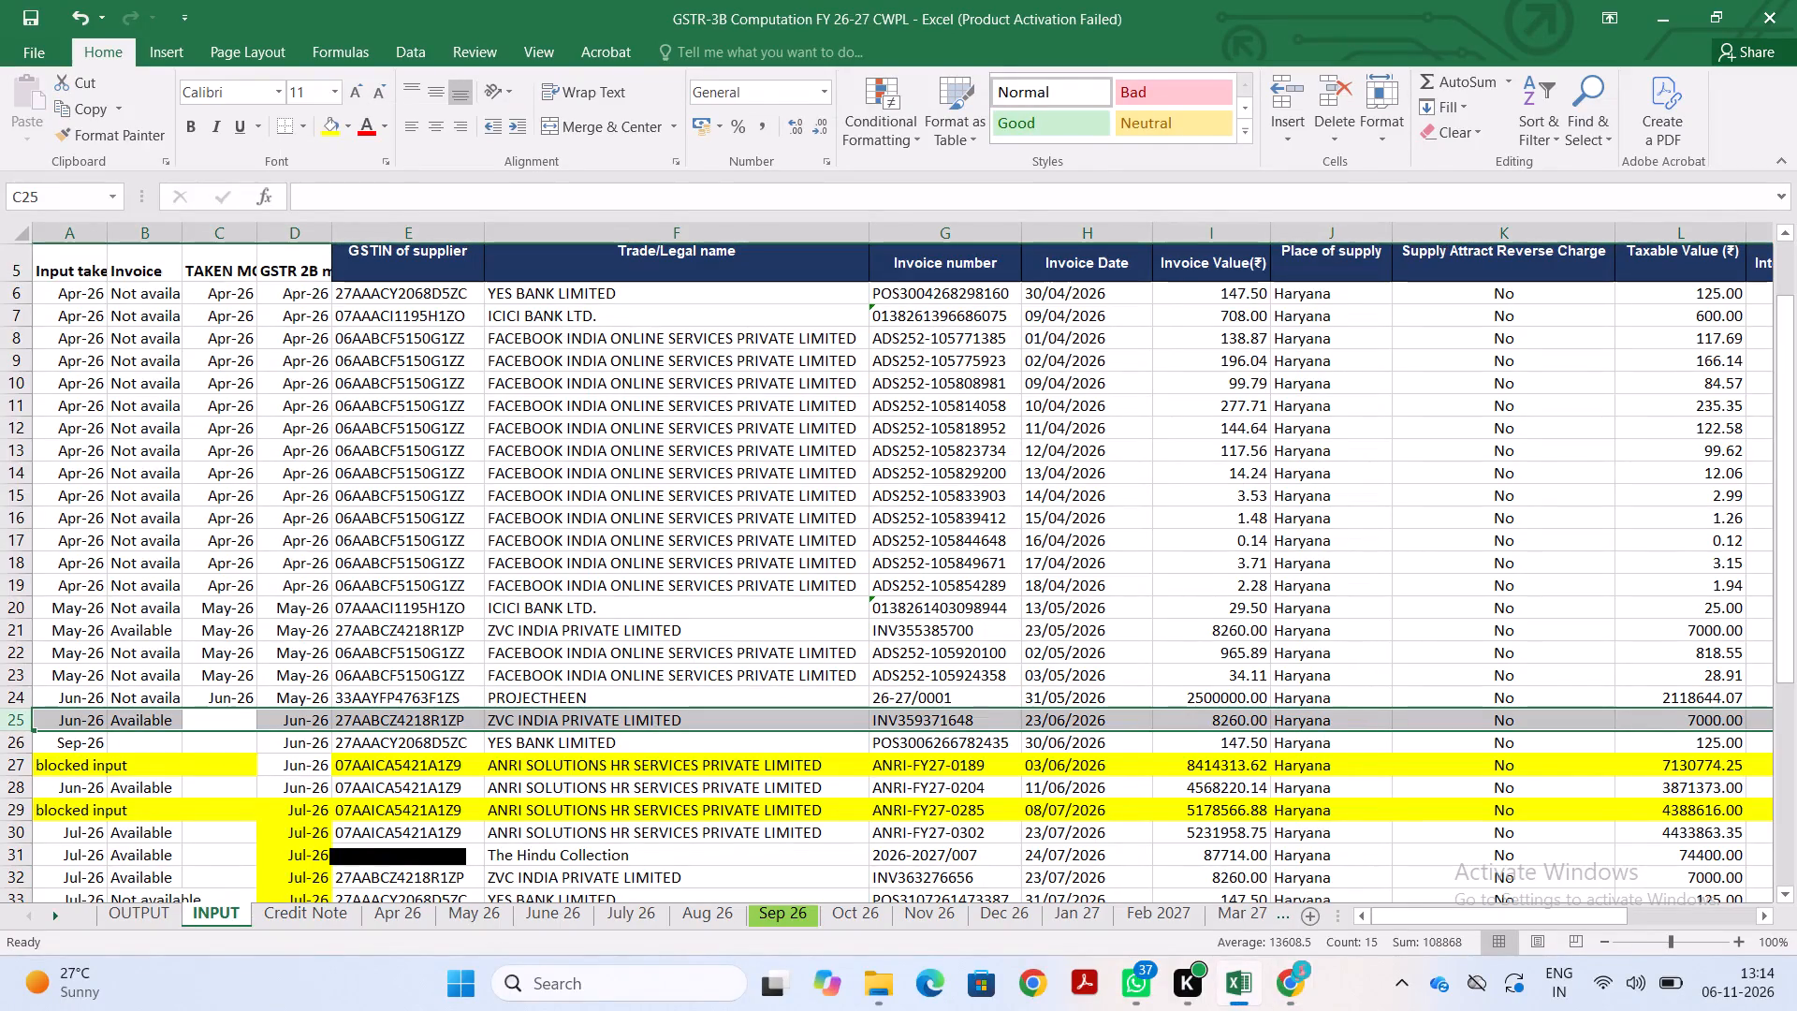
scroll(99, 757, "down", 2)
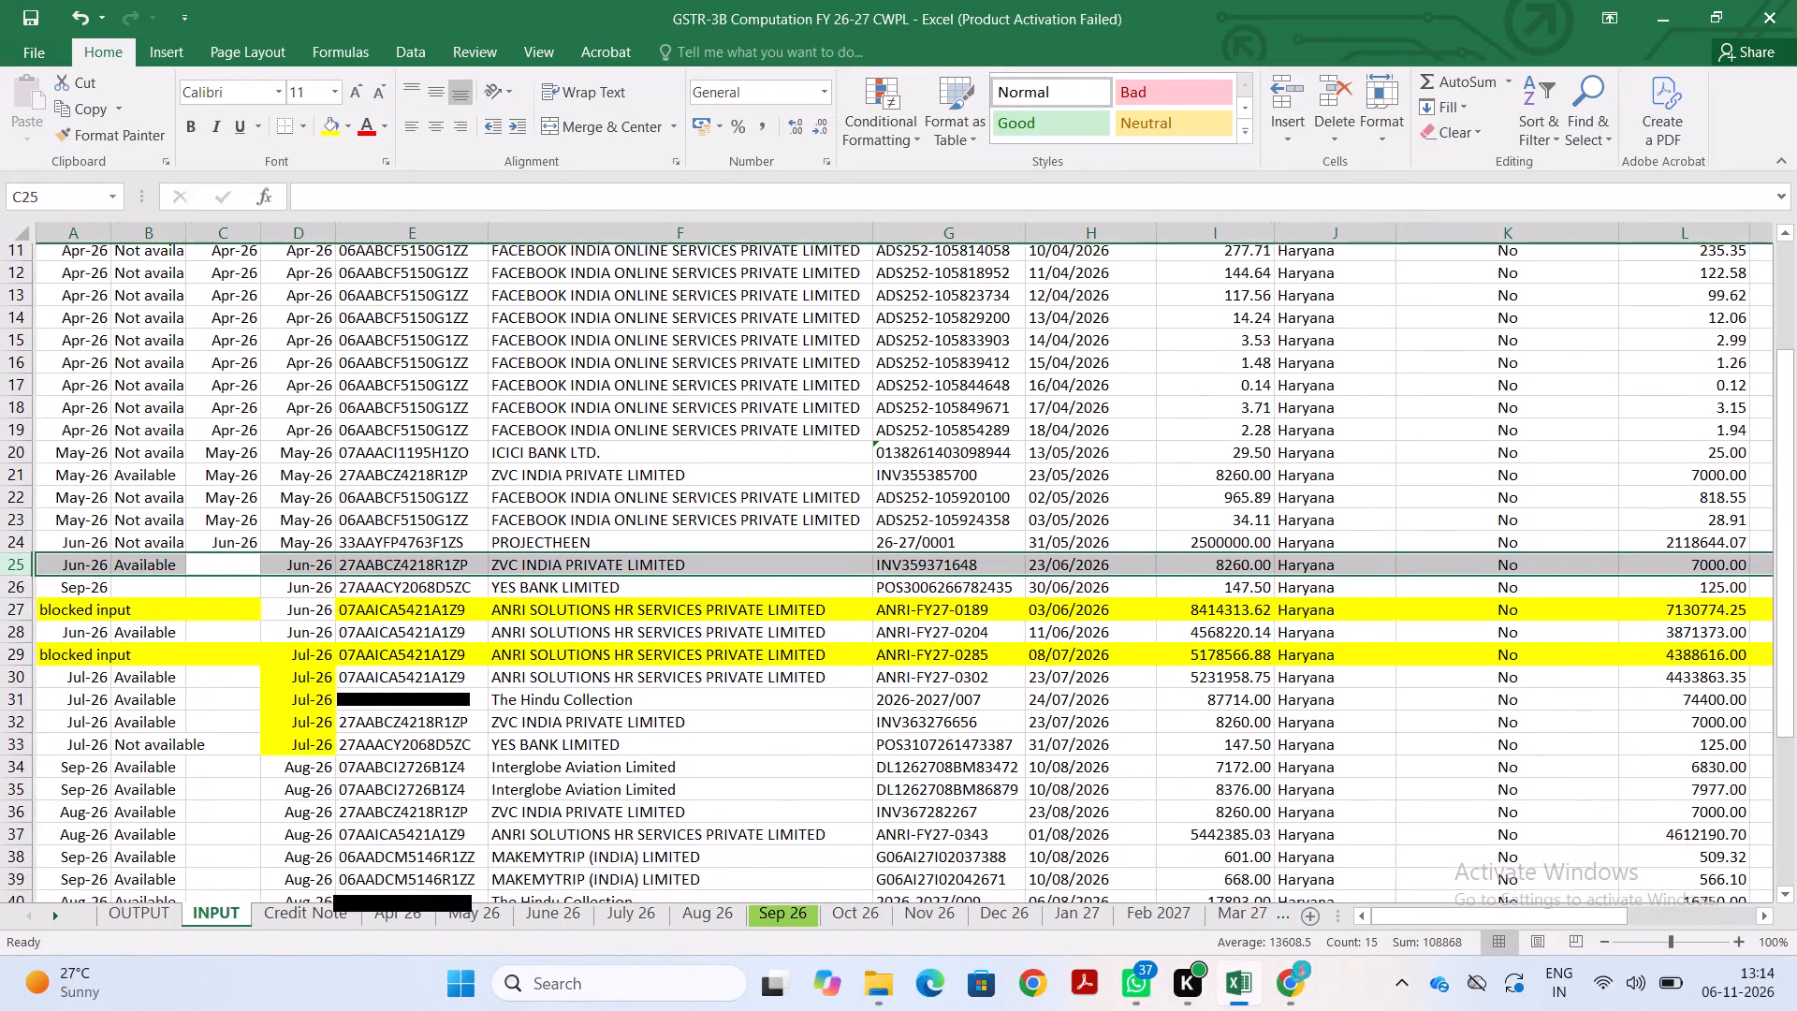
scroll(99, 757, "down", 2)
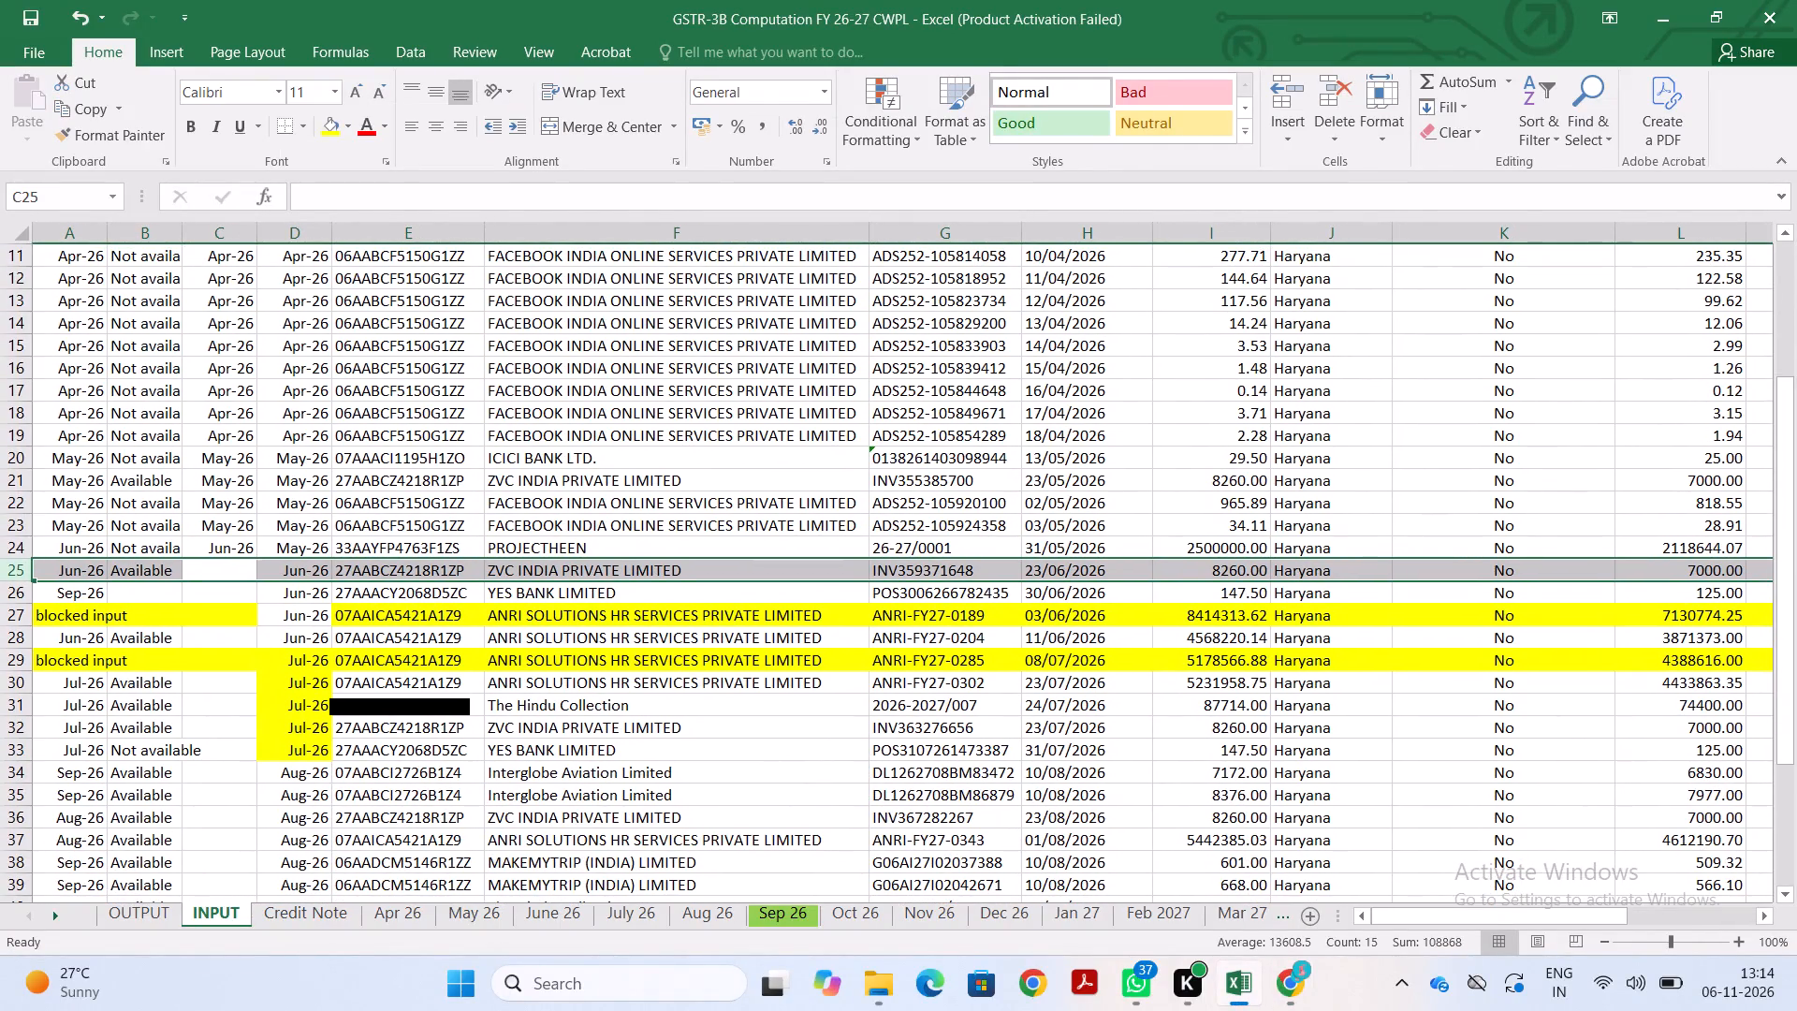
Undo the column C entries on the INPUT sheet, from the June month in C24 back through the TAKEN MONTH heading in C5.
key("ctrl+z")
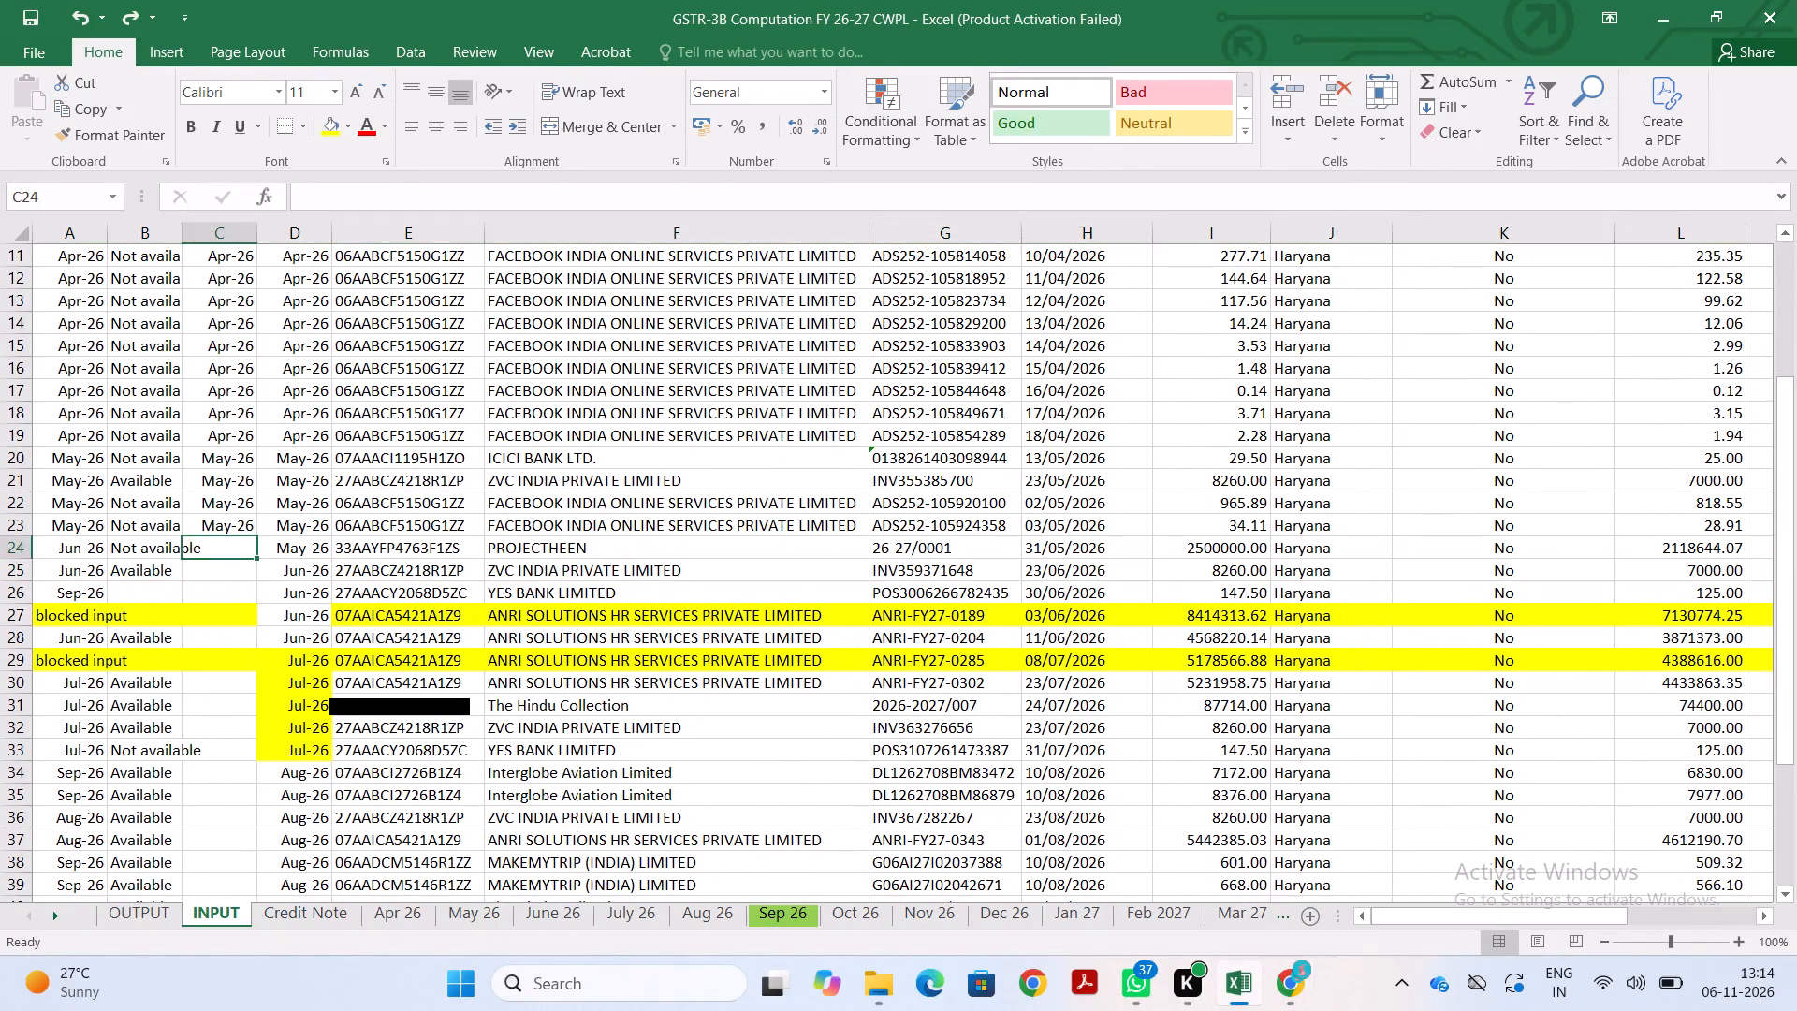
key("ctrl+z")
key("ctrl+z")
key("ctrl+z")
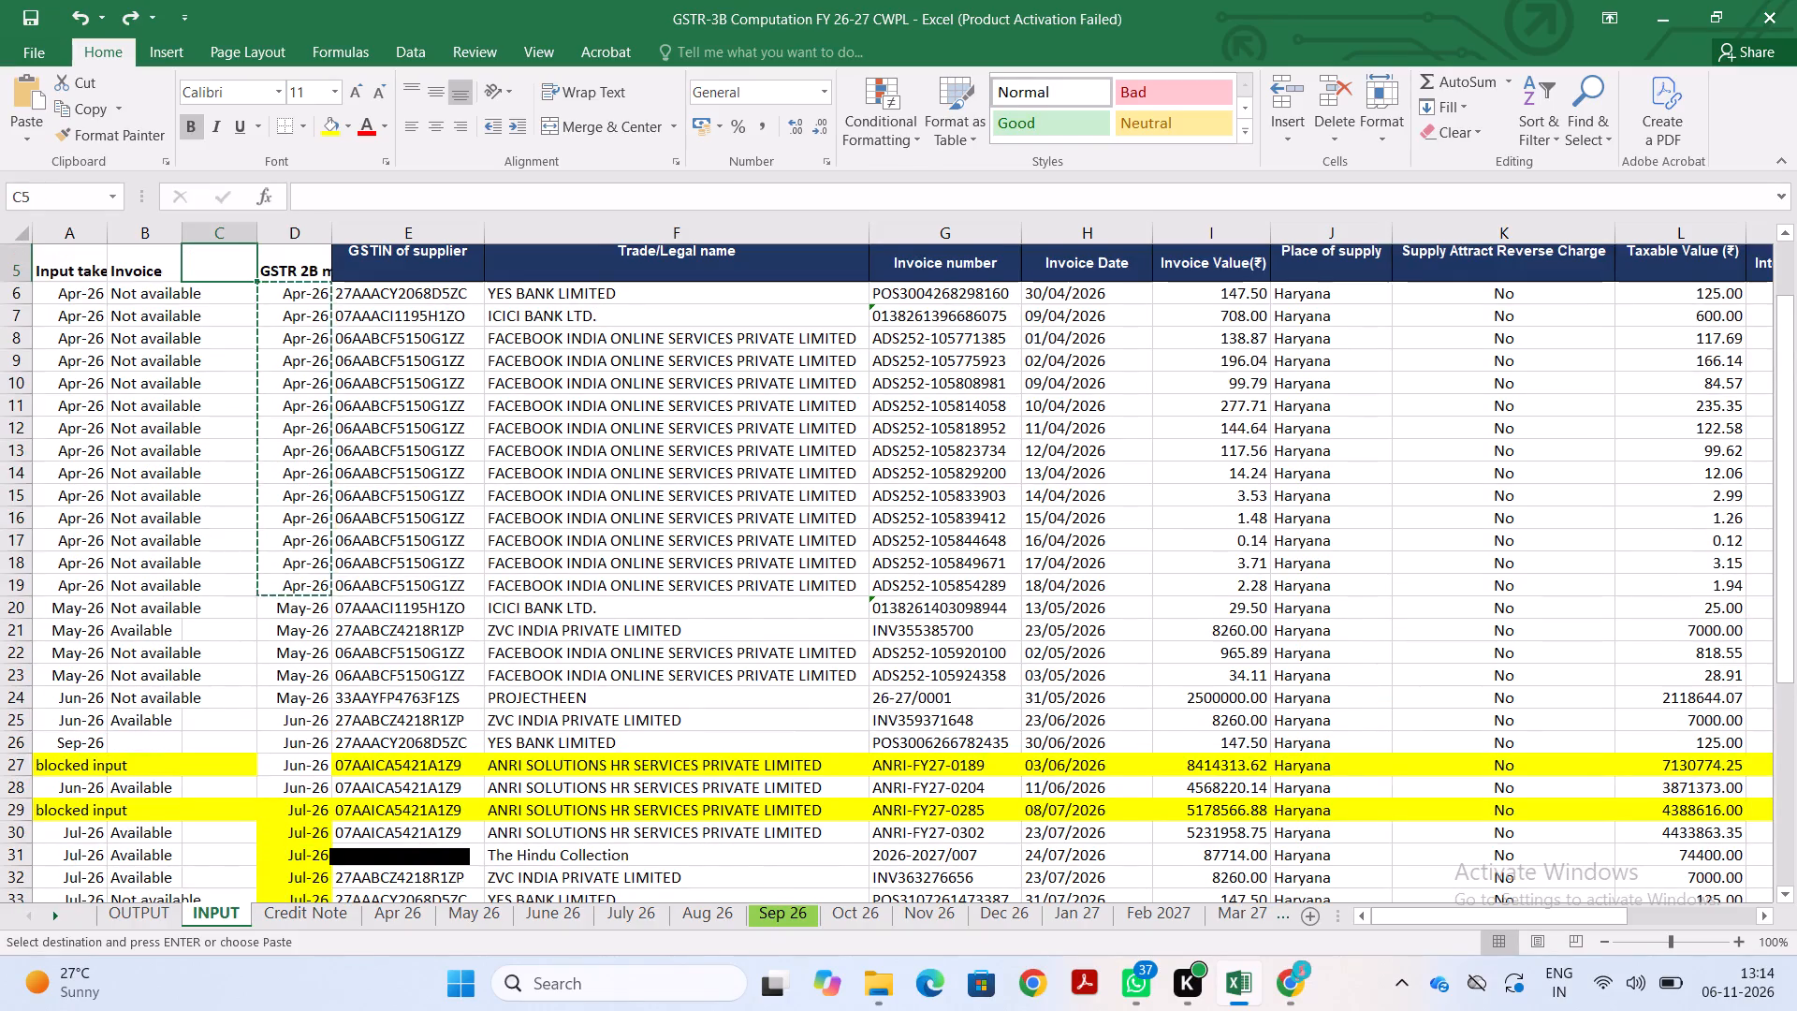
Undo the insertion of the blank column C before the GSTR 2B month column on the INPUT sheet.
scroll(99, 757, "up", 1)
key("ctrl+z")
Widen columns B and A on the INPUT sheet so the invoice availability and input taken month entries are readable.
scroll(99, 757, "right", 1)
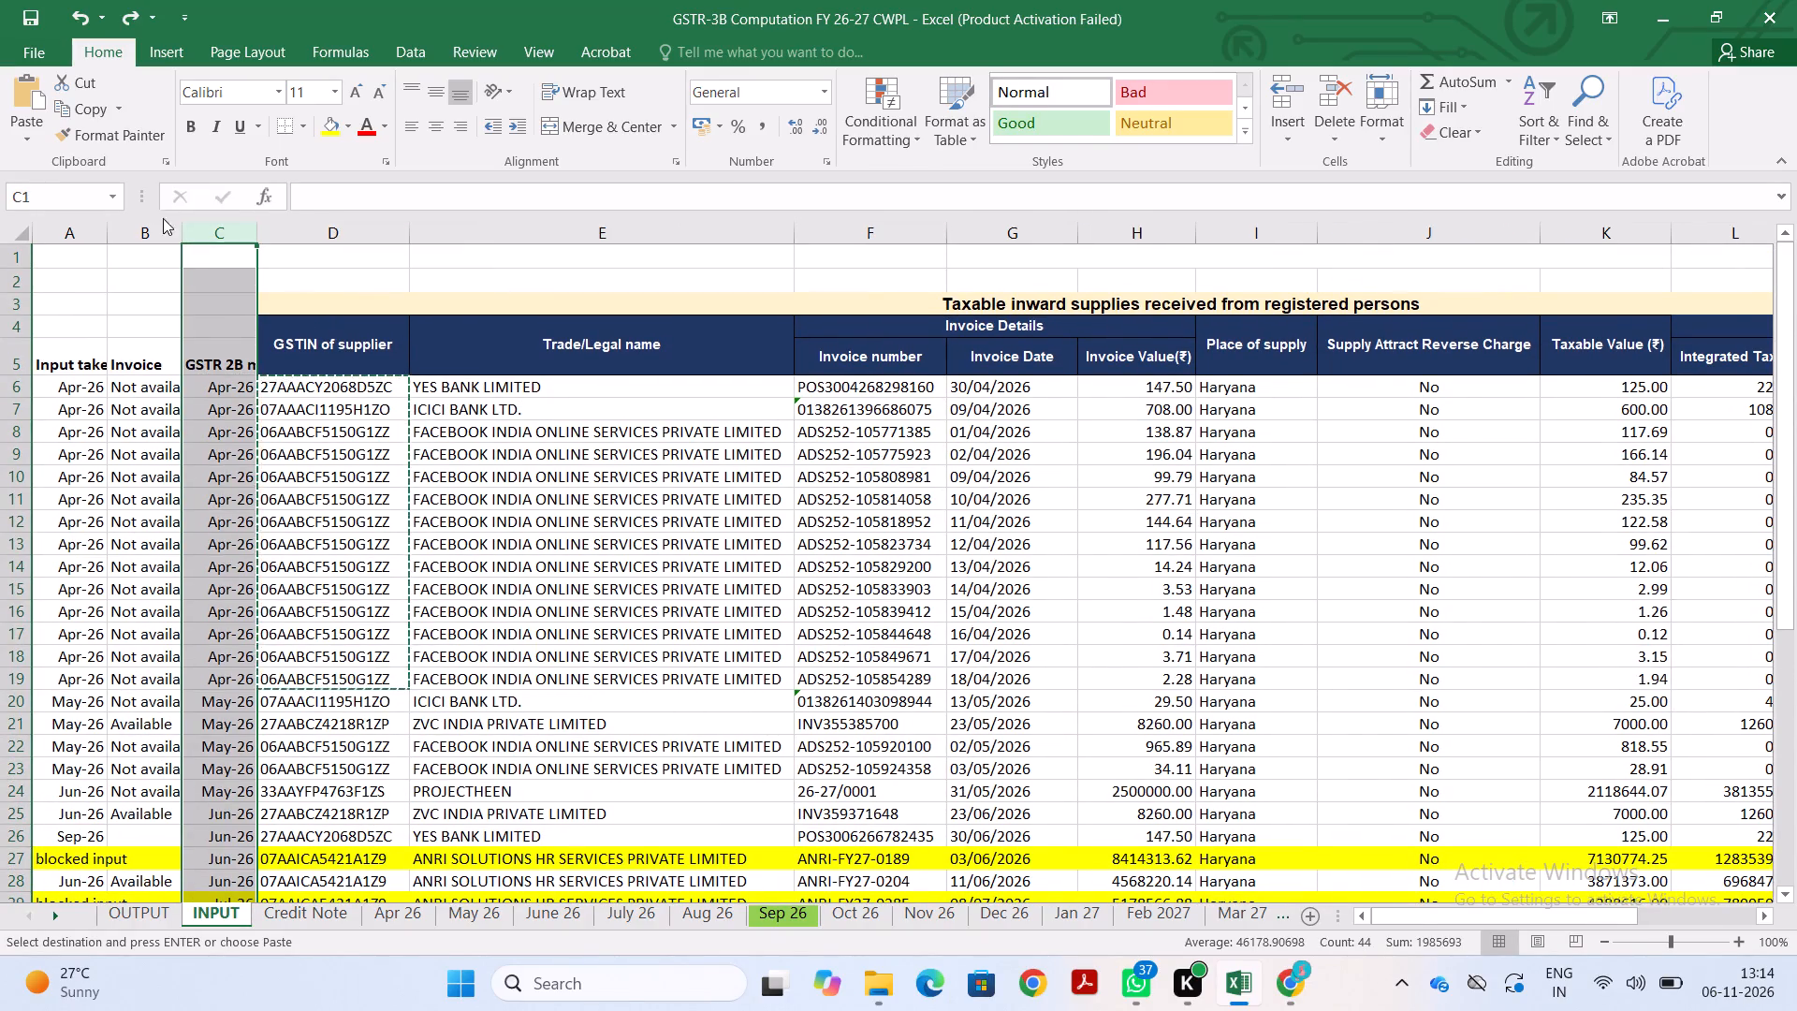
left_click_drag(183, 231, 213, 233)
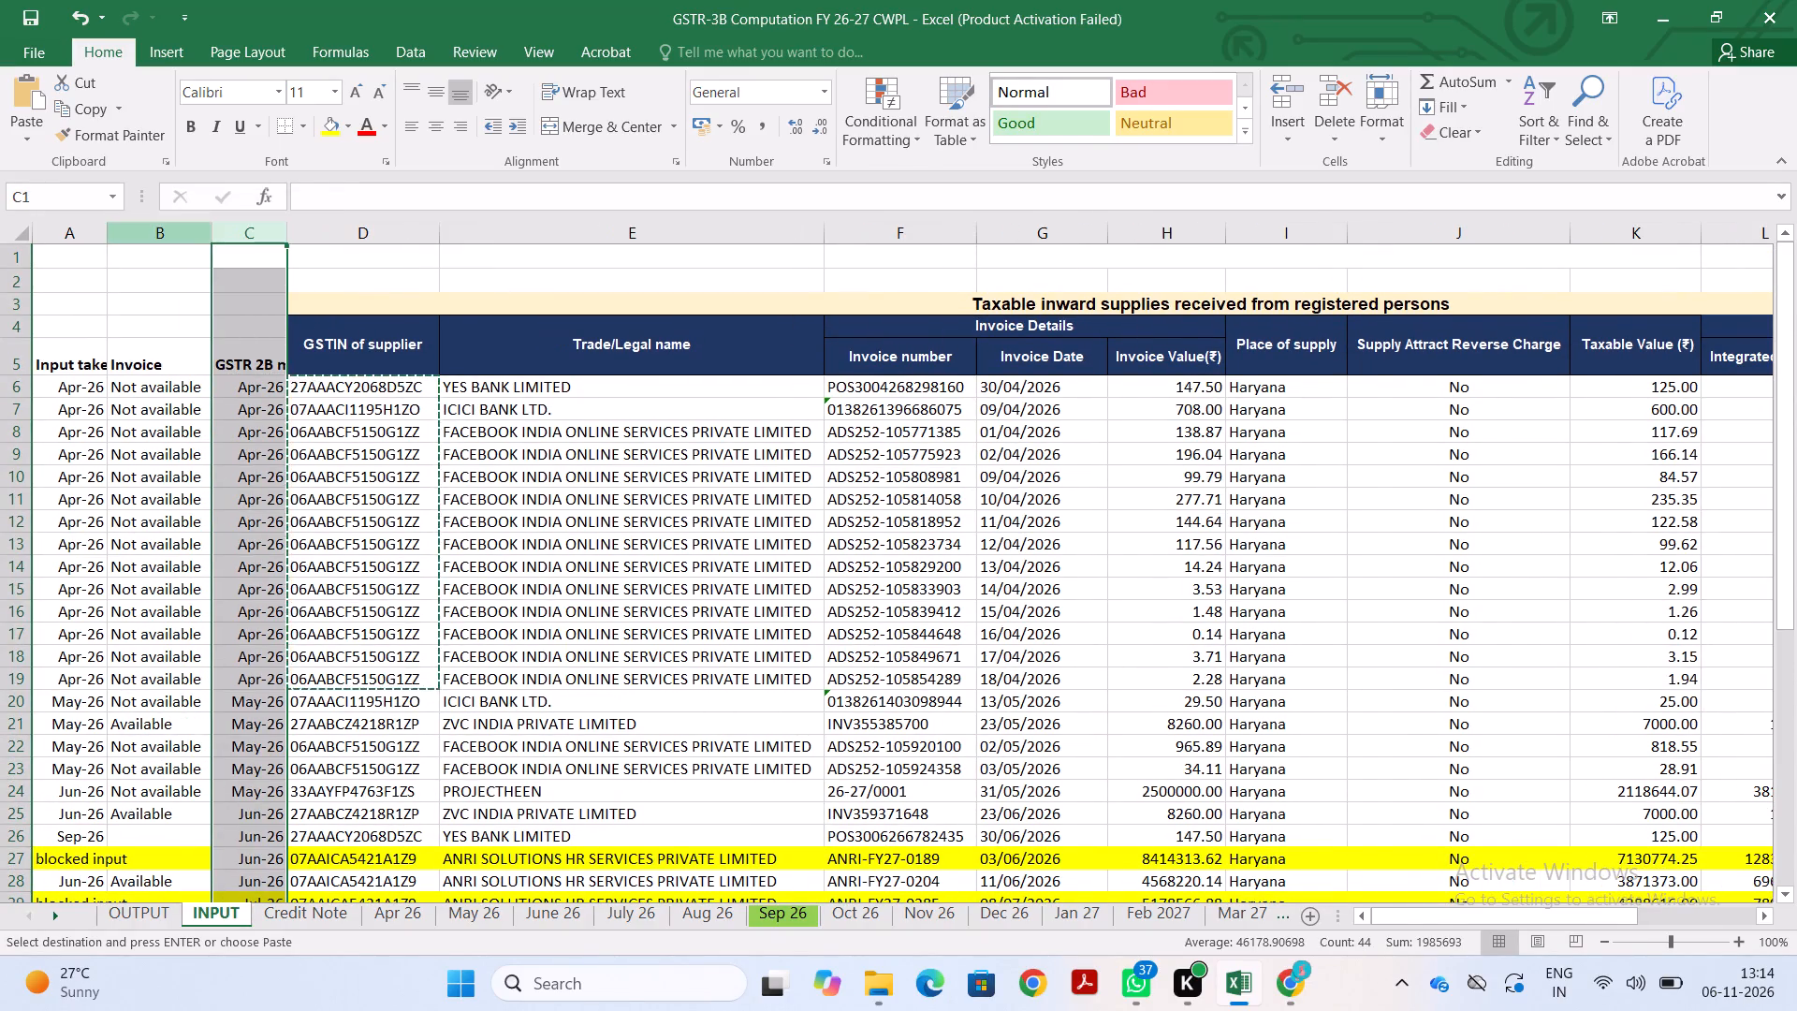
left_click_drag(109, 233, 139, 239)
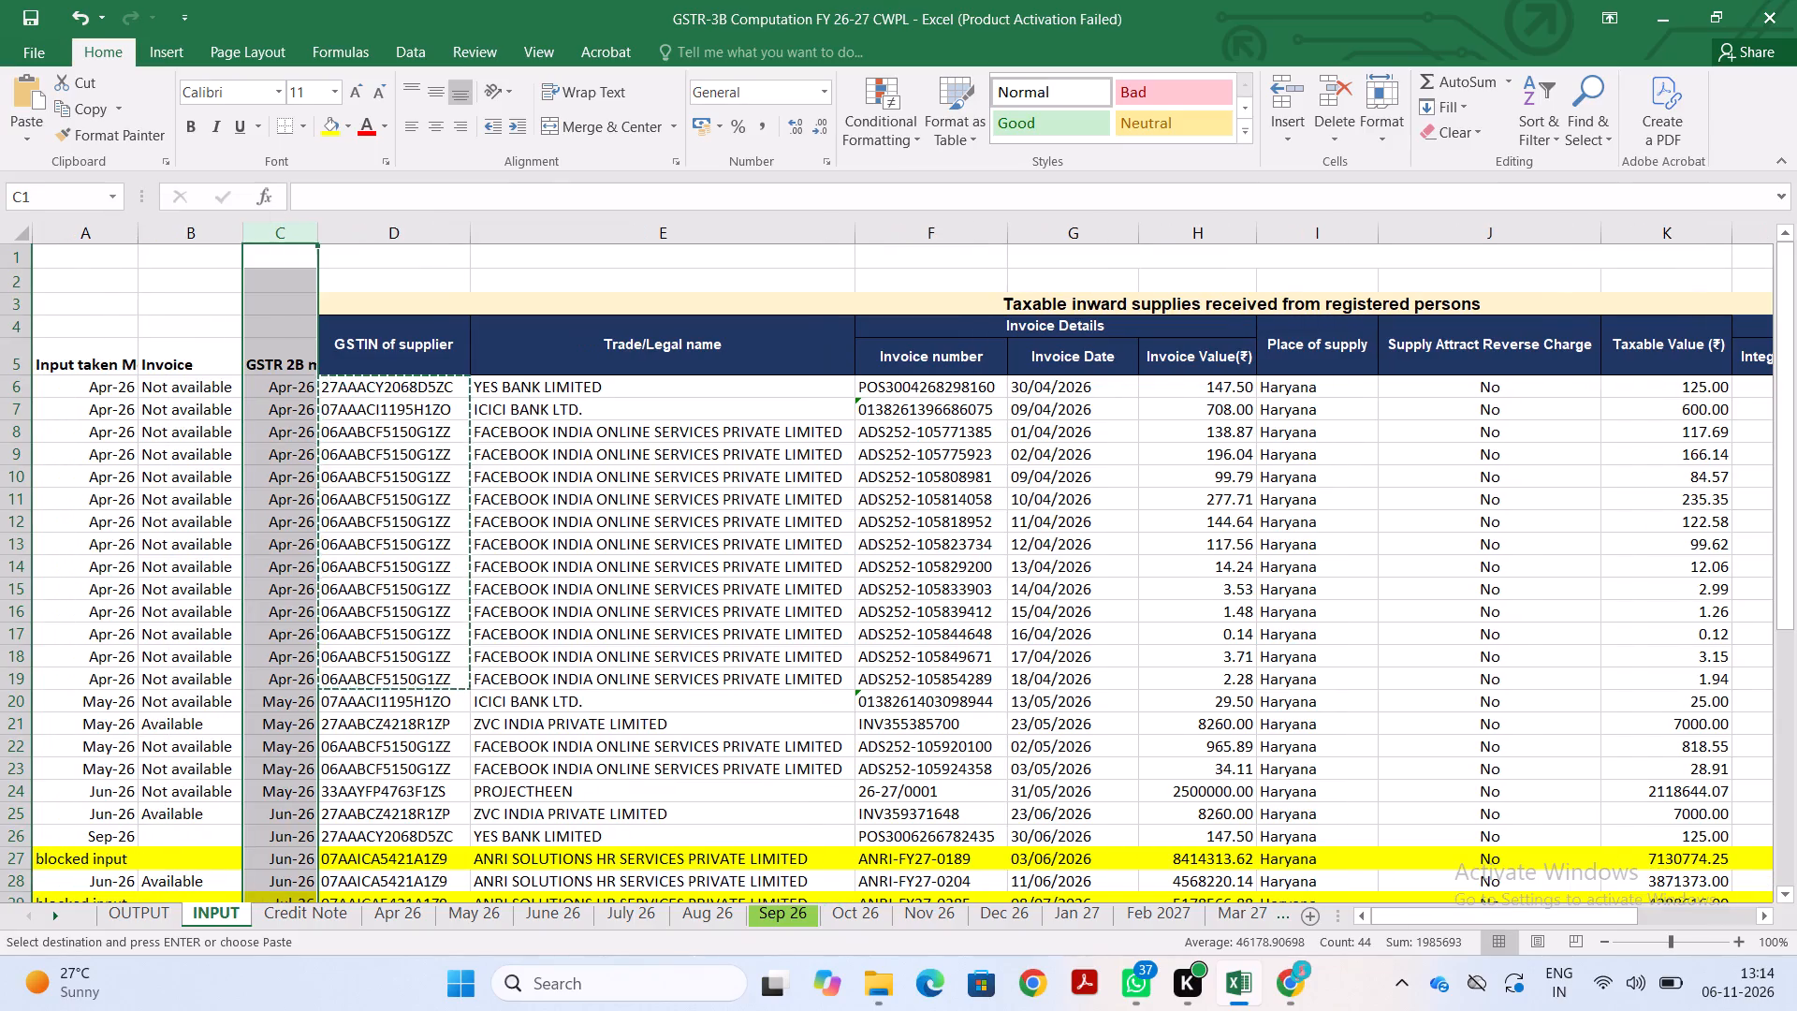
Check the input taken month entries down the INPUT sheet for blanks and select the ICICI BANK LTD. row 48.
scroll(111, 539, "down", 3)
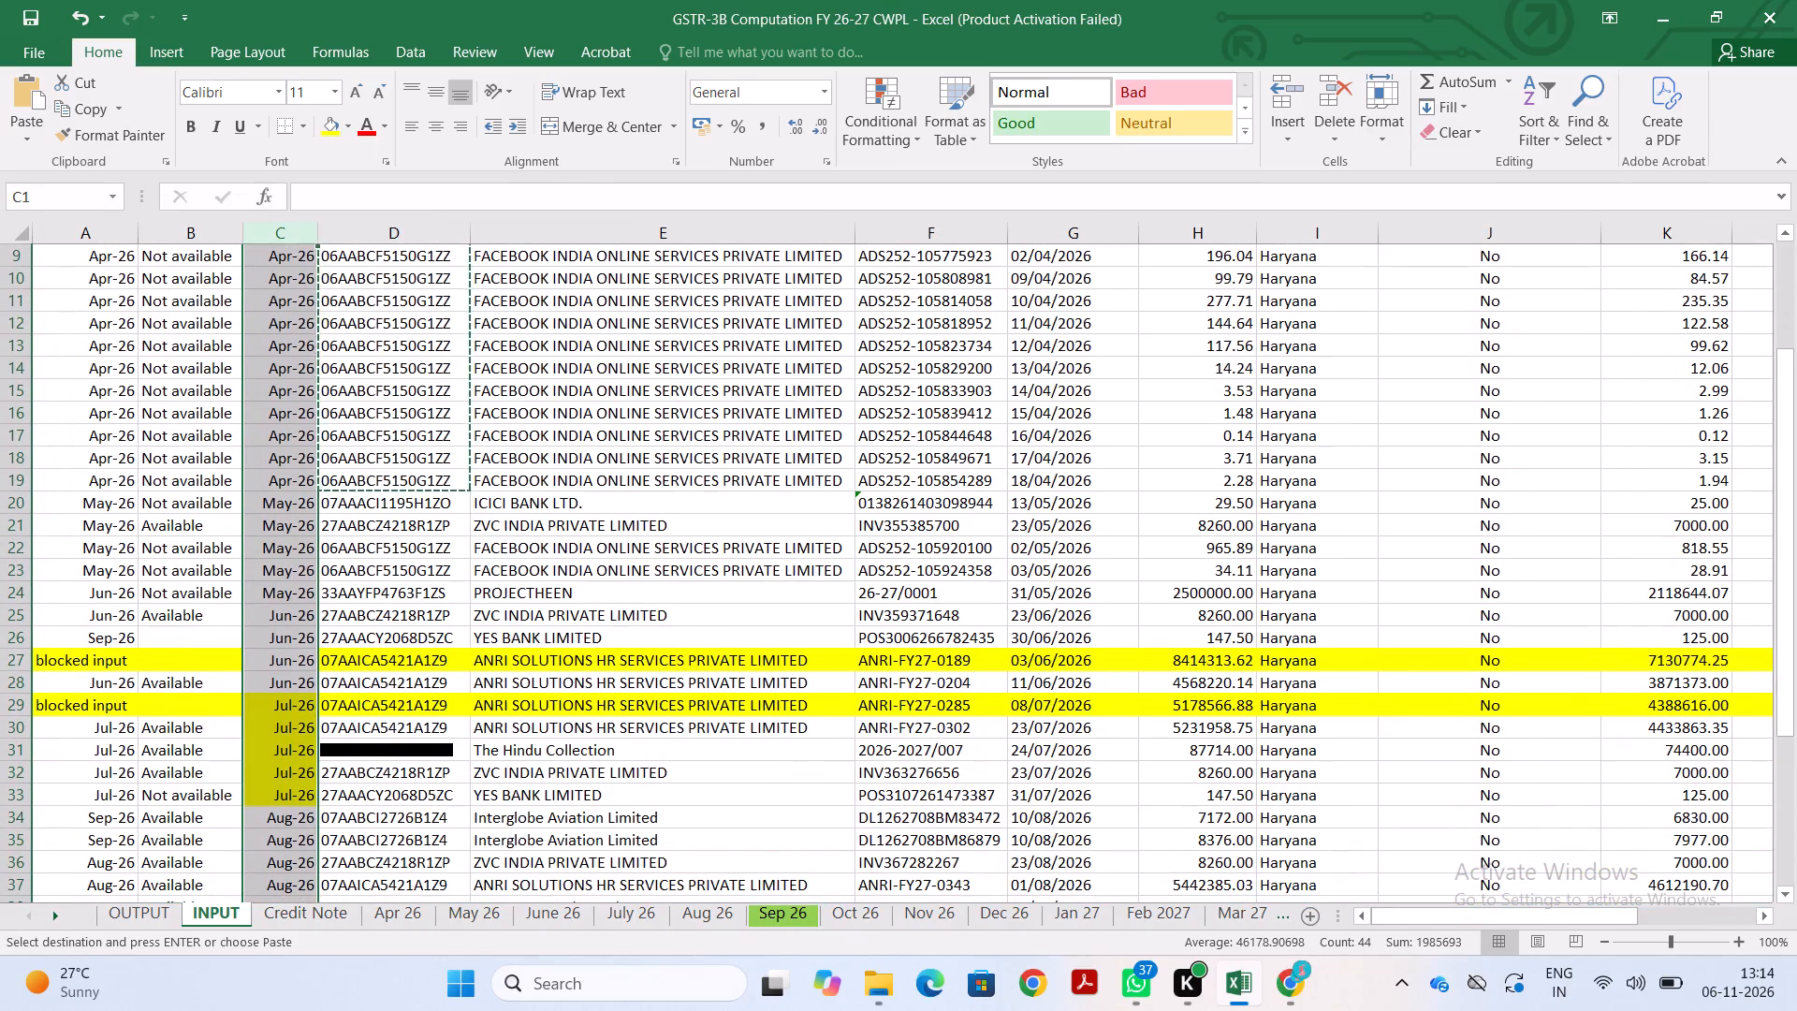
scroll(111, 539, "up", 1)
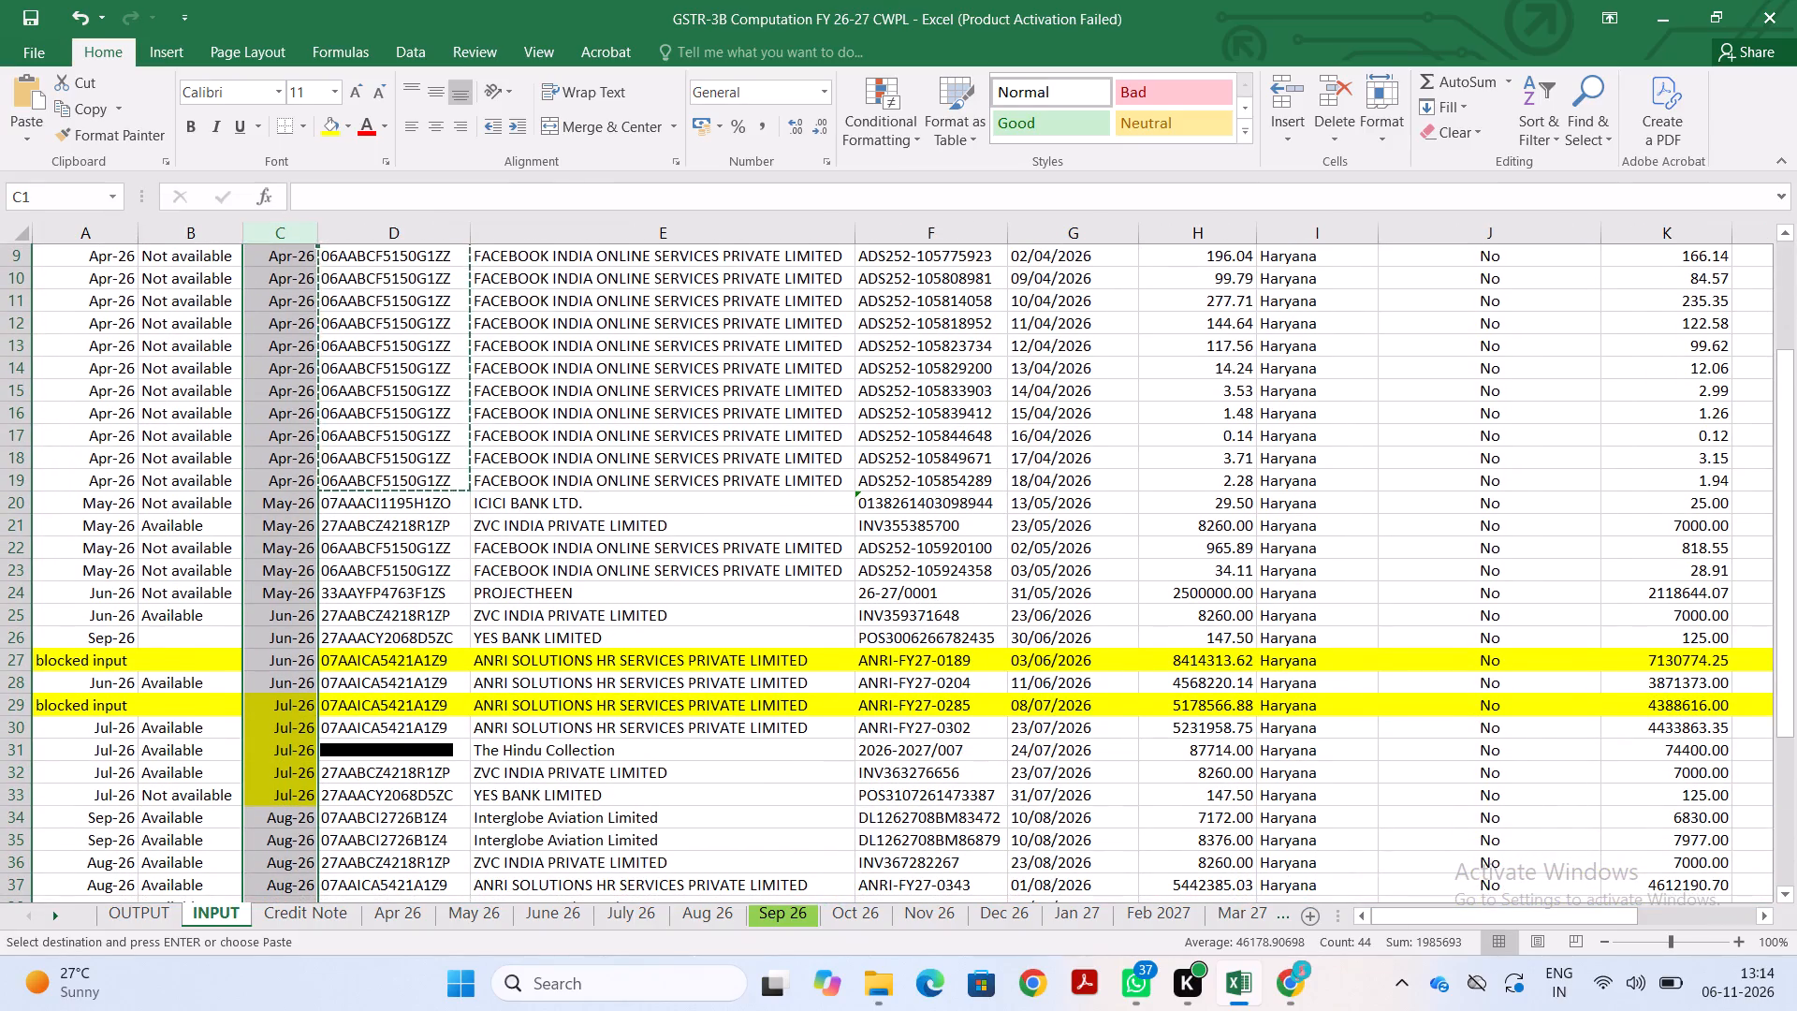
left_click(139, 634)
scroll(139, 634, "down", 3)
scroll(139, 634, "up", 1)
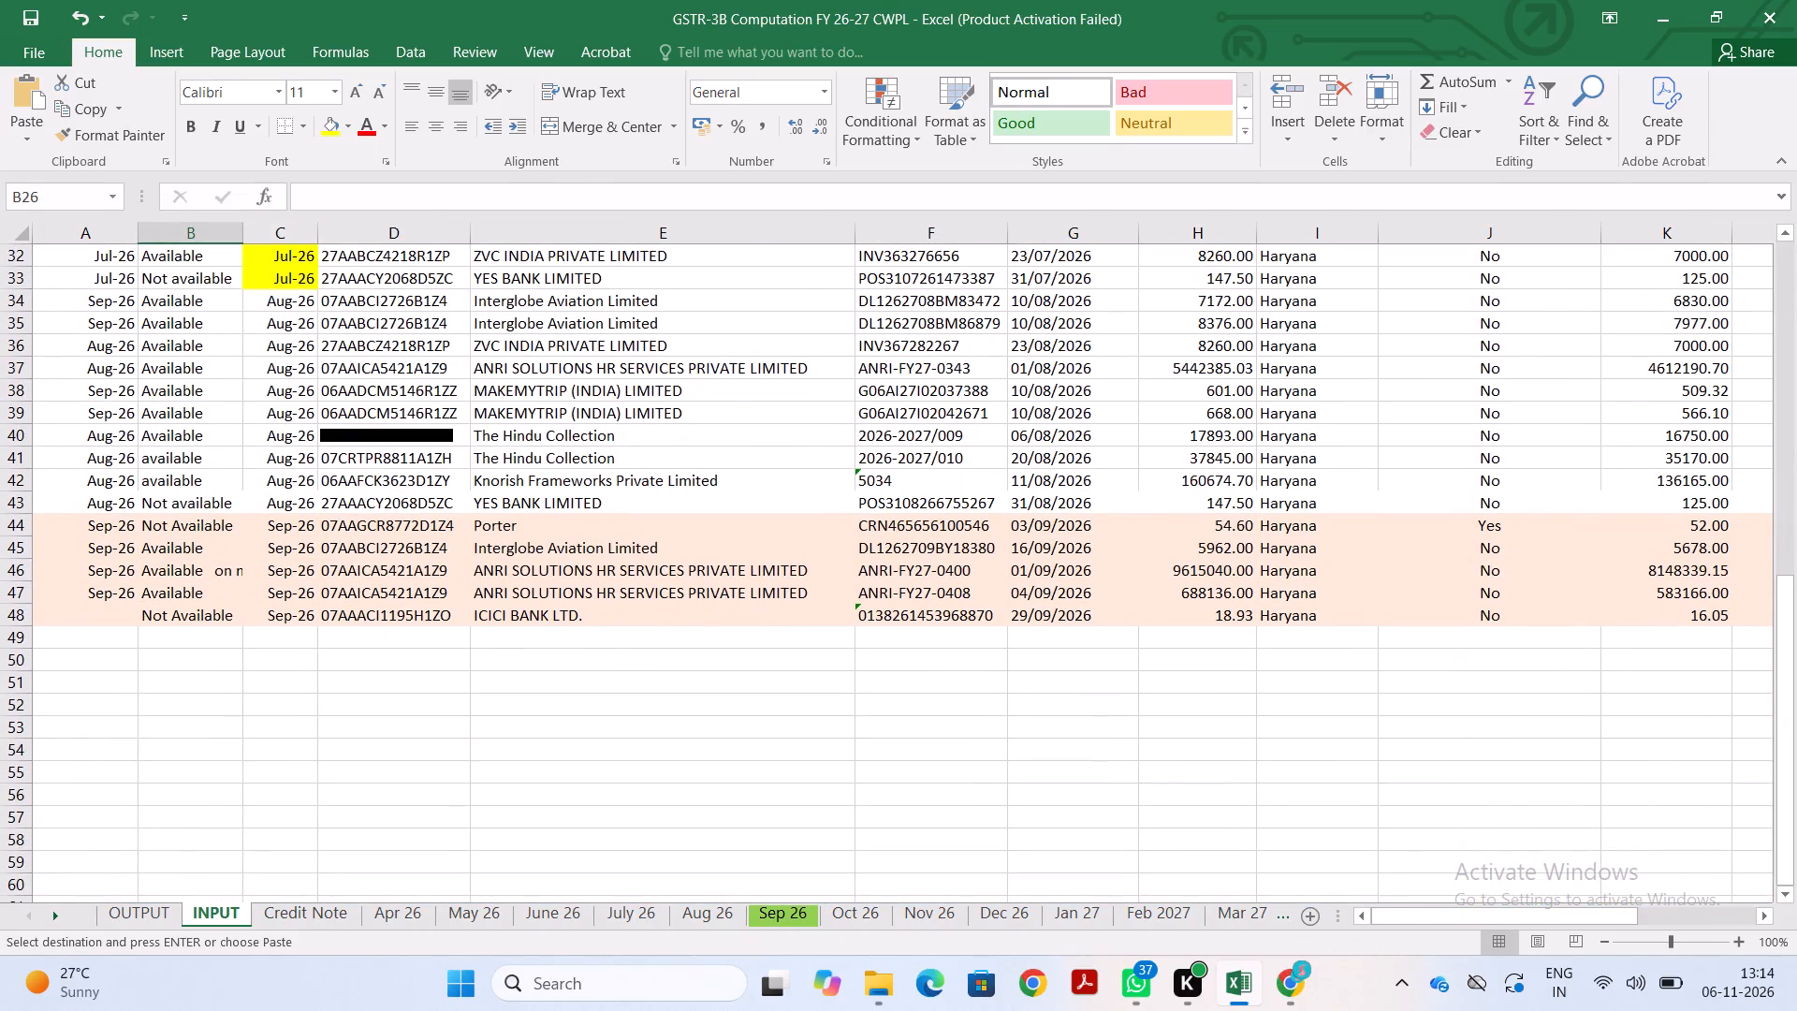
left_click(118, 624)
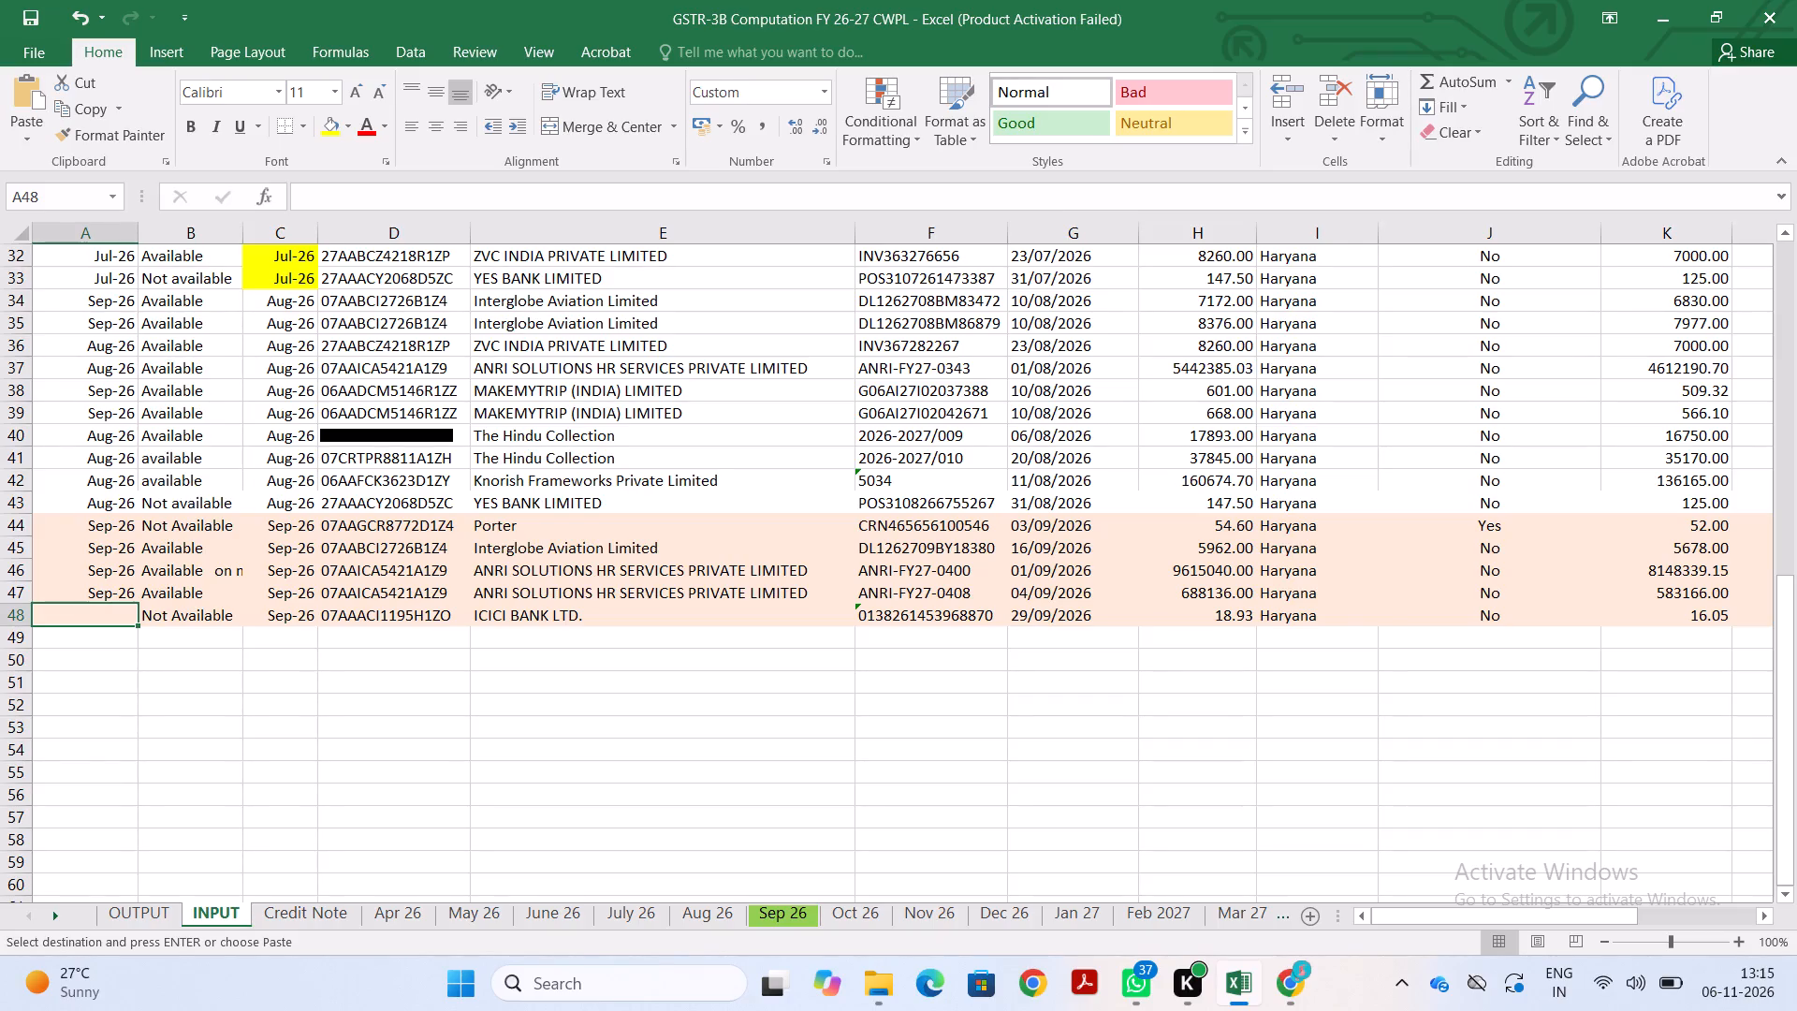
key("shift+space")
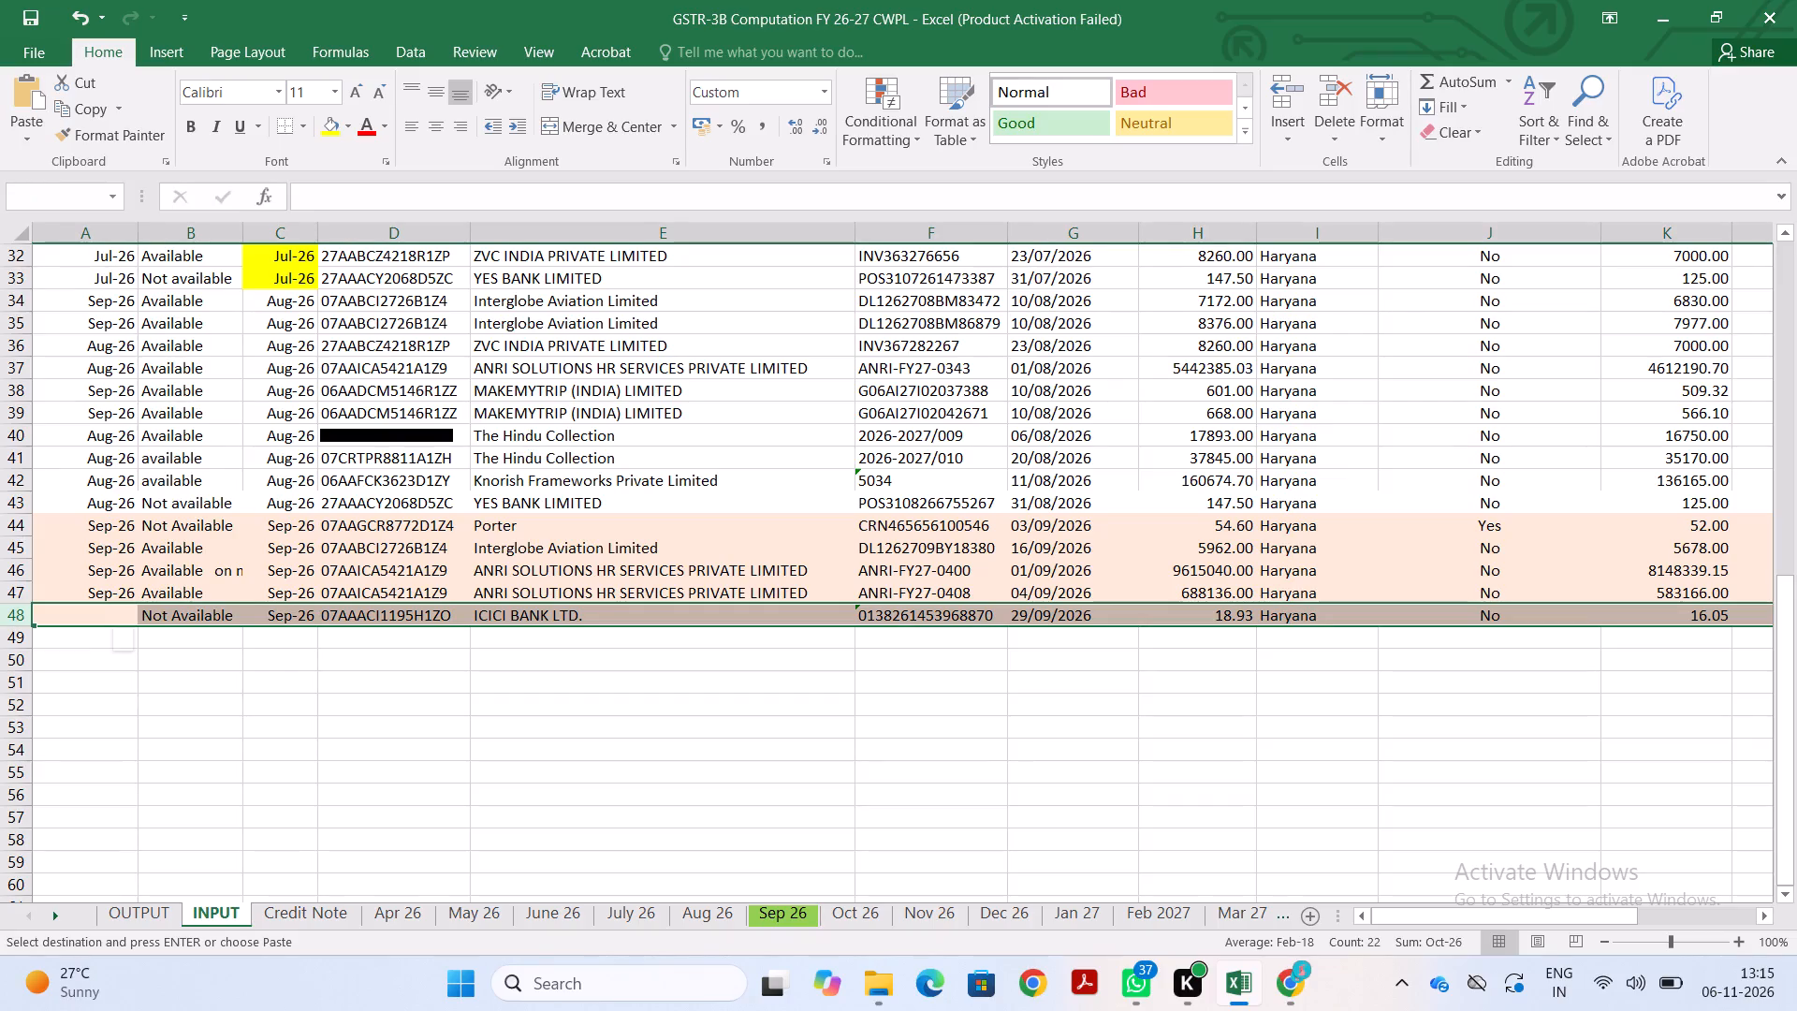
Switch to the GST portal in Chrome and try to extend the expiring login session on the GSTR-3B ITC page.
key("alt+Tab")
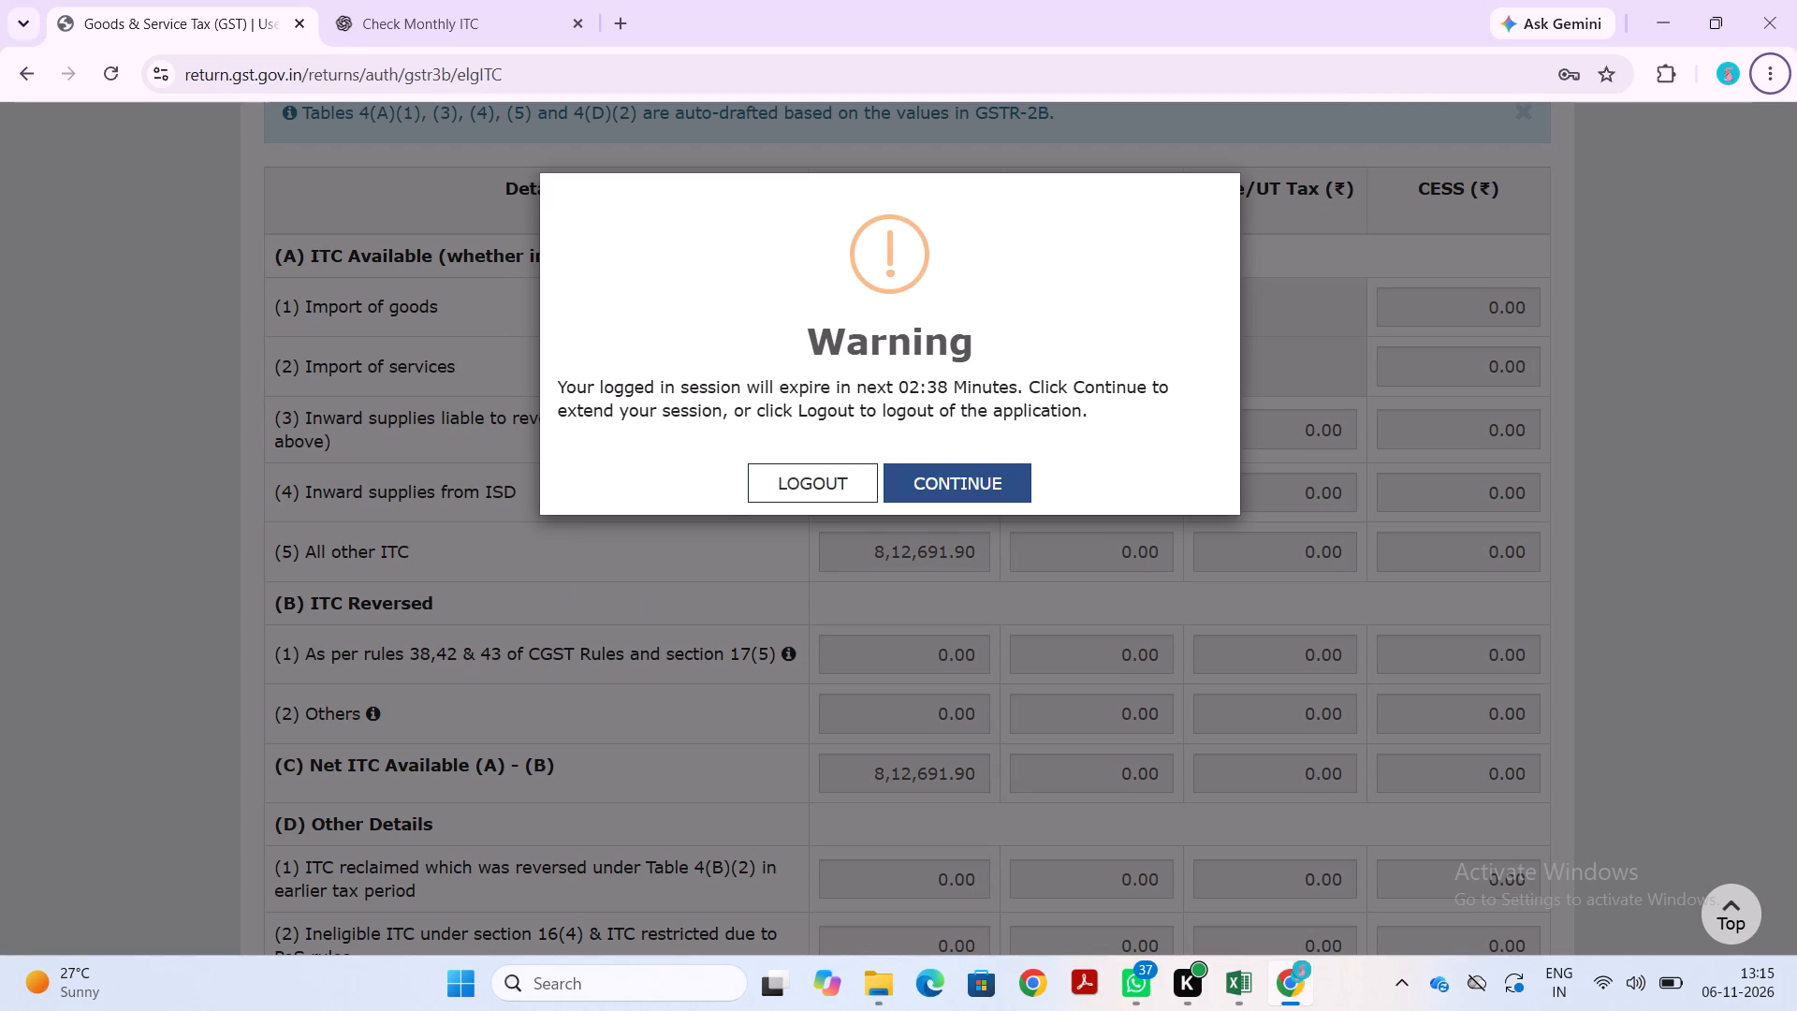
left_click(987, 491)
scroll(987, 491, "down", 4)
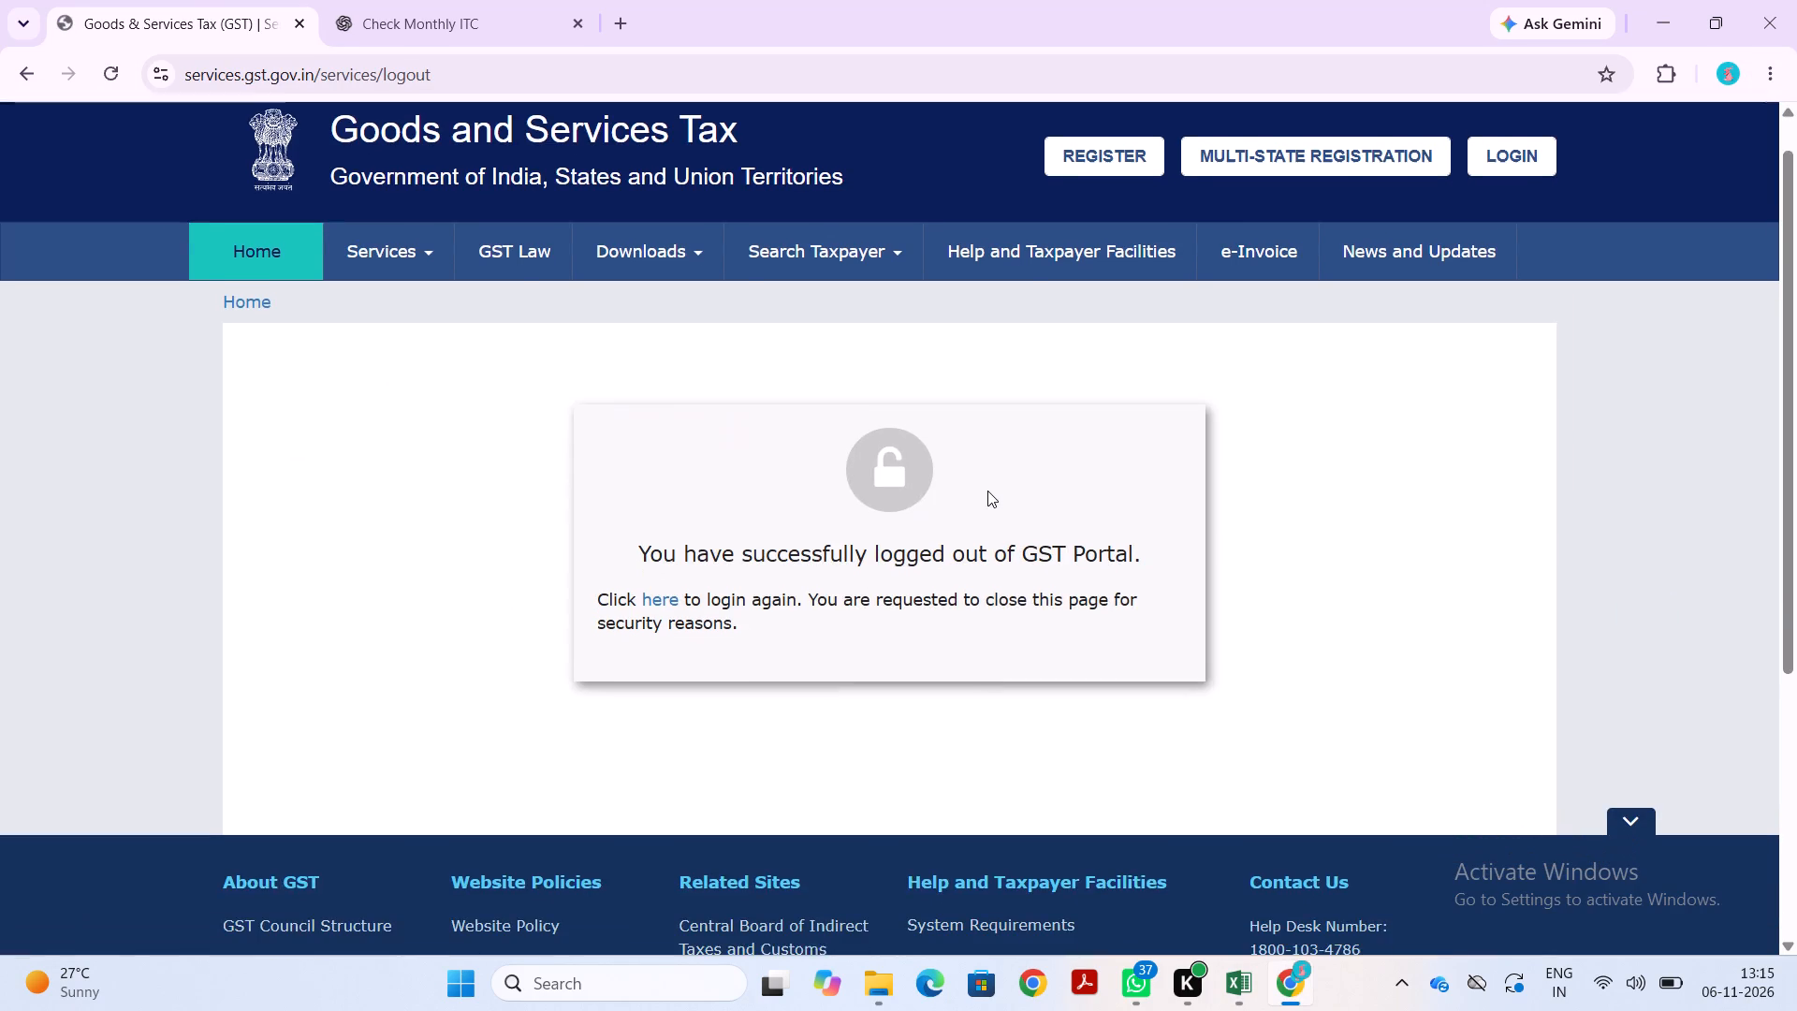
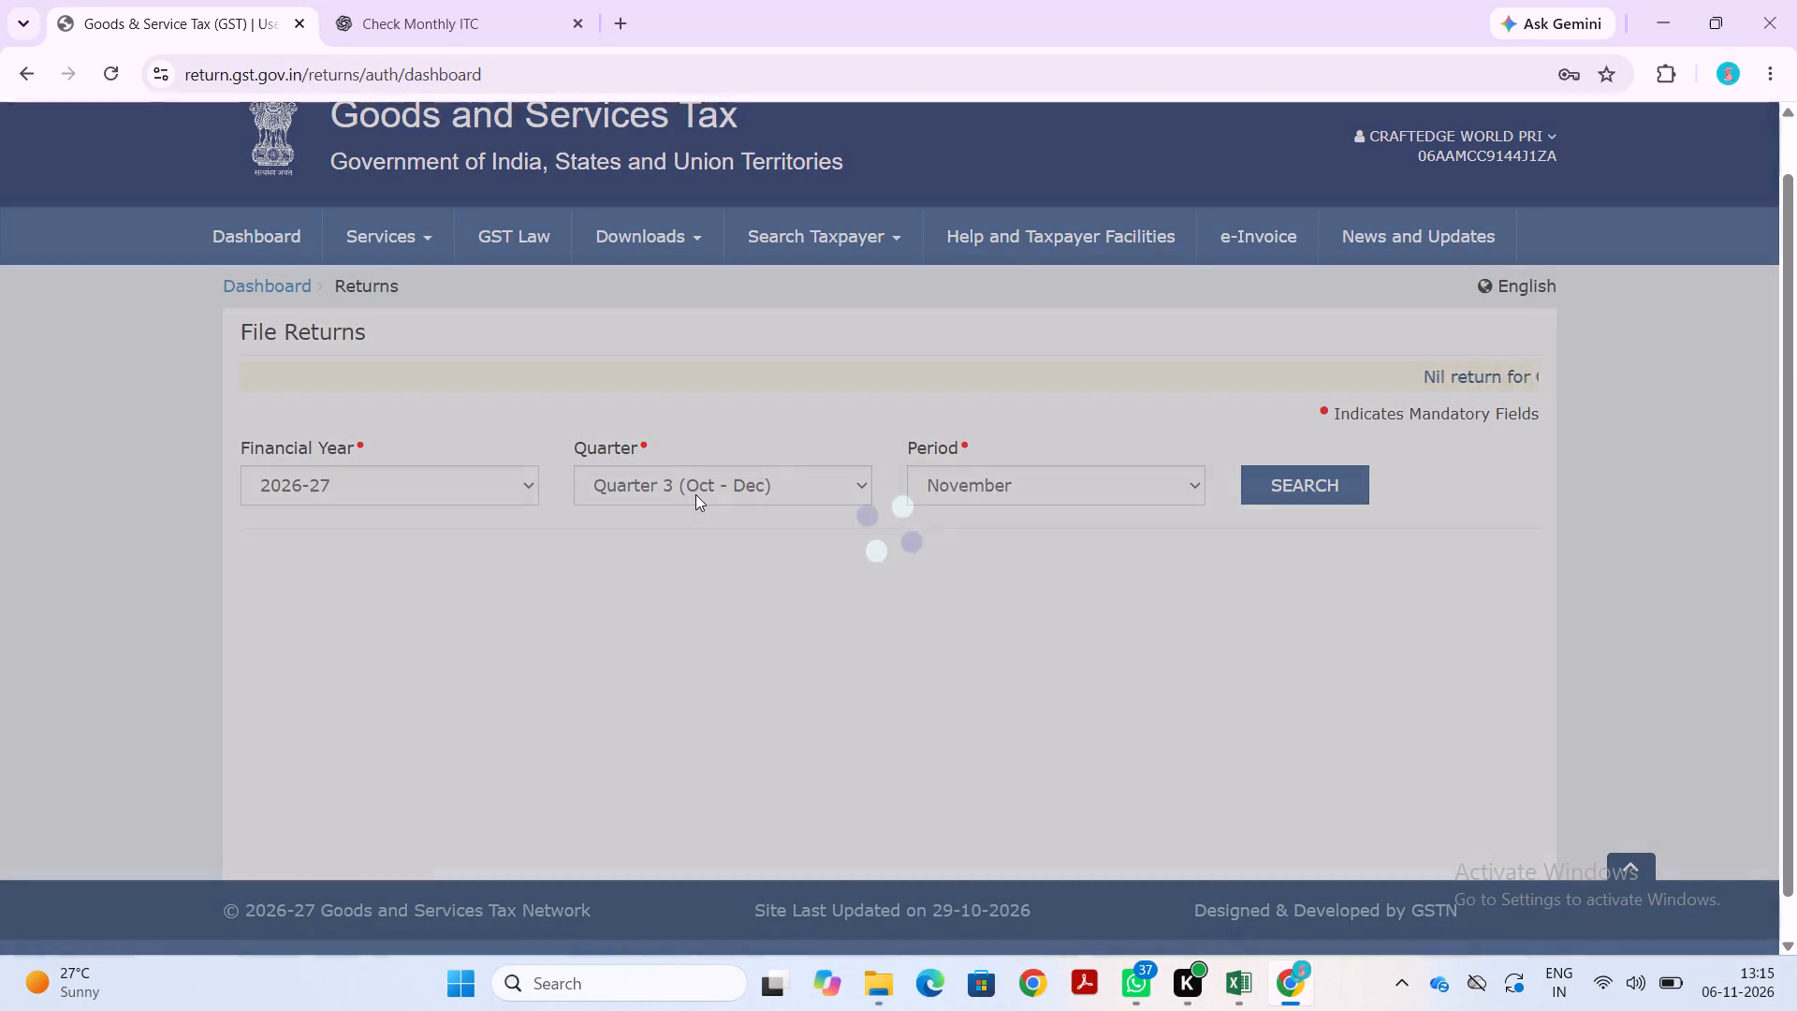
Search the GST portal's returns for financial year 2026-27, Quarter 2 (Jul - Sep), period September.
left_click(695, 494)
left_click(695, 494)
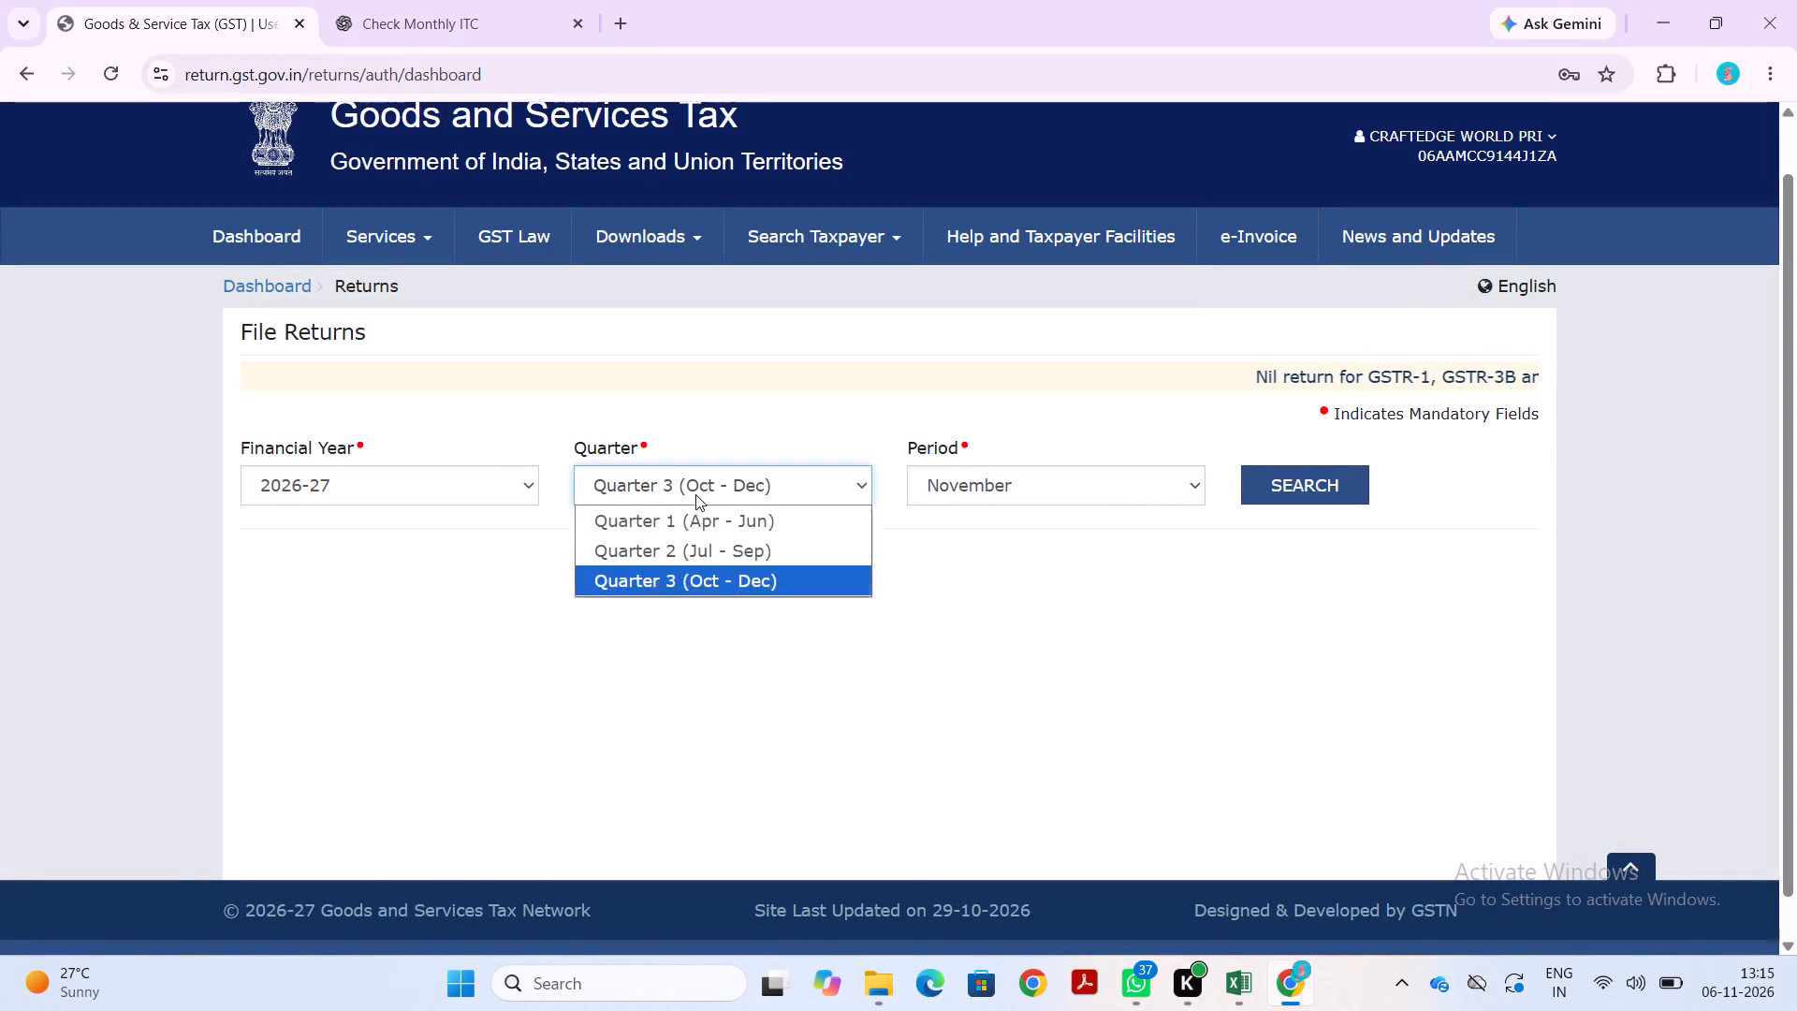
left_click(704, 541)
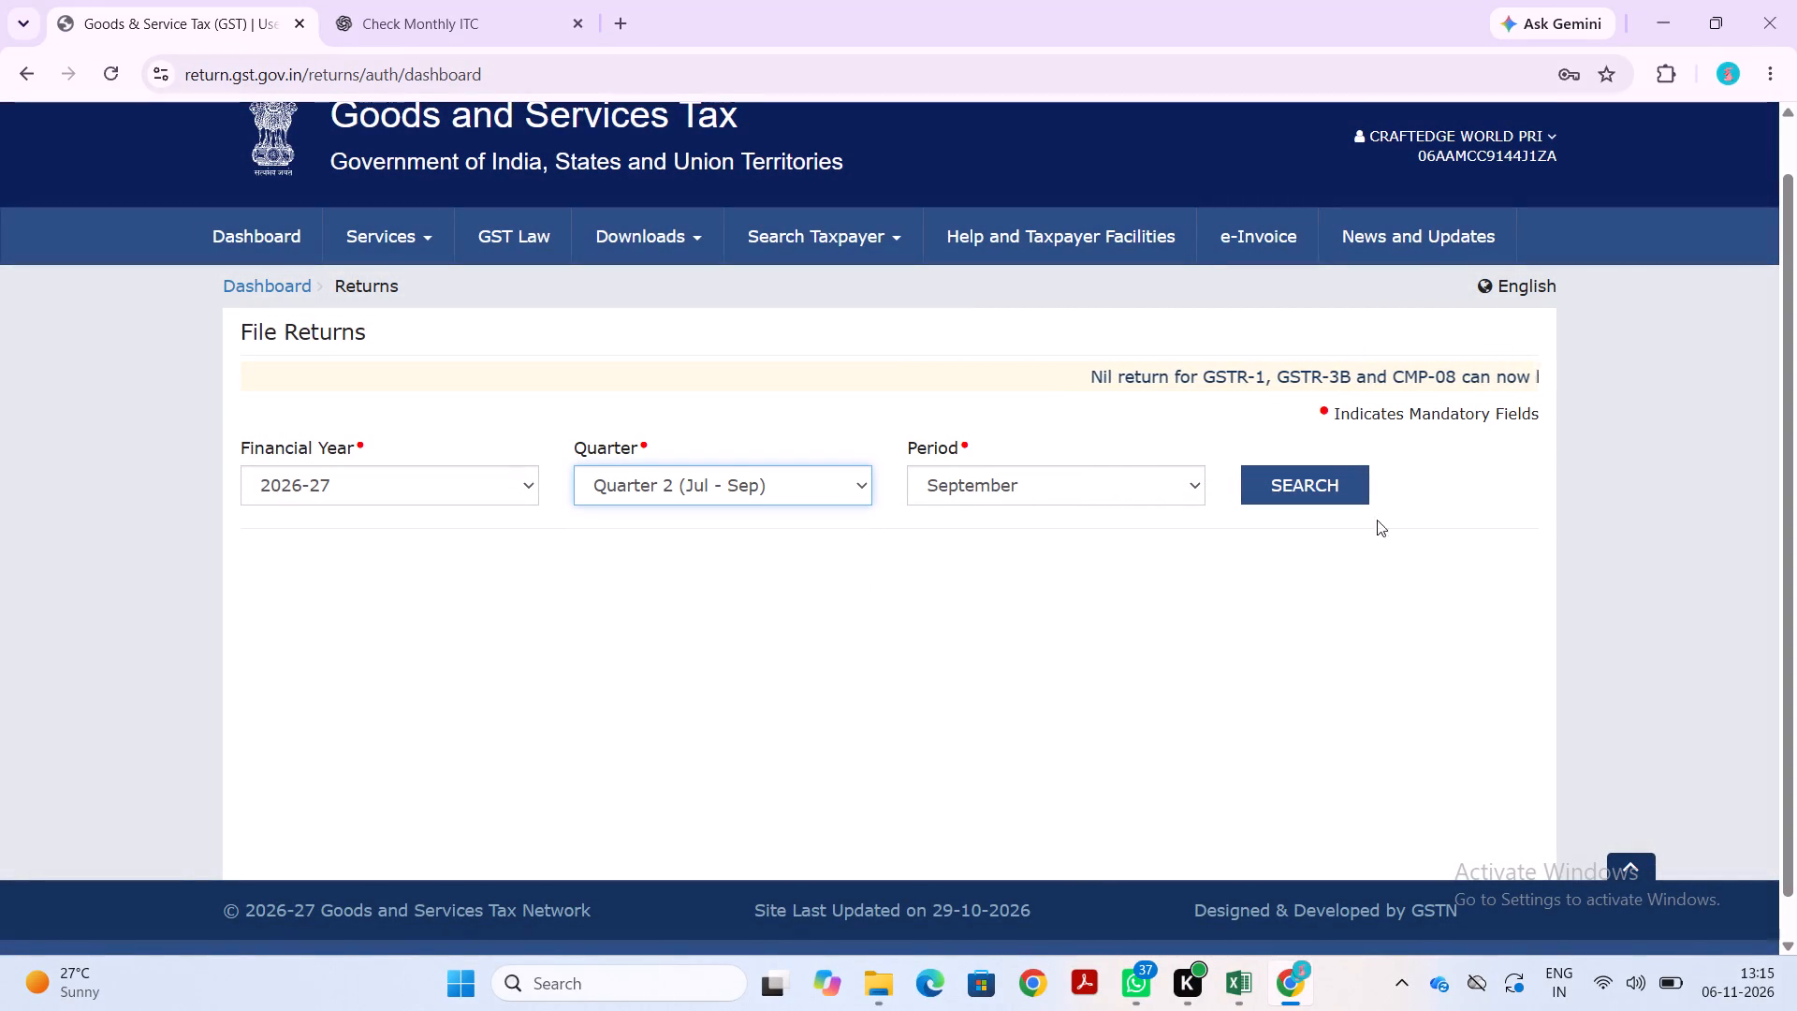
left_click(1320, 463)
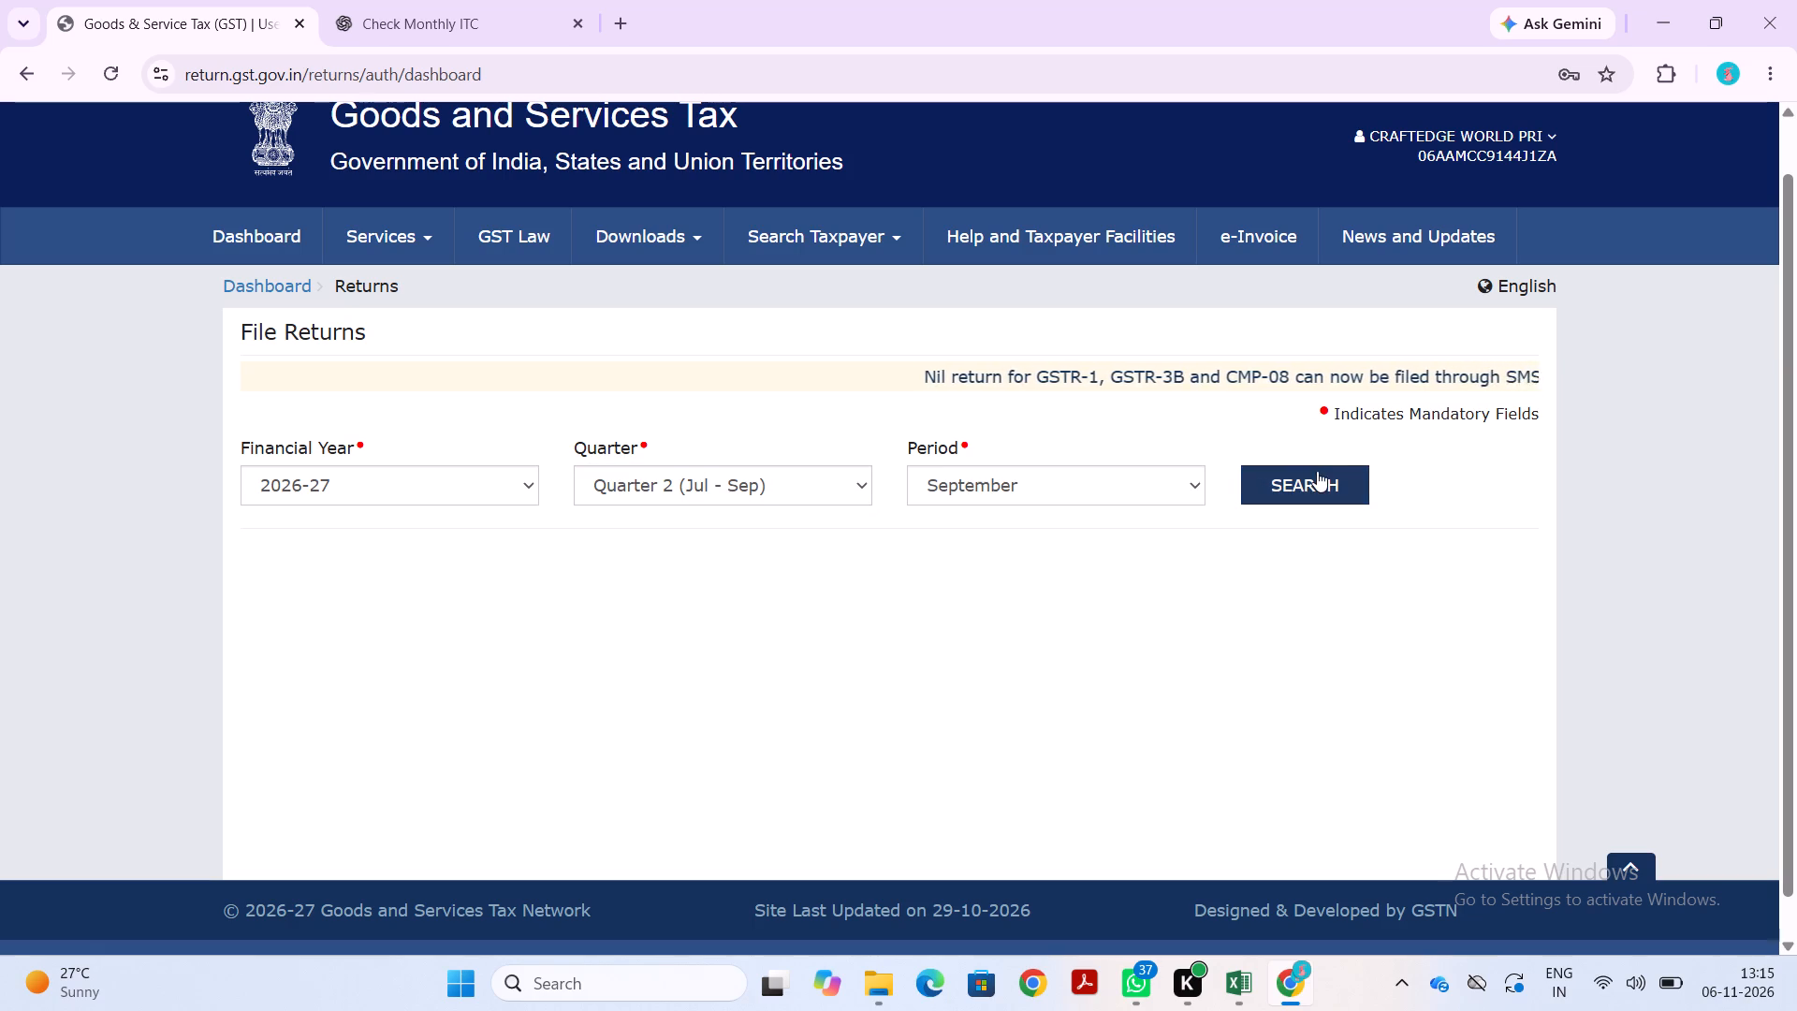
left_click(1317, 471)
Open the September GSTR-3B return, dismiss its system generated summary, and view the table 4 Eligible ITC details.
scroll(720, 710, "down", 4)
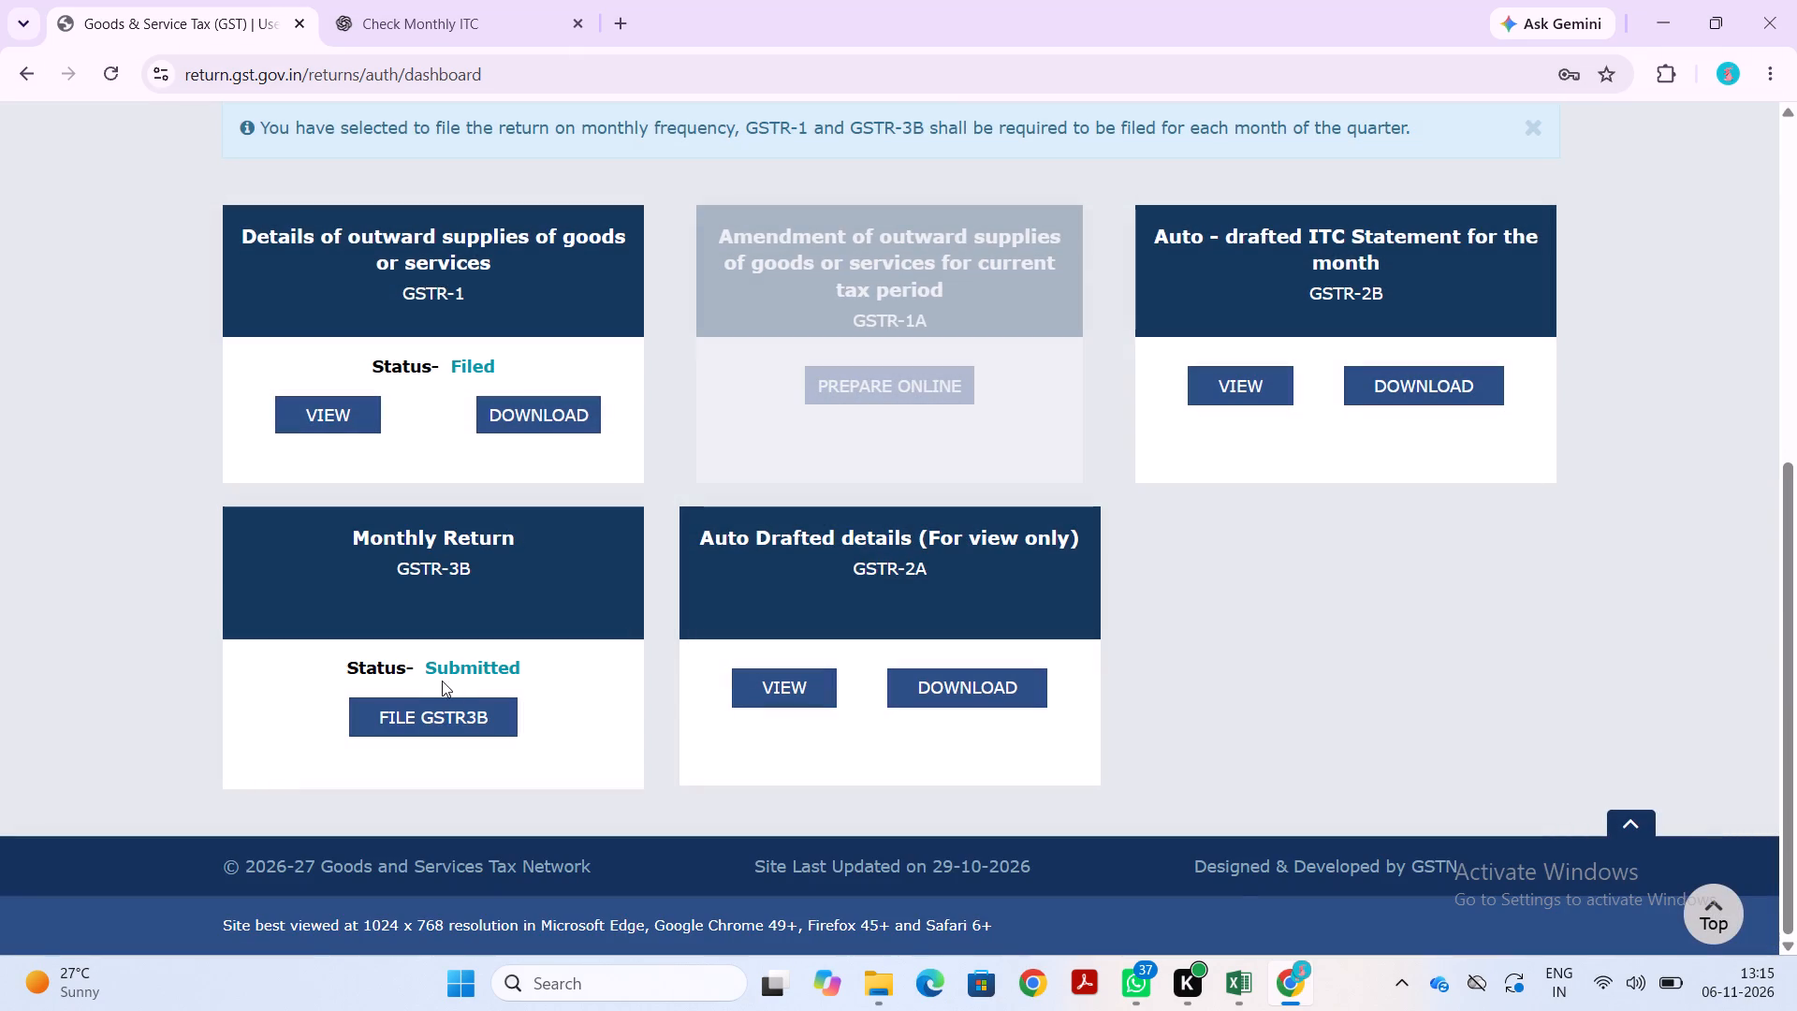
left_click(453, 732)
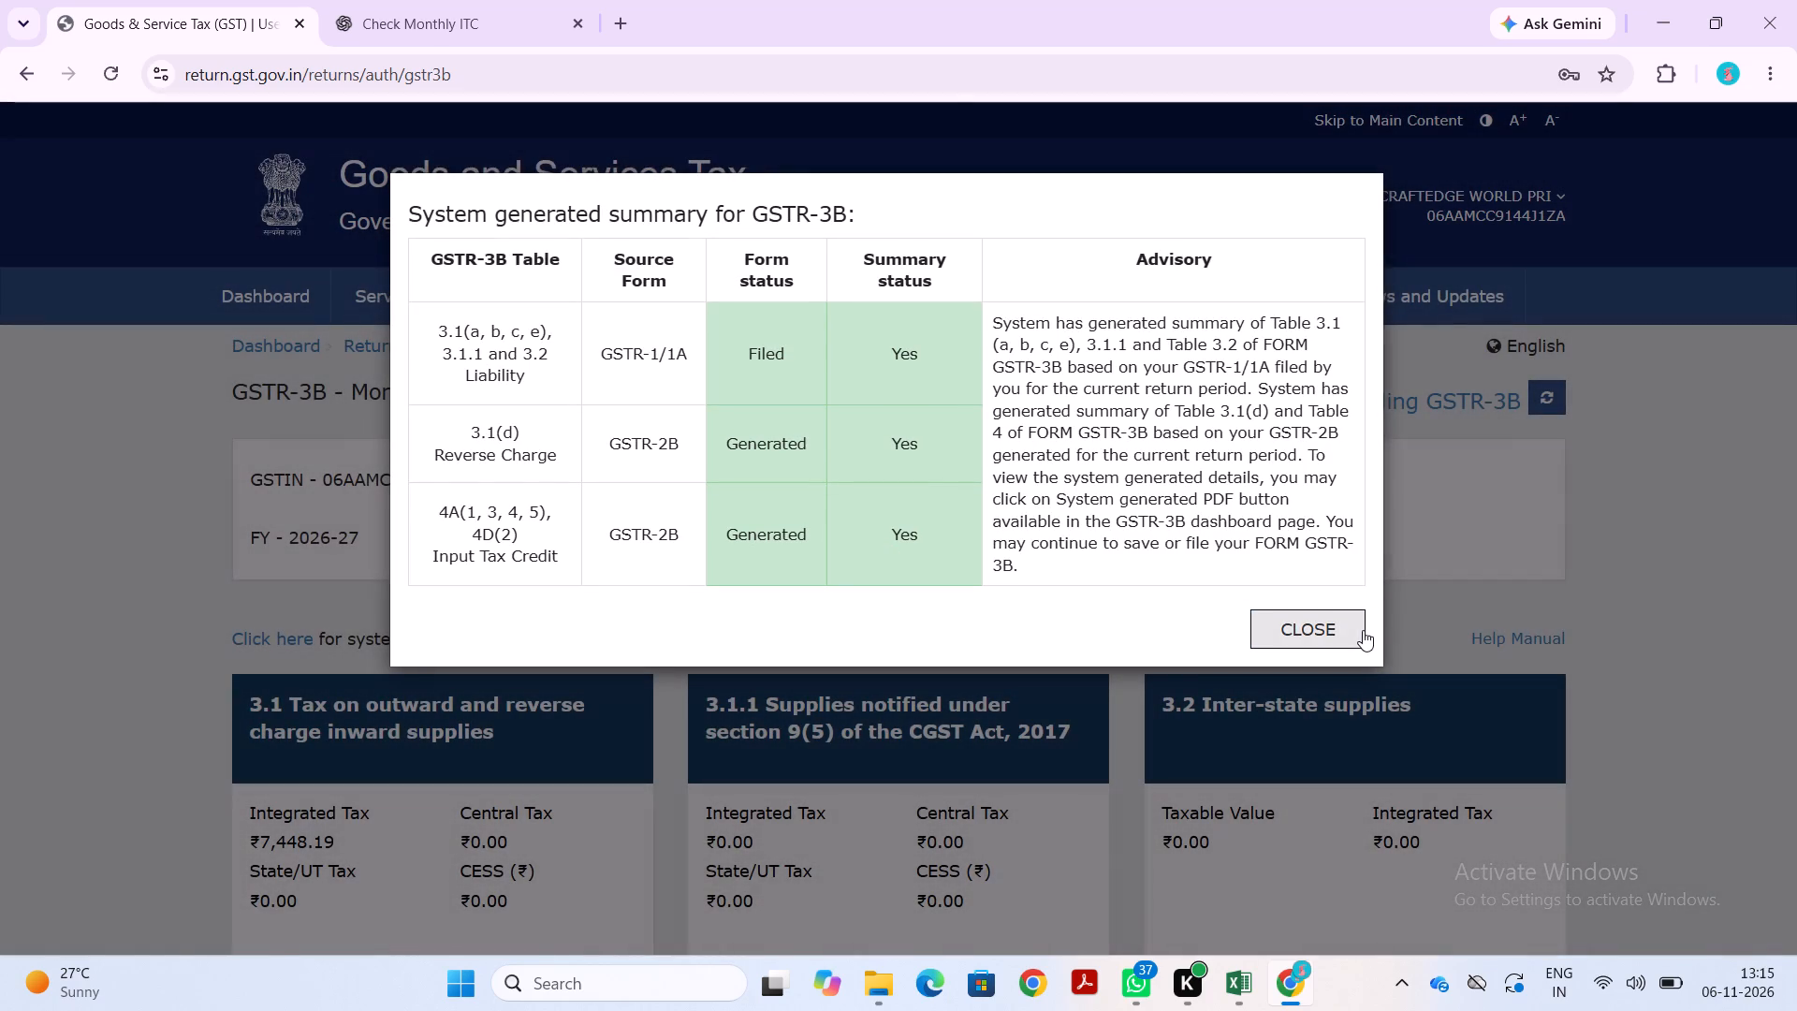
left_click(1363, 630)
scroll(1045, 712, "down", 4)
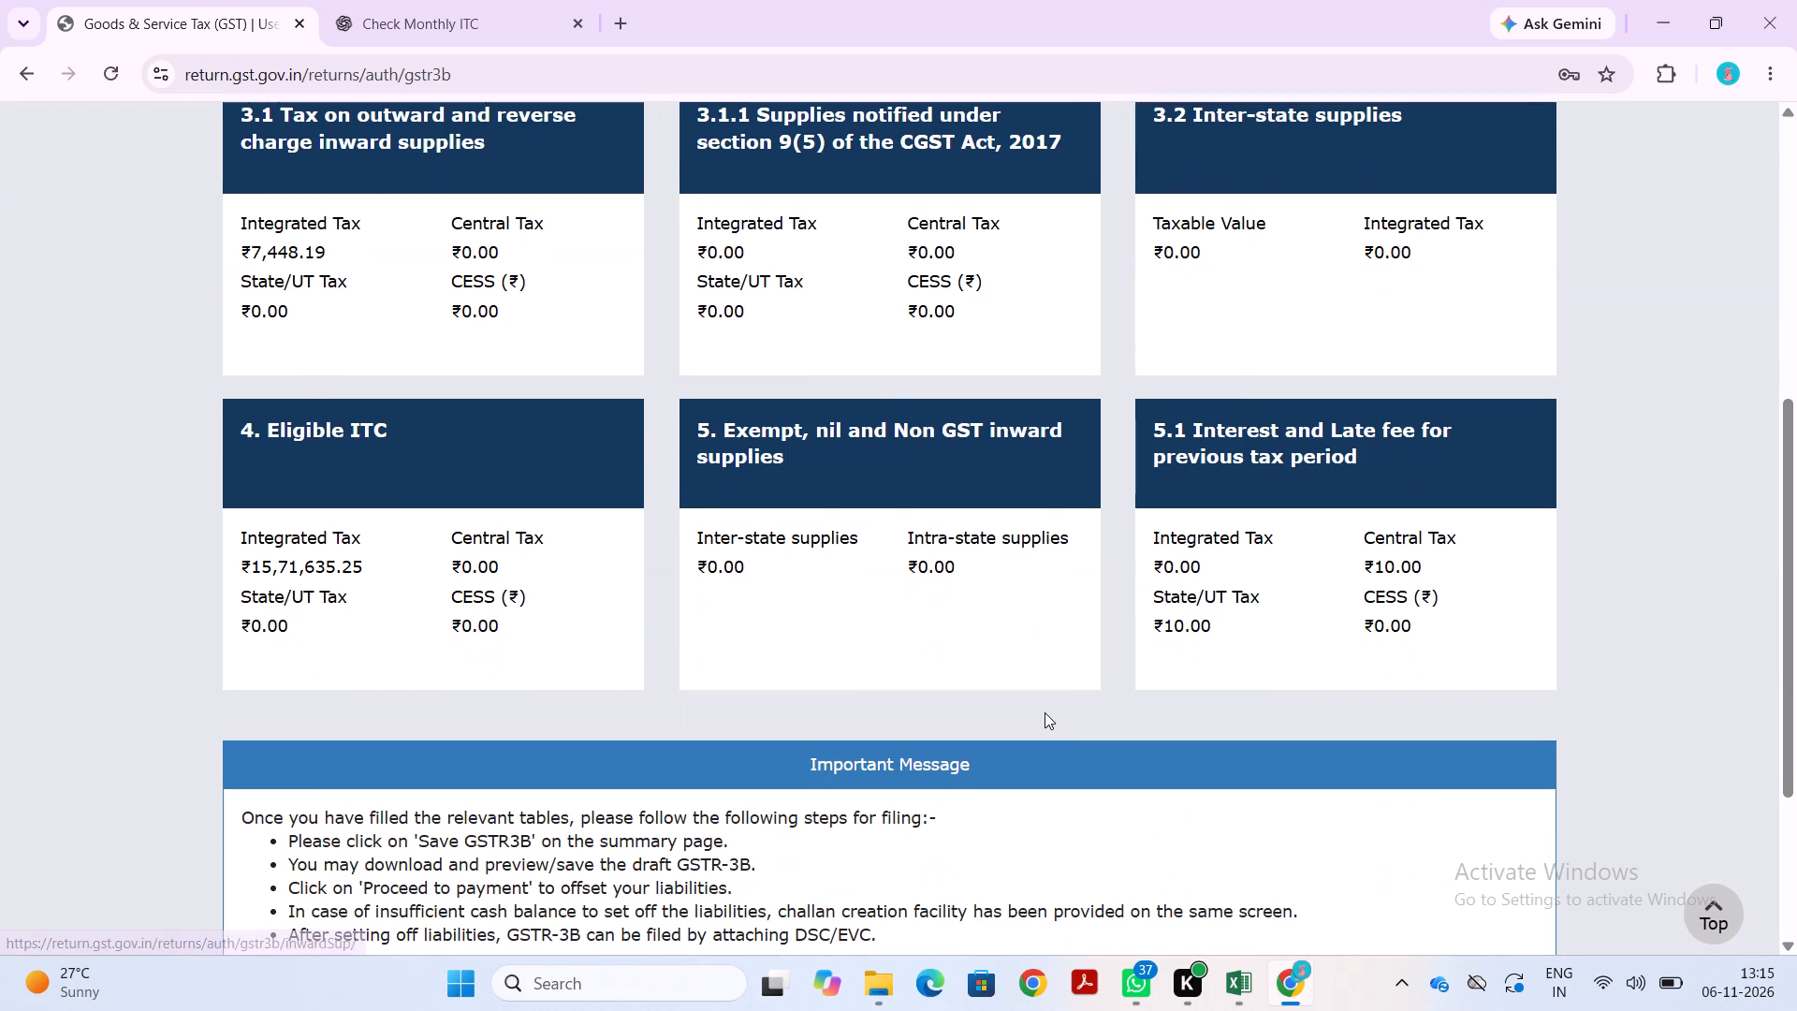
left_click(532, 407)
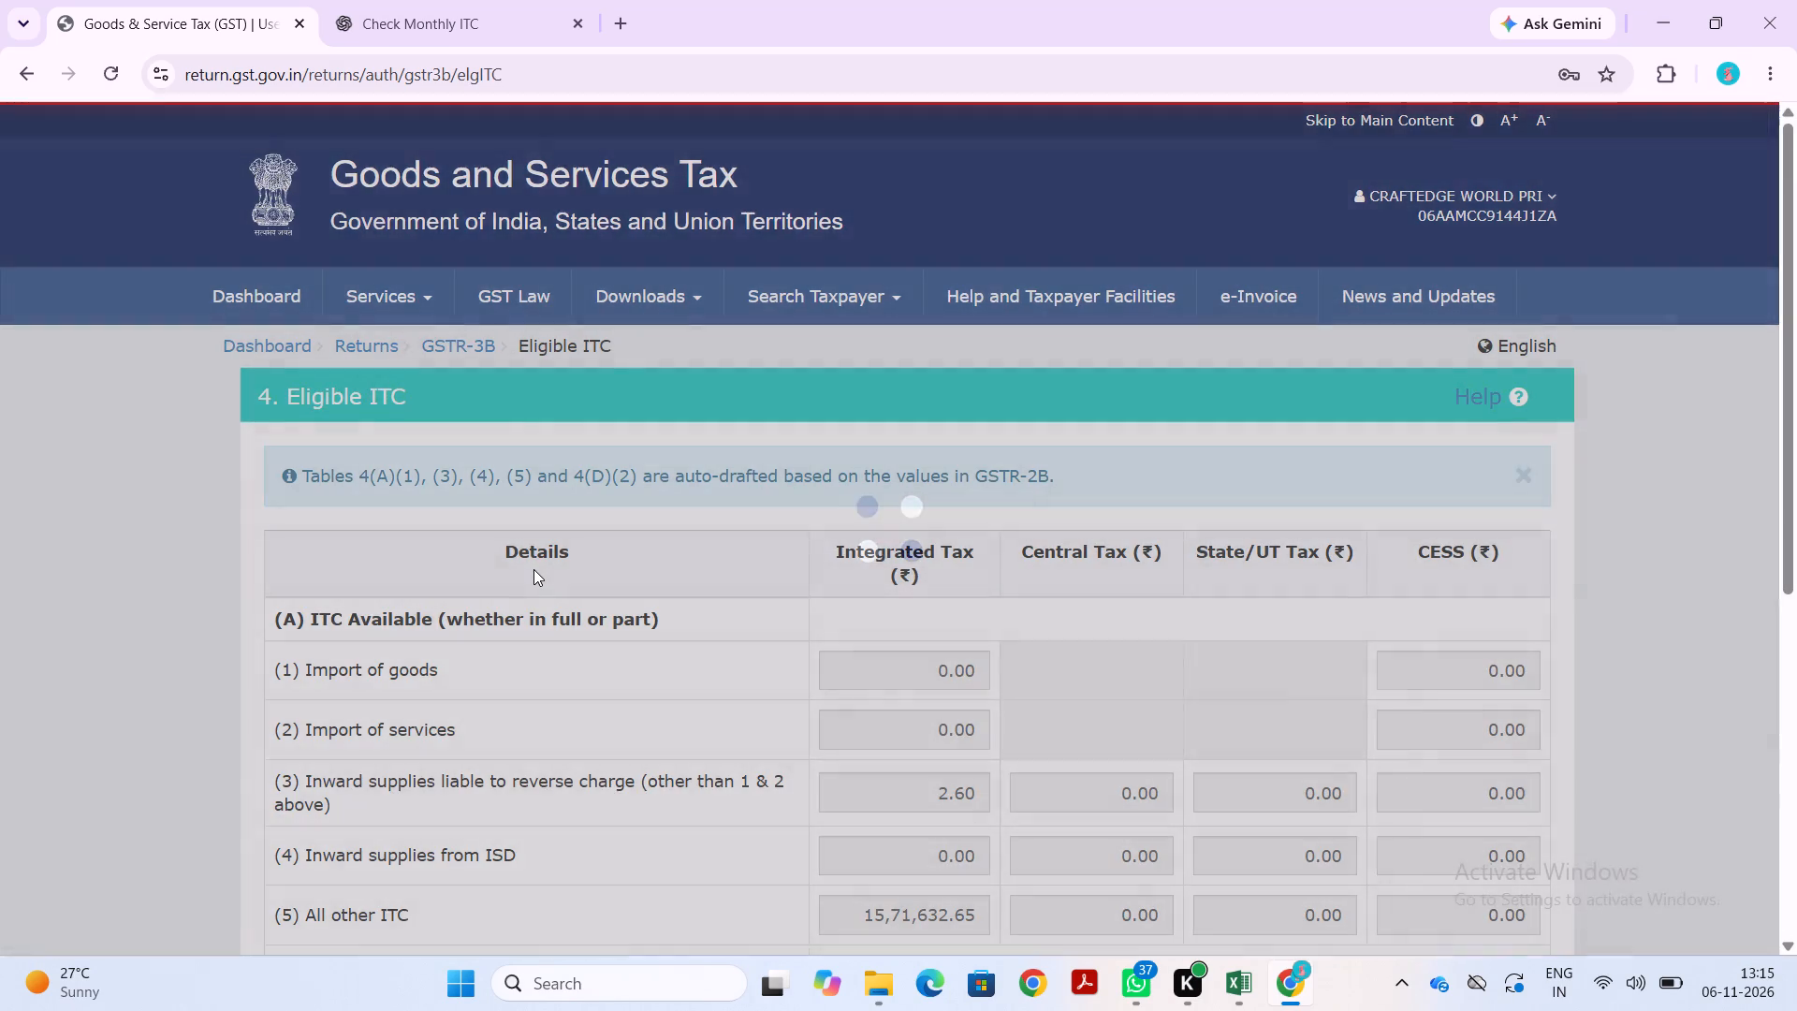
scroll(533, 569, "down", 3)
Switch to Excel's INPUT sheet and select the column K amounts for rows 44 to 48, 38, 39, 34, 35 and 26 together.
key("alt+Tab")
scroll(533, 569, "down", 1)
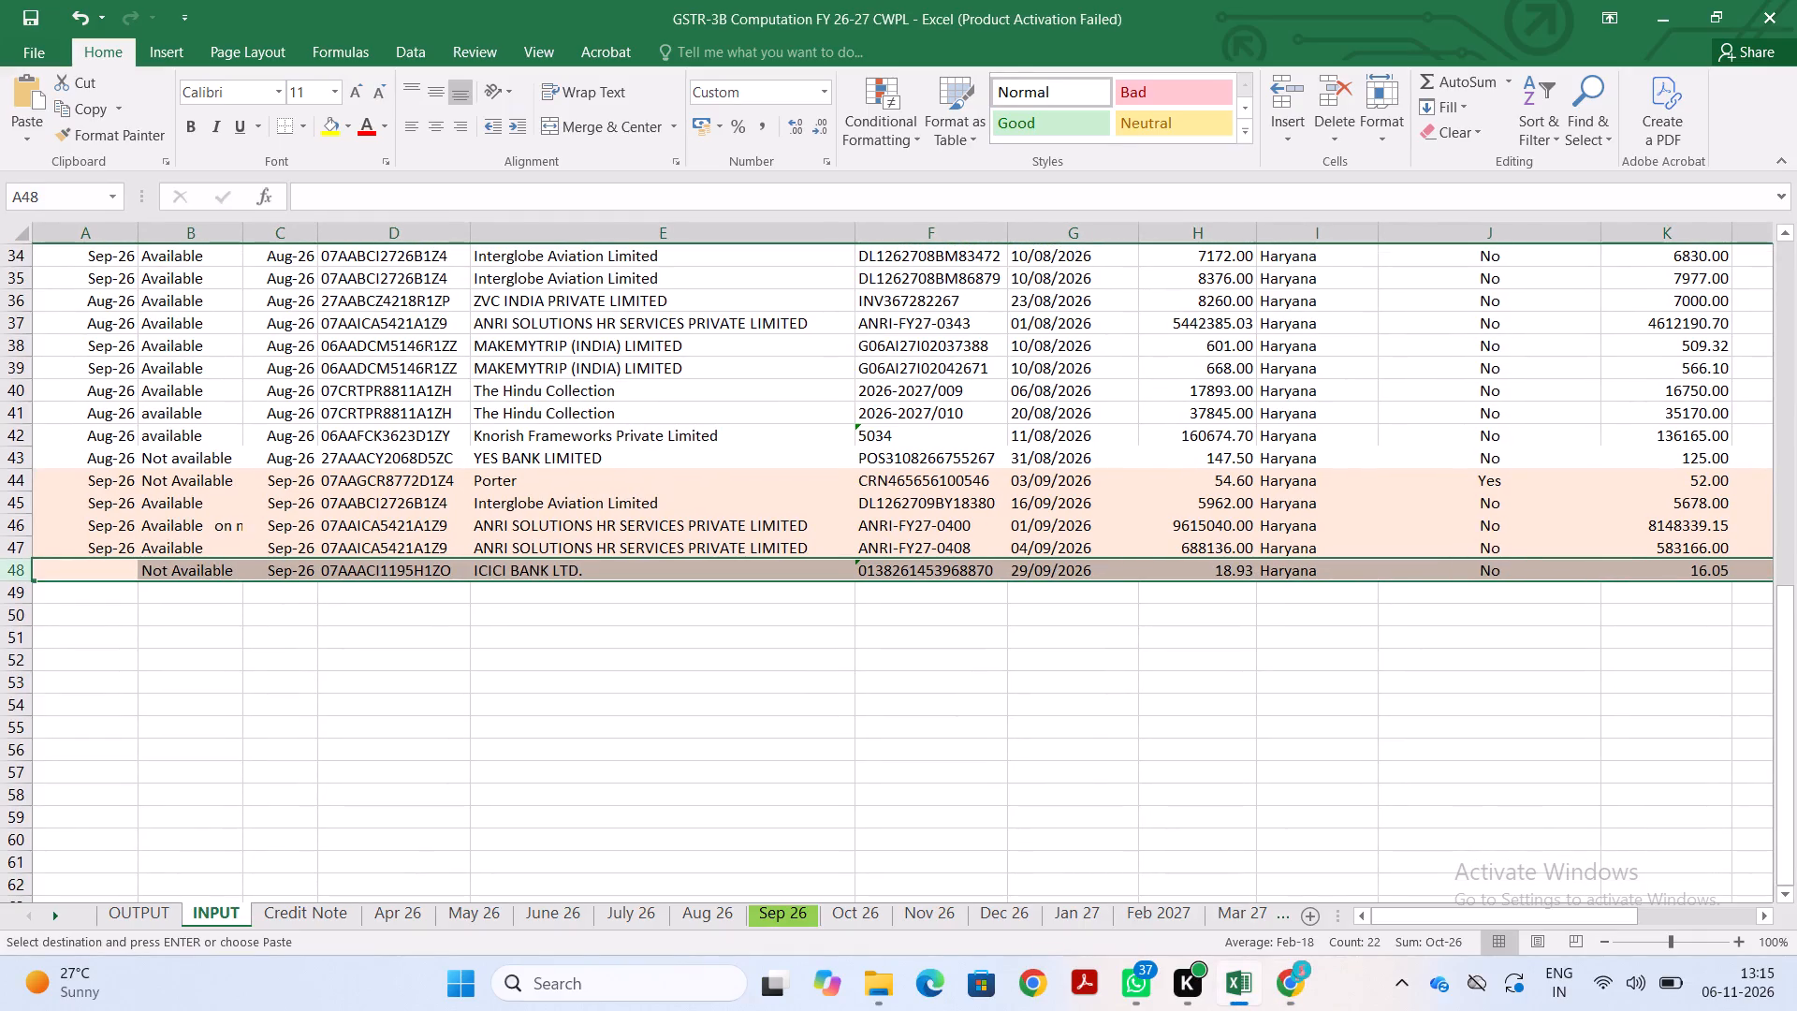
left_click(1695, 489)
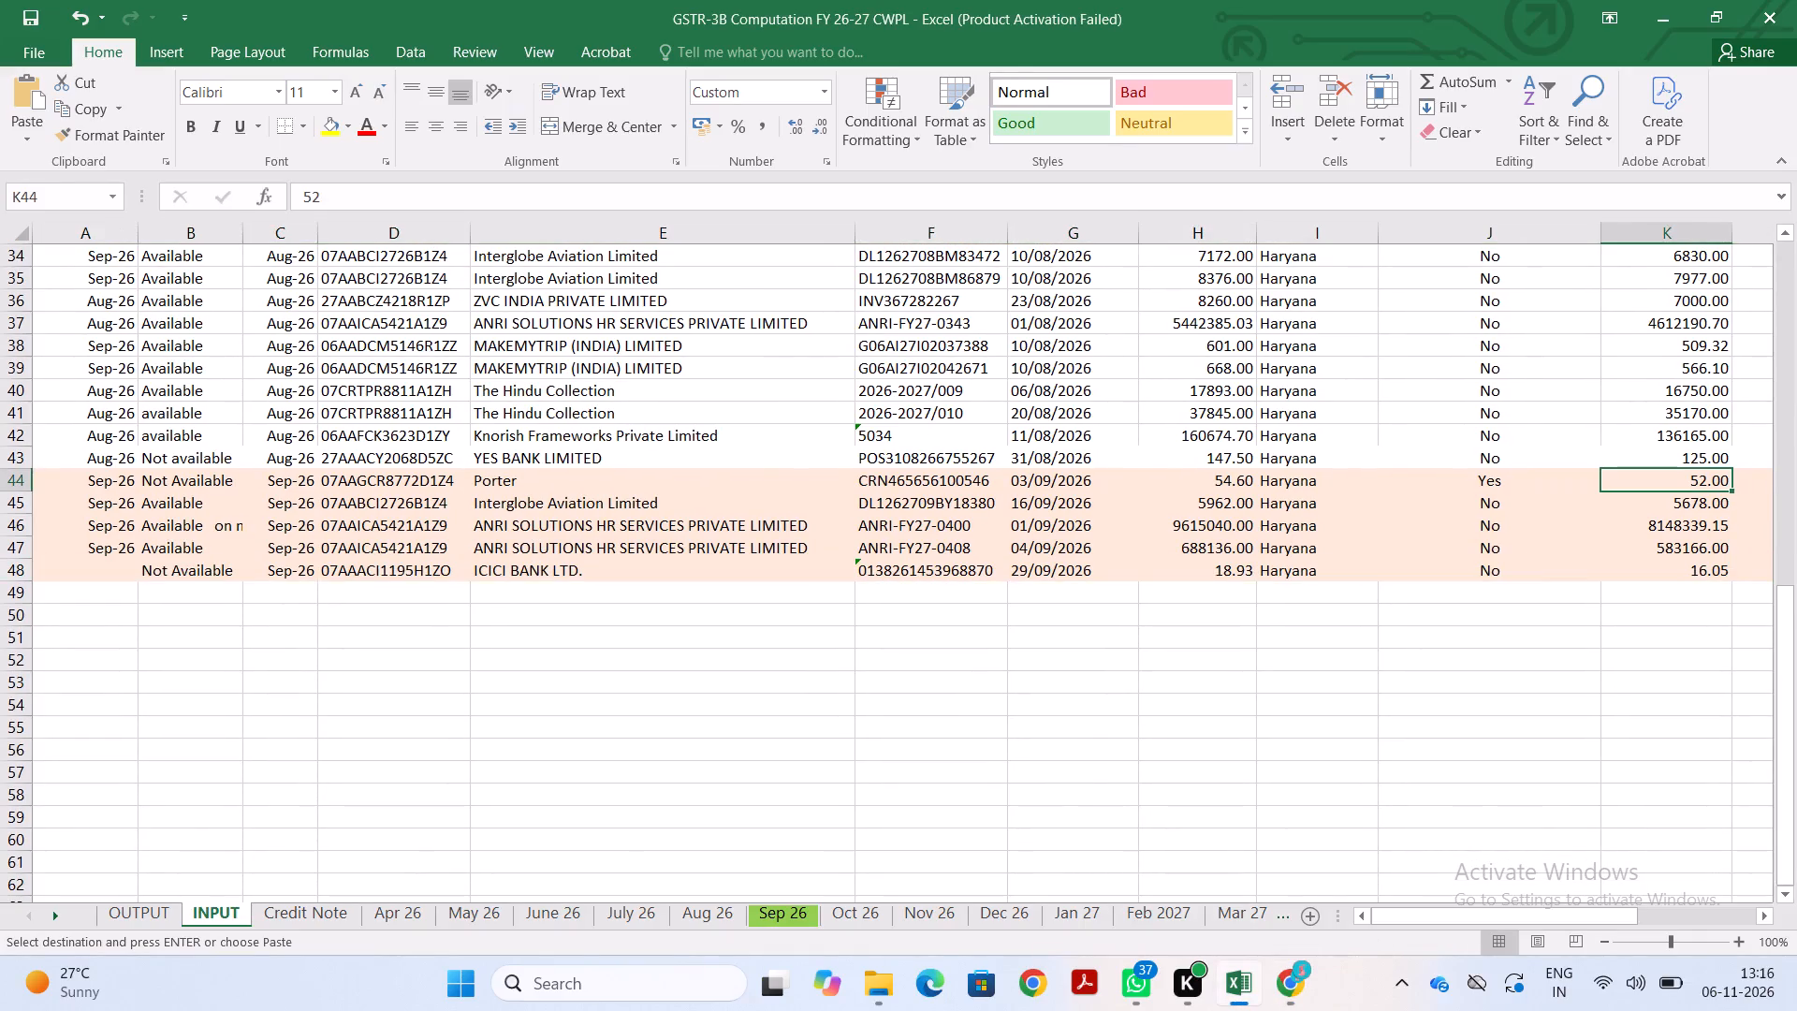
scroll(1695, 489, "left", 4)
scroll(1695, 489, "right", 4)
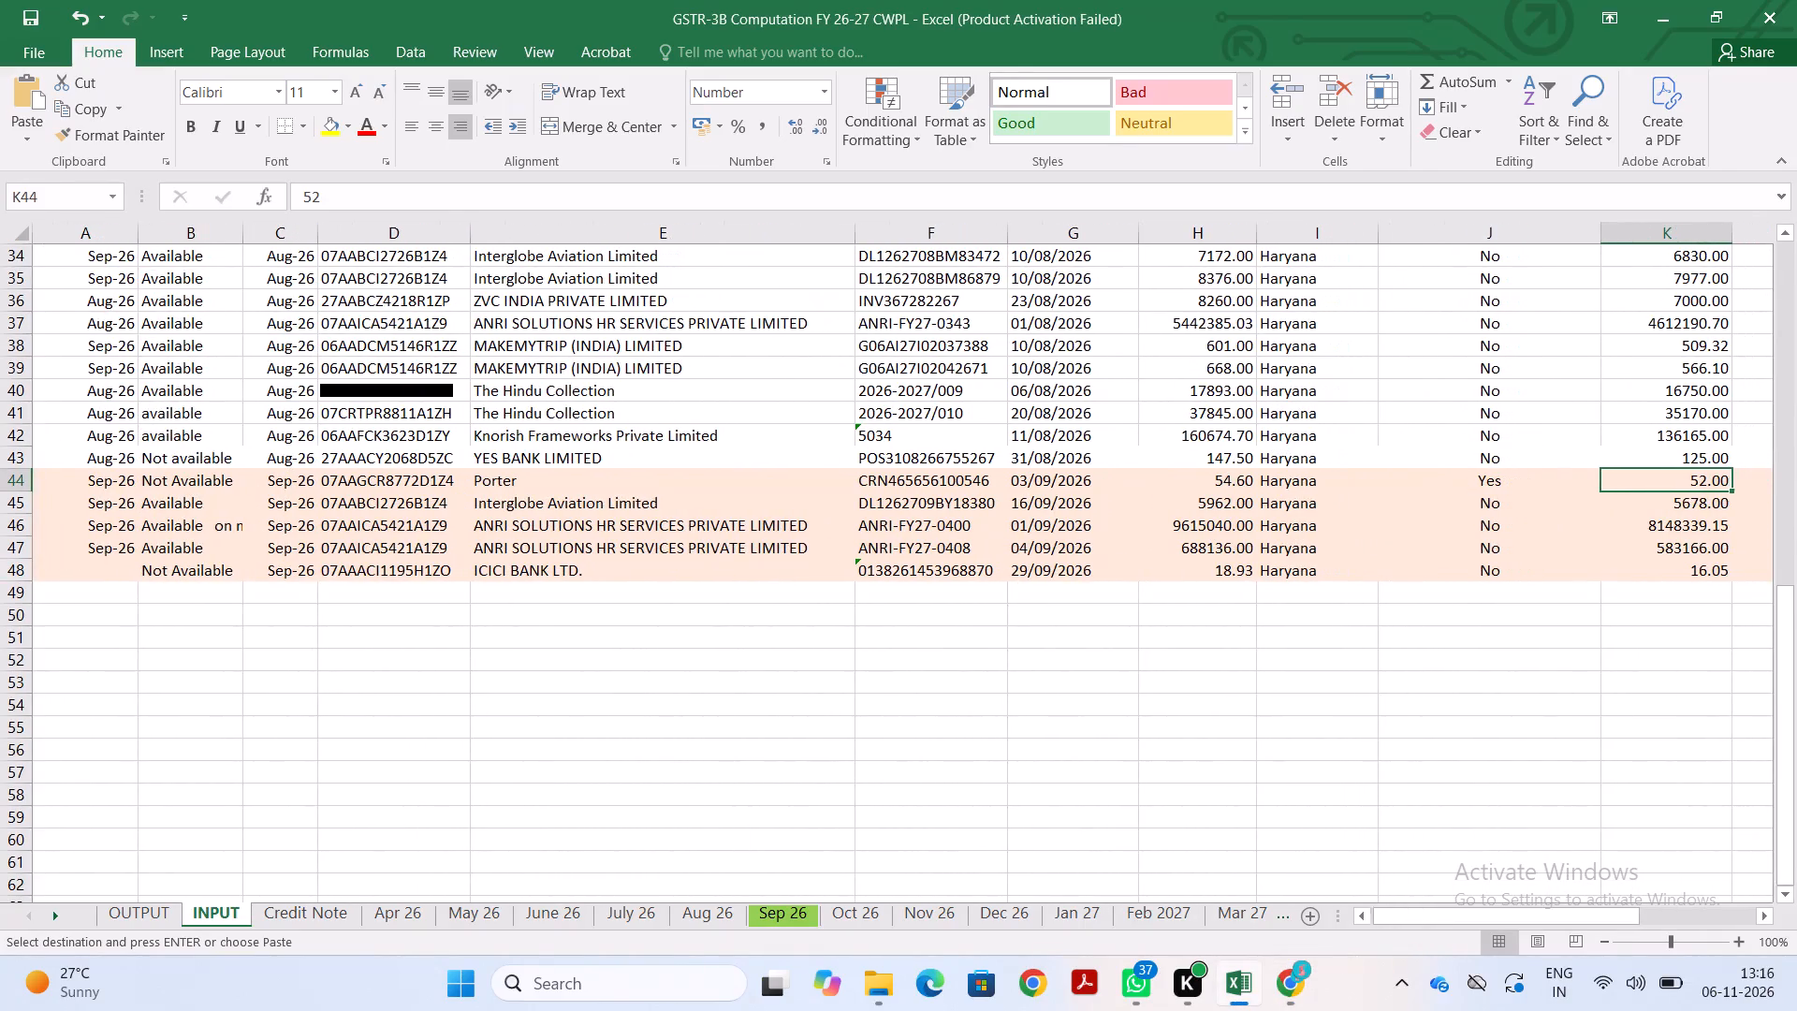
key("shift+Down")
key("shift+Down")
key("shift+Down")
key("shift+Down")
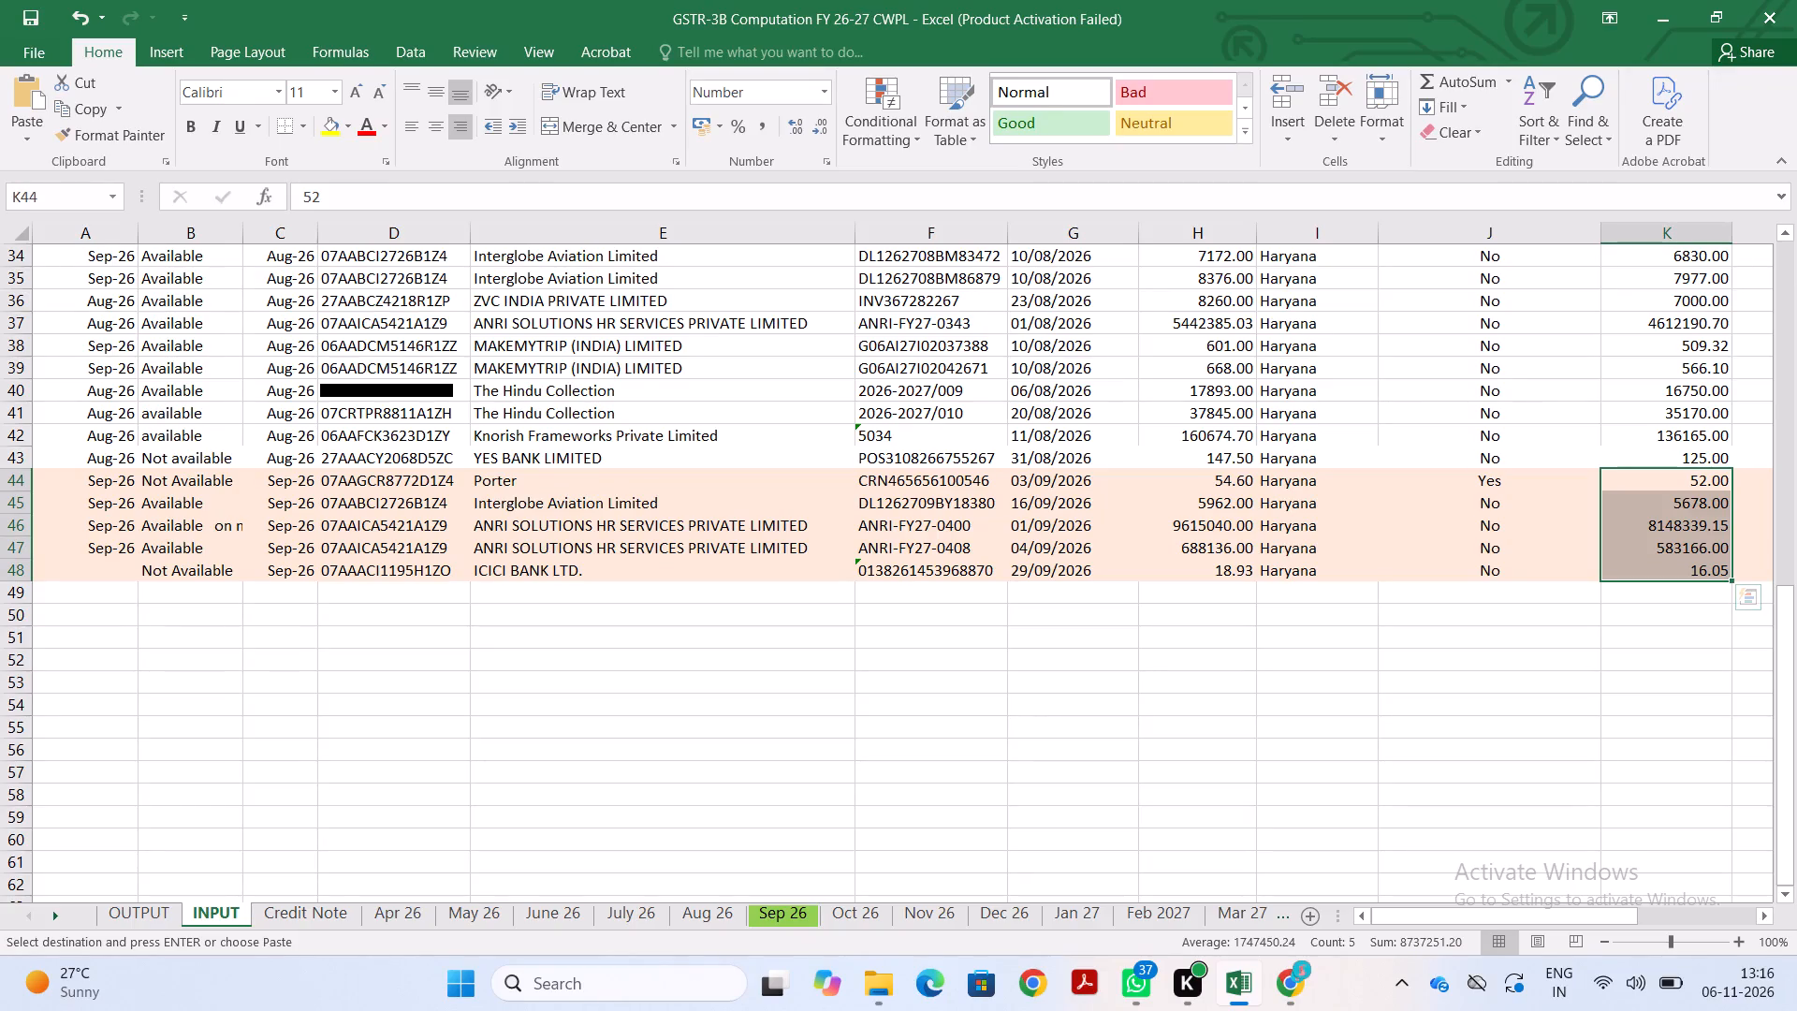
left_click_drag(1698, 353, 1698, 367, "ctrl")
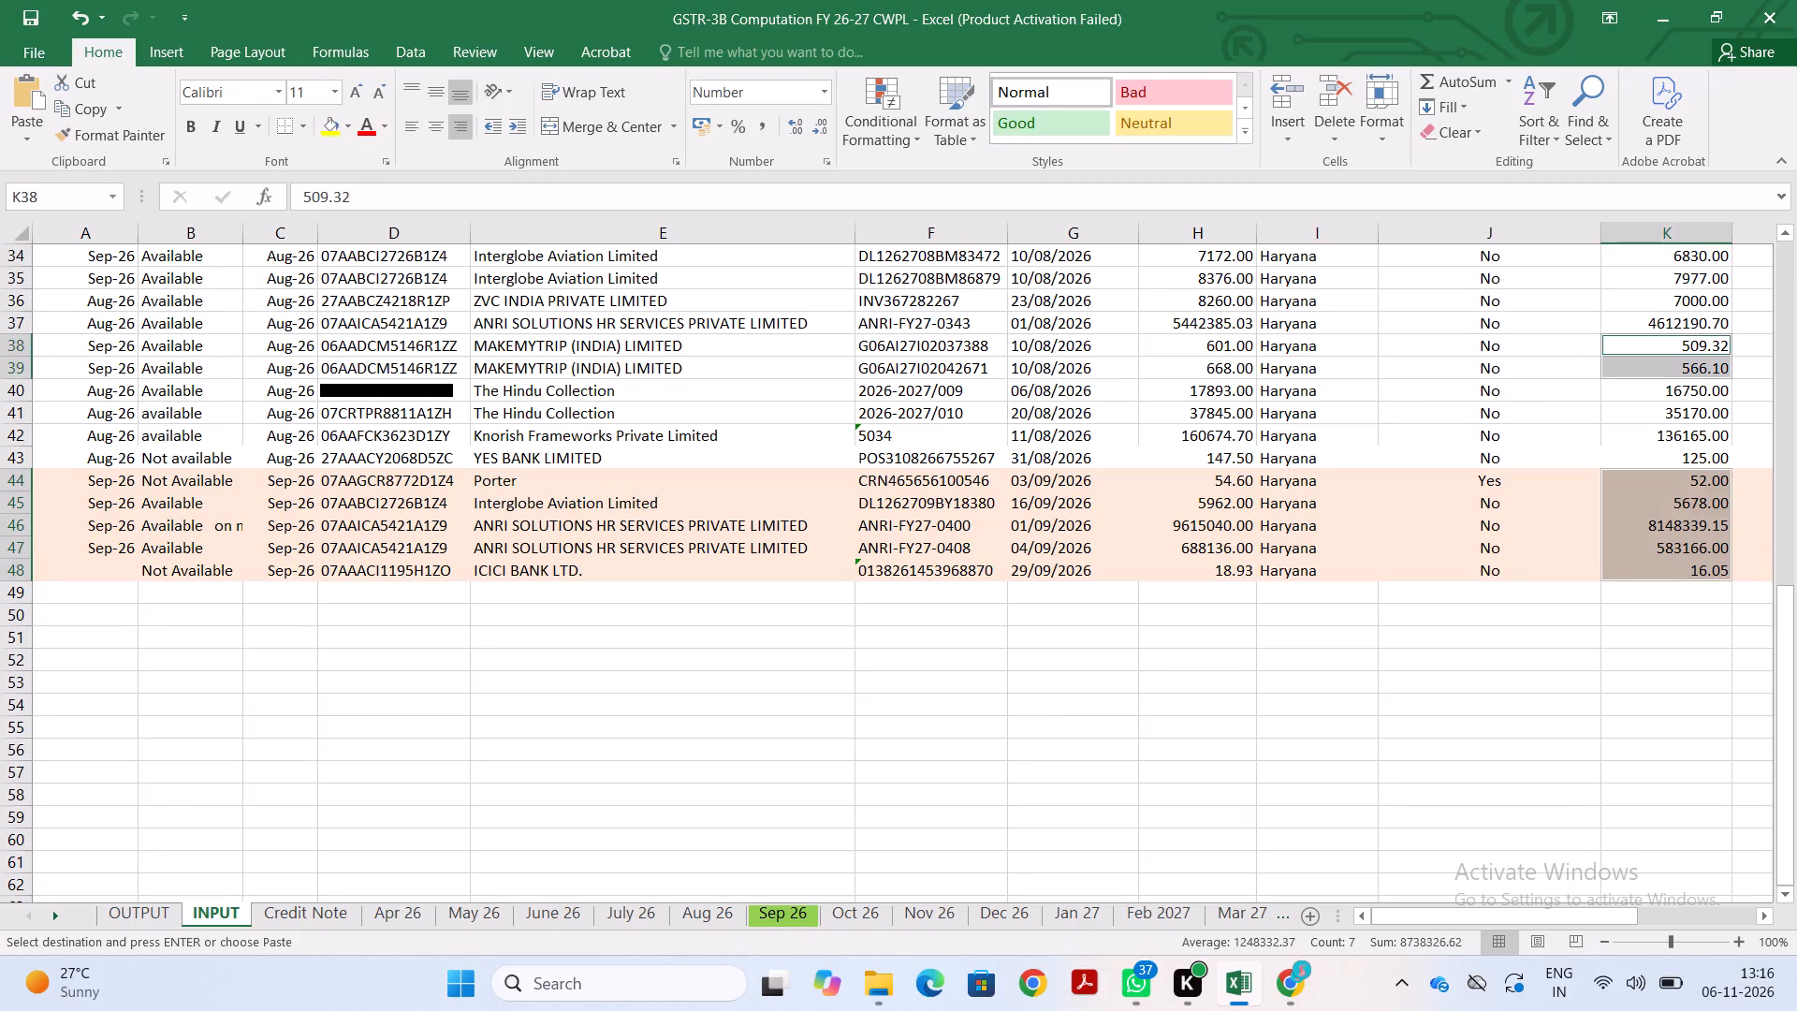
scroll(1673, 500, "up", 2, "ctrl")
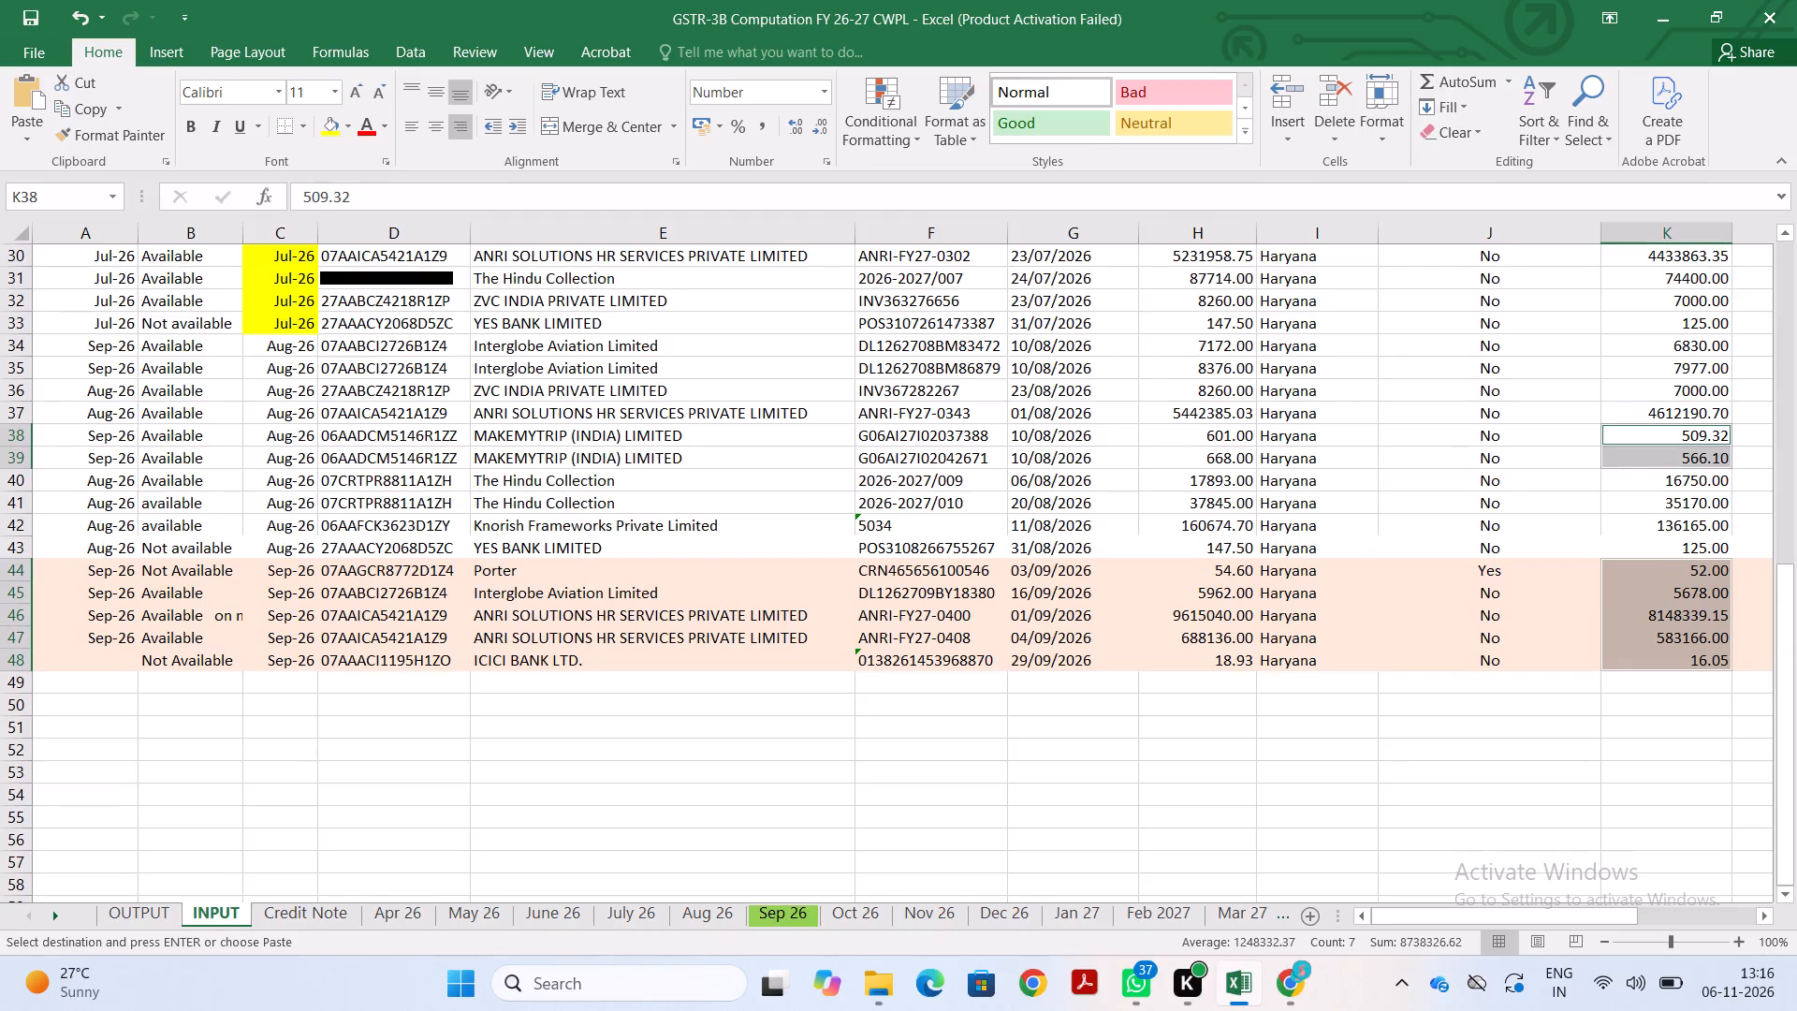
left_click_drag(1686, 340, 1685, 359, "ctrl")
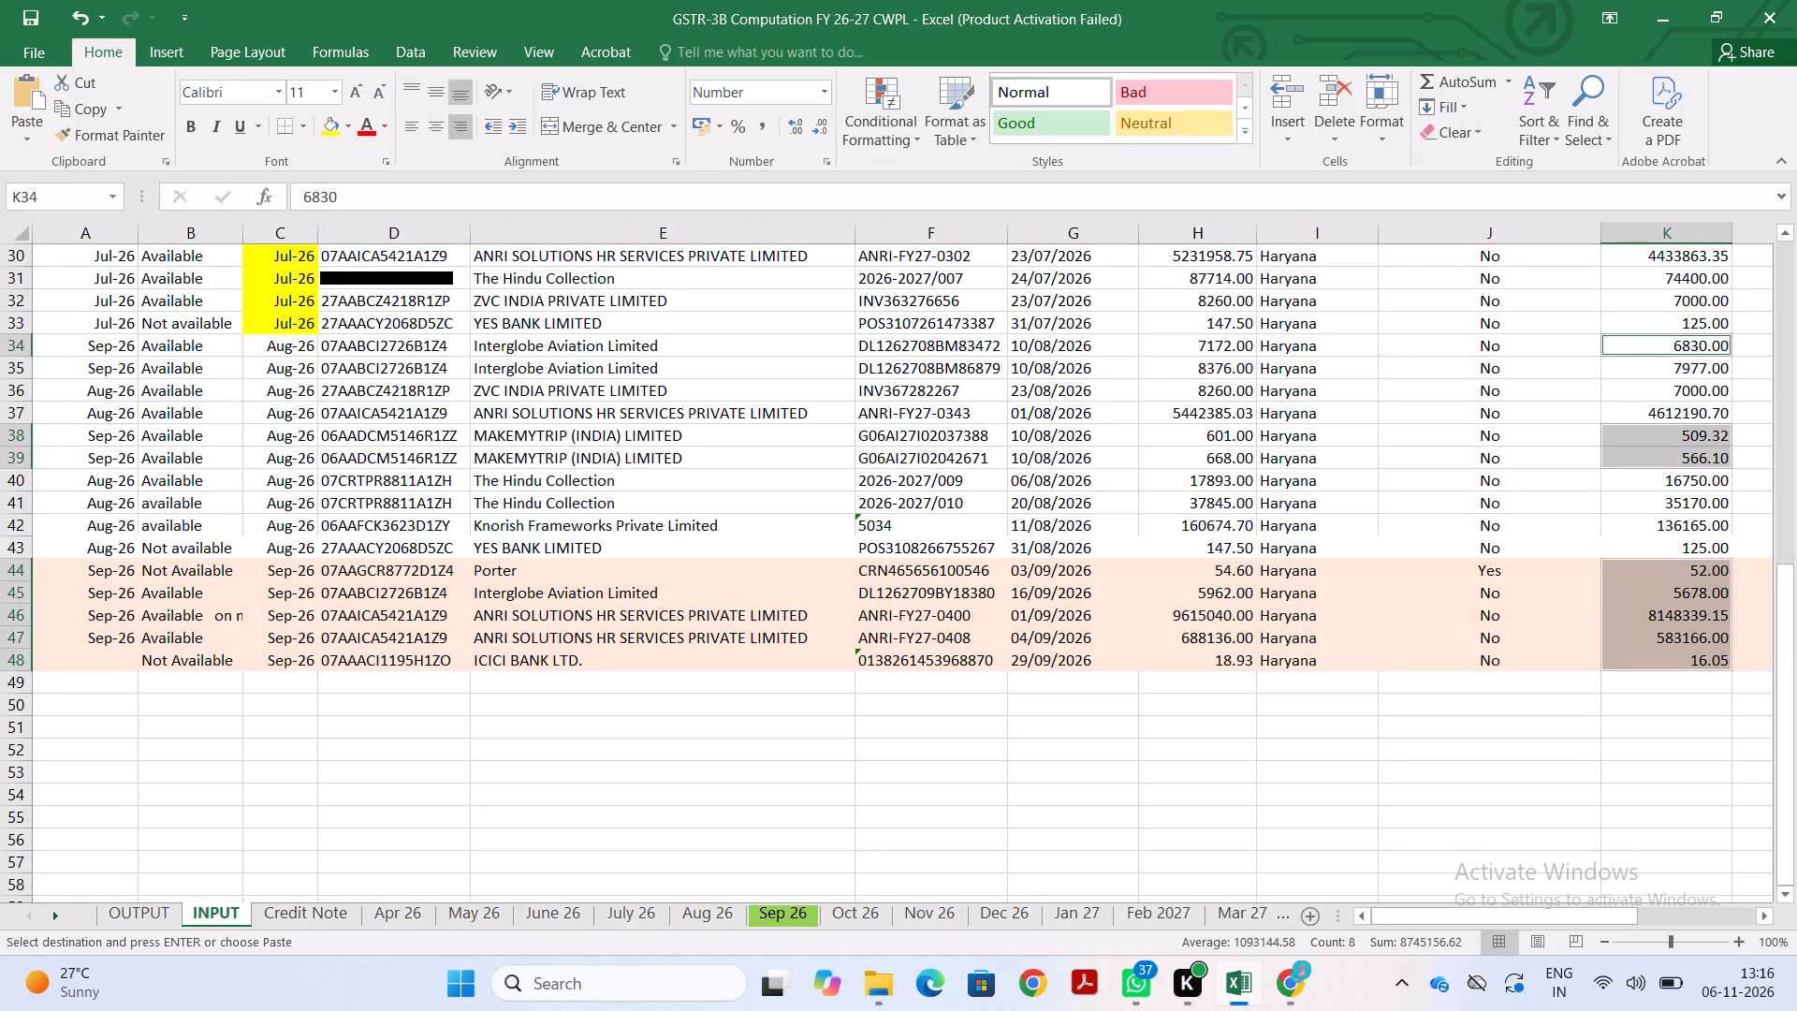
left_click_drag(1685, 359, 1684, 374, "ctrl")
scroll(1684, 374, "up", 1, "ctrl")
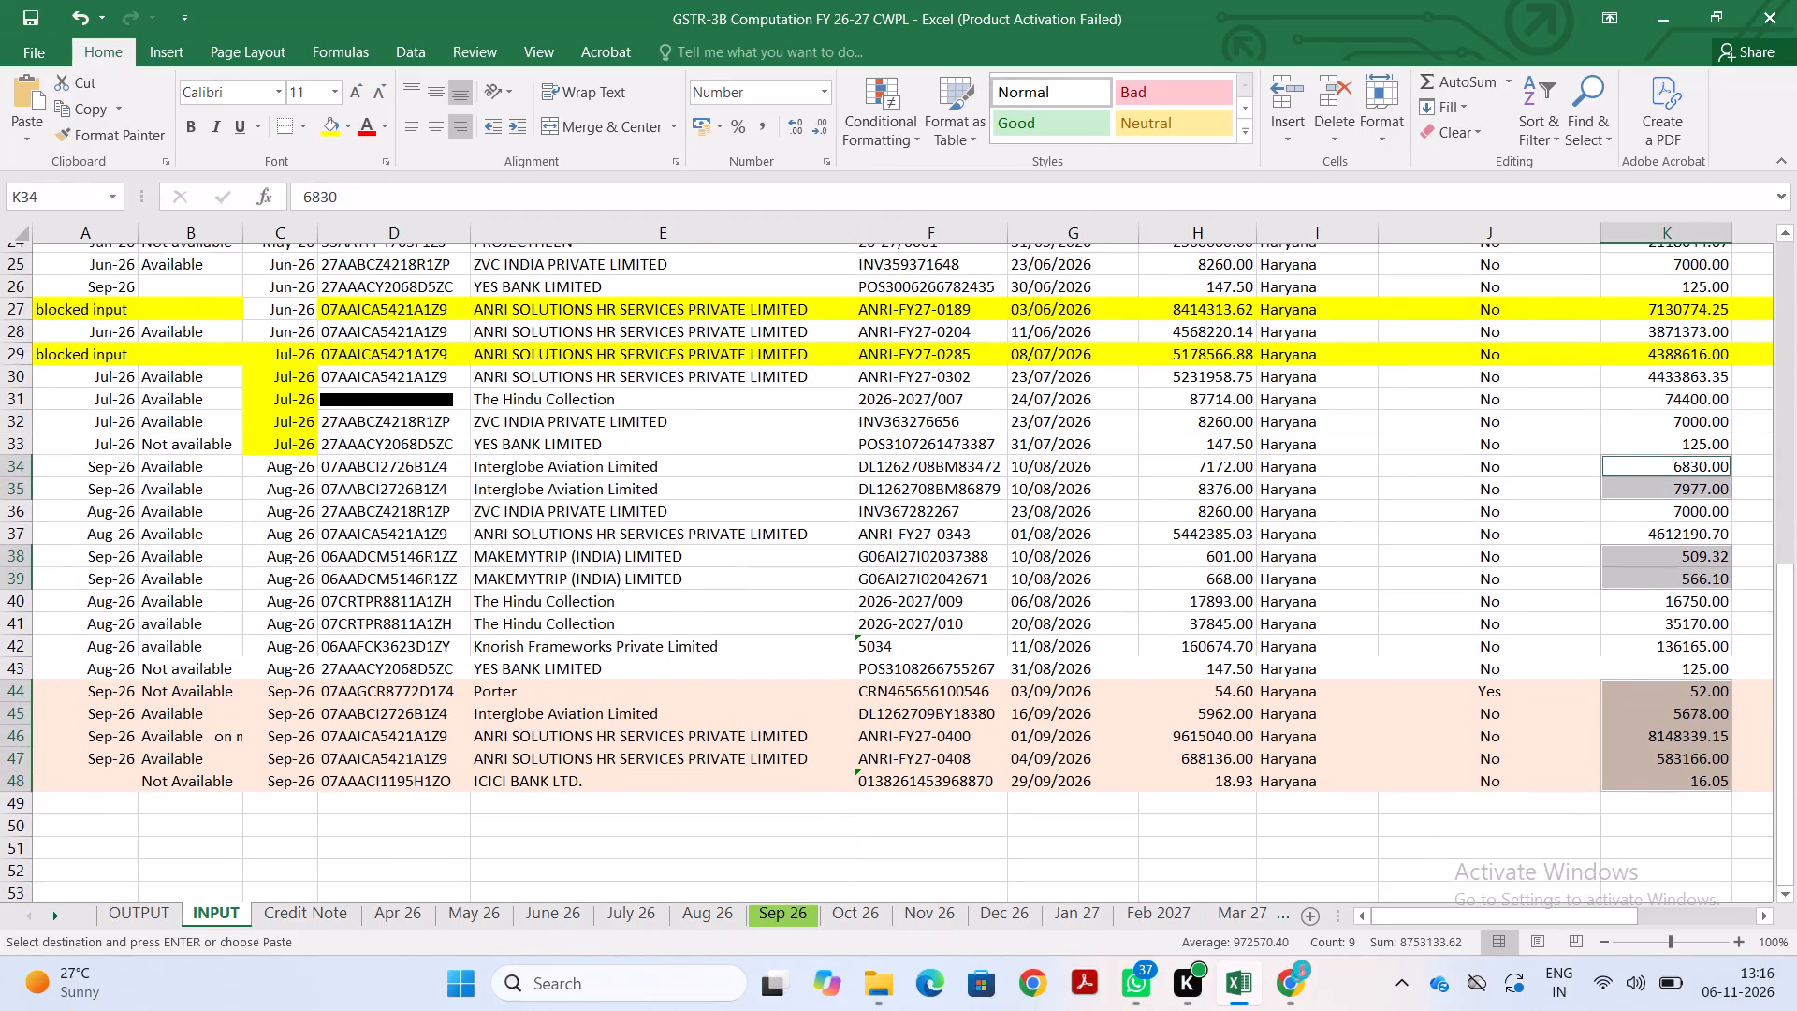
scroll(1684, 374, "up", 1, "ctrl")
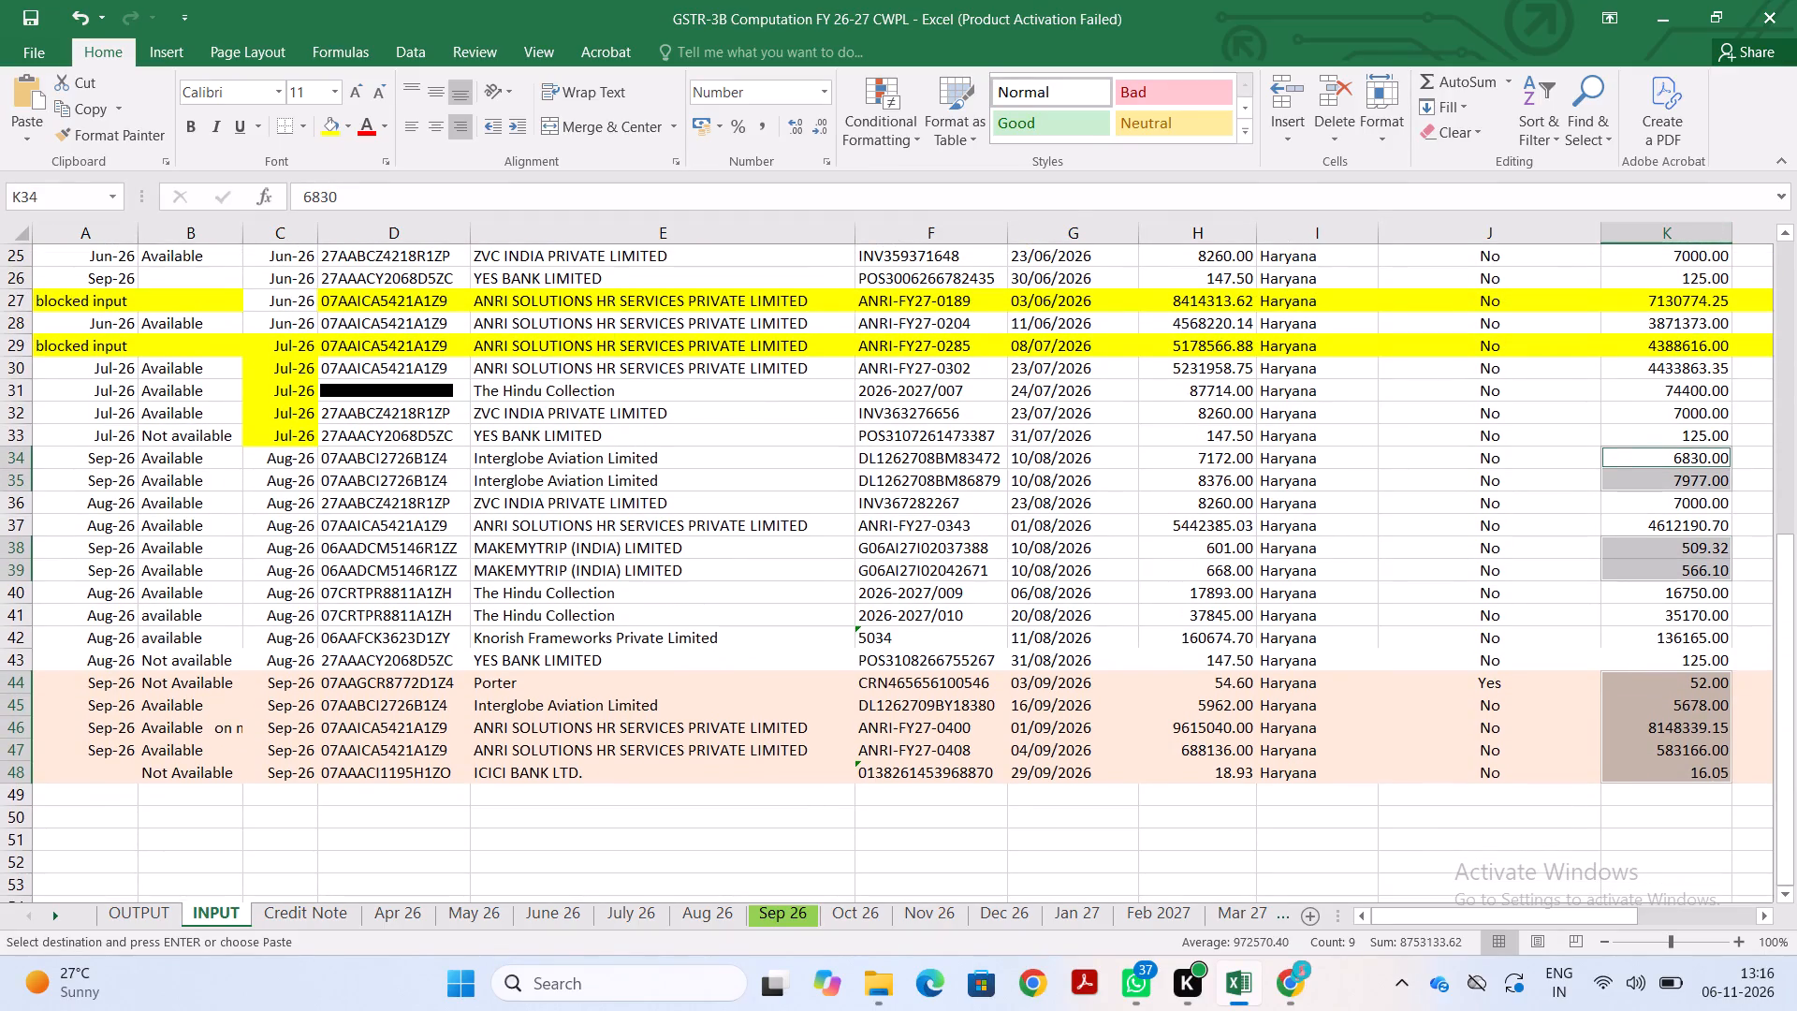
left_click(1693, 278, "ctrl")
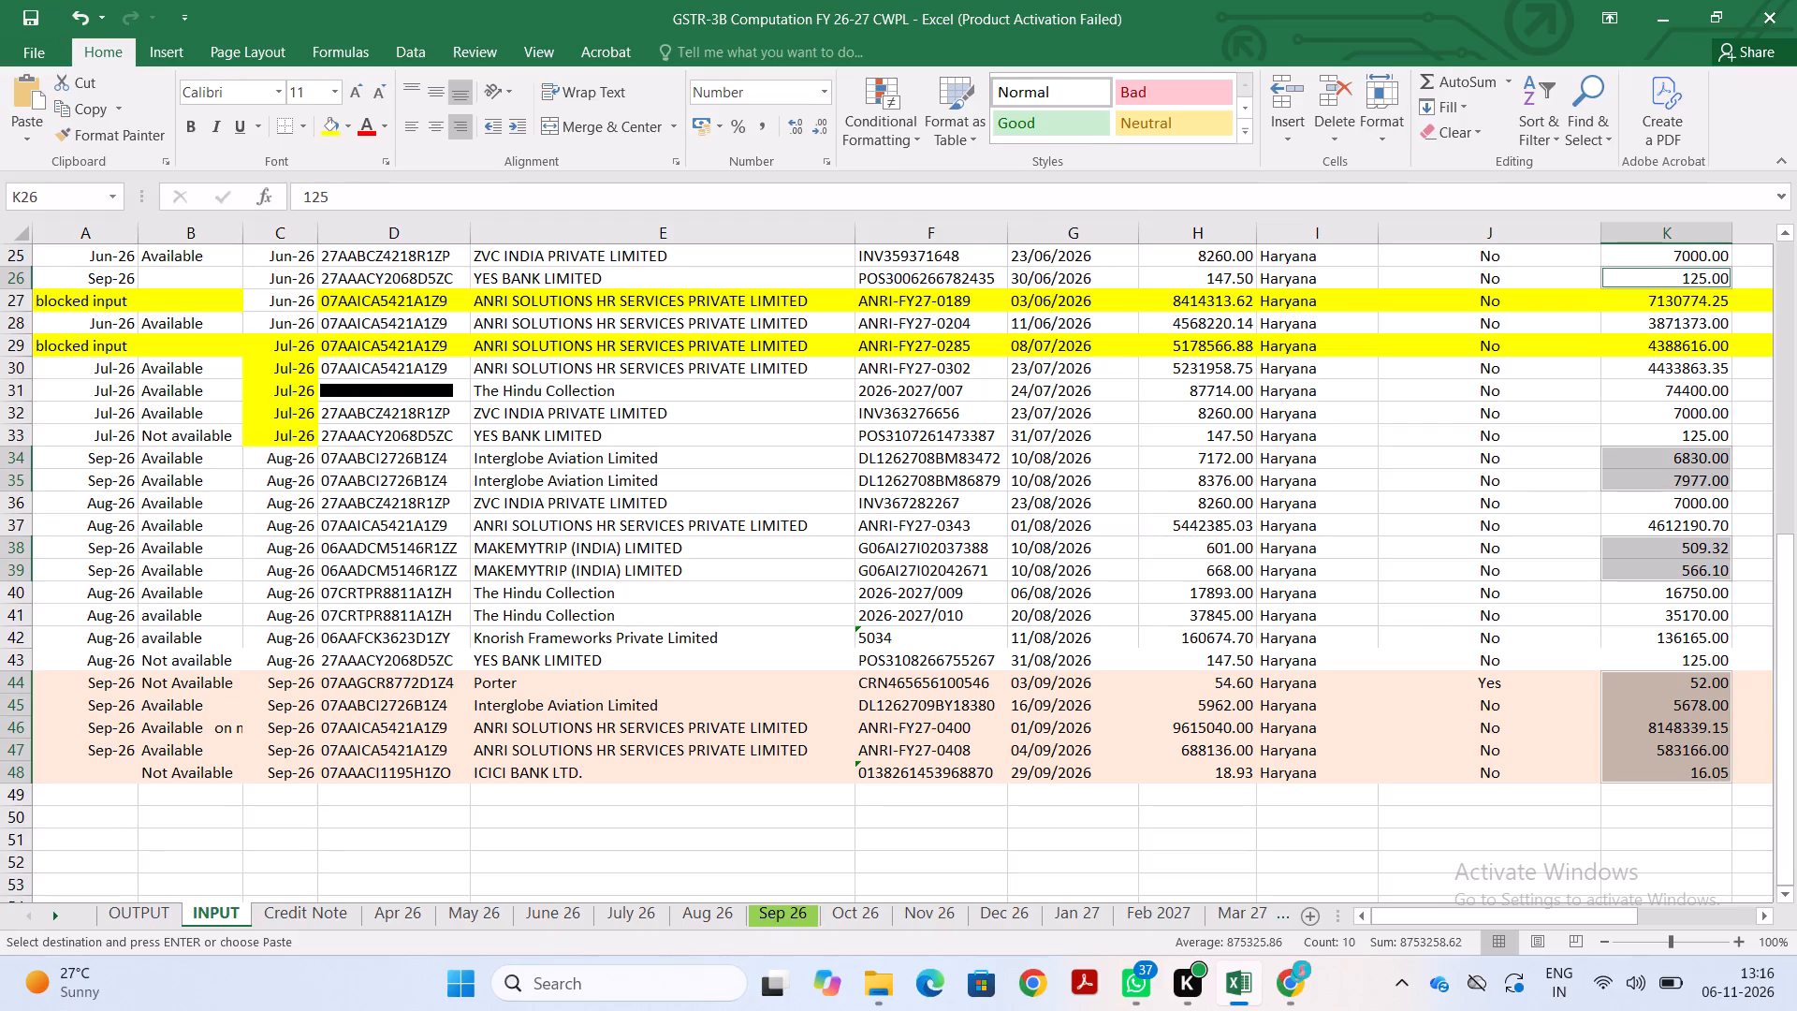
scroll(1693, 278, "up", 1)
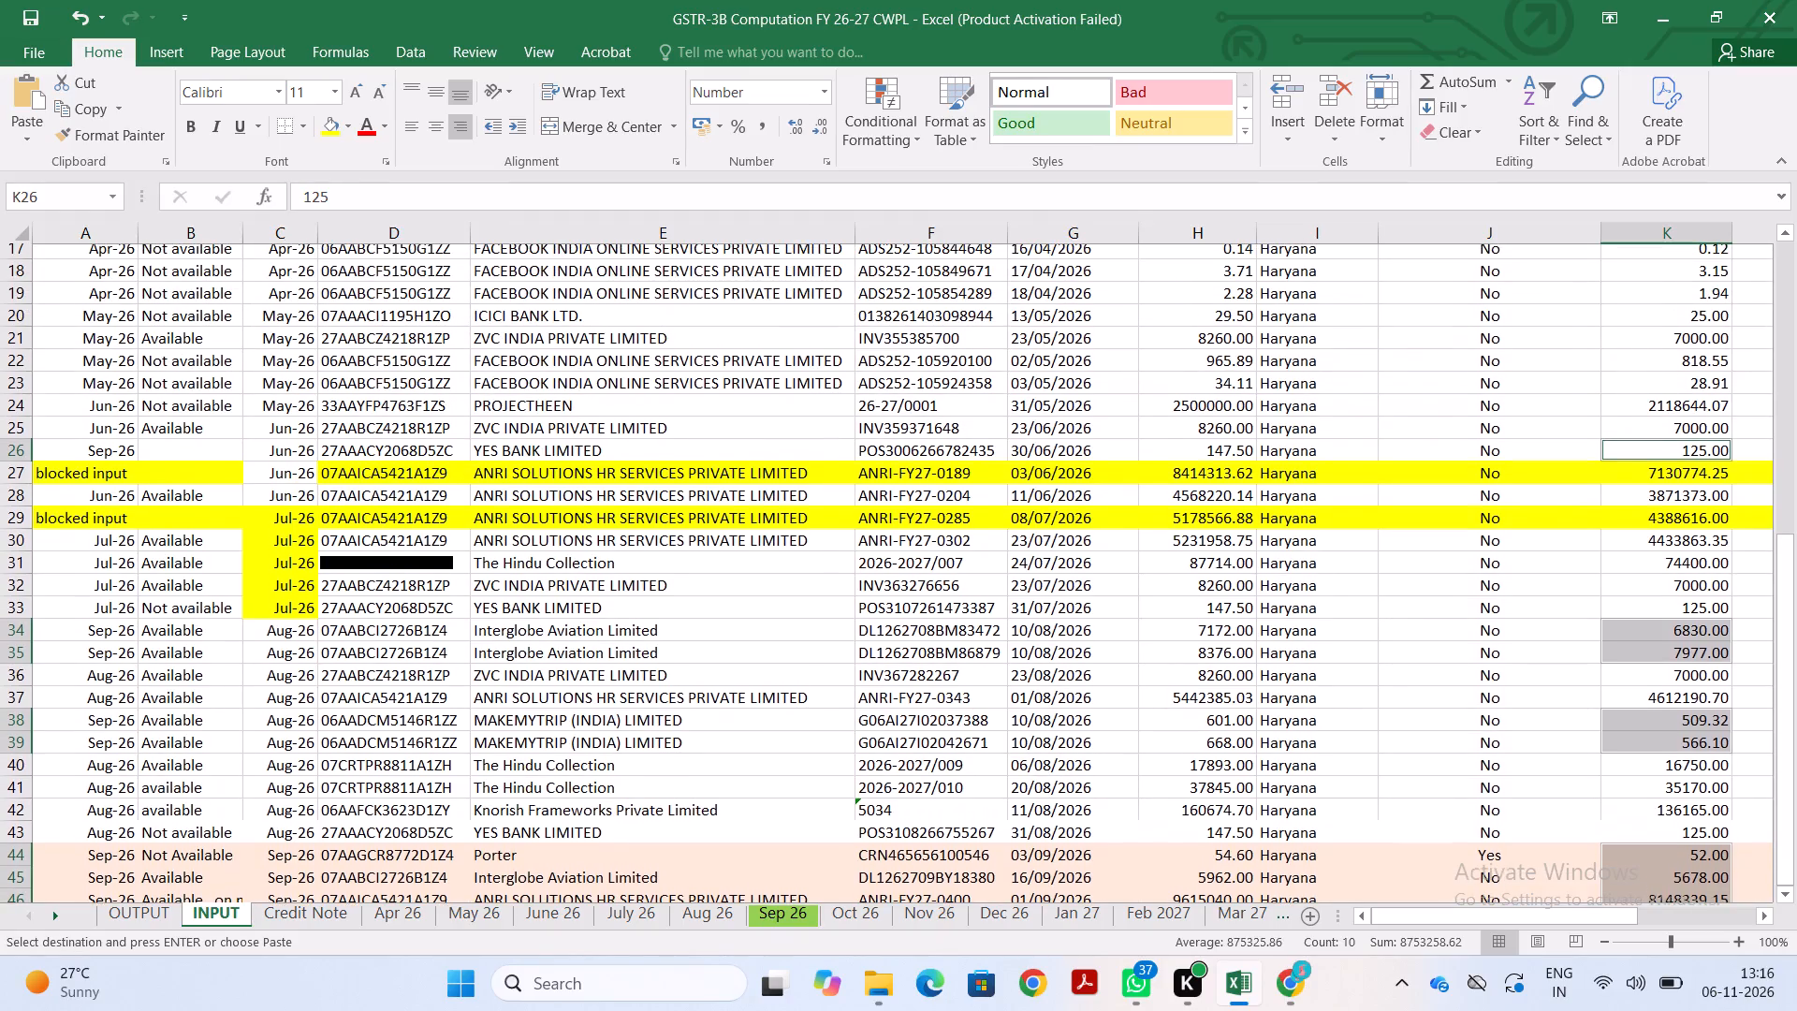
scroll(1693, 278, "up", 1)
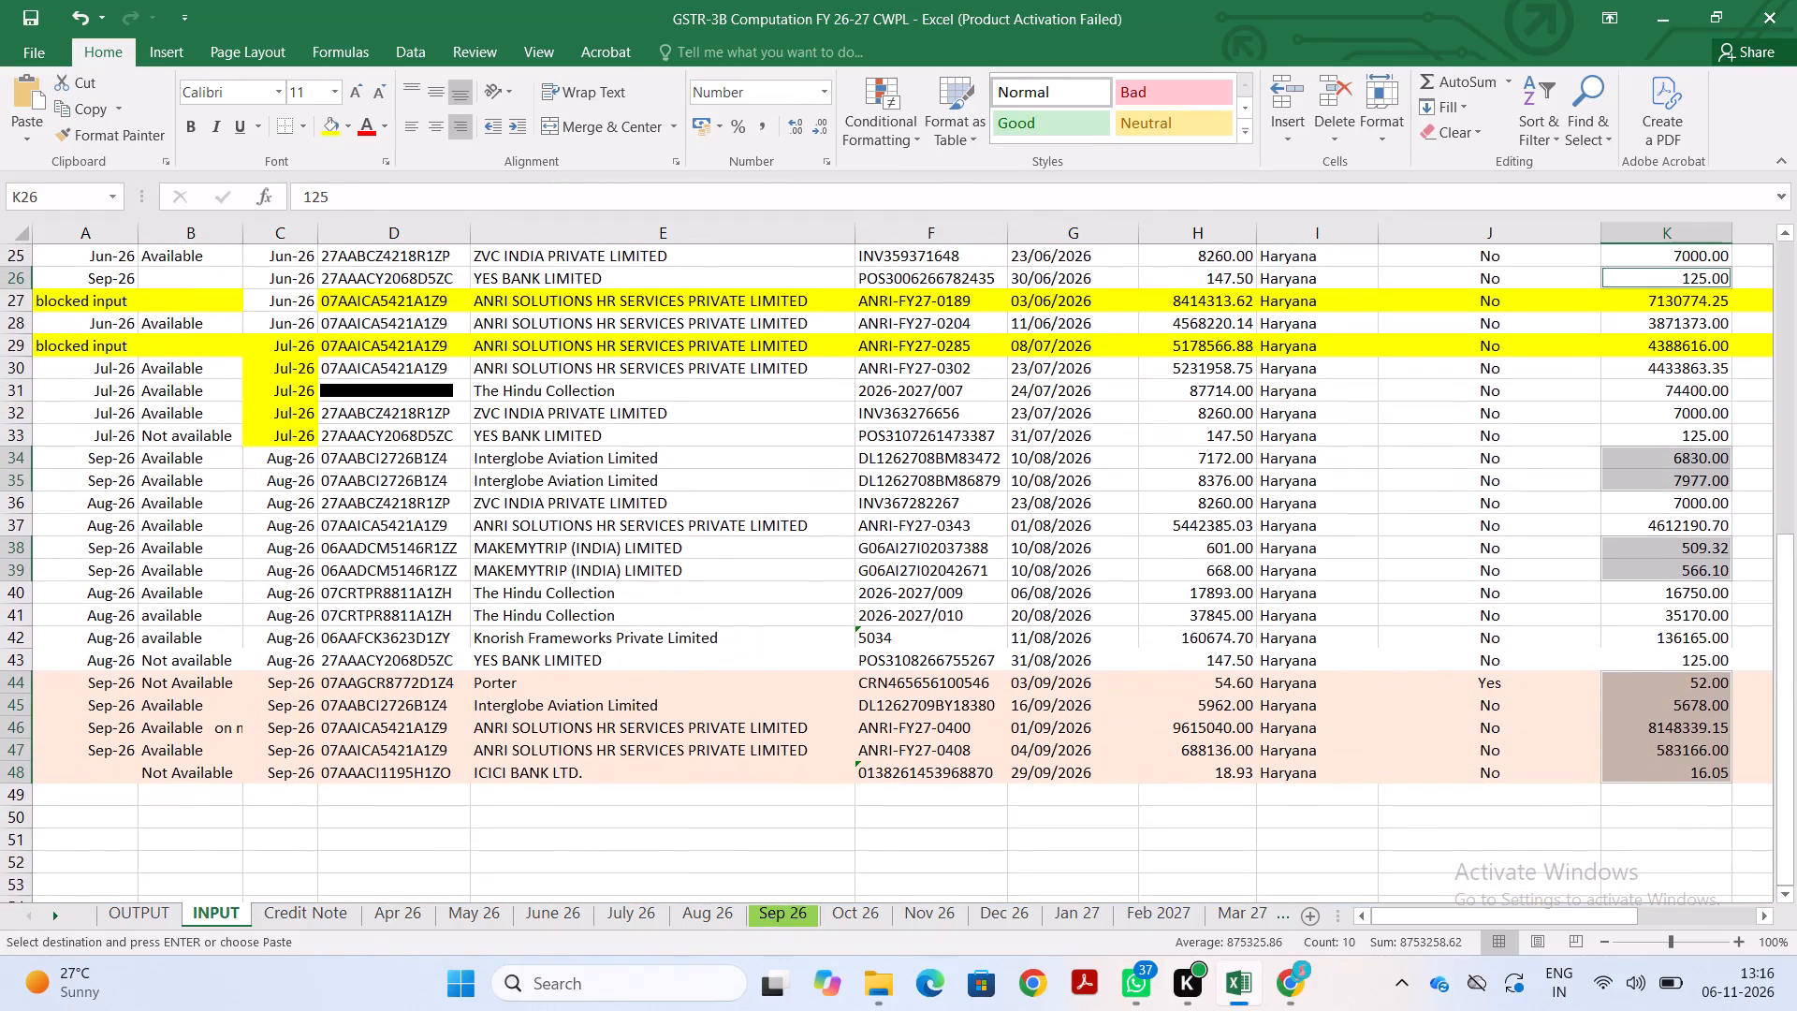
Recheck the portal's ITC table, then select the Sep-26 input rows' column L amounts together on the INPUT sheet: rows 26, 34, 35, 38, 39 and 44 to 47.
key("alt+Tab")
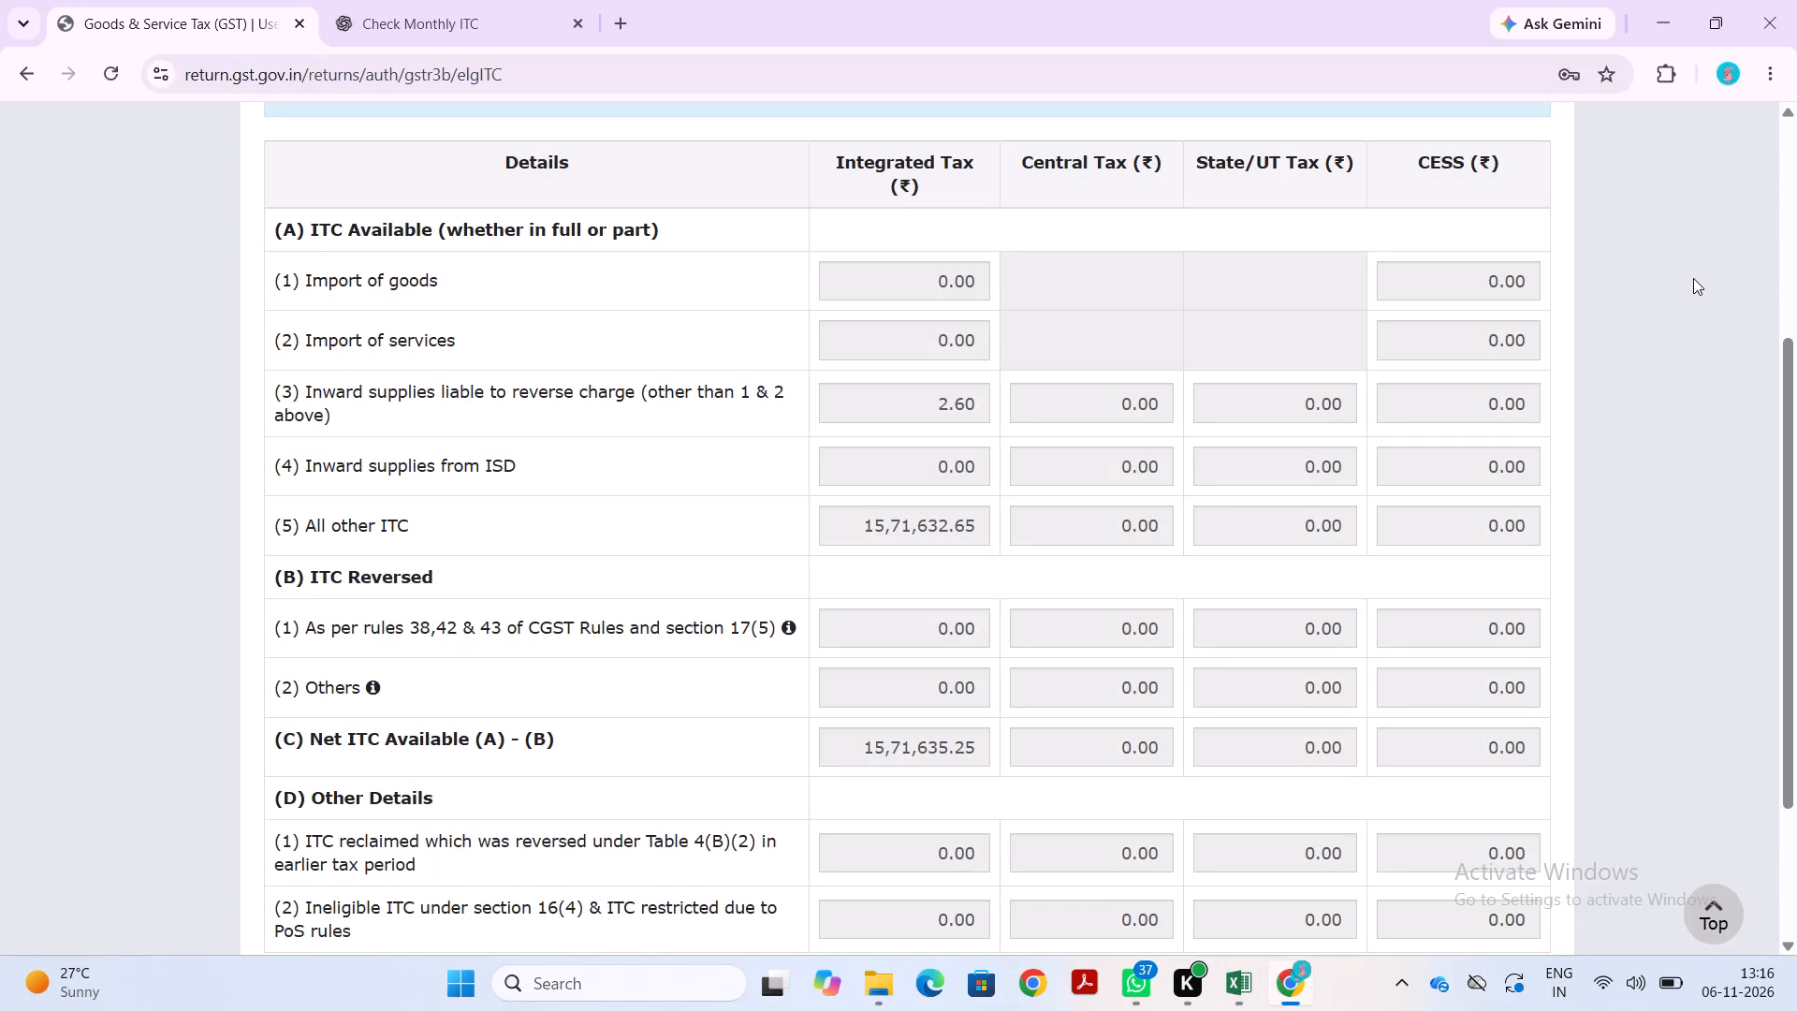
key("alt+Tab")
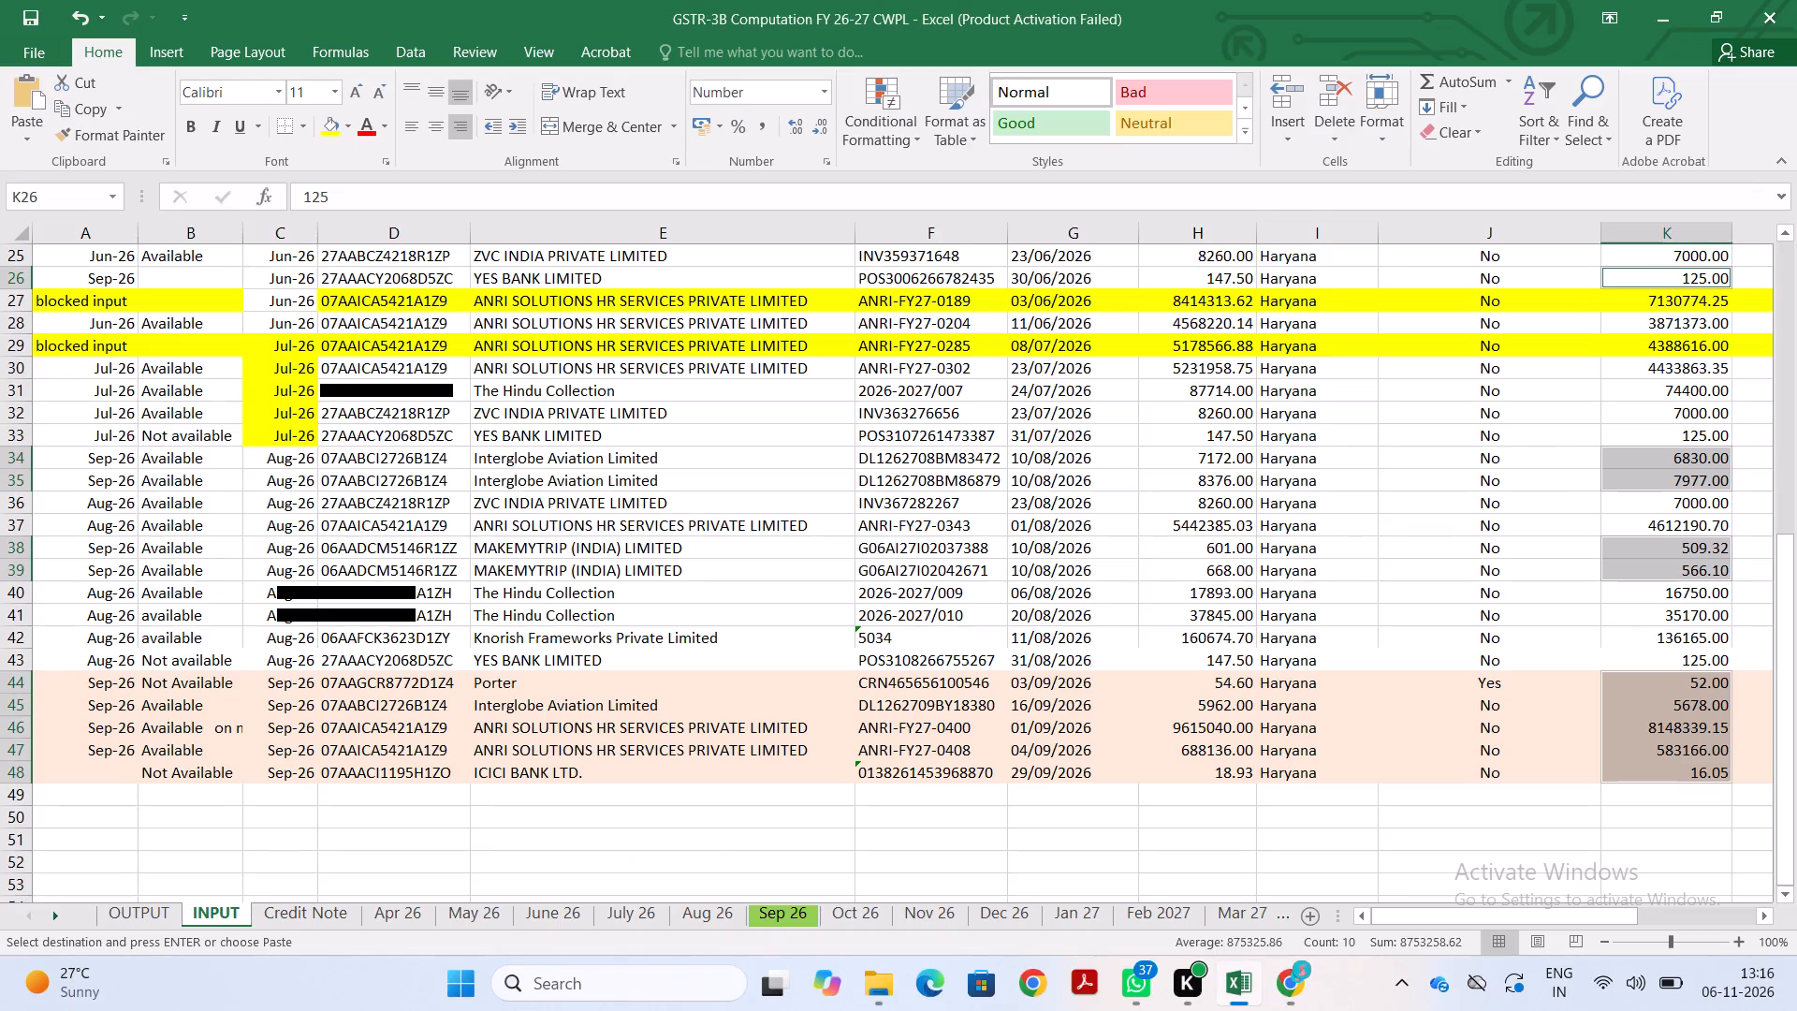
scroll(1437, 442, "left", 4)
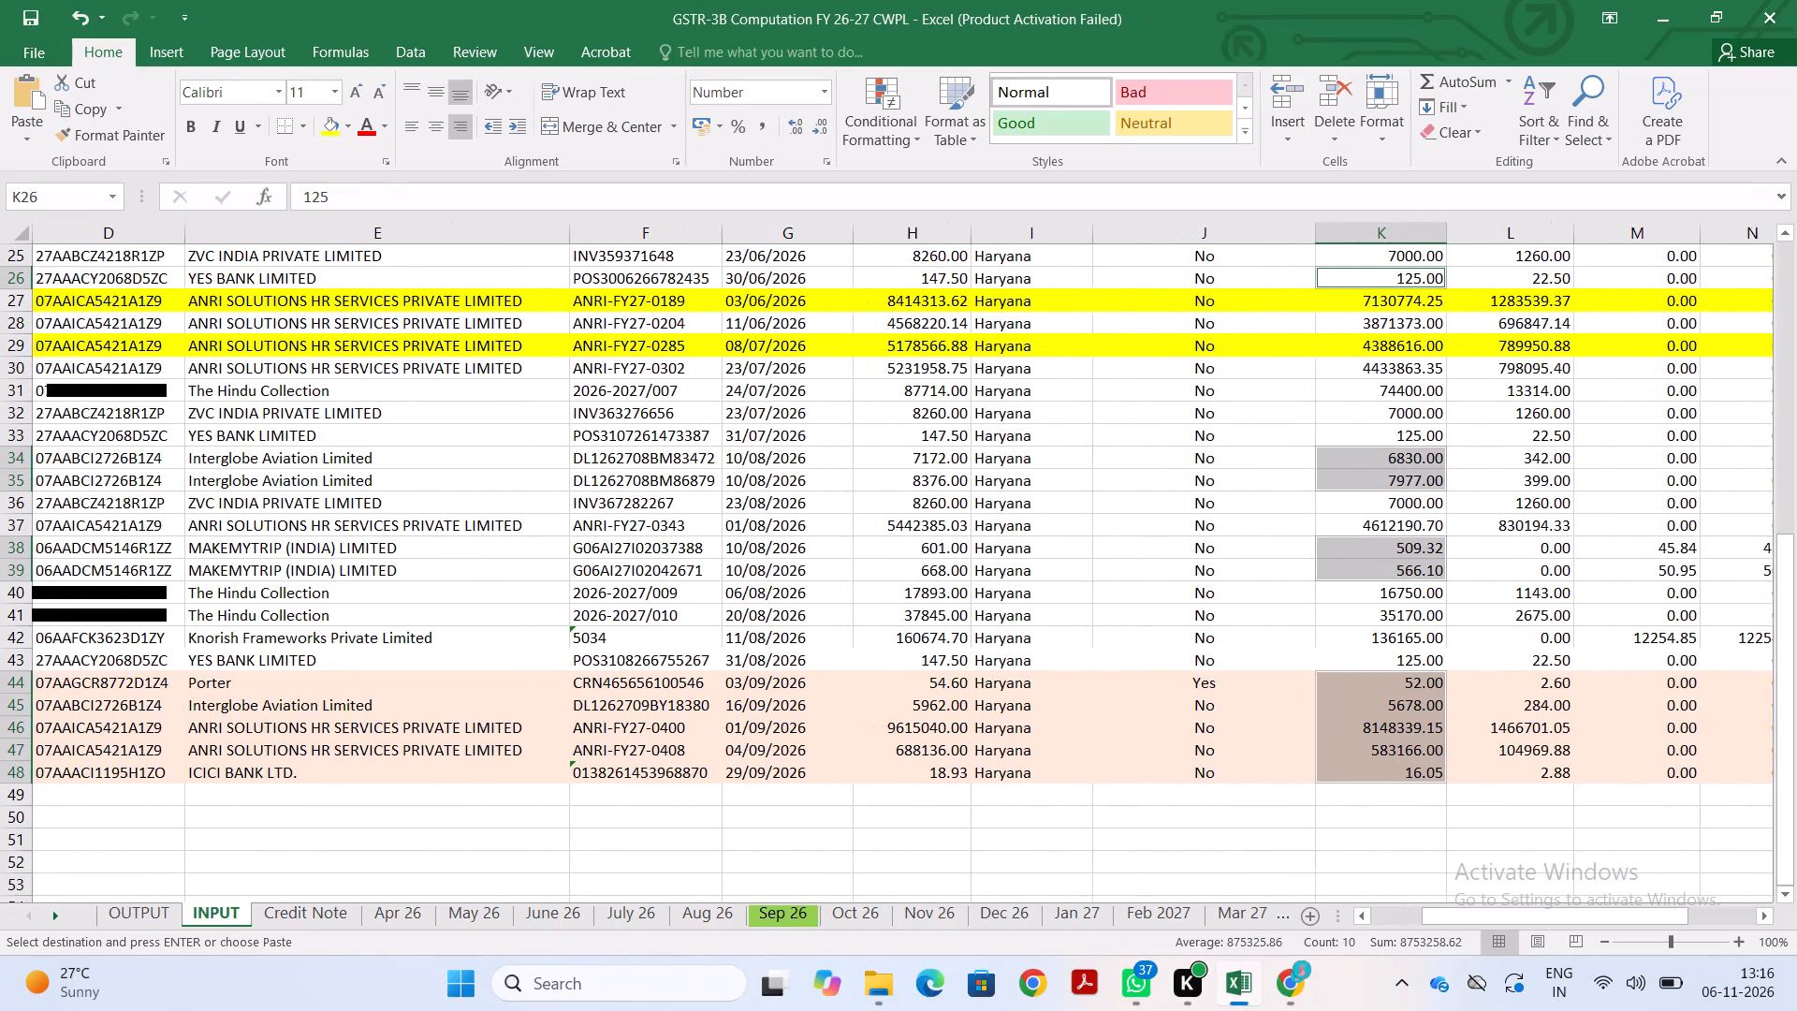
scroll(1437, 442, "left", 1)
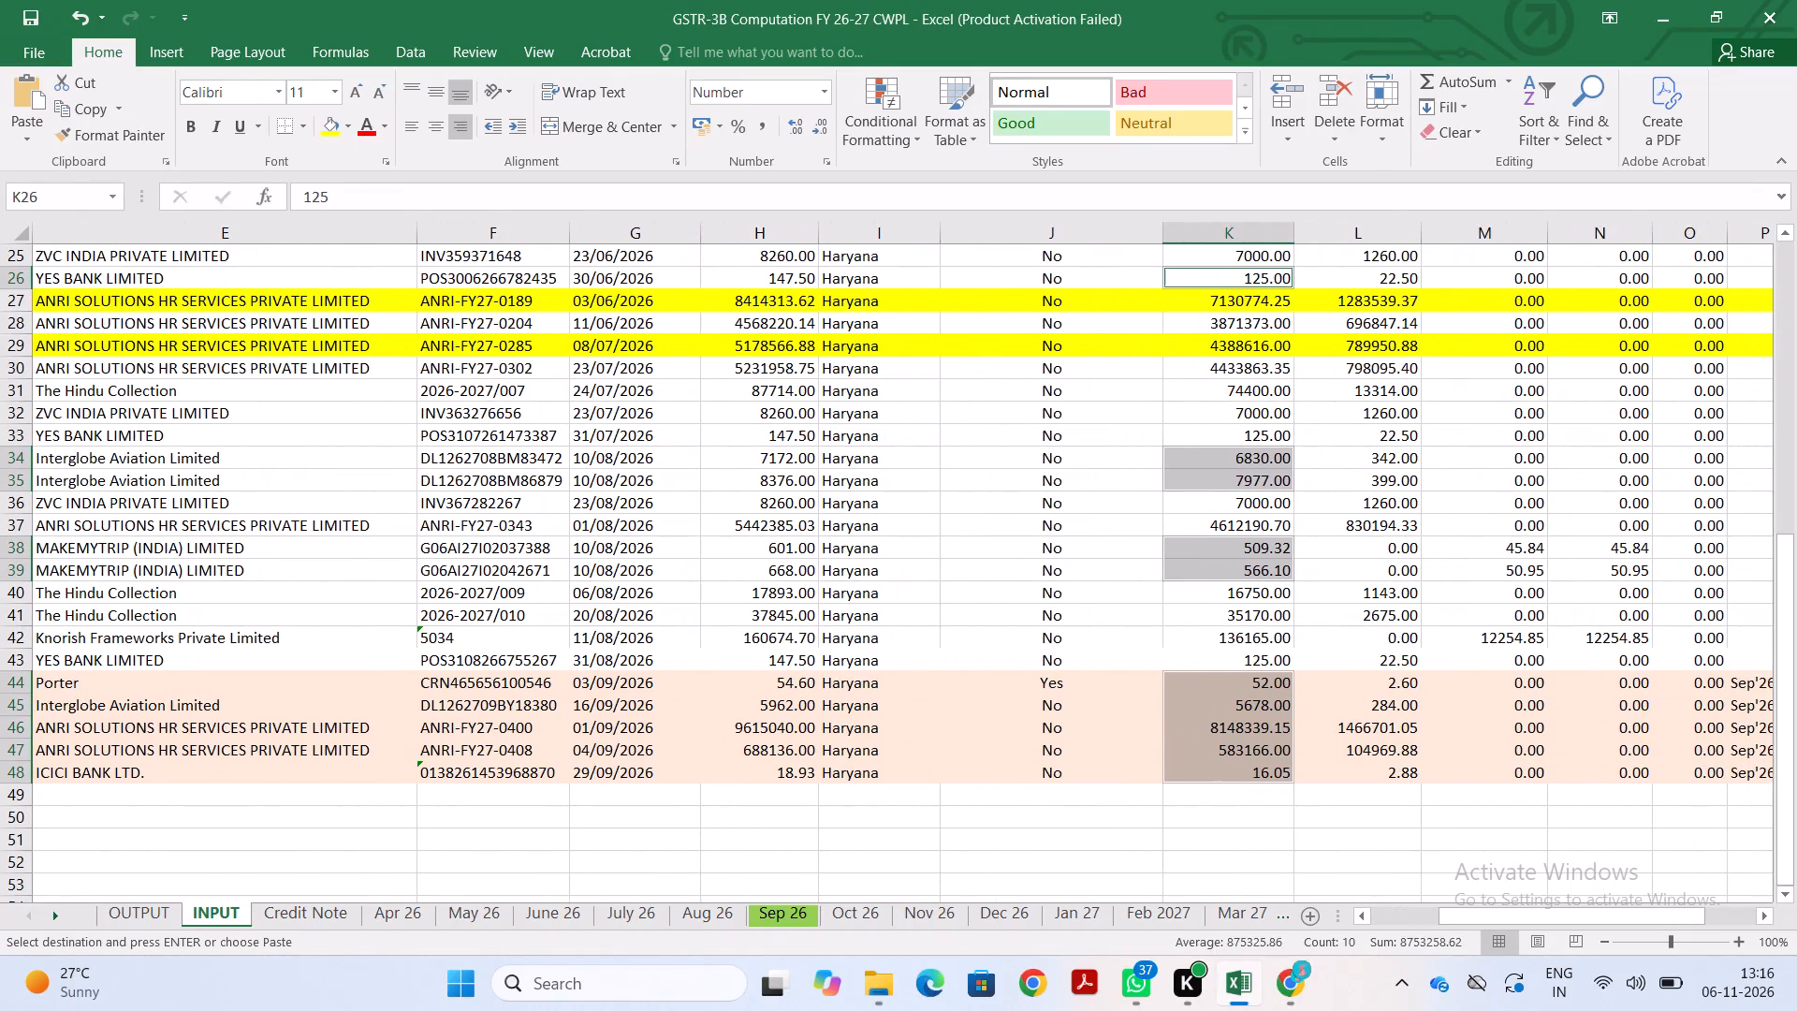
left_click(1391, 274)
left_click_drag(1387, 448, 1387, 476, "ctrl")
scroll(1387, 476, "right", 2, "ctrl")
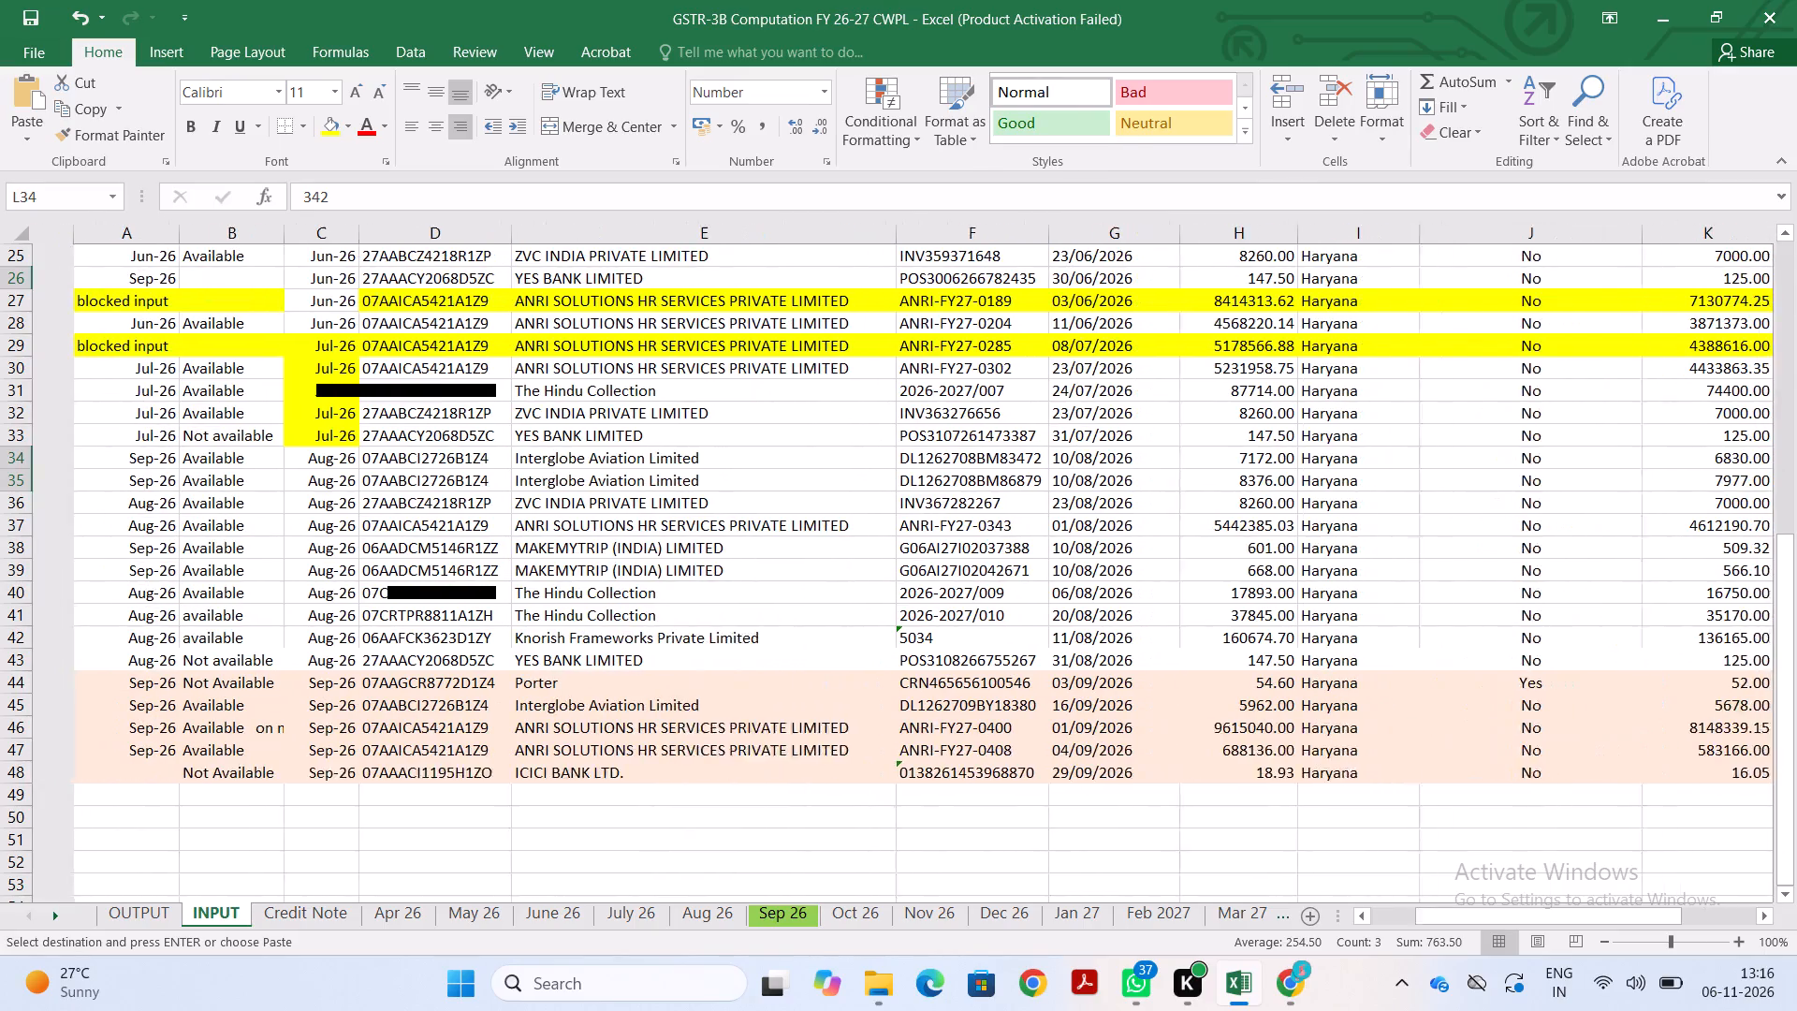
scroll(1387, 476, "left", 2, "ctrl")
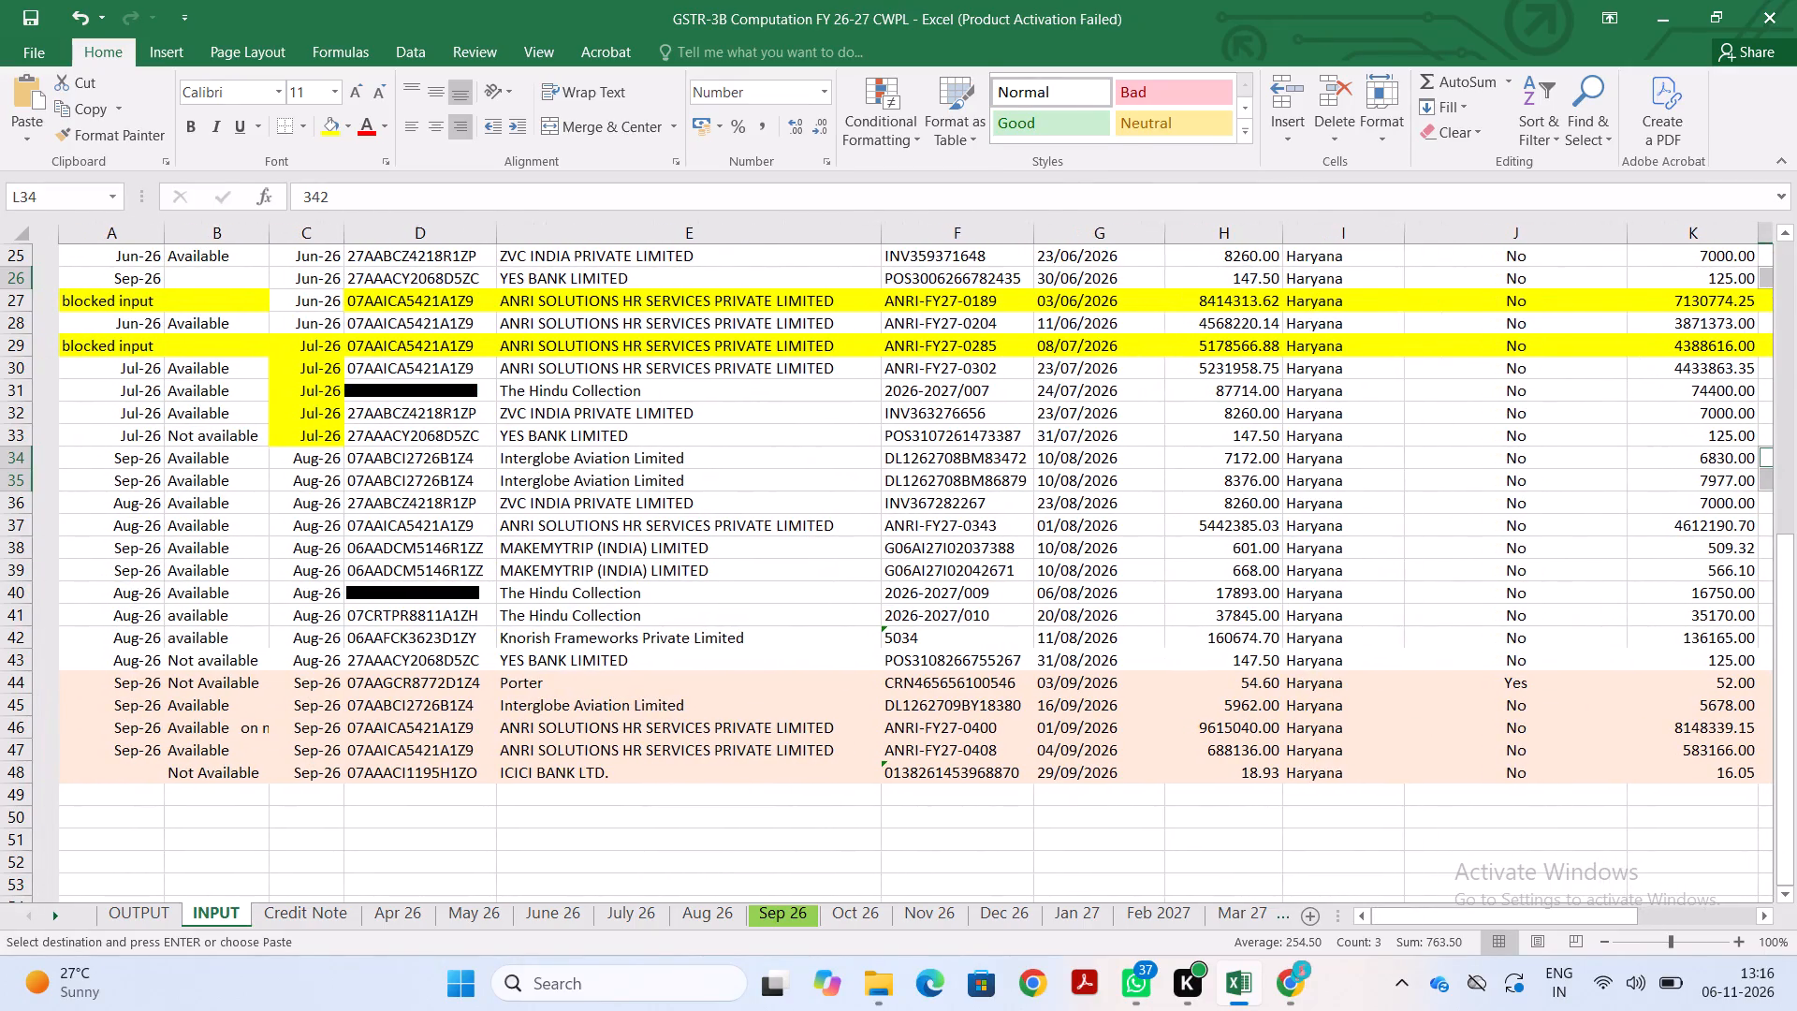
scroll(1387, 476, "left", 1, "ctrl")
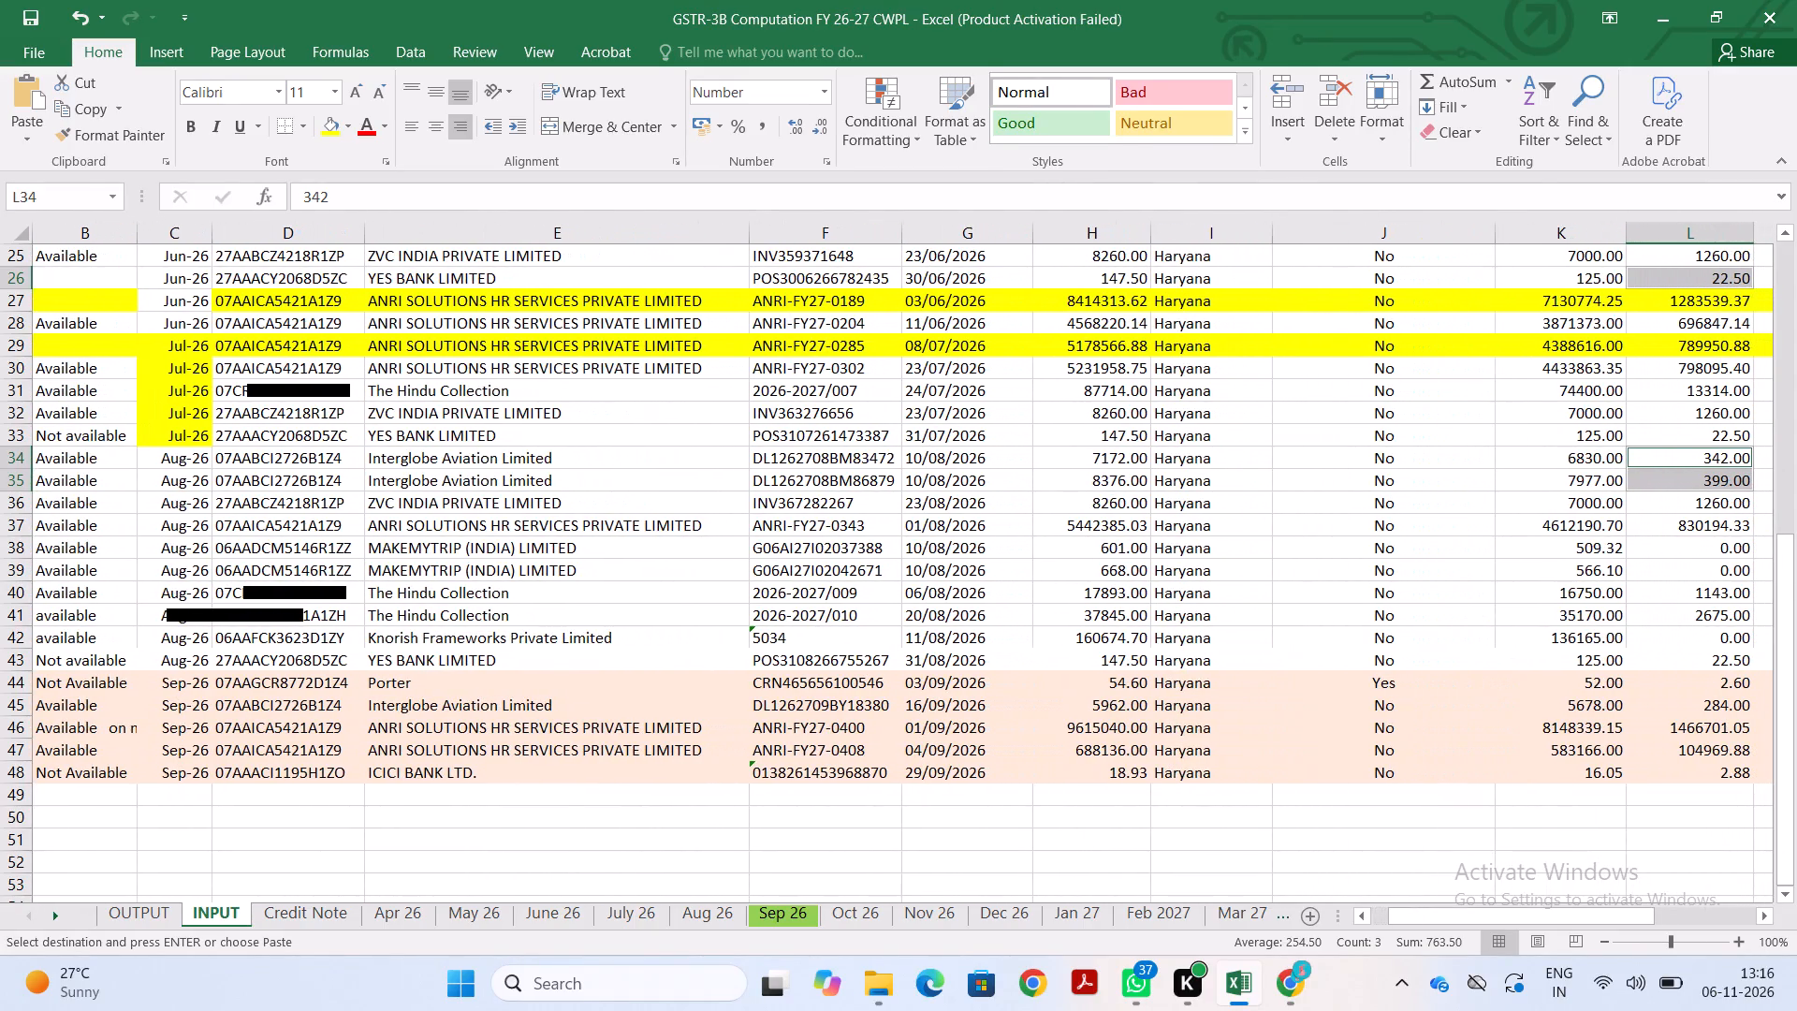
scroll(1552, 535, "right", 2, "ctrl")
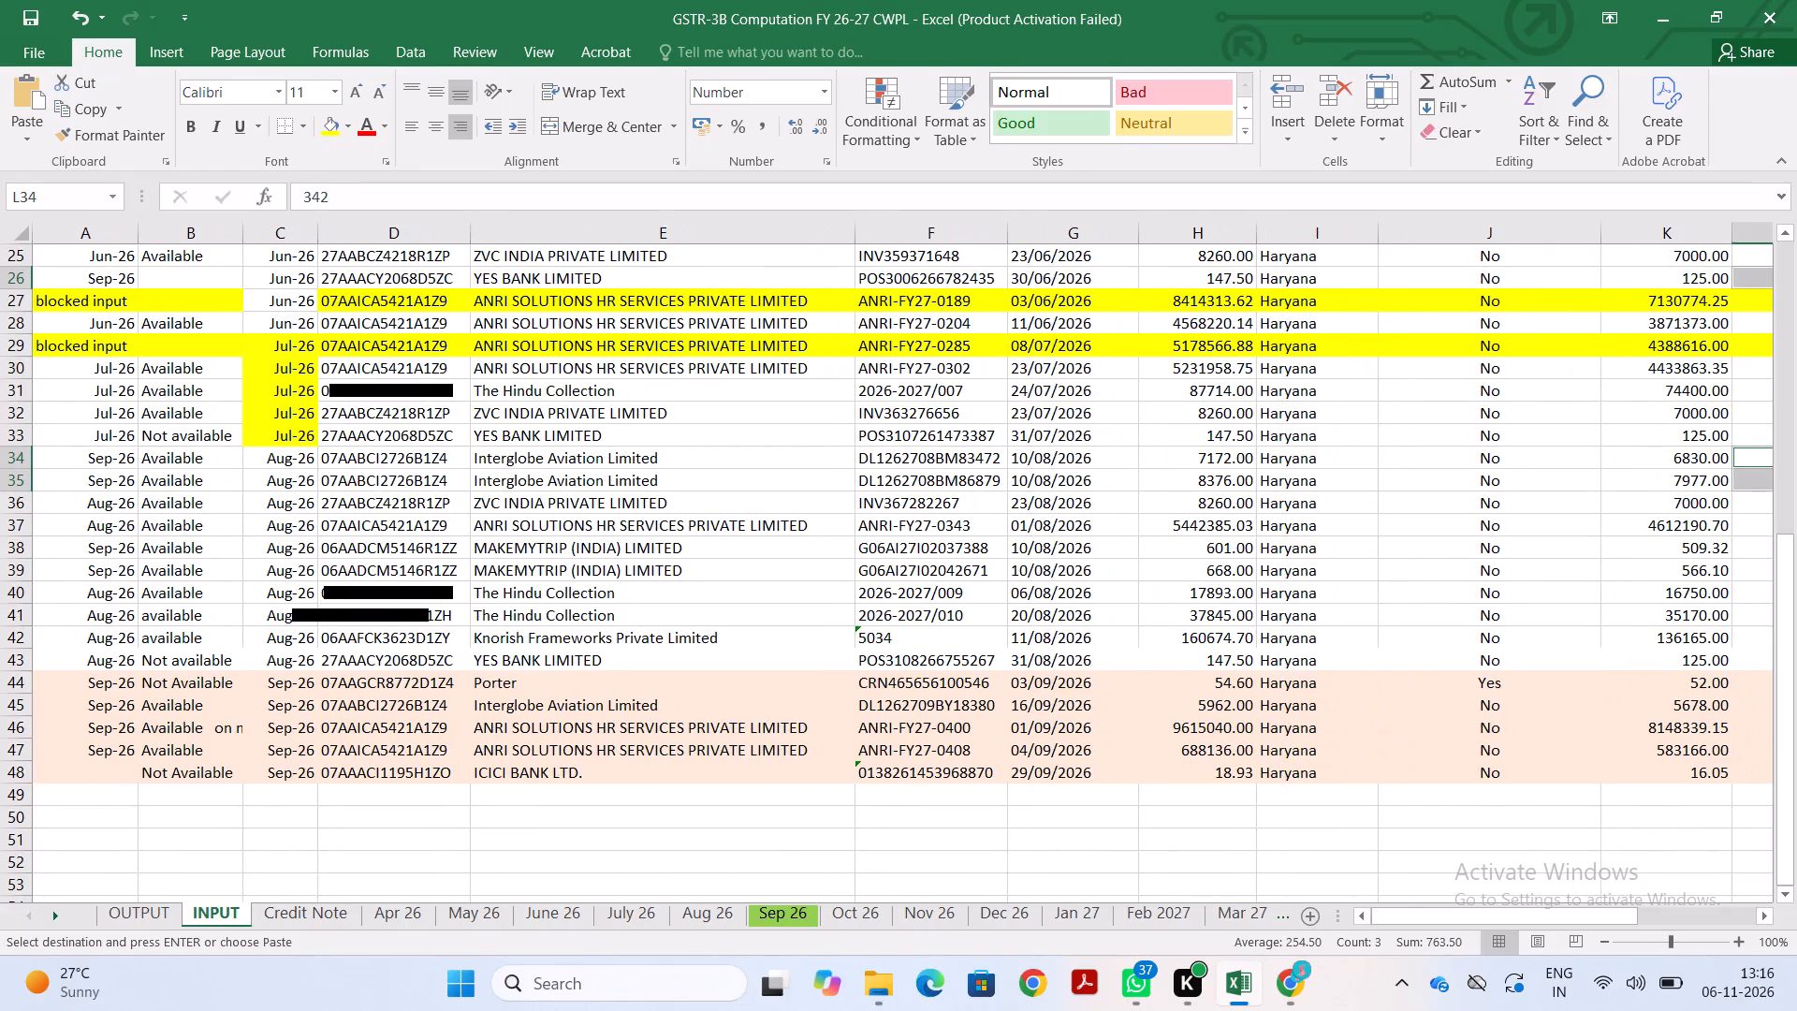
scroll(1552, 535, "left", 4)
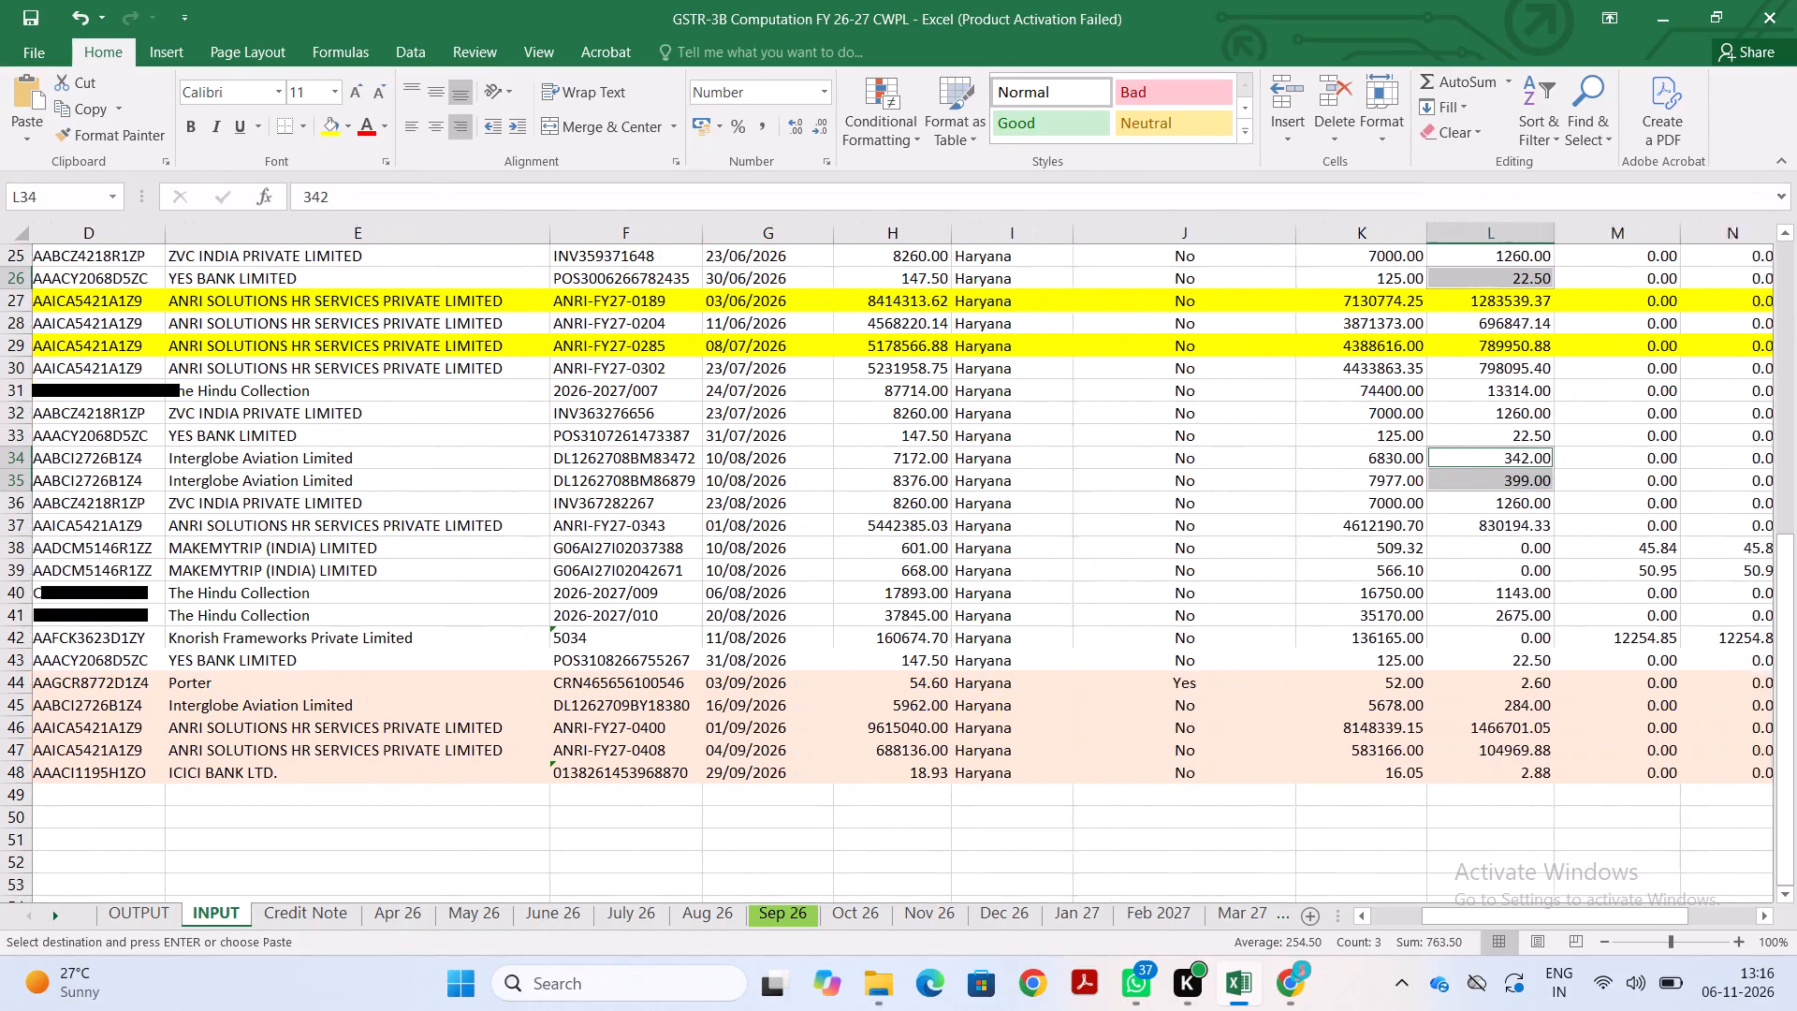
scroll(1552, 535, "left", 2)
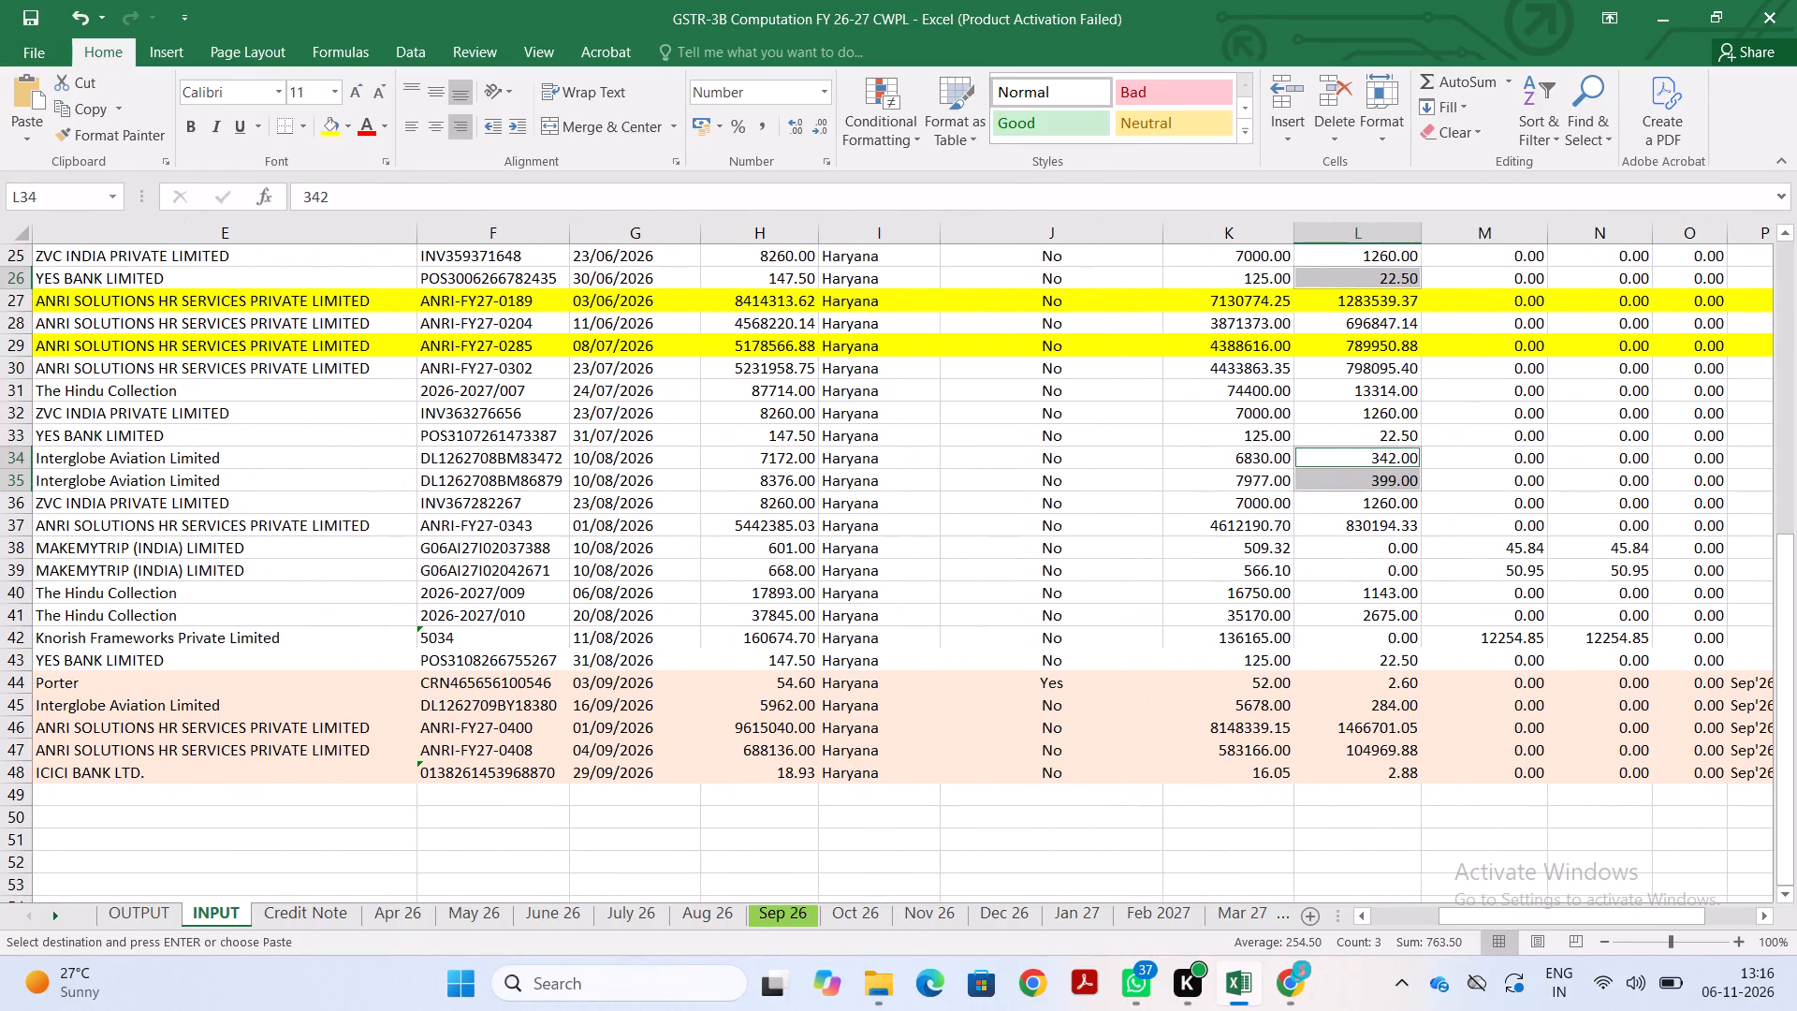
left_click_drag(1402, 541, 1394, 575, "ctrl")
scroll(1275, 662, "right", 4)
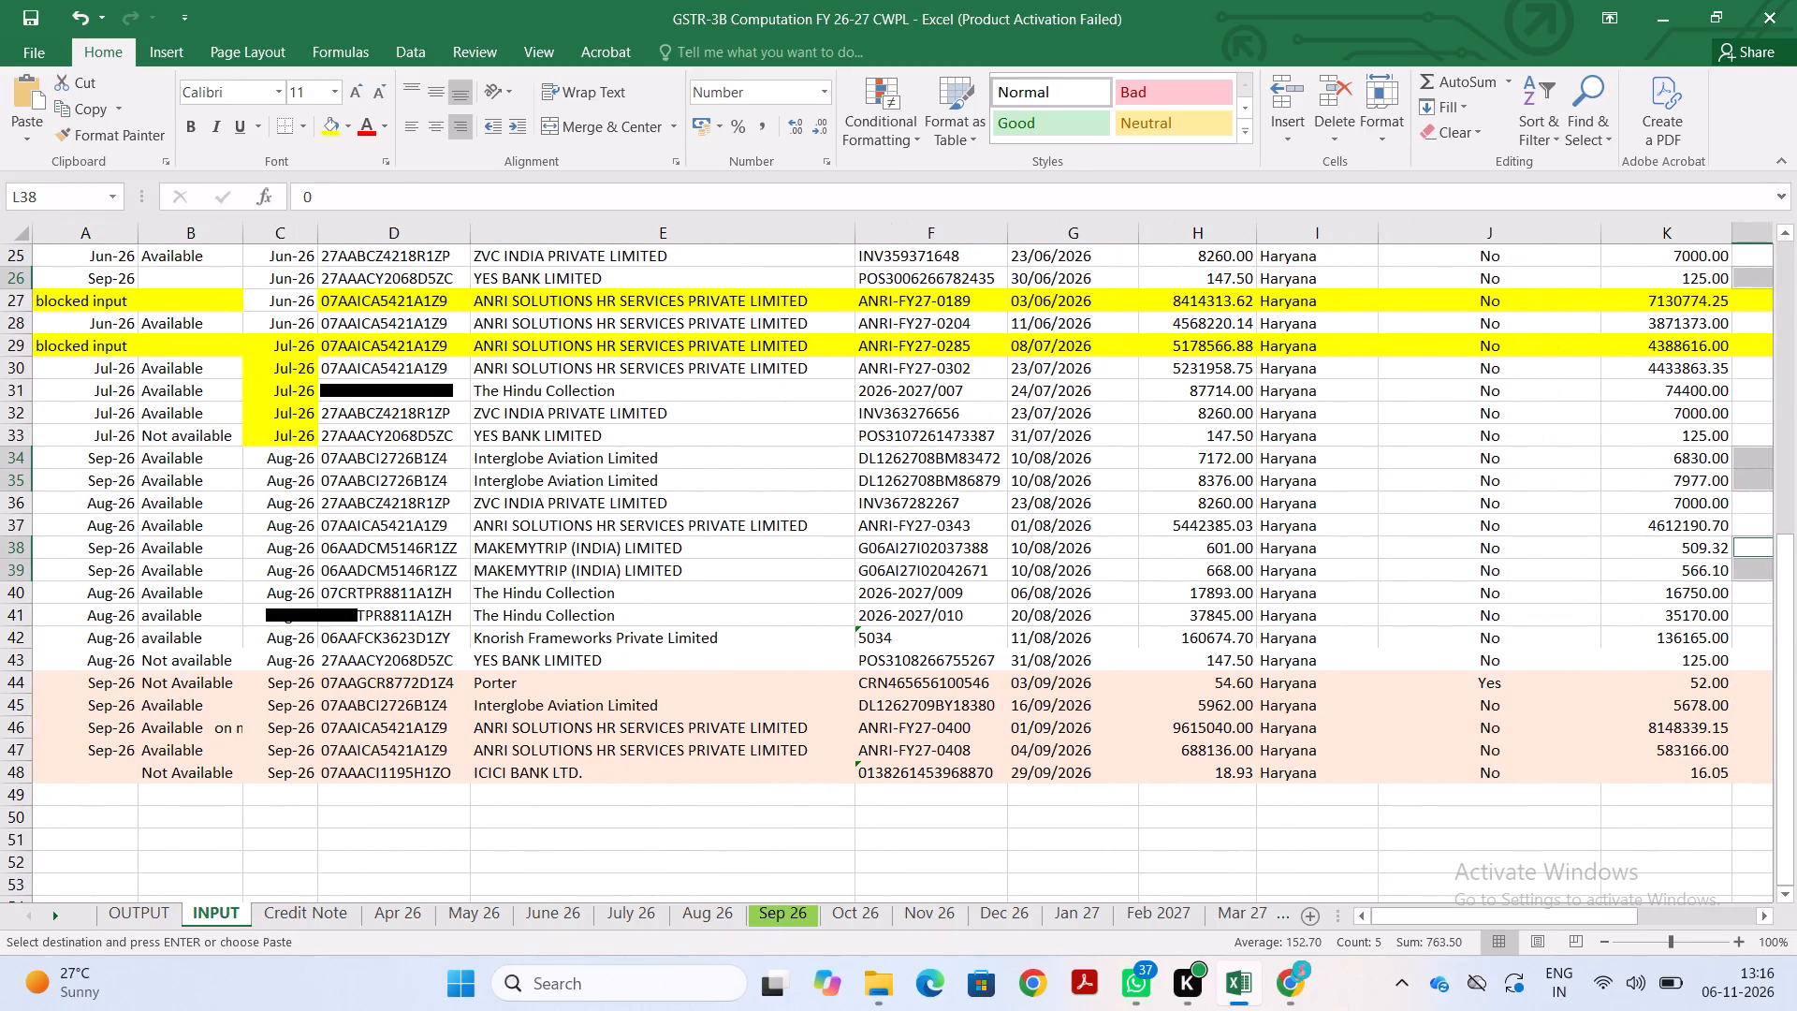
scroll(1275, 662, "left", 4)
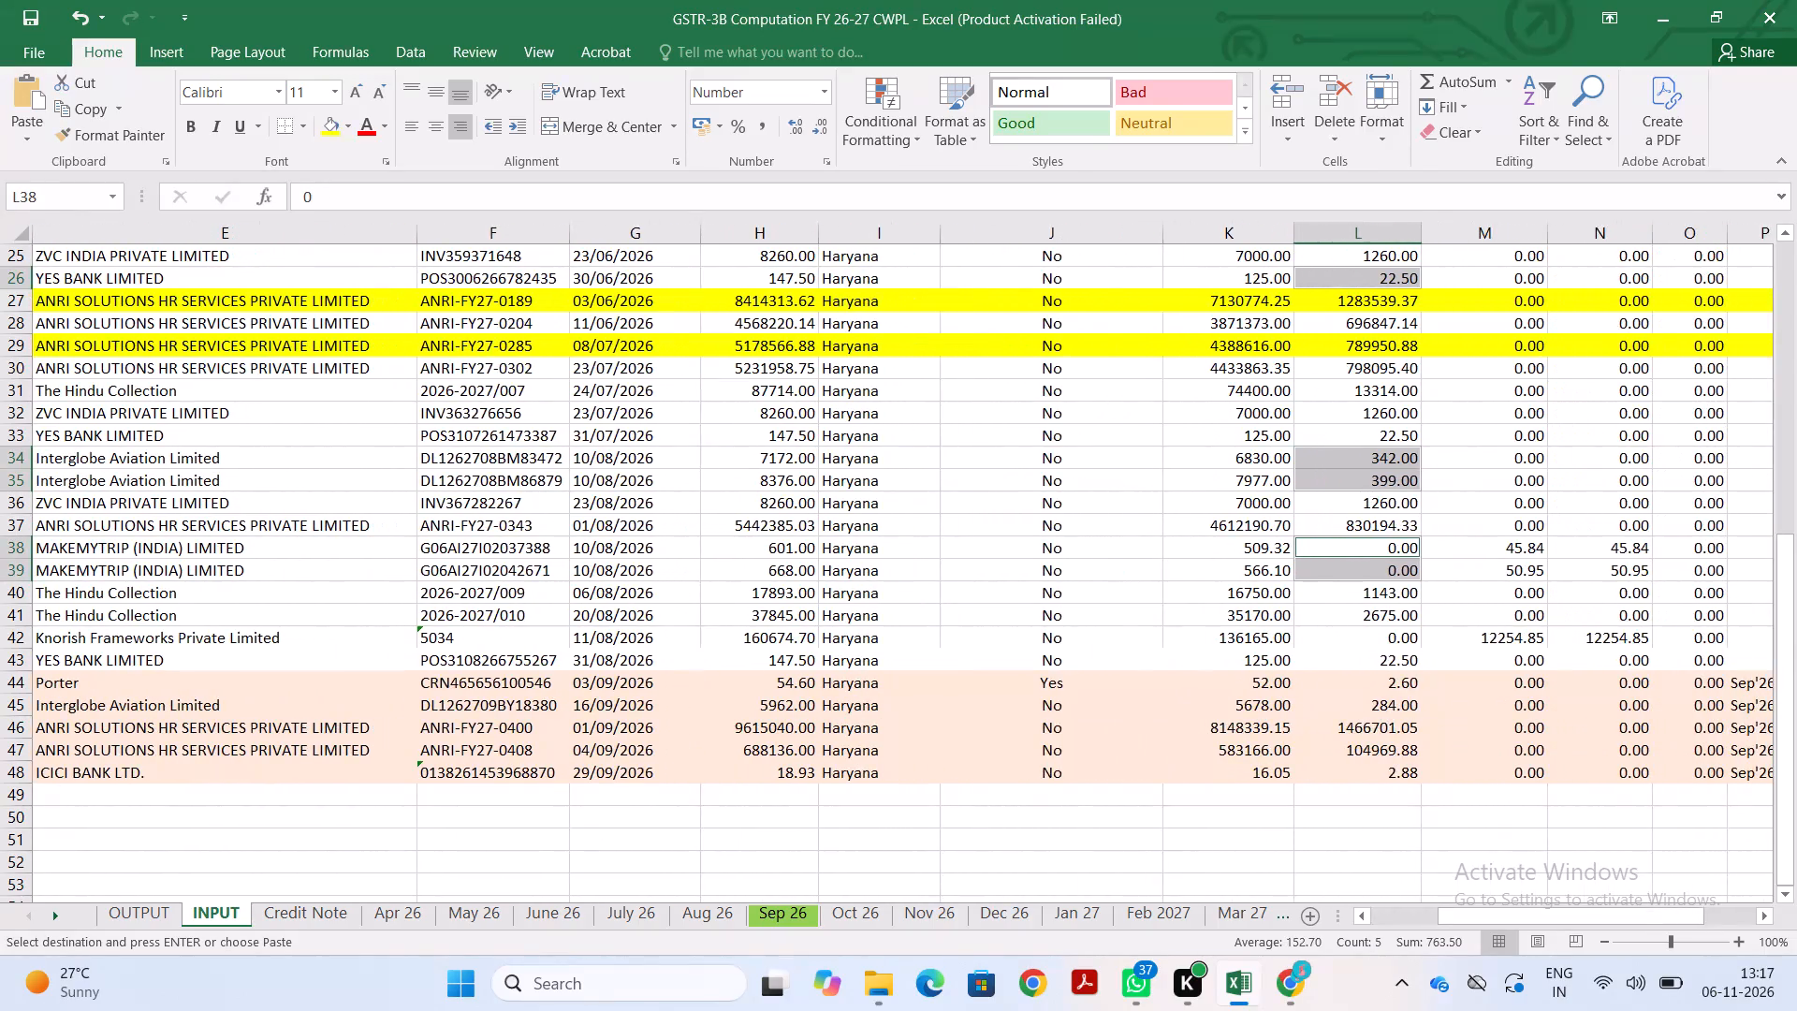
left_click_drag(1392, 676, 1396, 691, "ctrl")
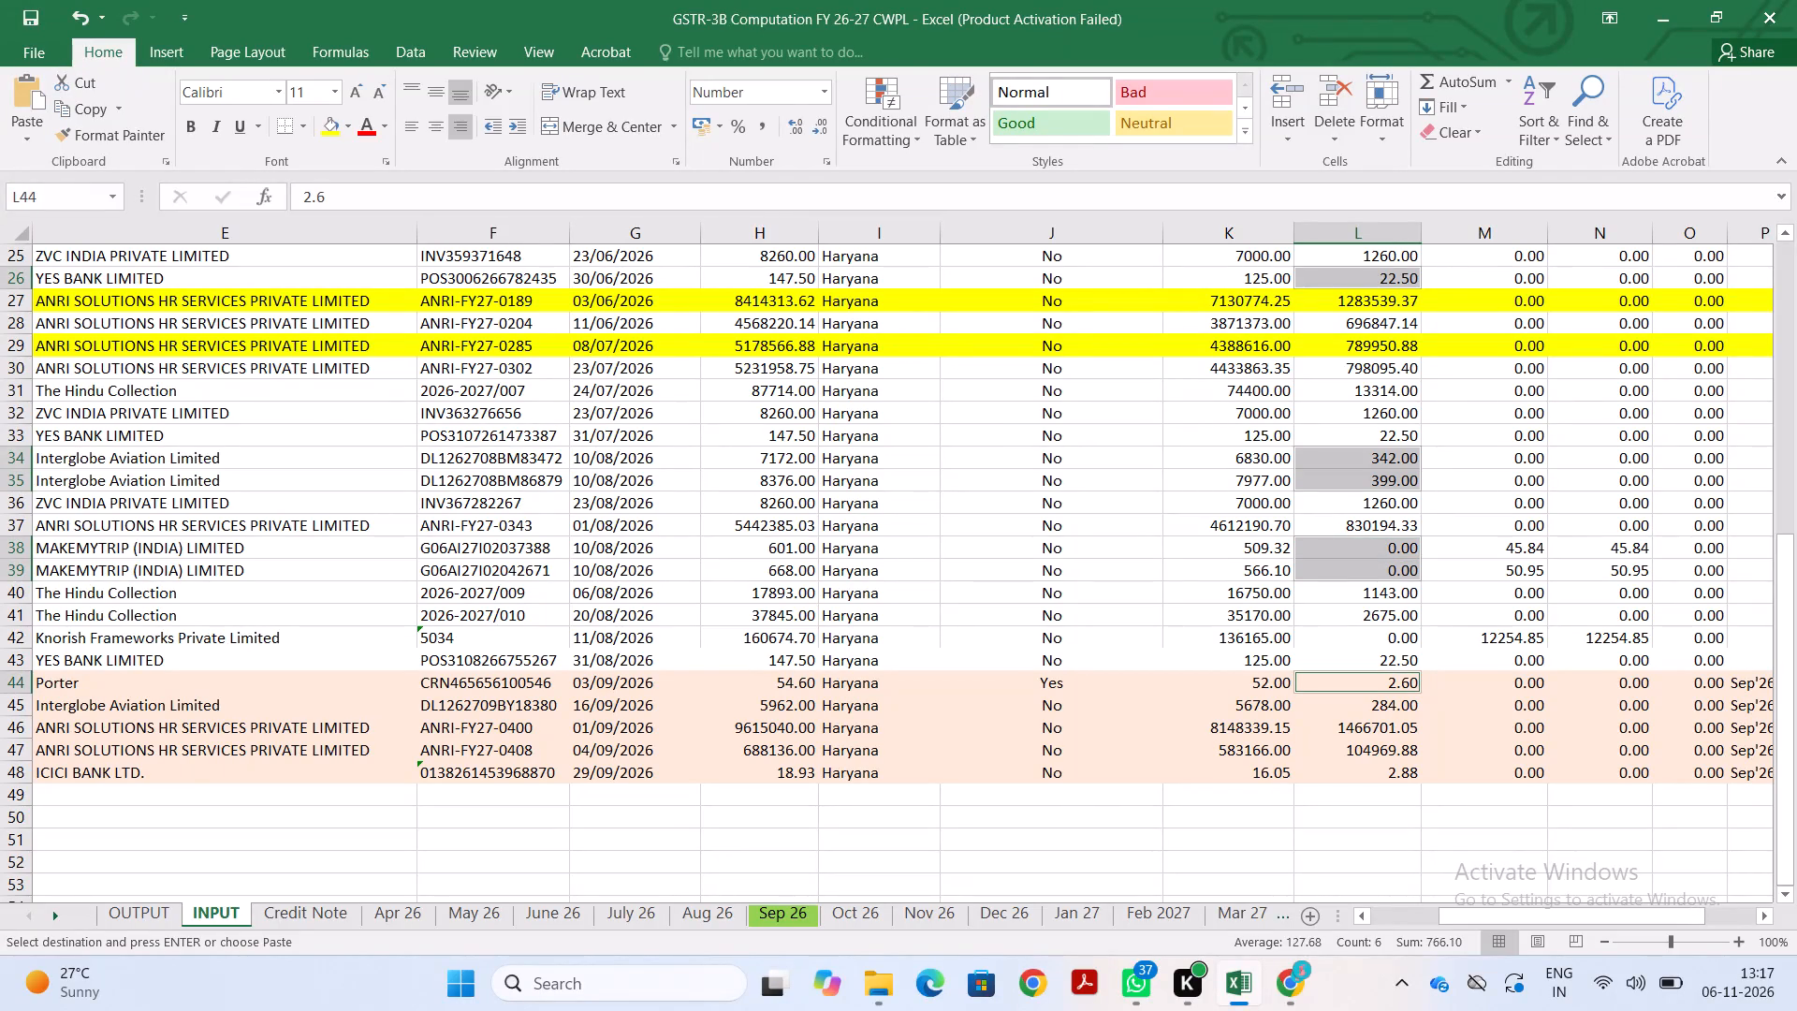
left_click_drag(1396, 691, 1390, 747, "ctrl")
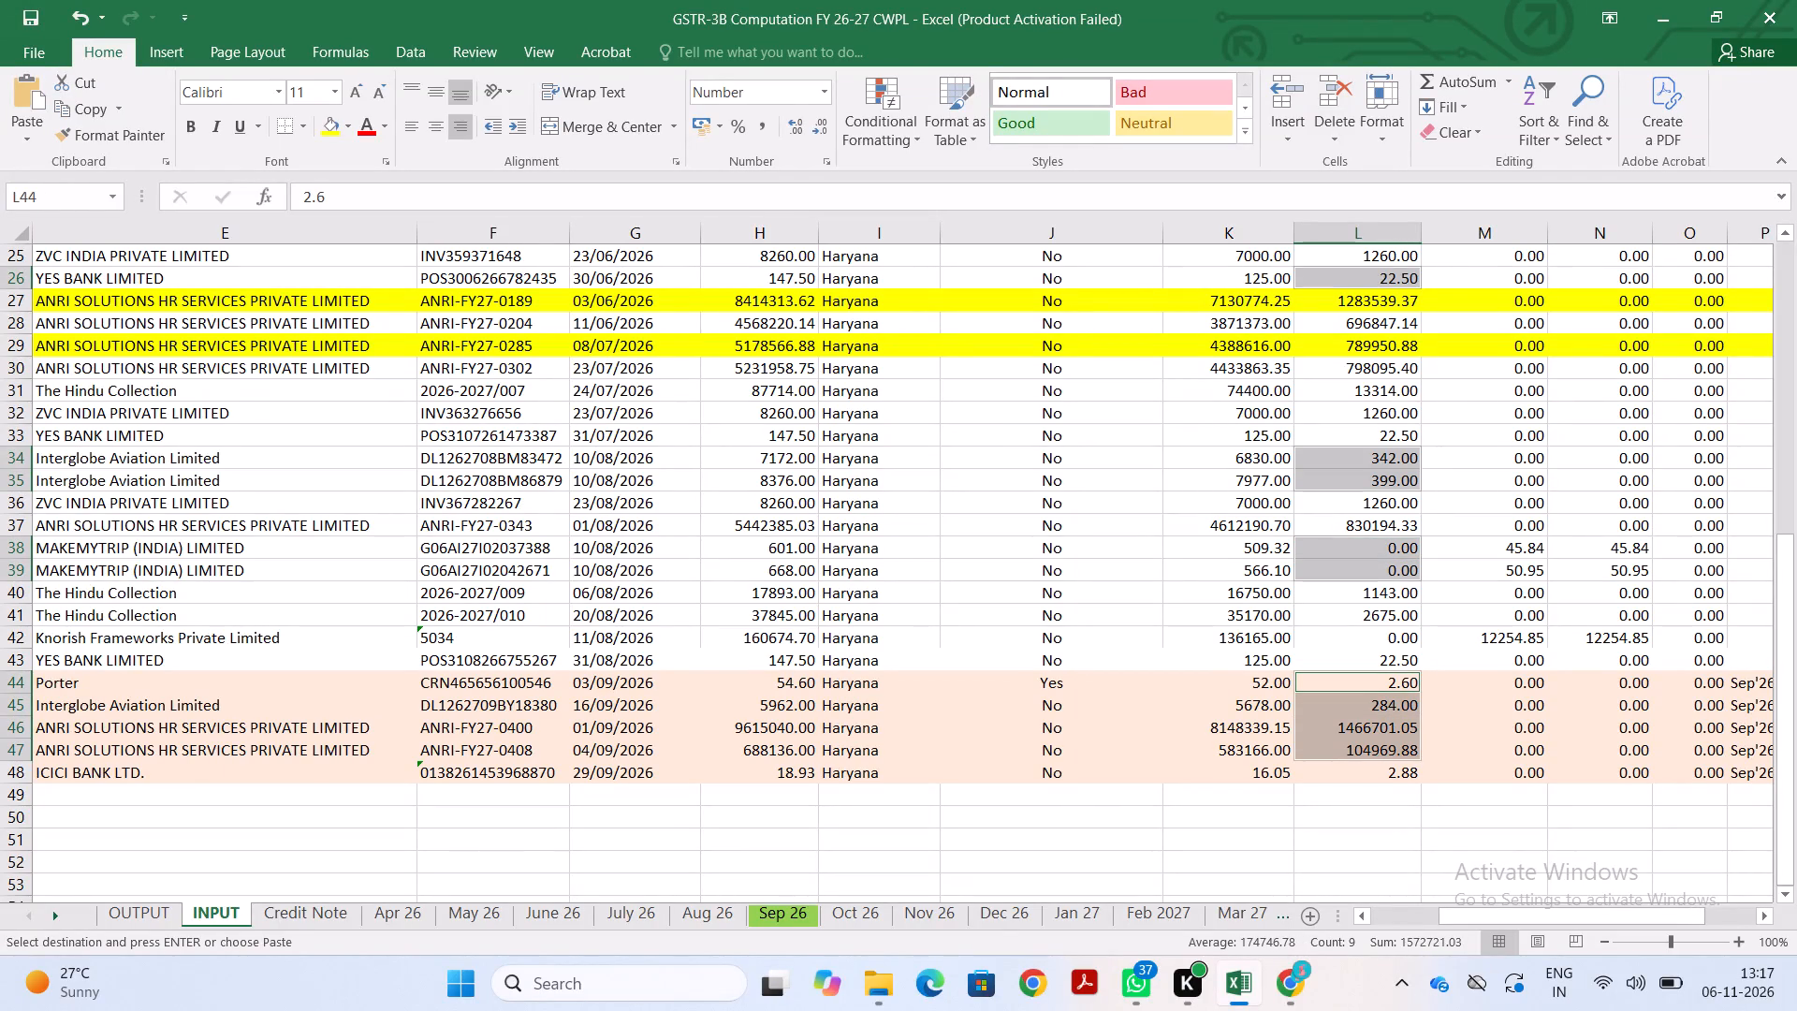
Compare the sum of the selected column L amounts with the integrated tax in the portal's Eligible ITC table.
key("alt+Tab")
key("alt+Tab")
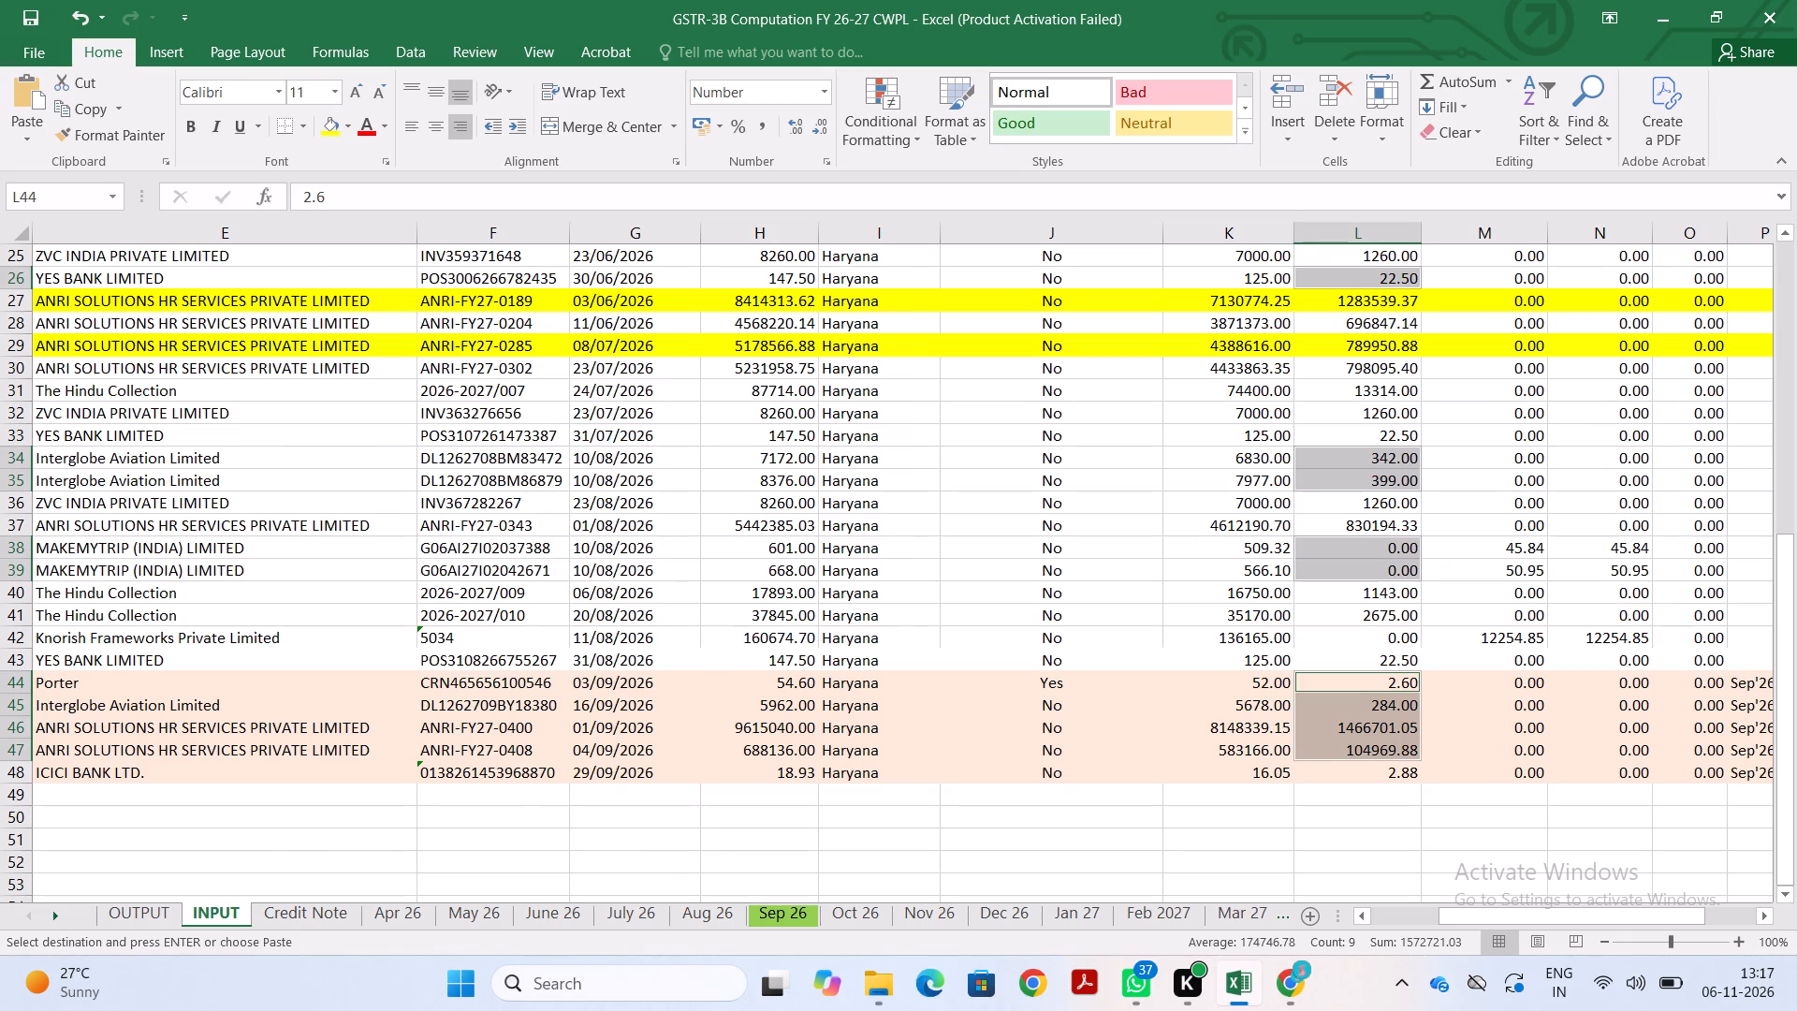
key("alt+Tab")
key("alt+Tab")
Reselect column L amounts on the INPUT sheet for rows 45 to 47, 38, 39, 33 and 34, and check their sum against the portal.
scroll(1444, 823, "down", 1)
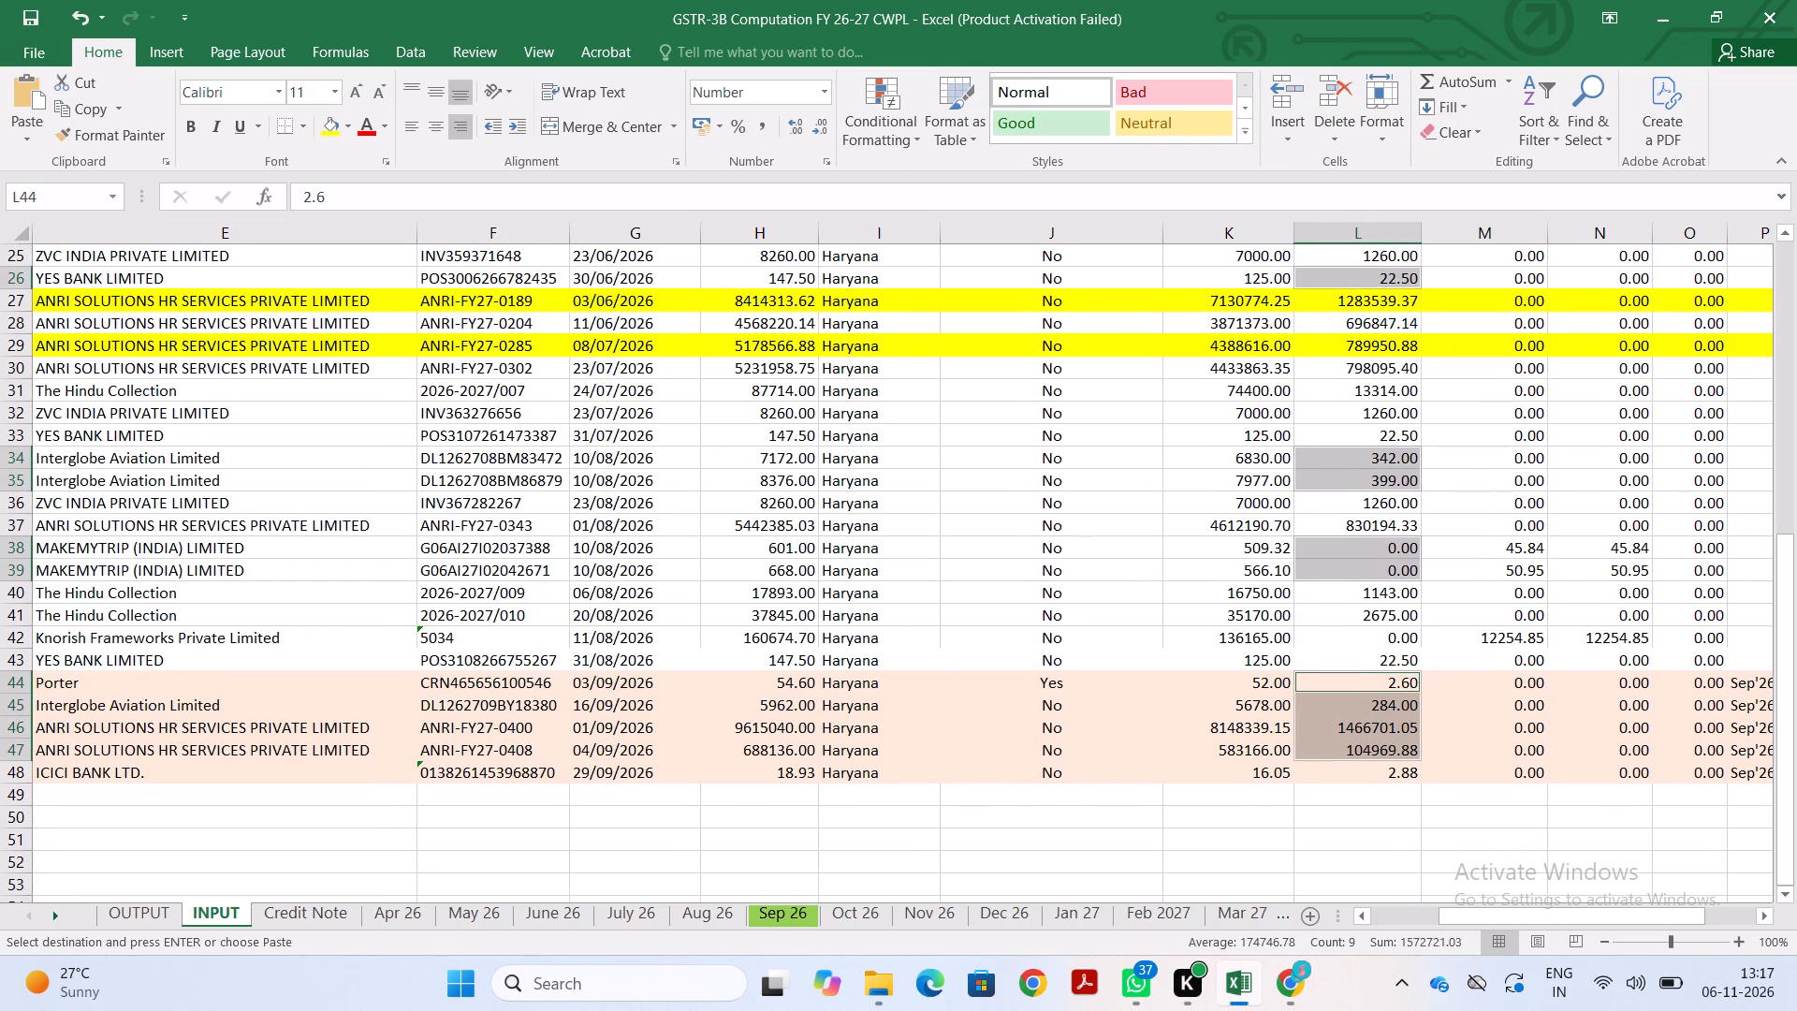
left_click(1403, 686, "ctrl")
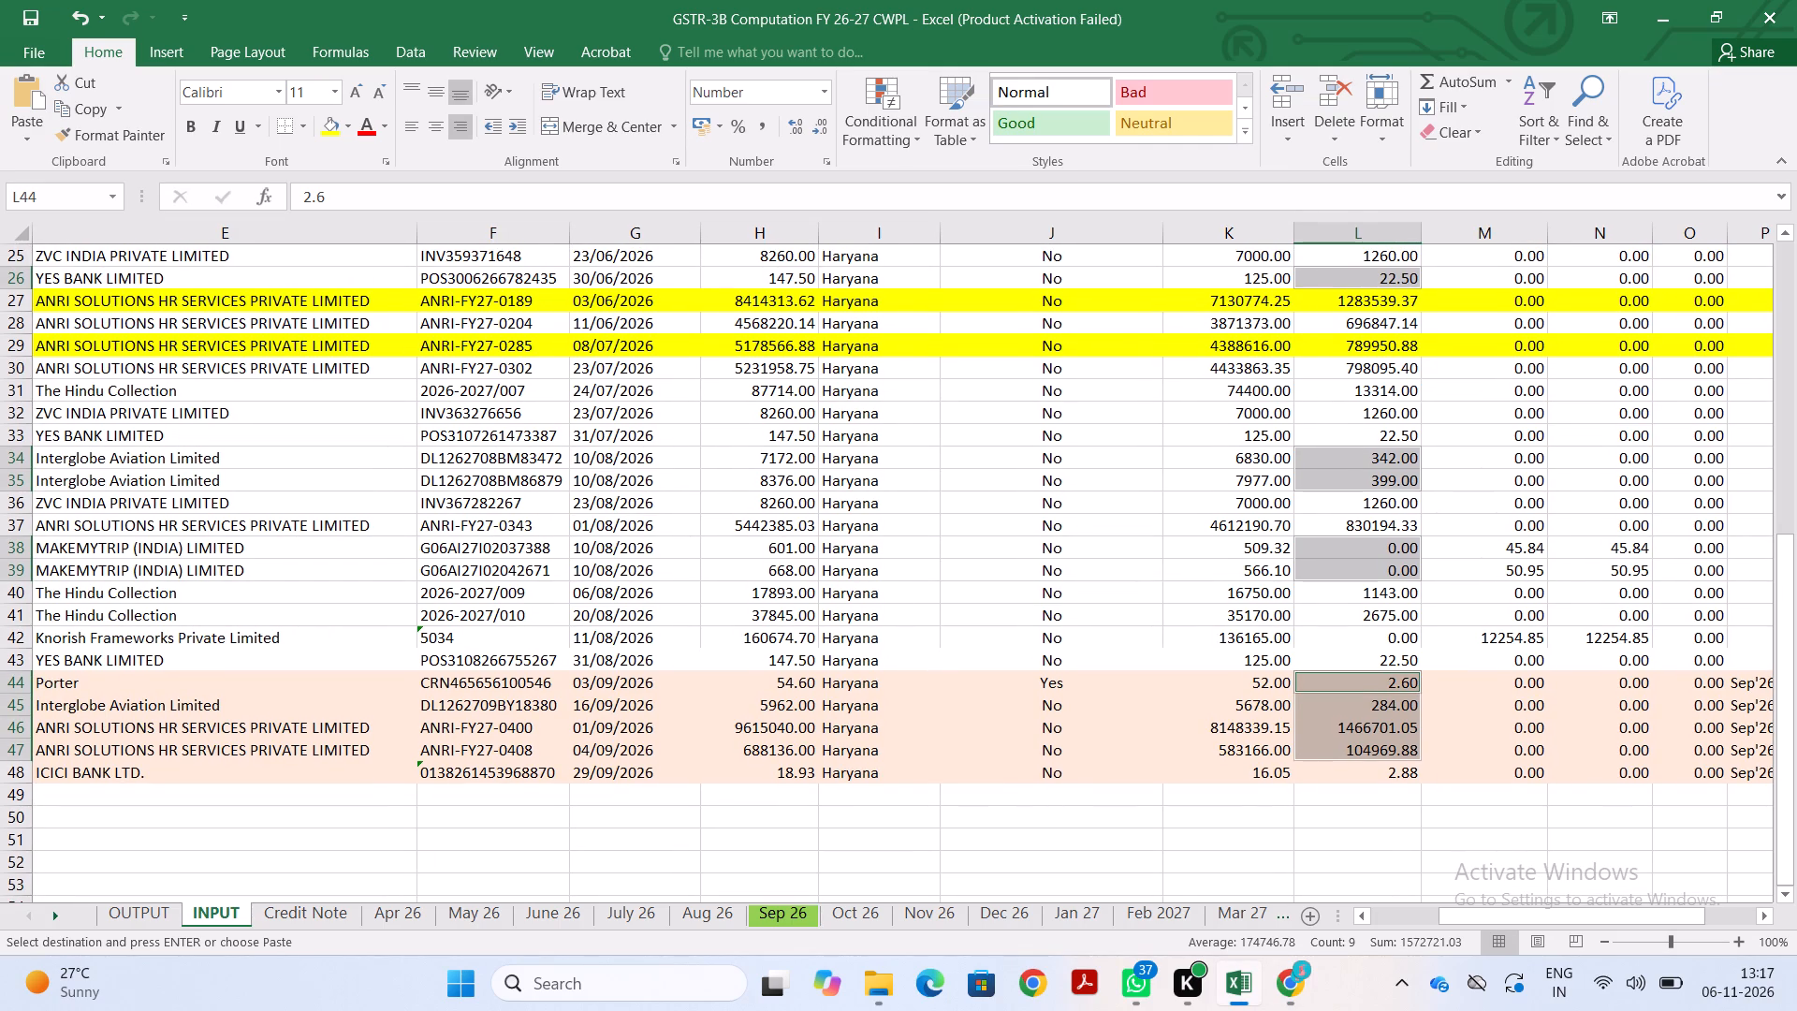
left_click(1420, 736)
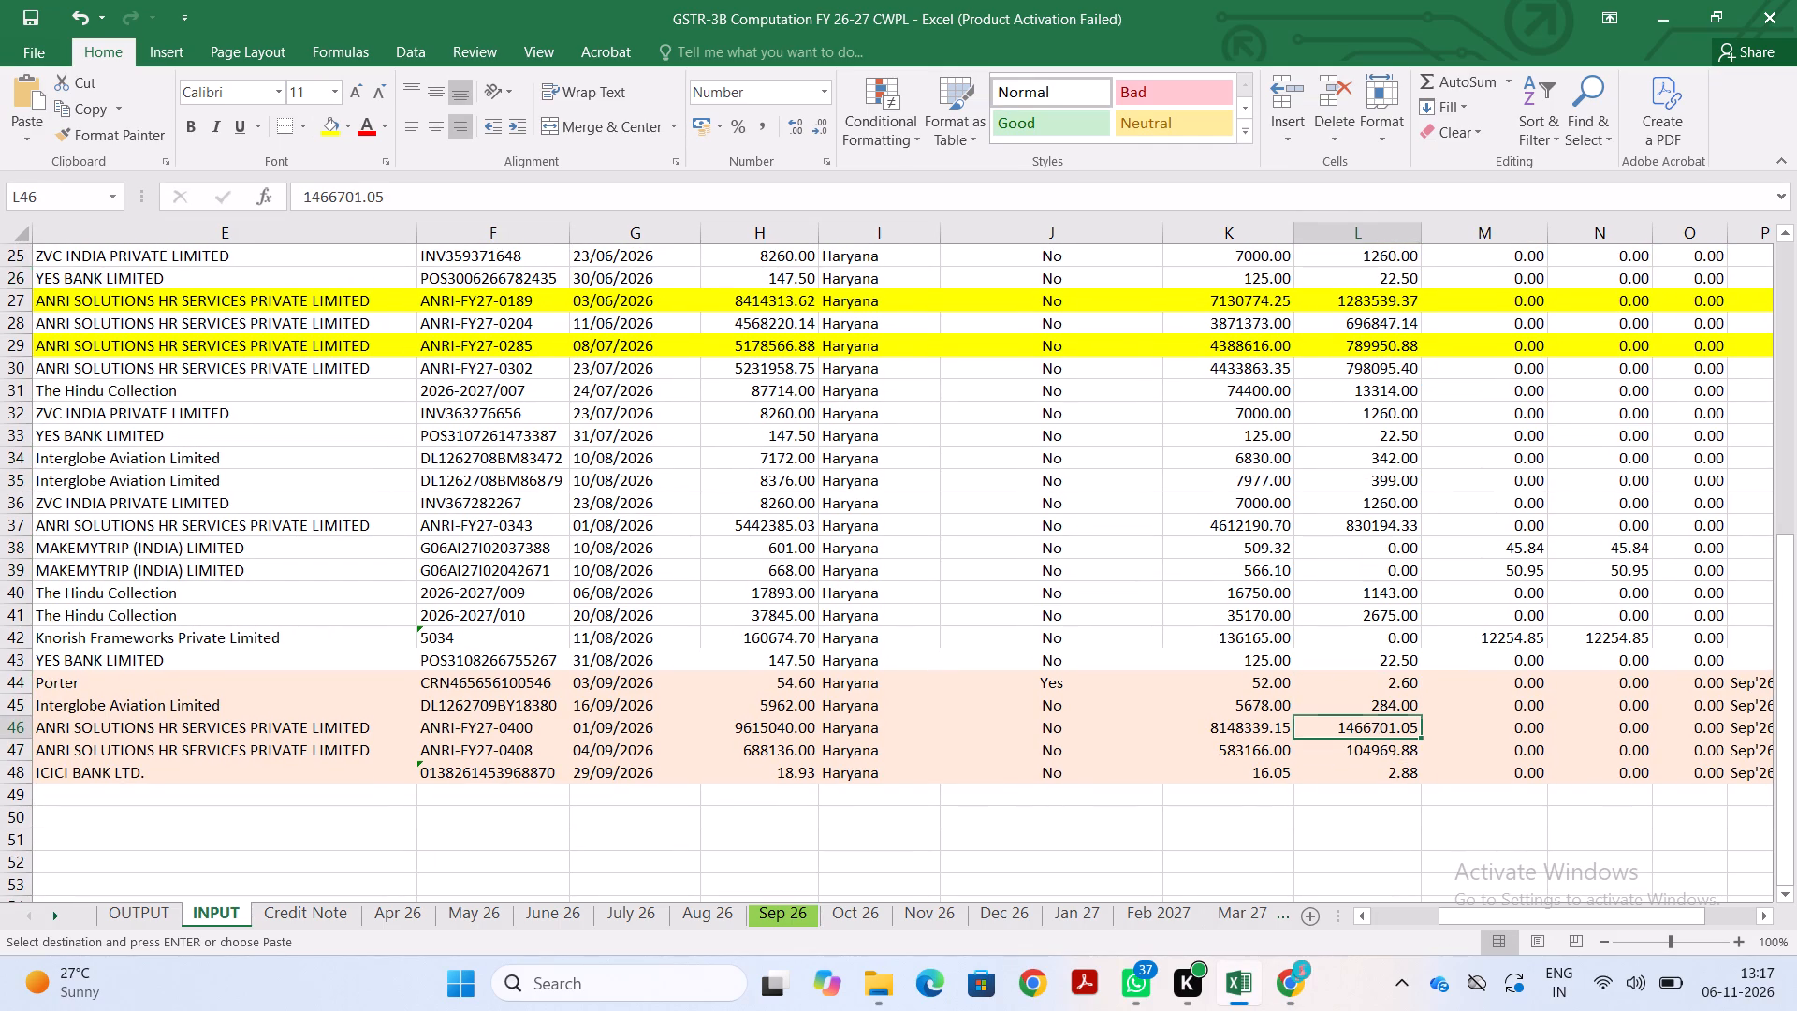
left_click_drag(1410, 703, 1405, 724, "ctrl")
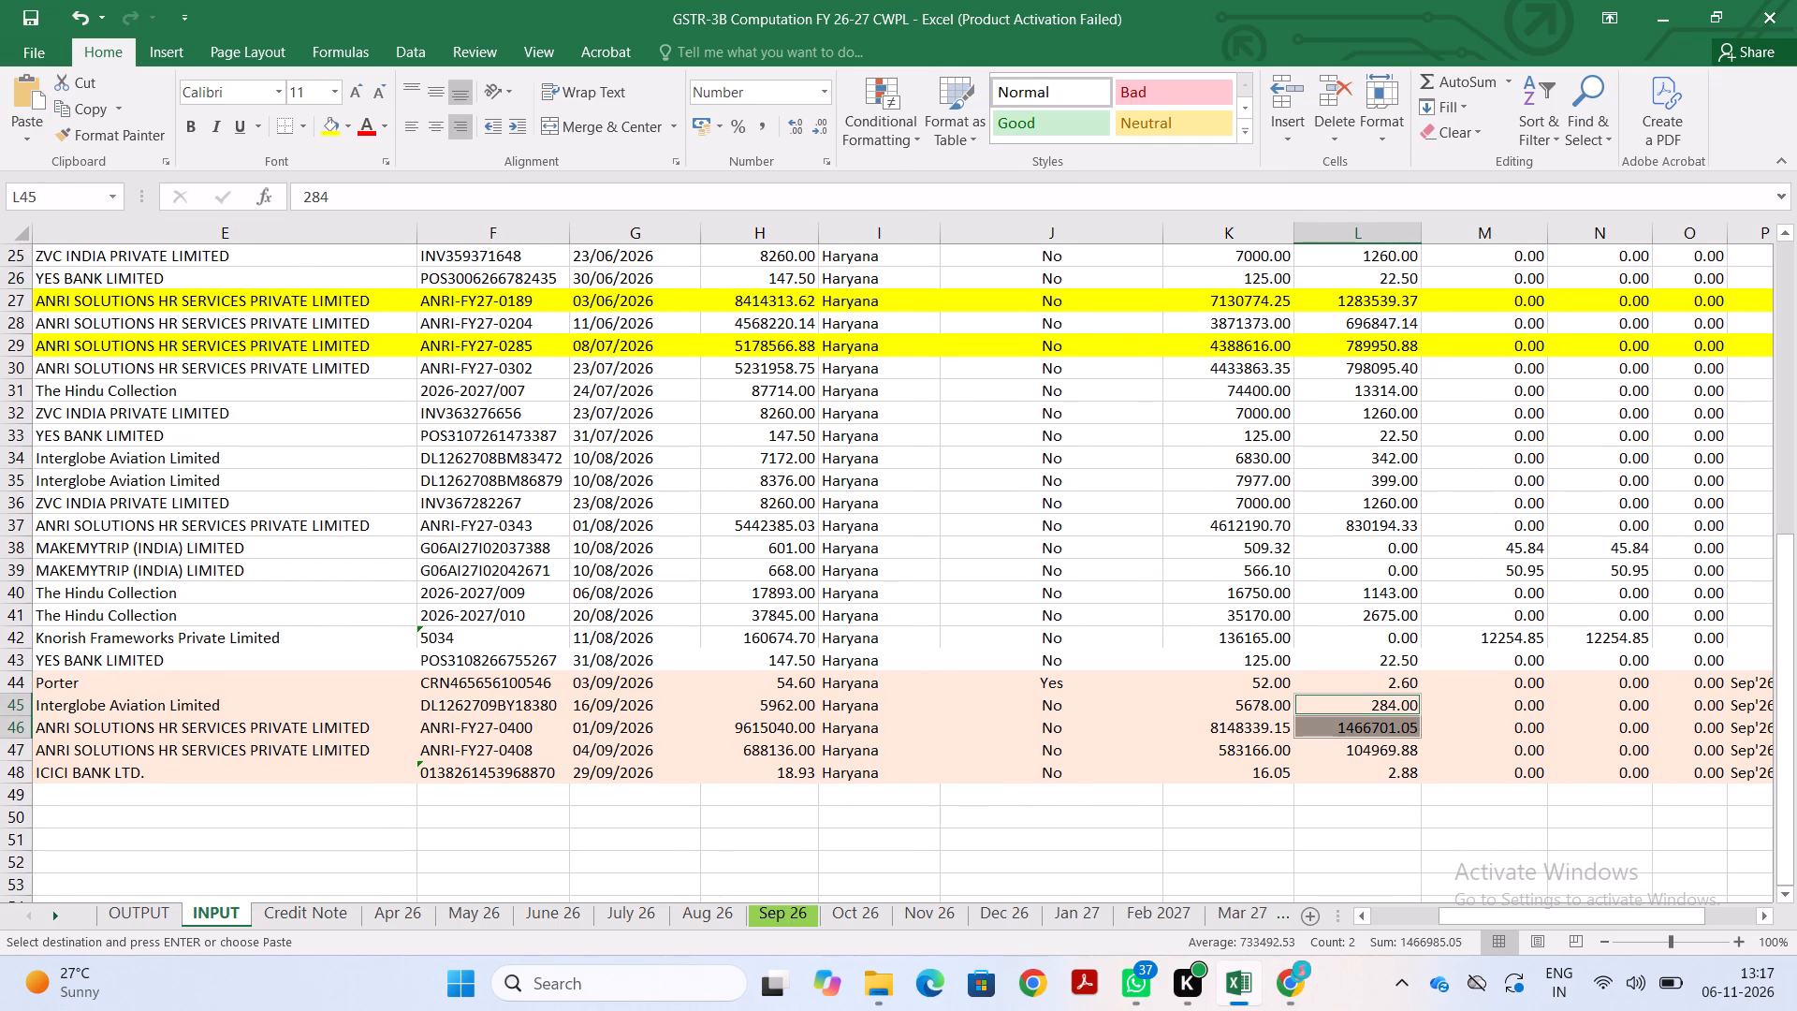
left_click_drag(1405, 724, 1404, 745, "ctrl")
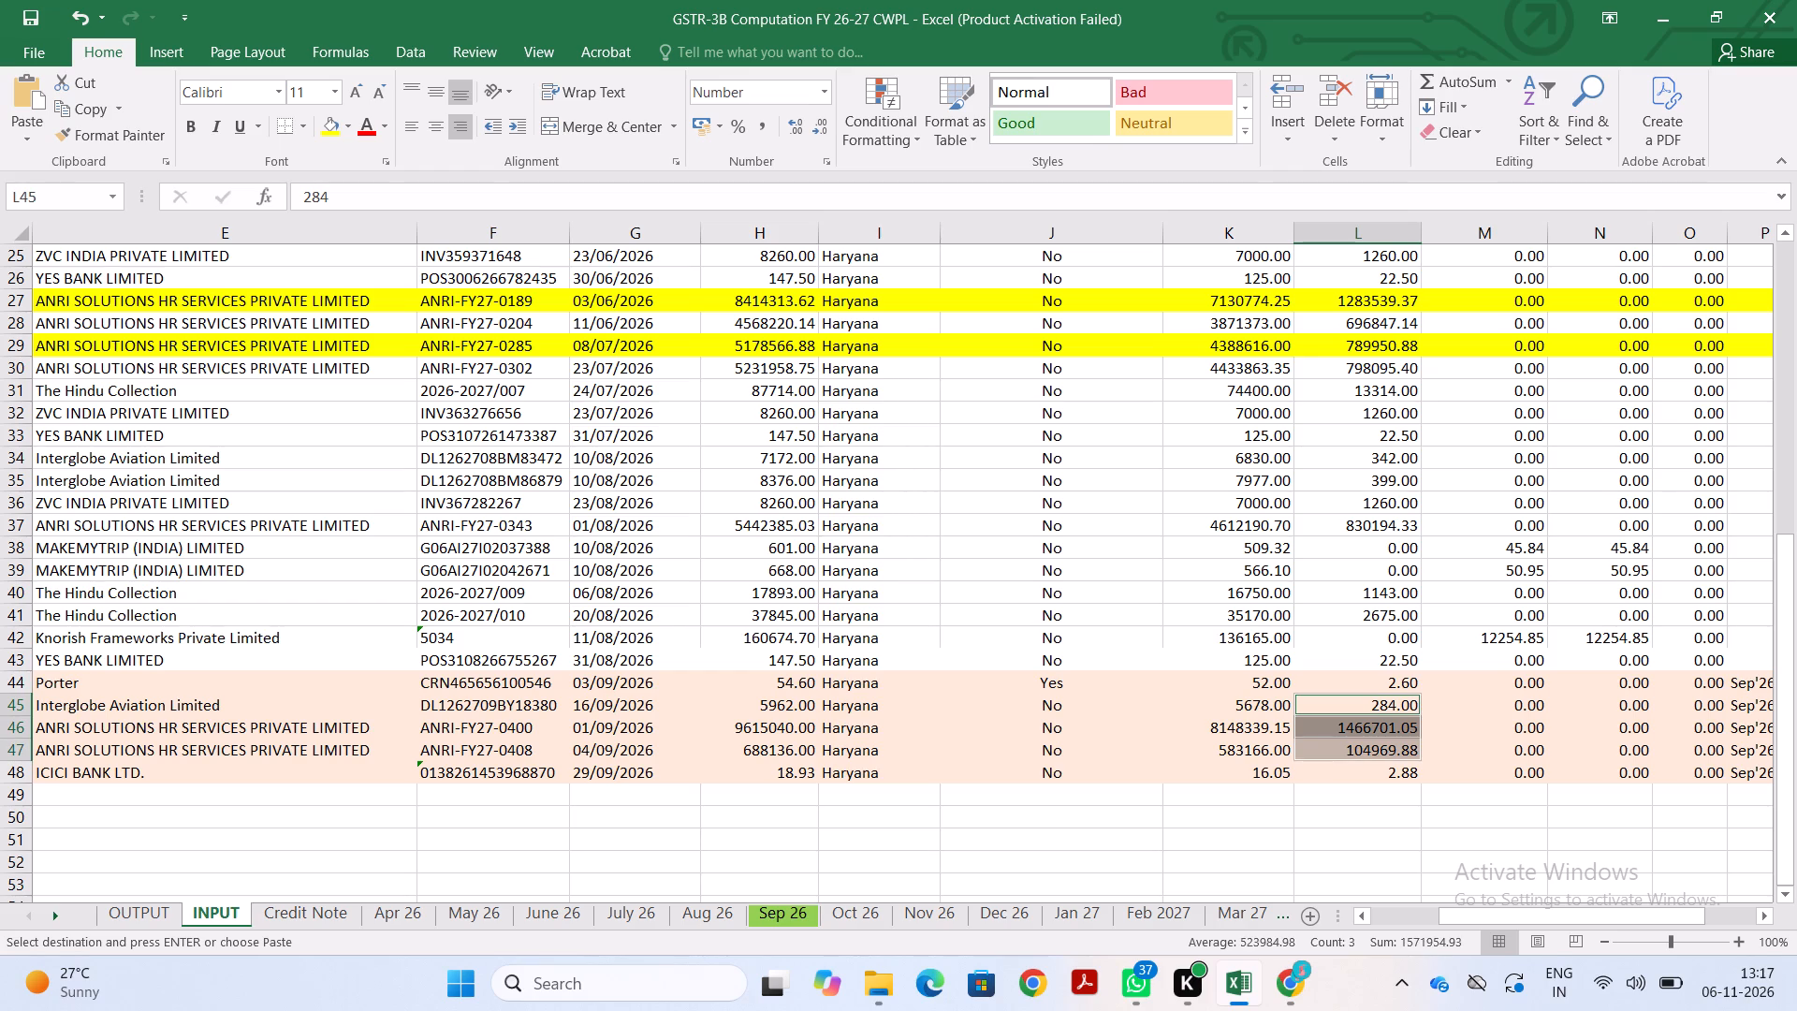
left_click_drag(1388, 553, 1388, 568, "ctrl")
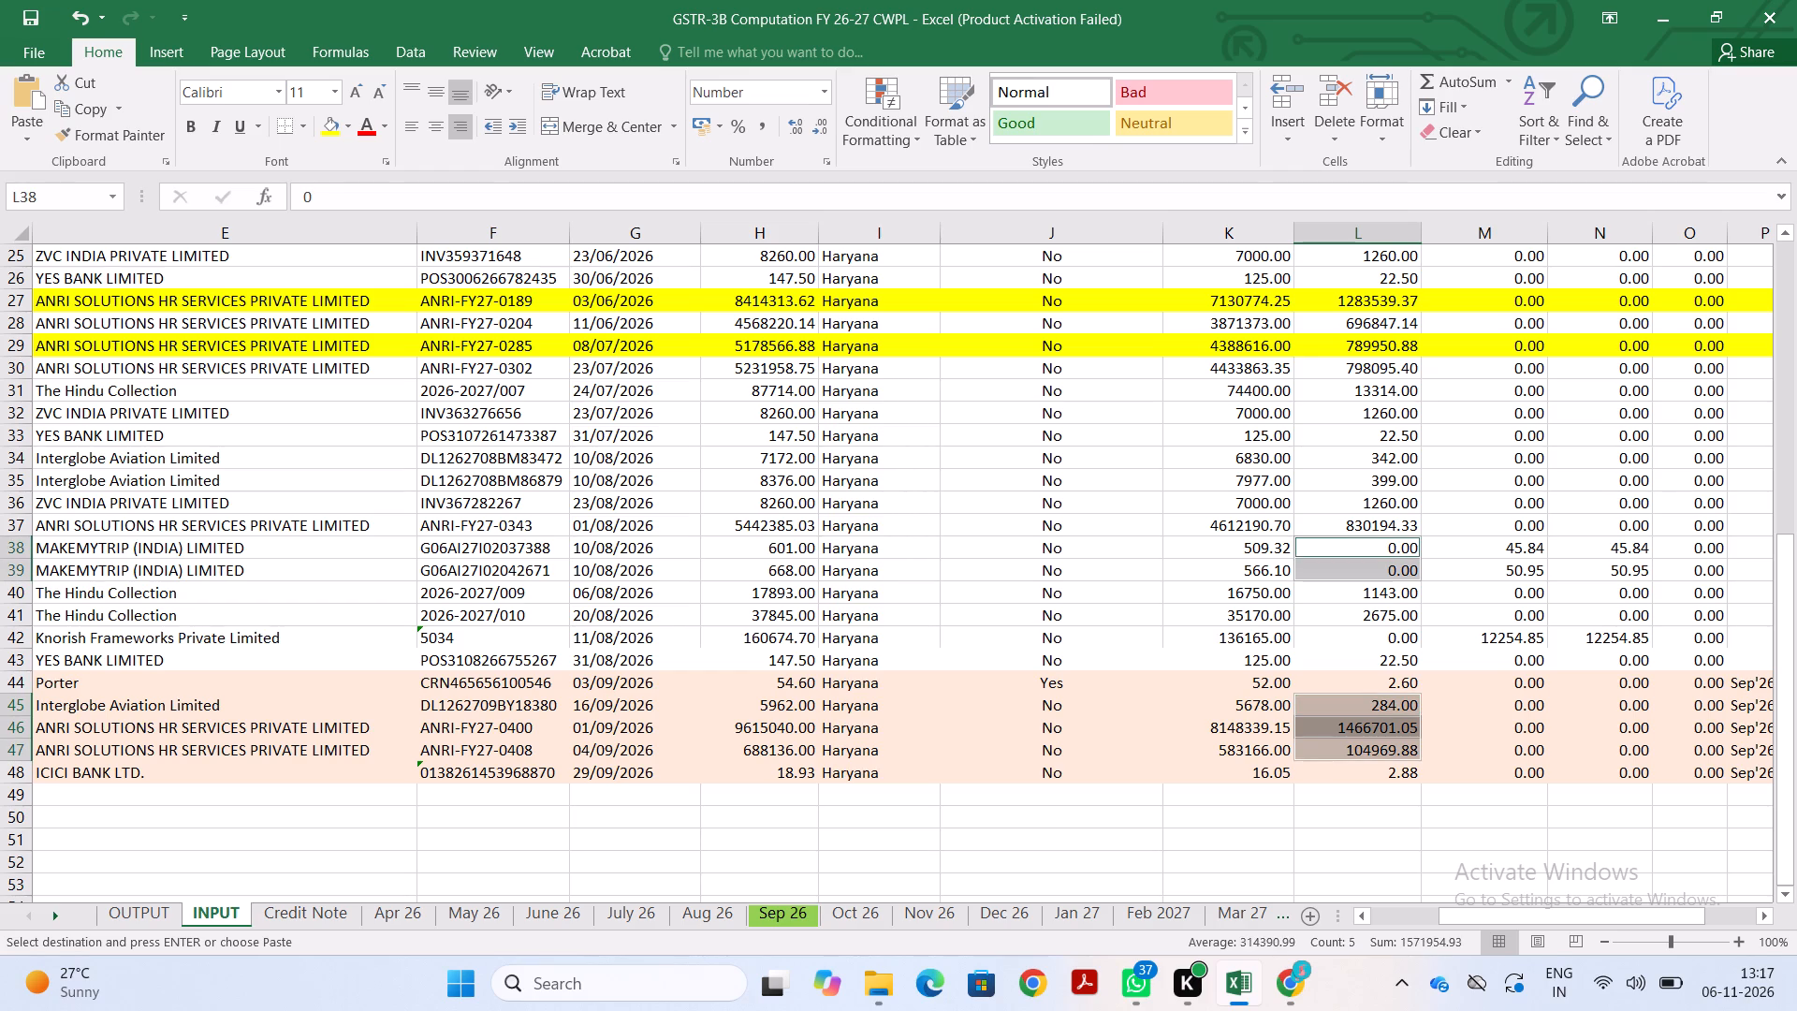
left_click_drag(1388, 568, 1388, 573, "ctrl")
scroll(1361, 436, "right", 1)
left_click_drag(1361, 436, 1360, 445, "ctrl")
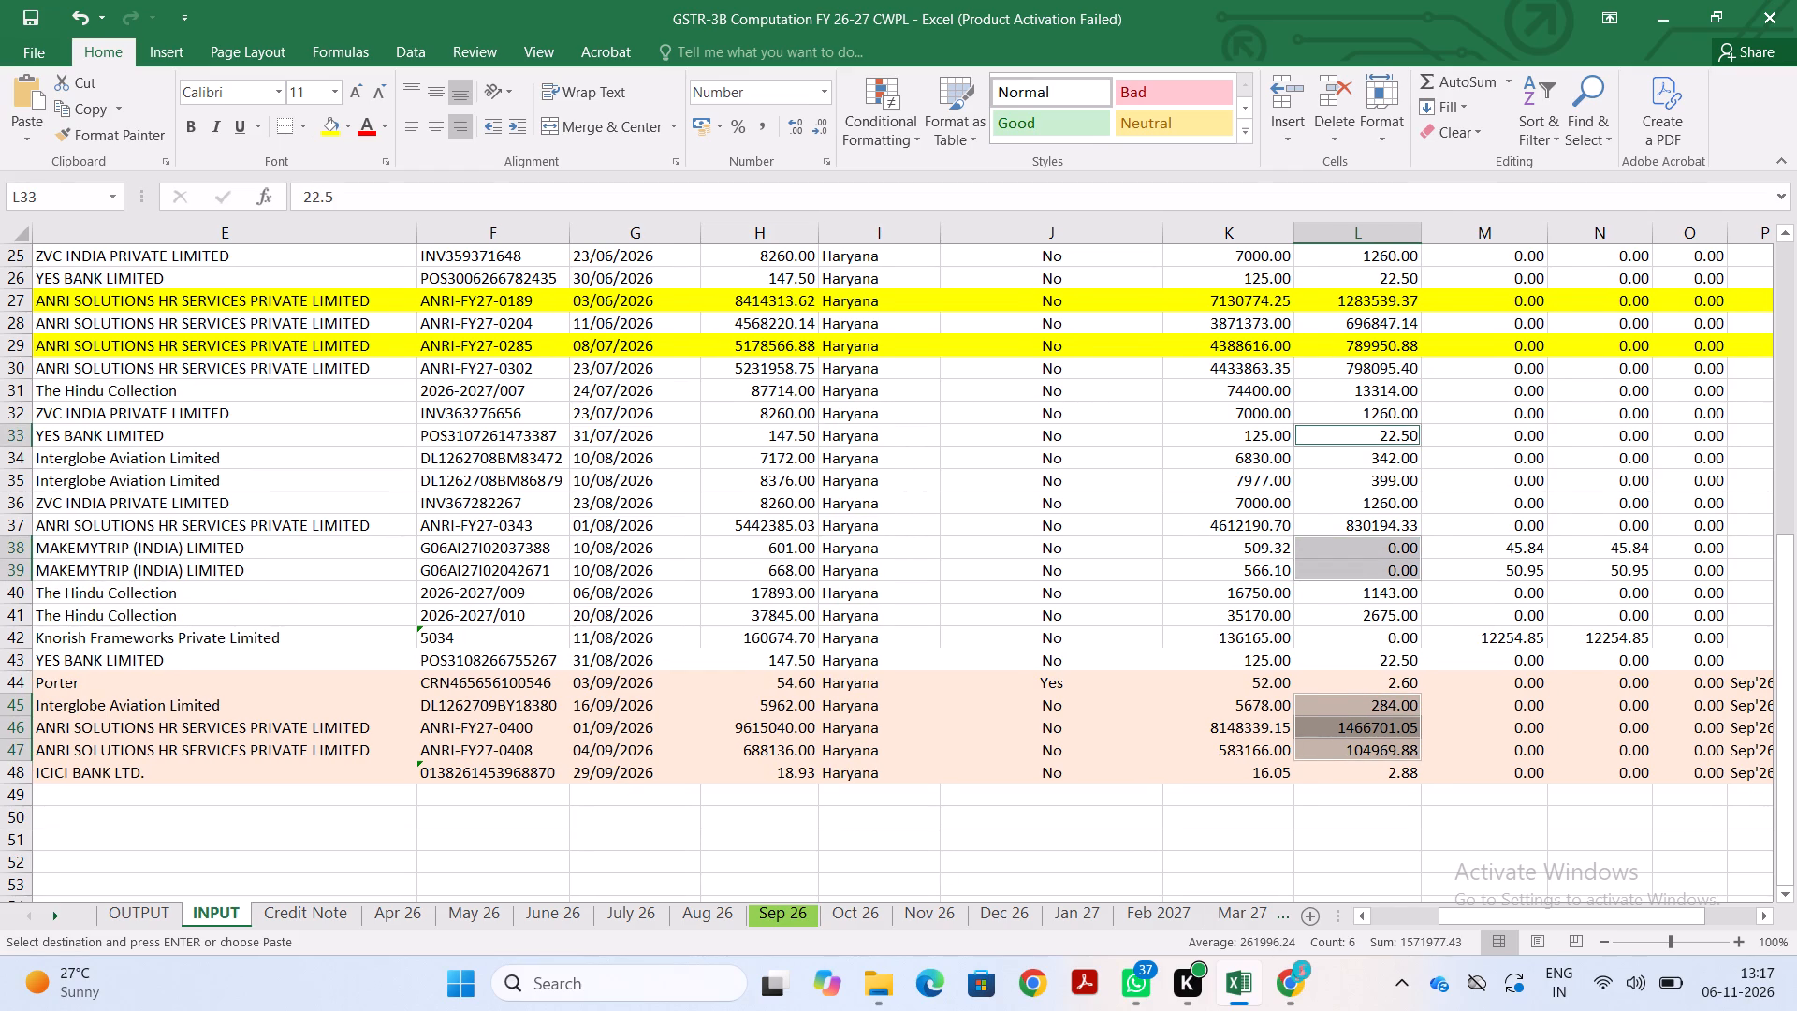
left_click_drag(1360, 445, 1359, 457, "ctrl")
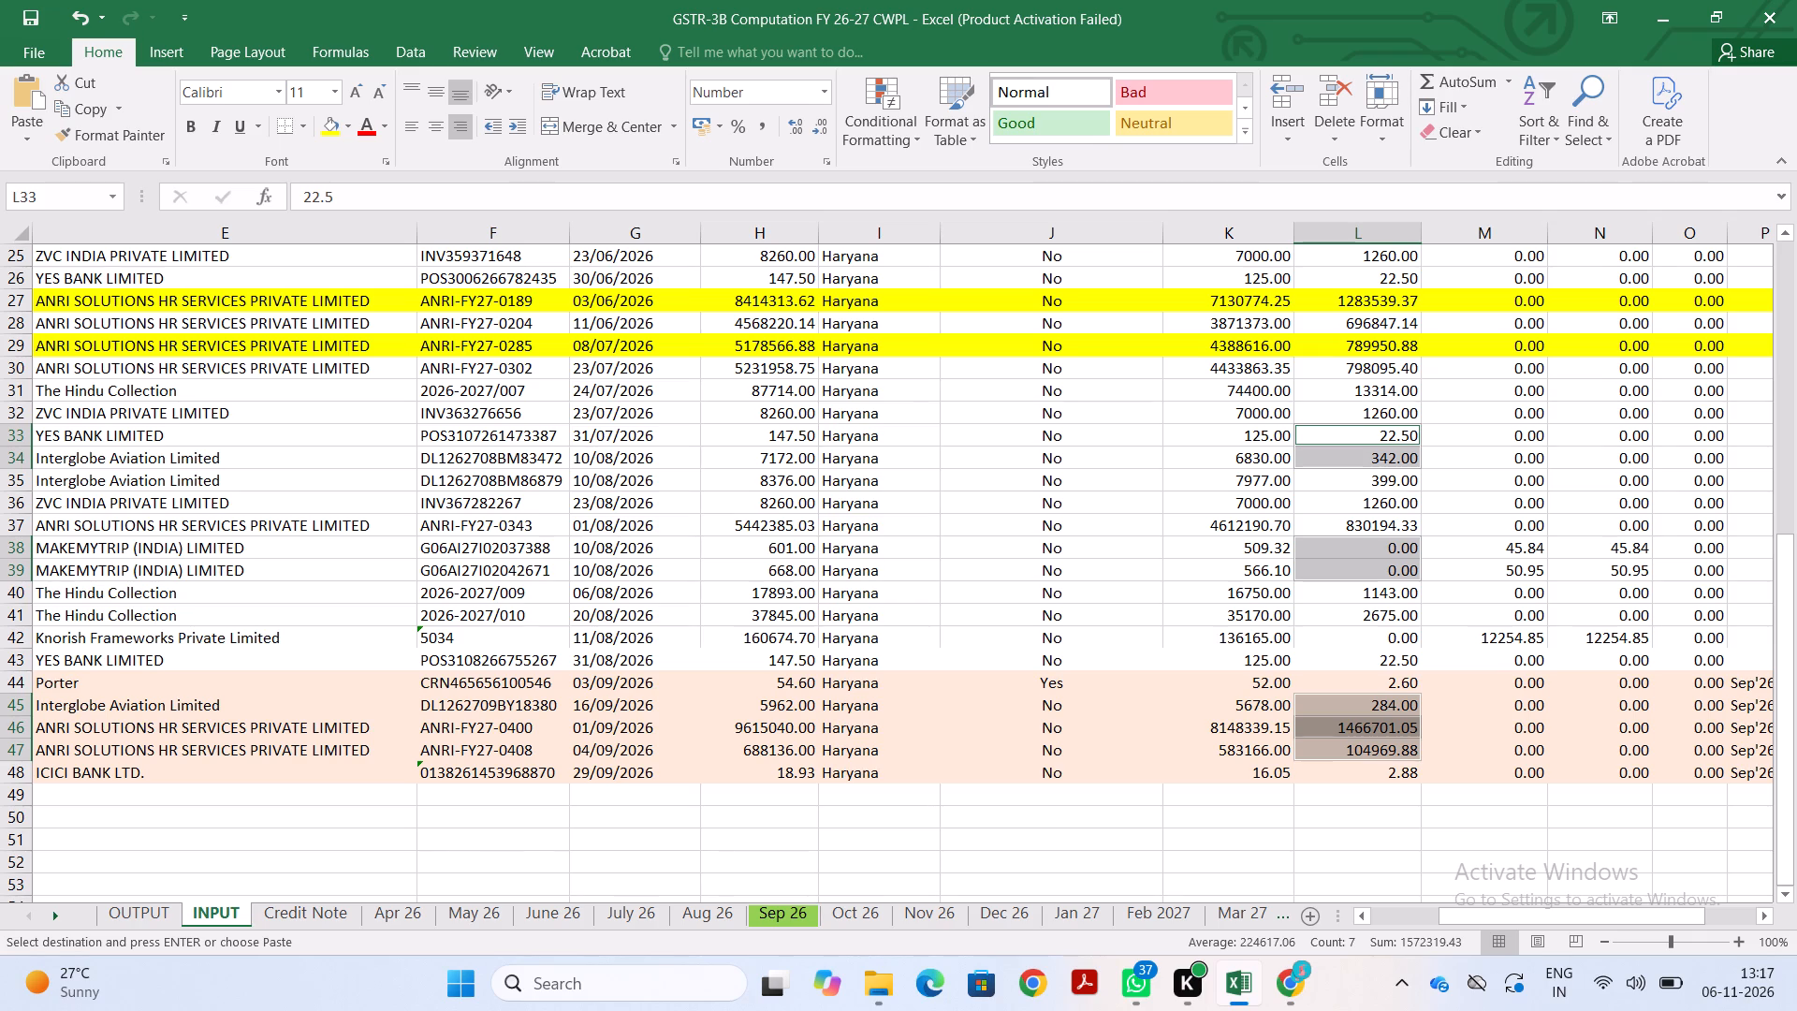
key("alt+Tab")
key("alt+Tab")
scroll(1372, 413, "right", 2)
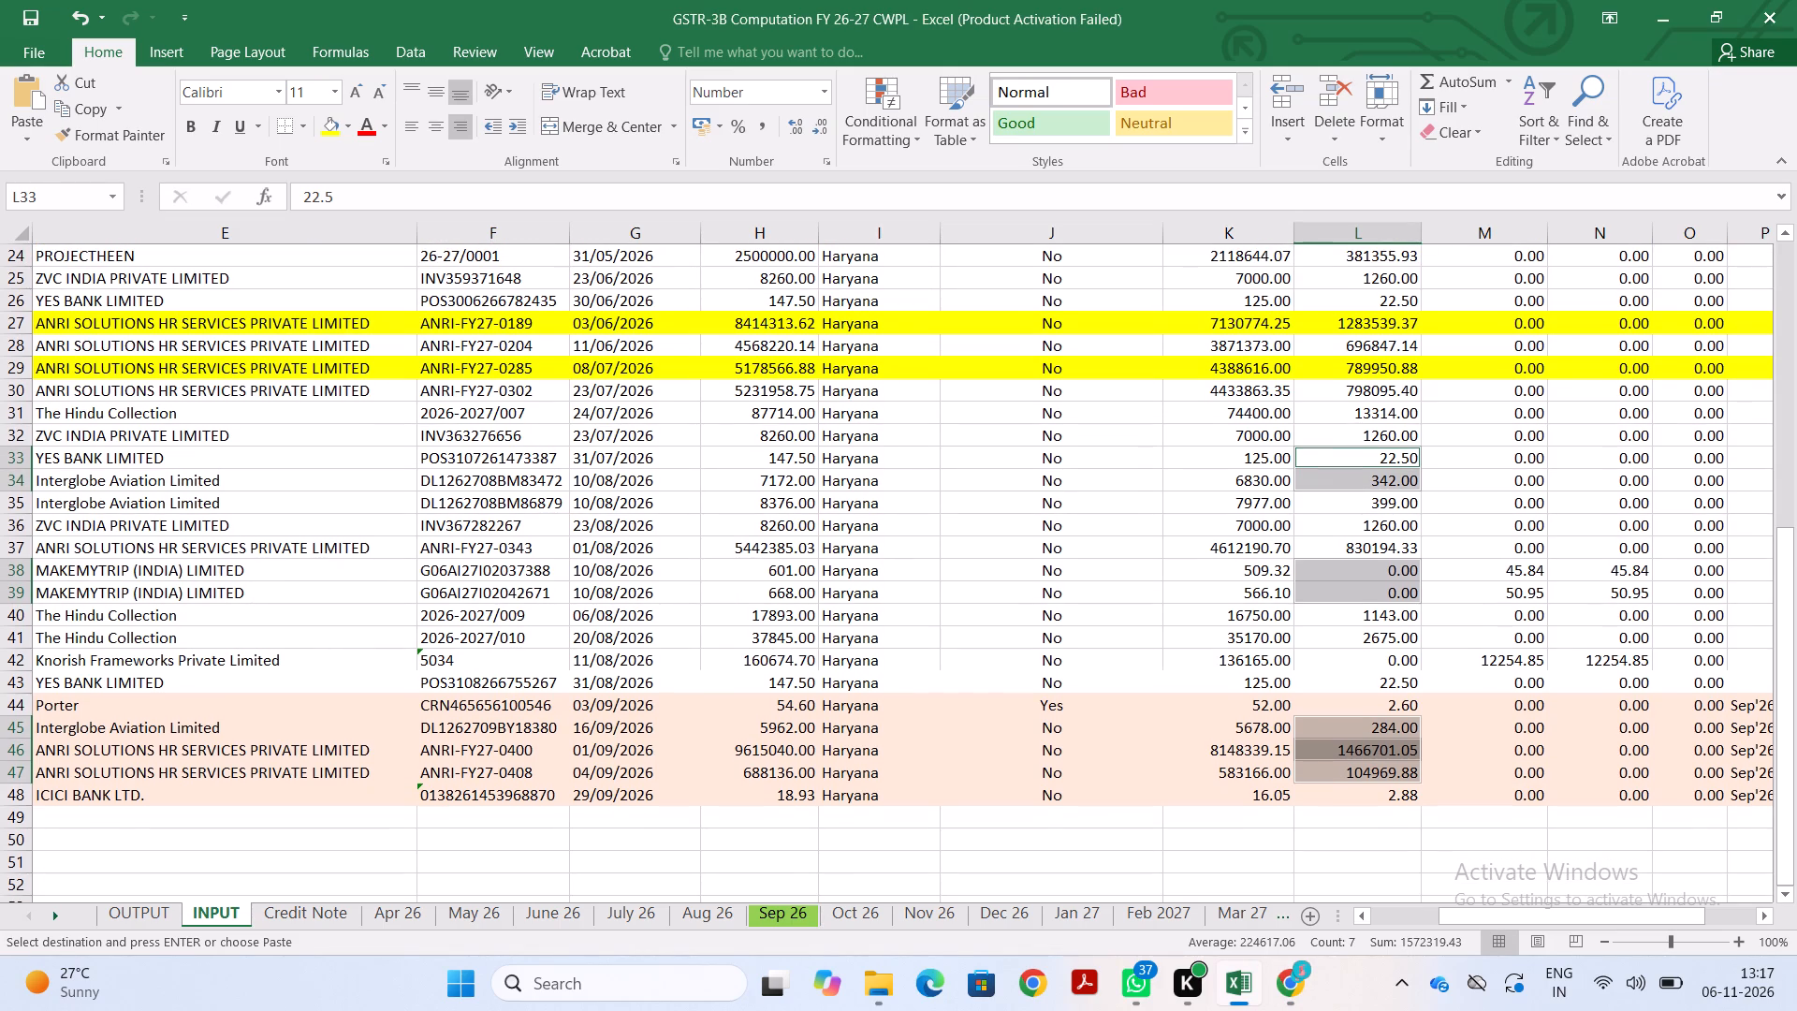
scroll(1372, 413, "down", 1)
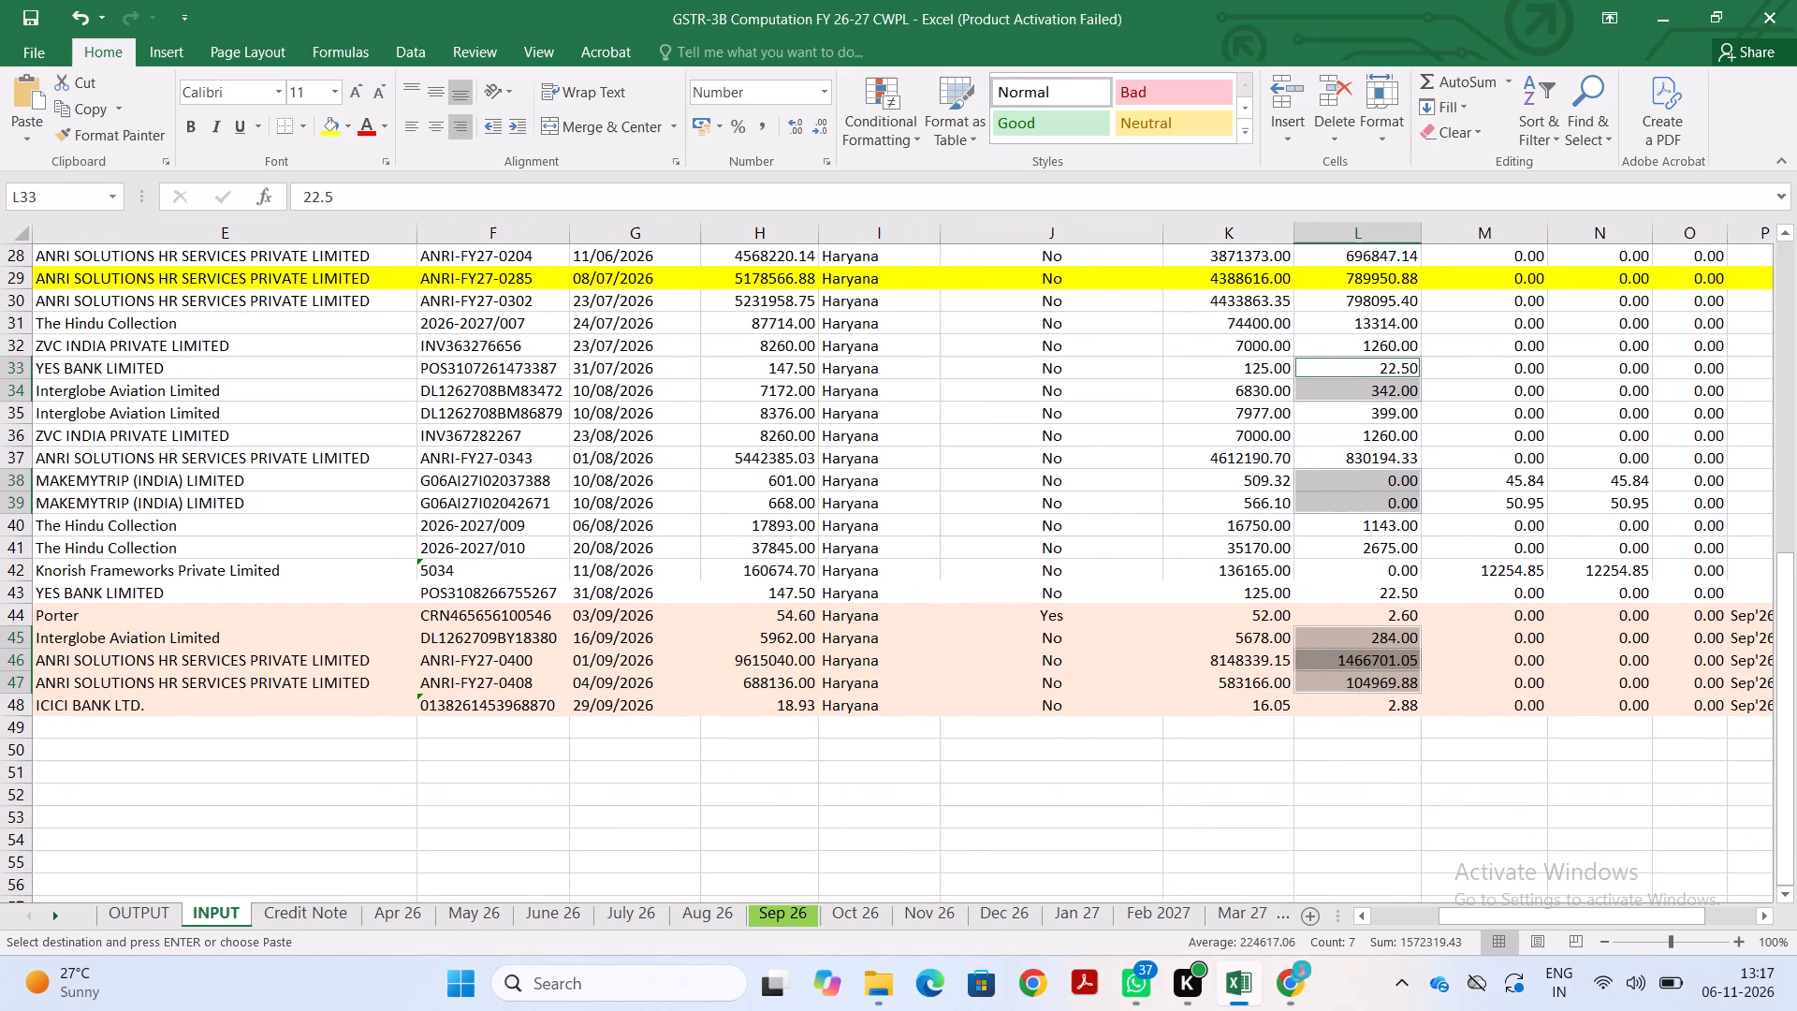
left_click(1170, 734)
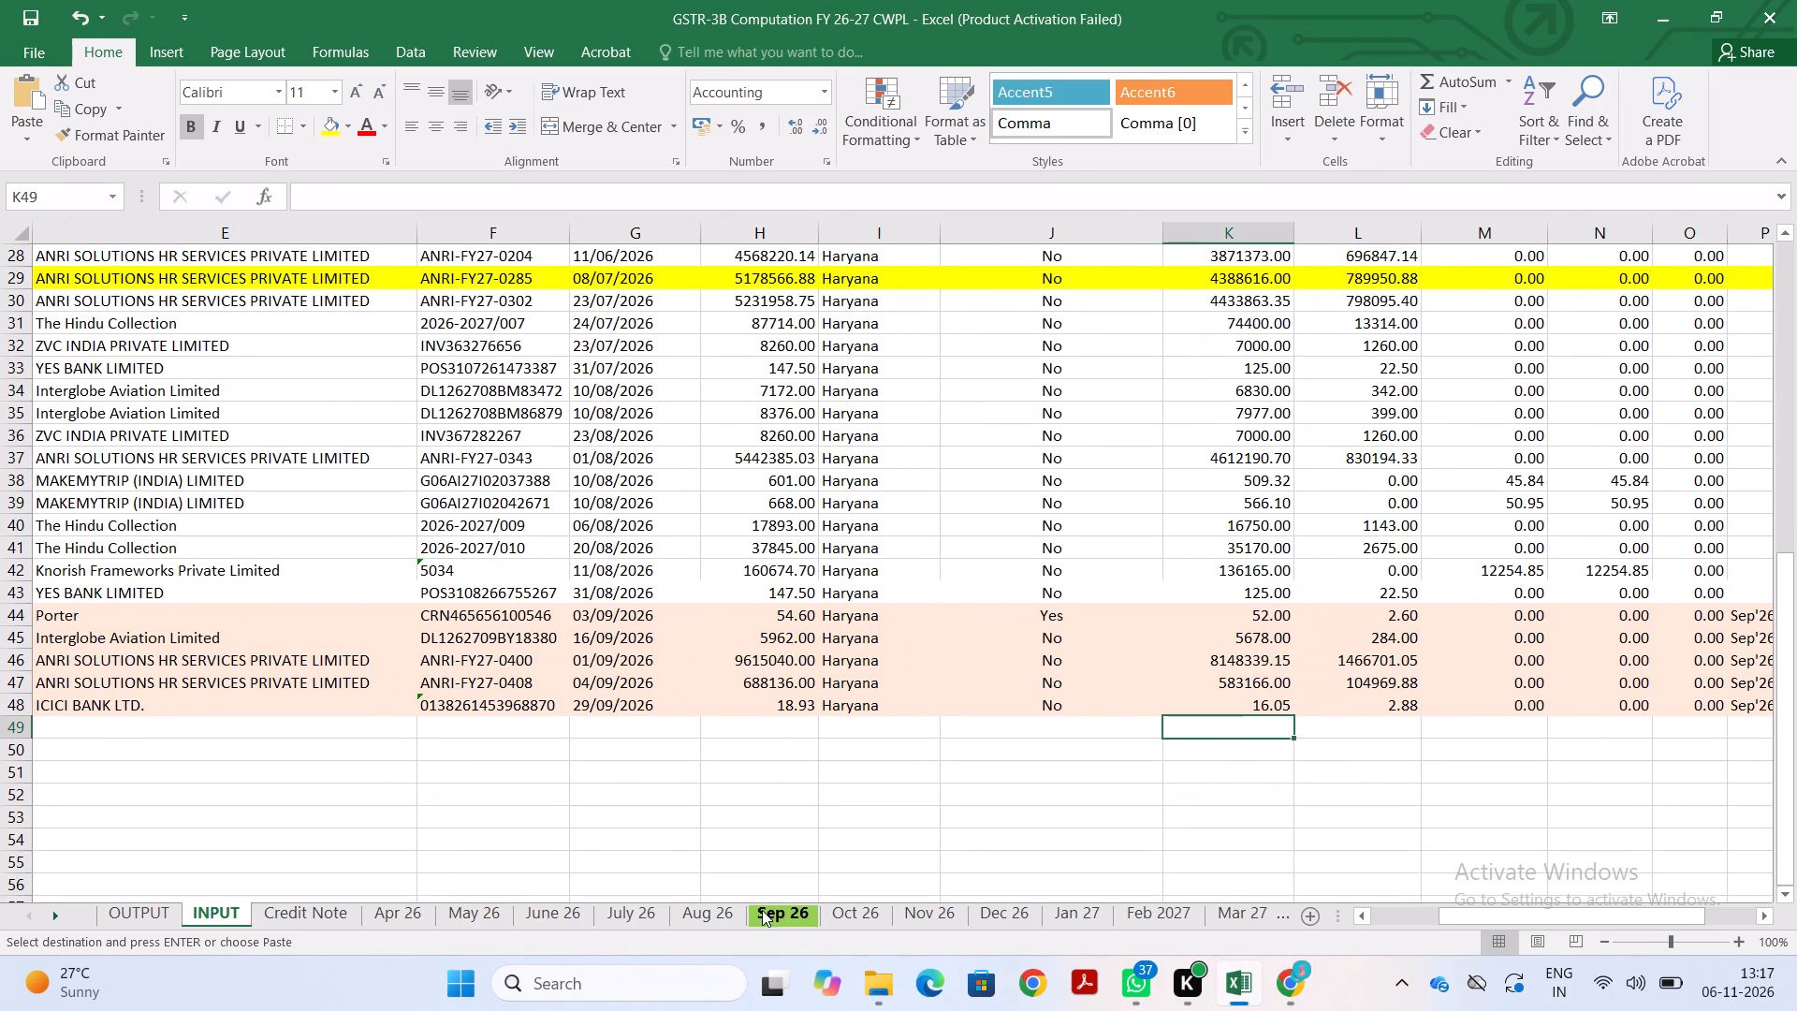
Review the monthly GST computation sheets from Sep 26 back through Aug 26 and July 26 to June 26.
left_click(762, 910)
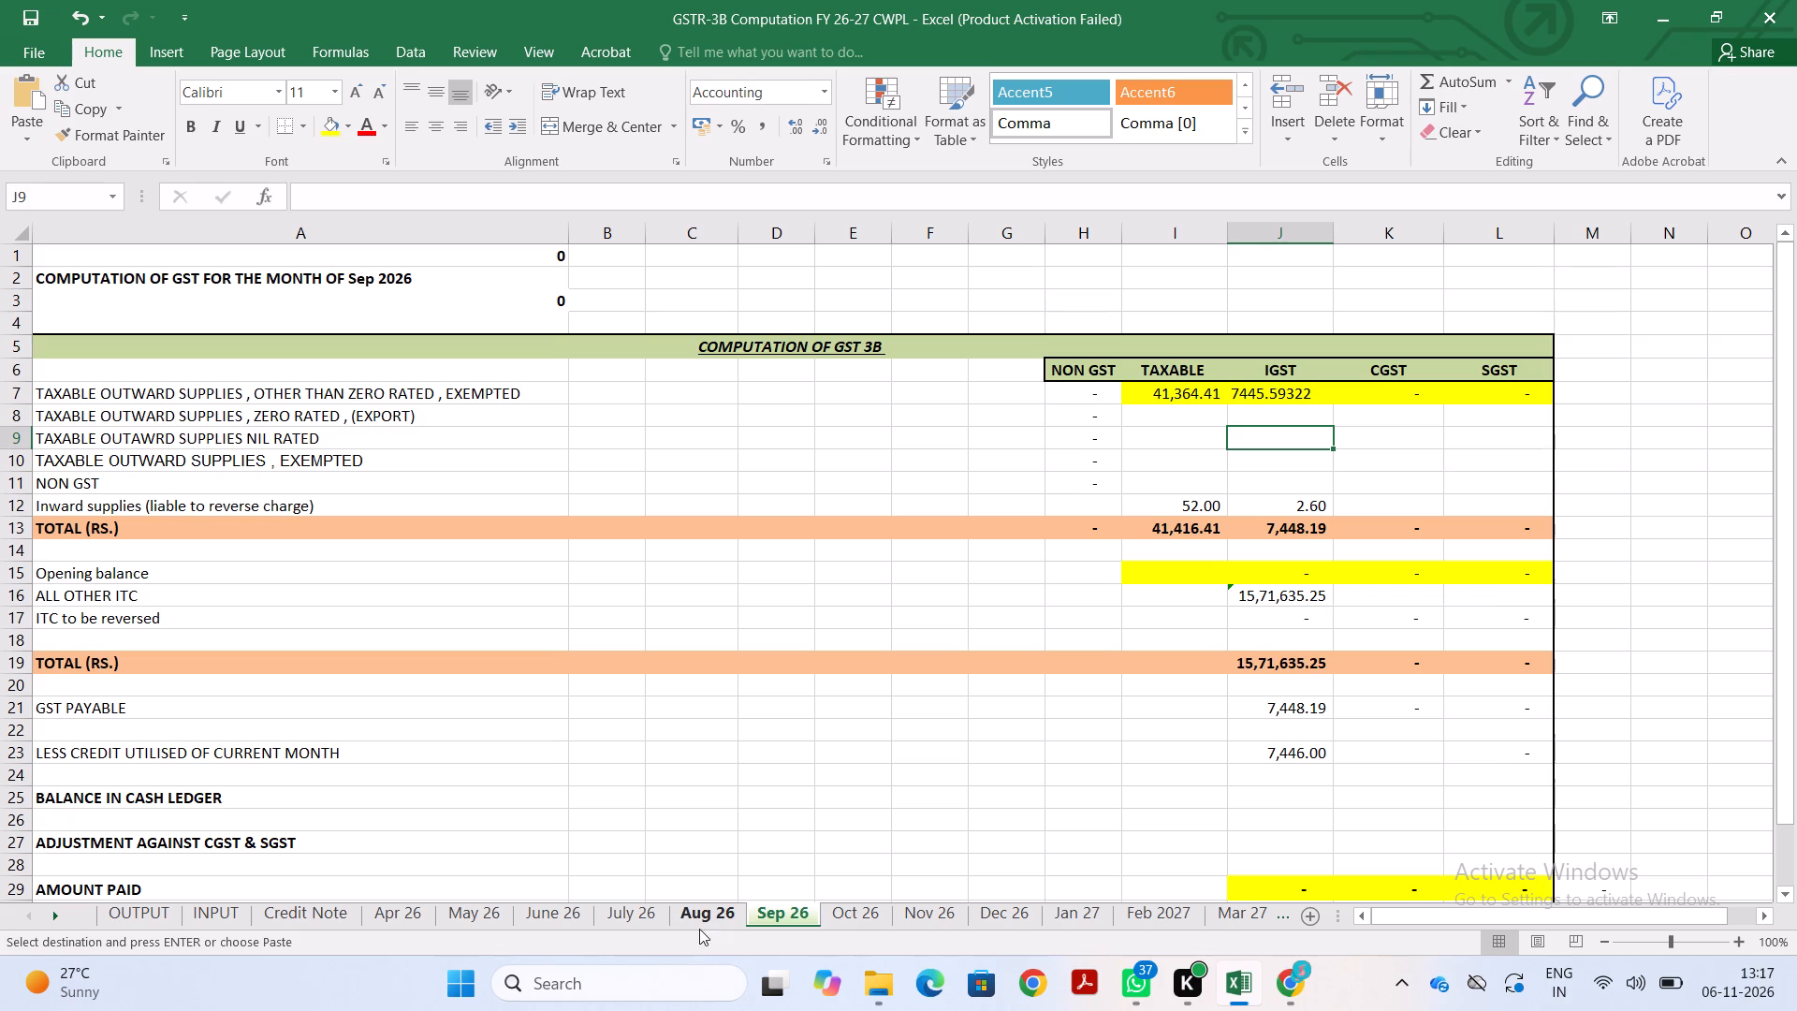
left_click(705, 914)
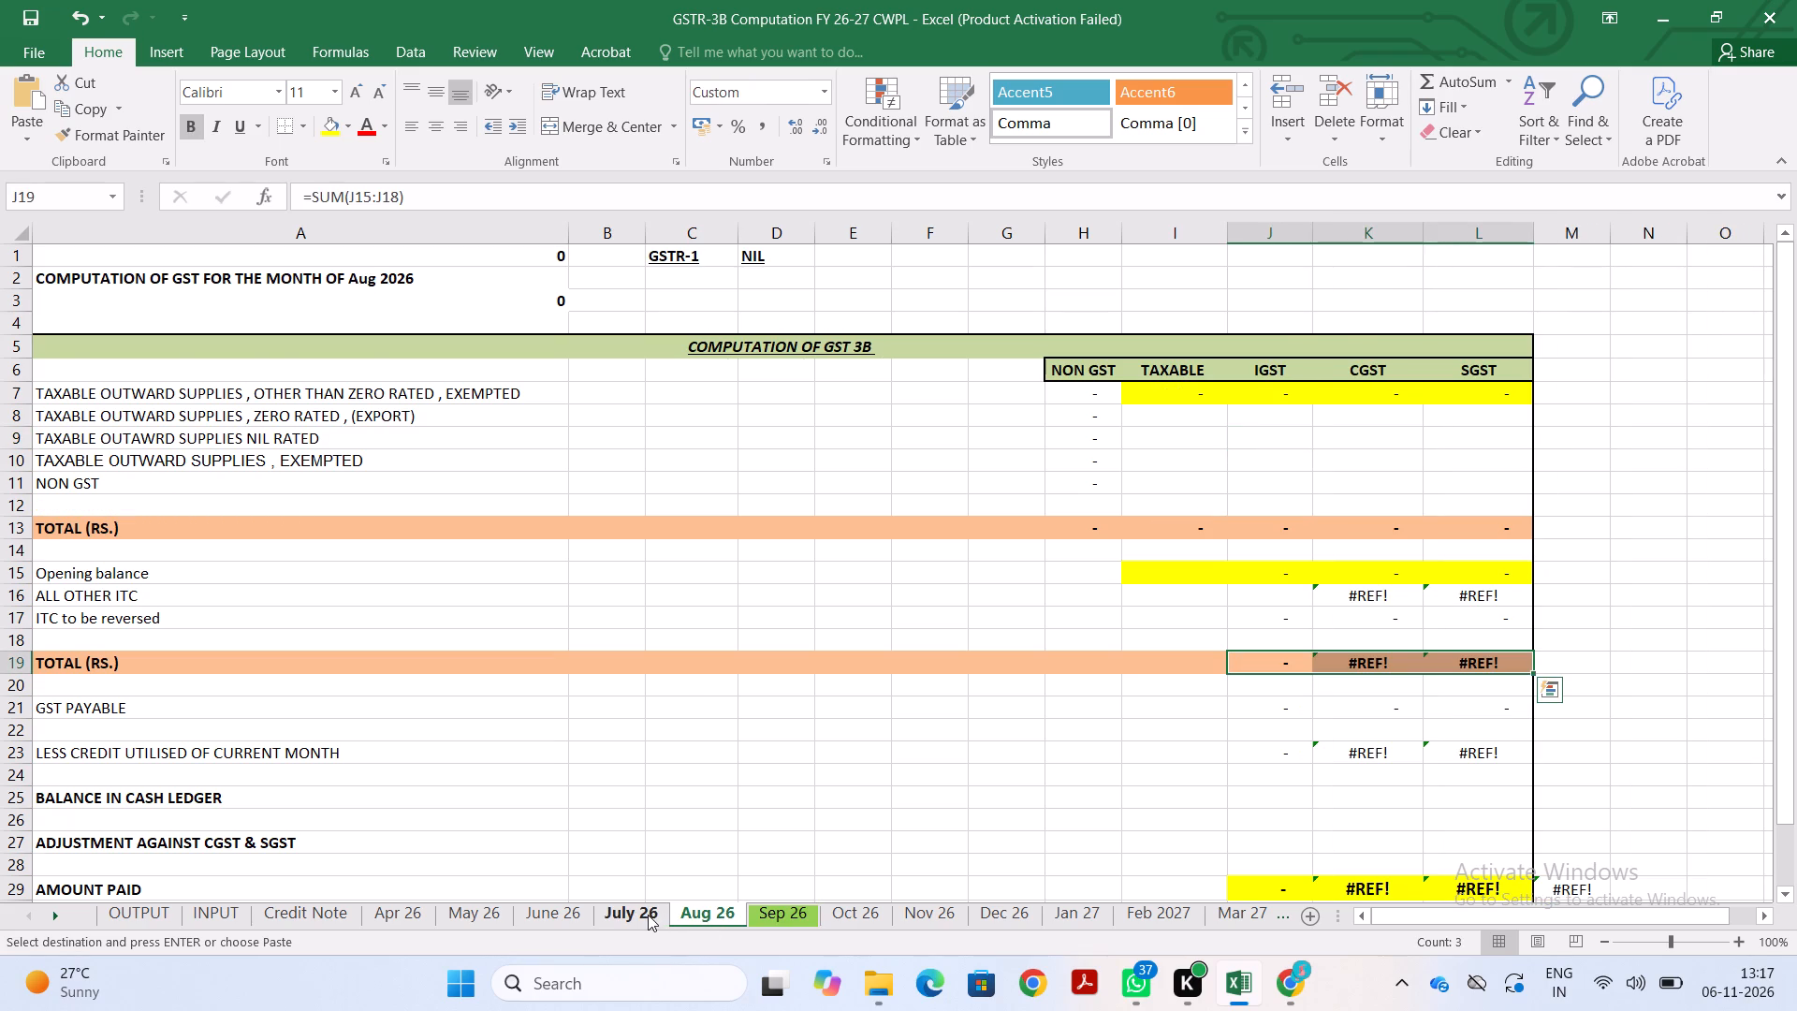
left_click(648, 915)
left_click(706, 913)
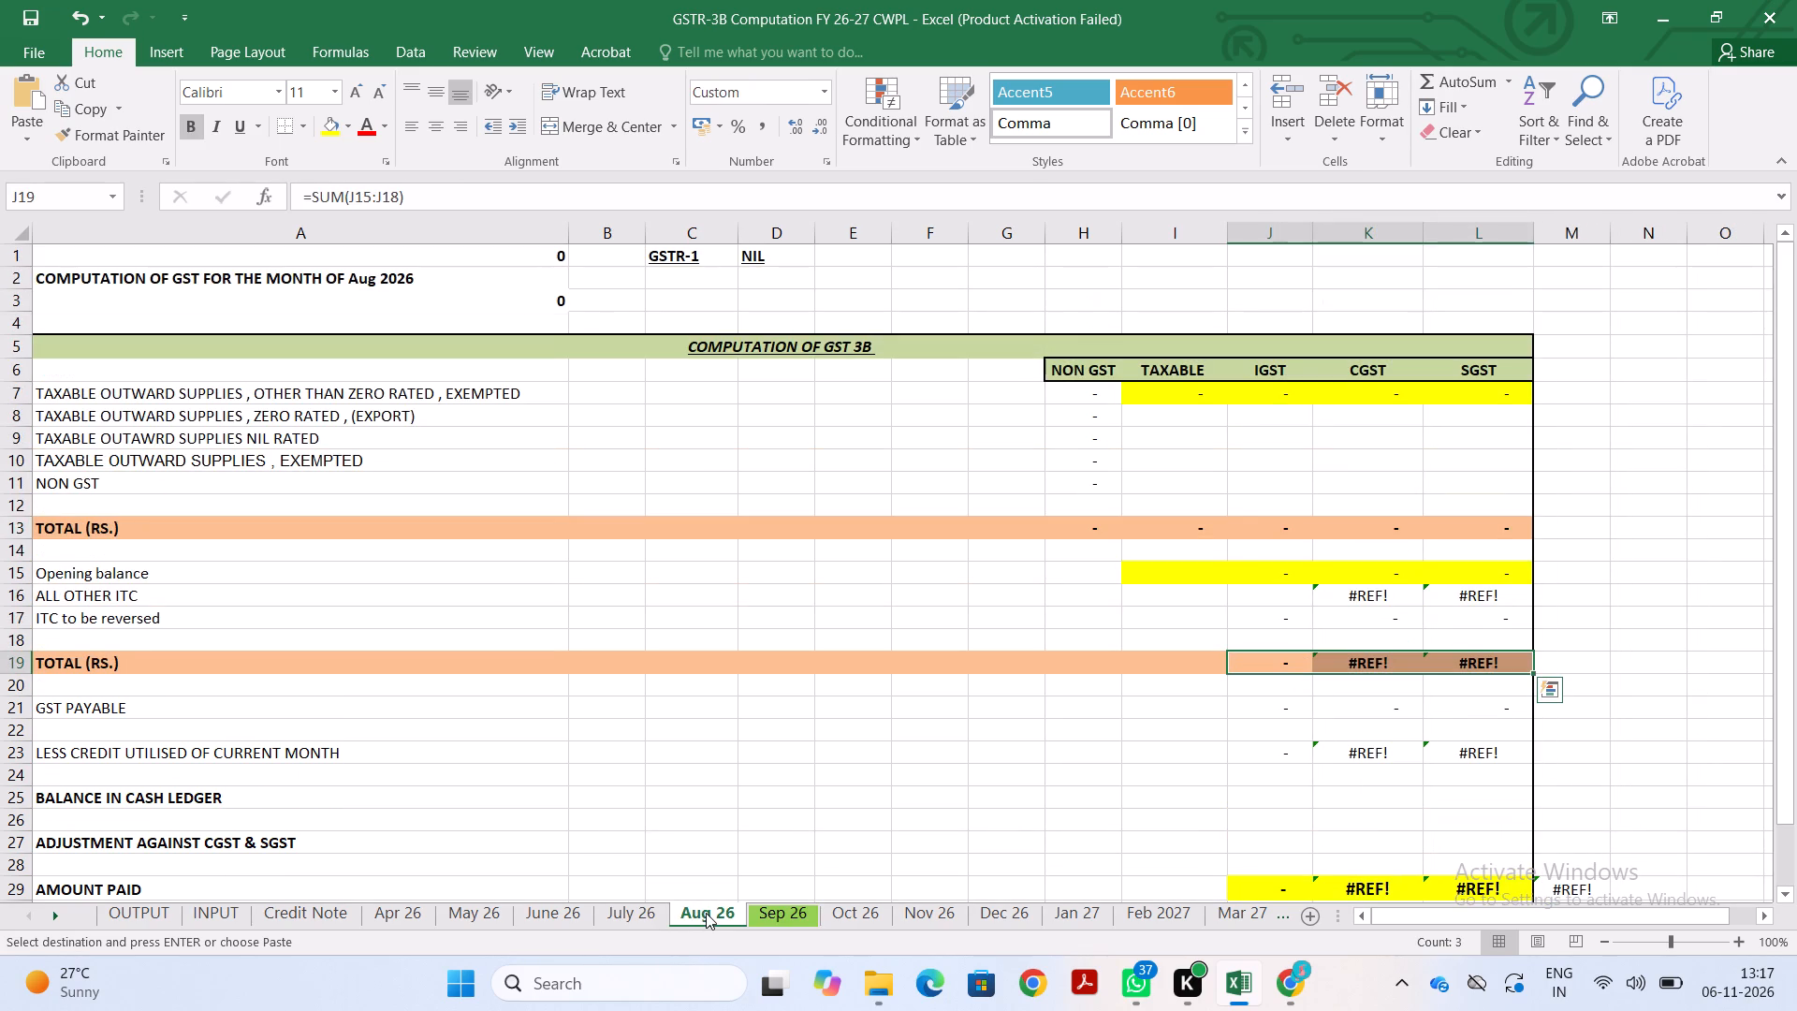
left_click(641, 913)
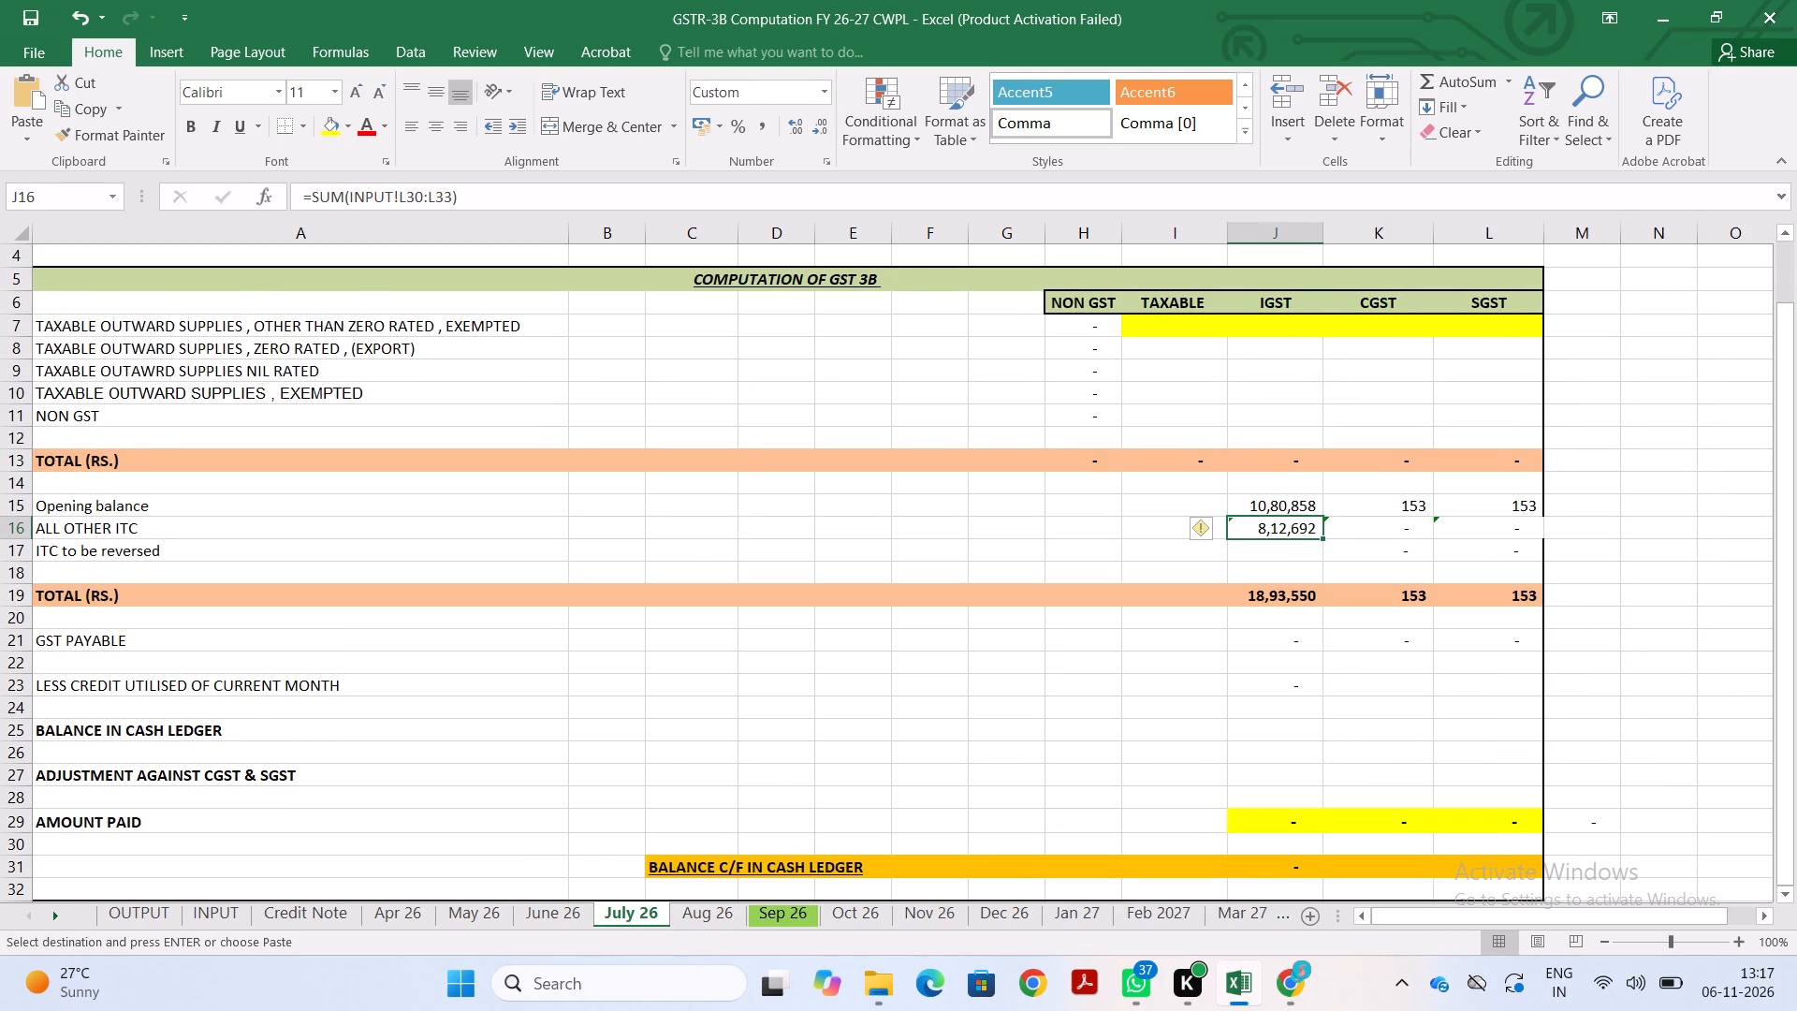
left_click(581, 912)
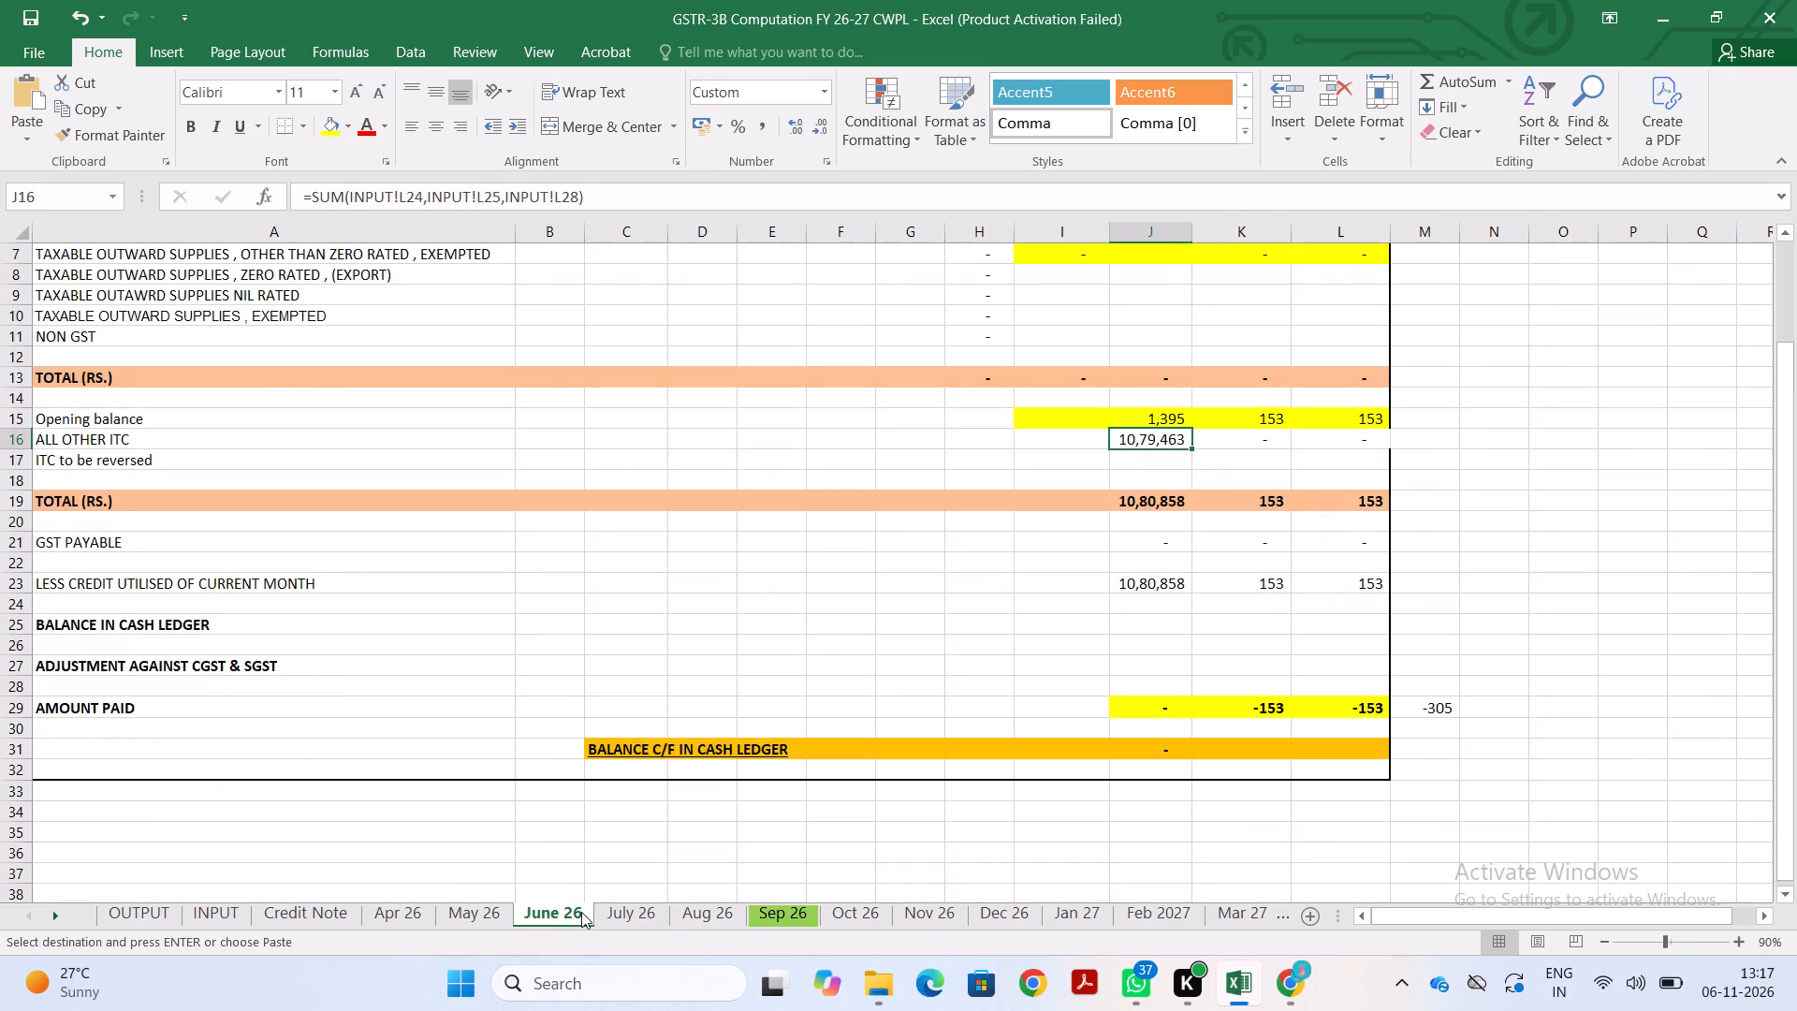
Inspect the June 26 sheet's amount paid and opening balance formulas, tracing the IGST opening balance to its source on the May 26 sheet.
left_click(1250, 705)
key("F2")
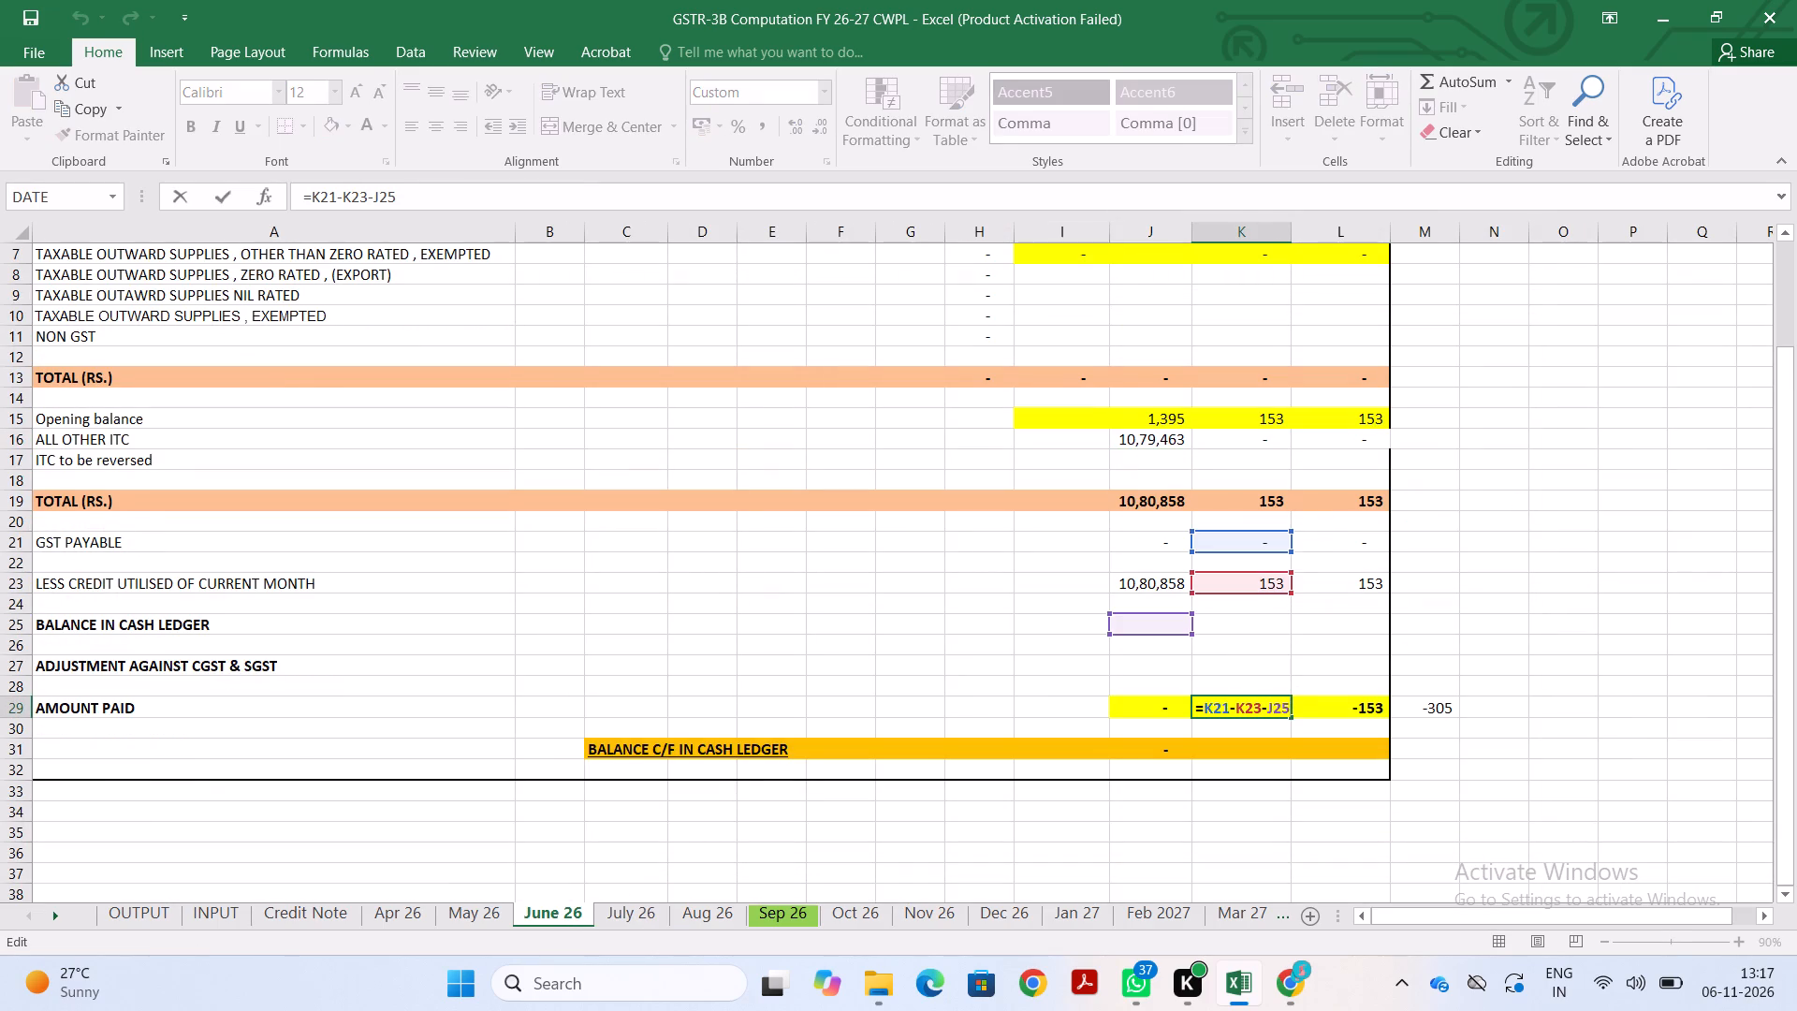
left_click(1154, 715)
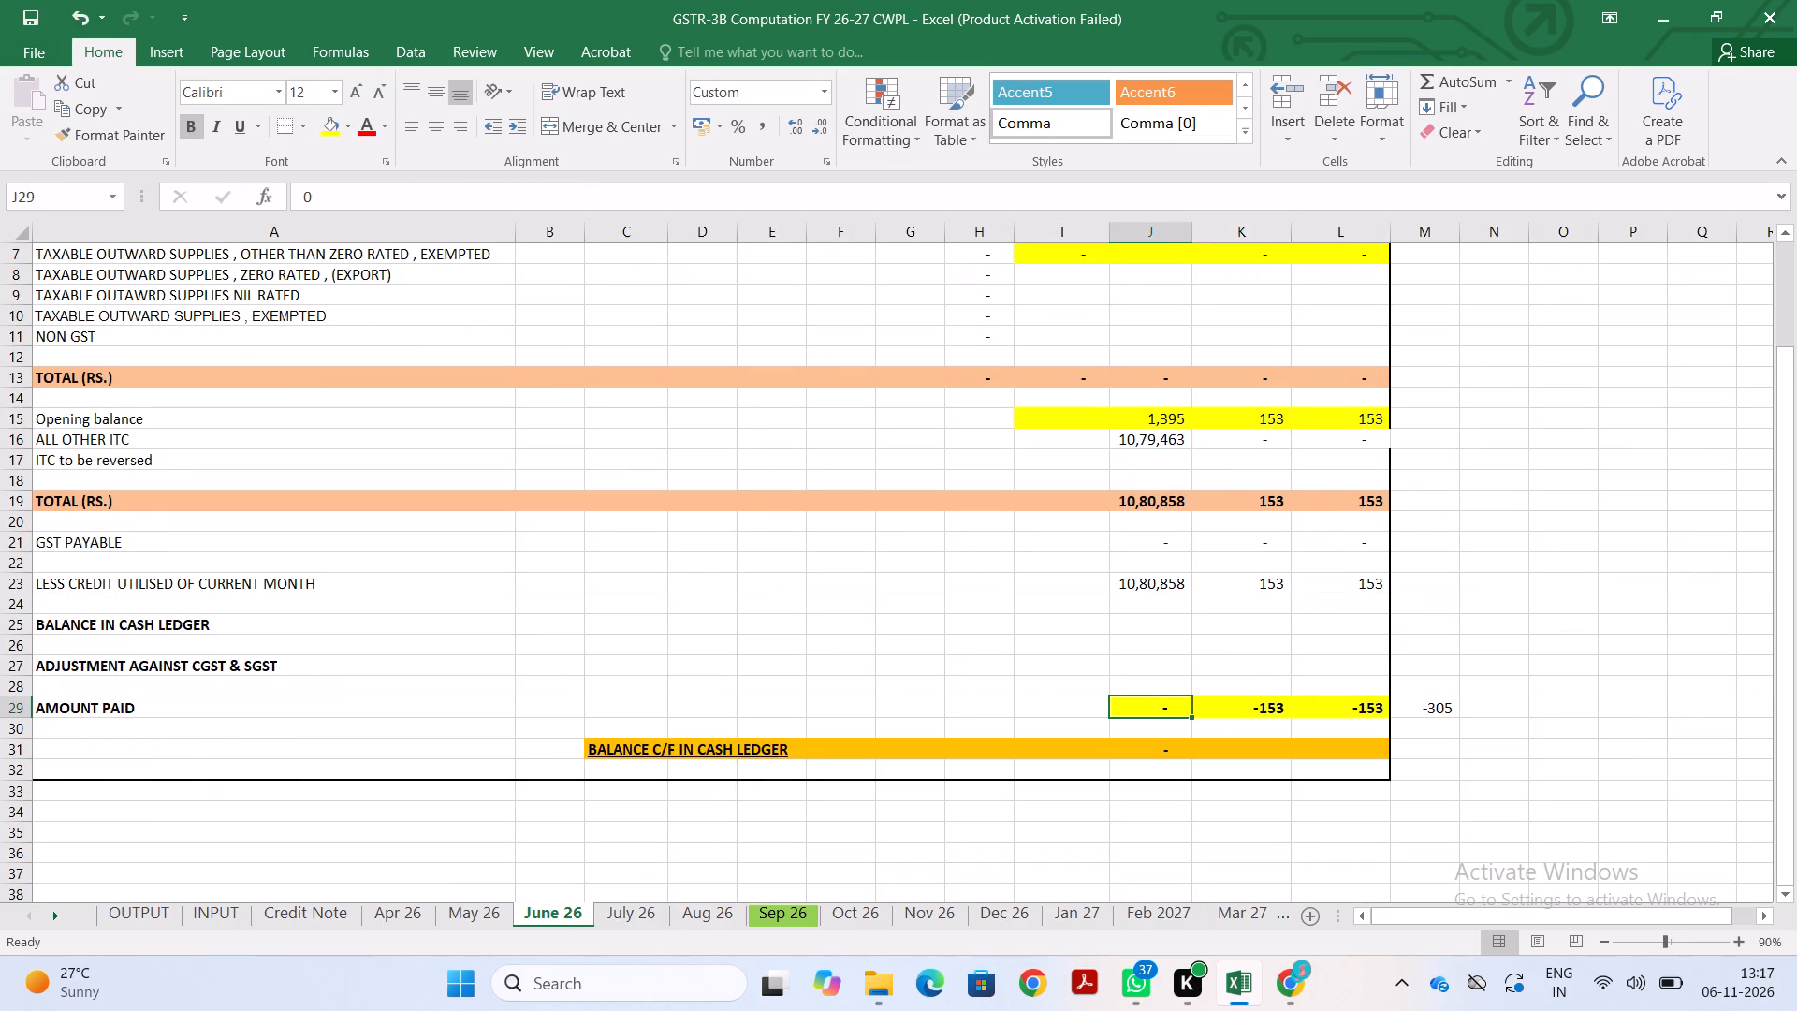
left_click(1177, 418)
key("F2")
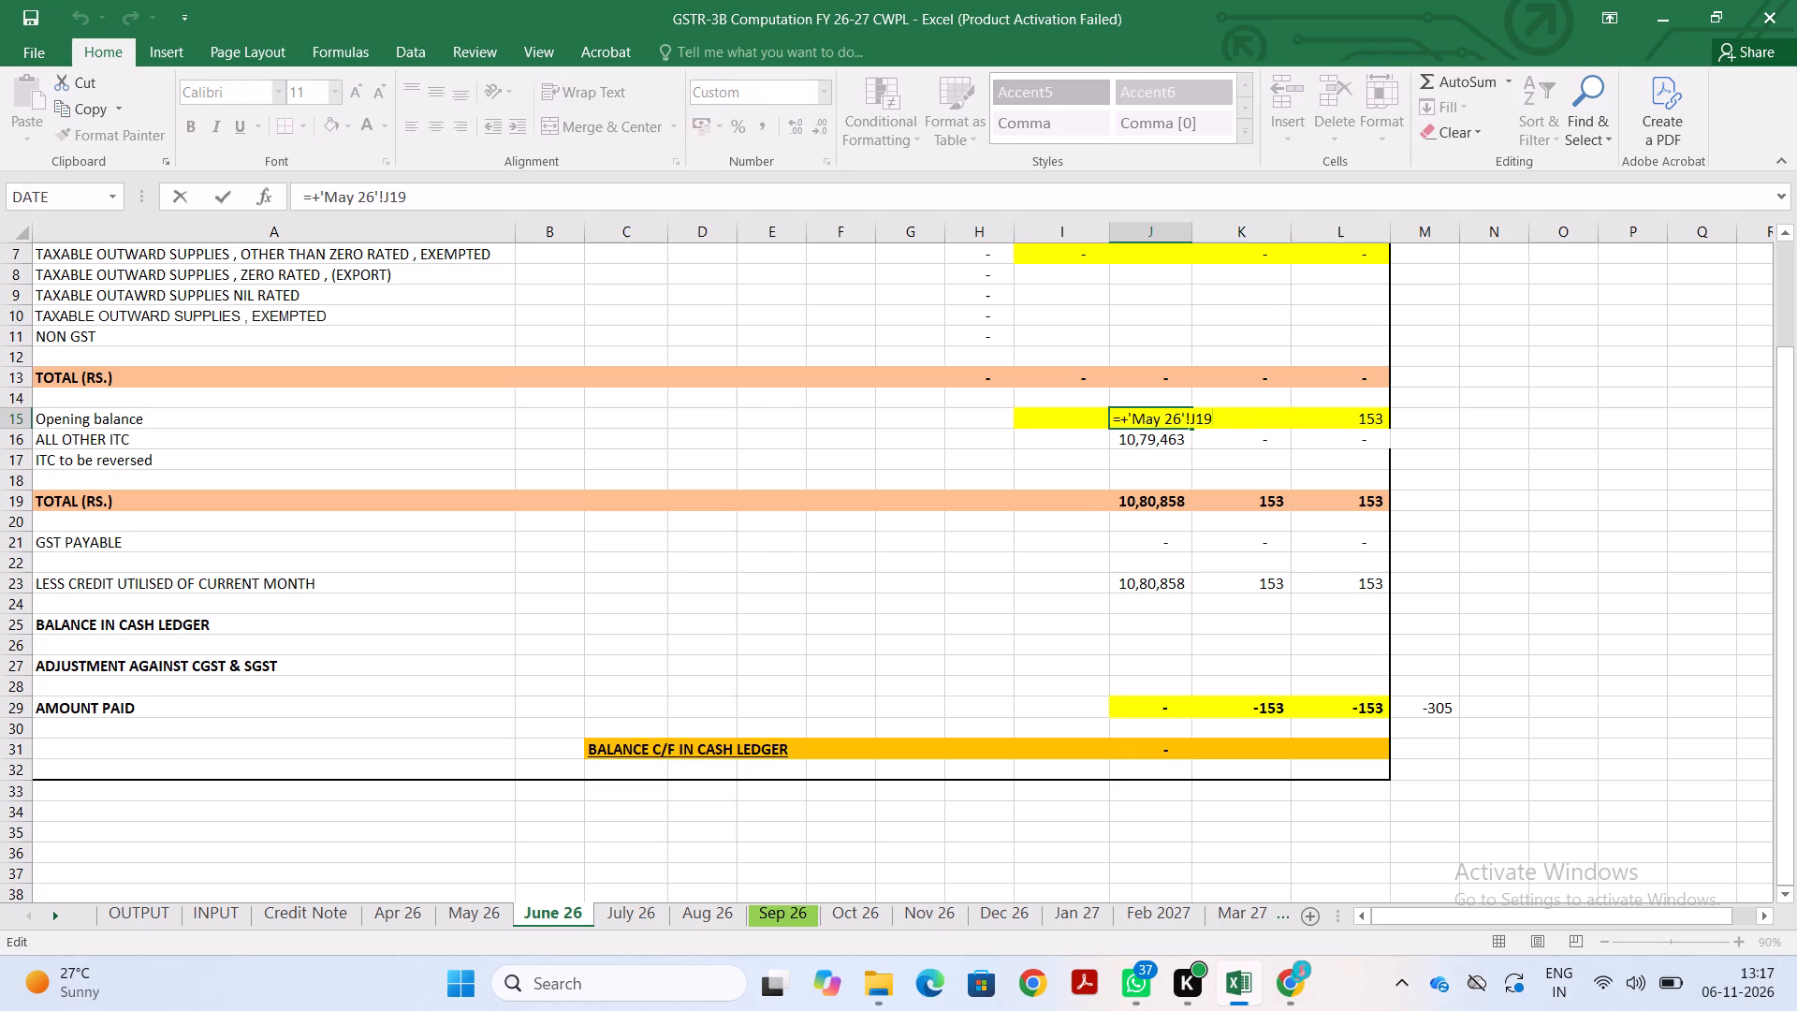
key("Escape")
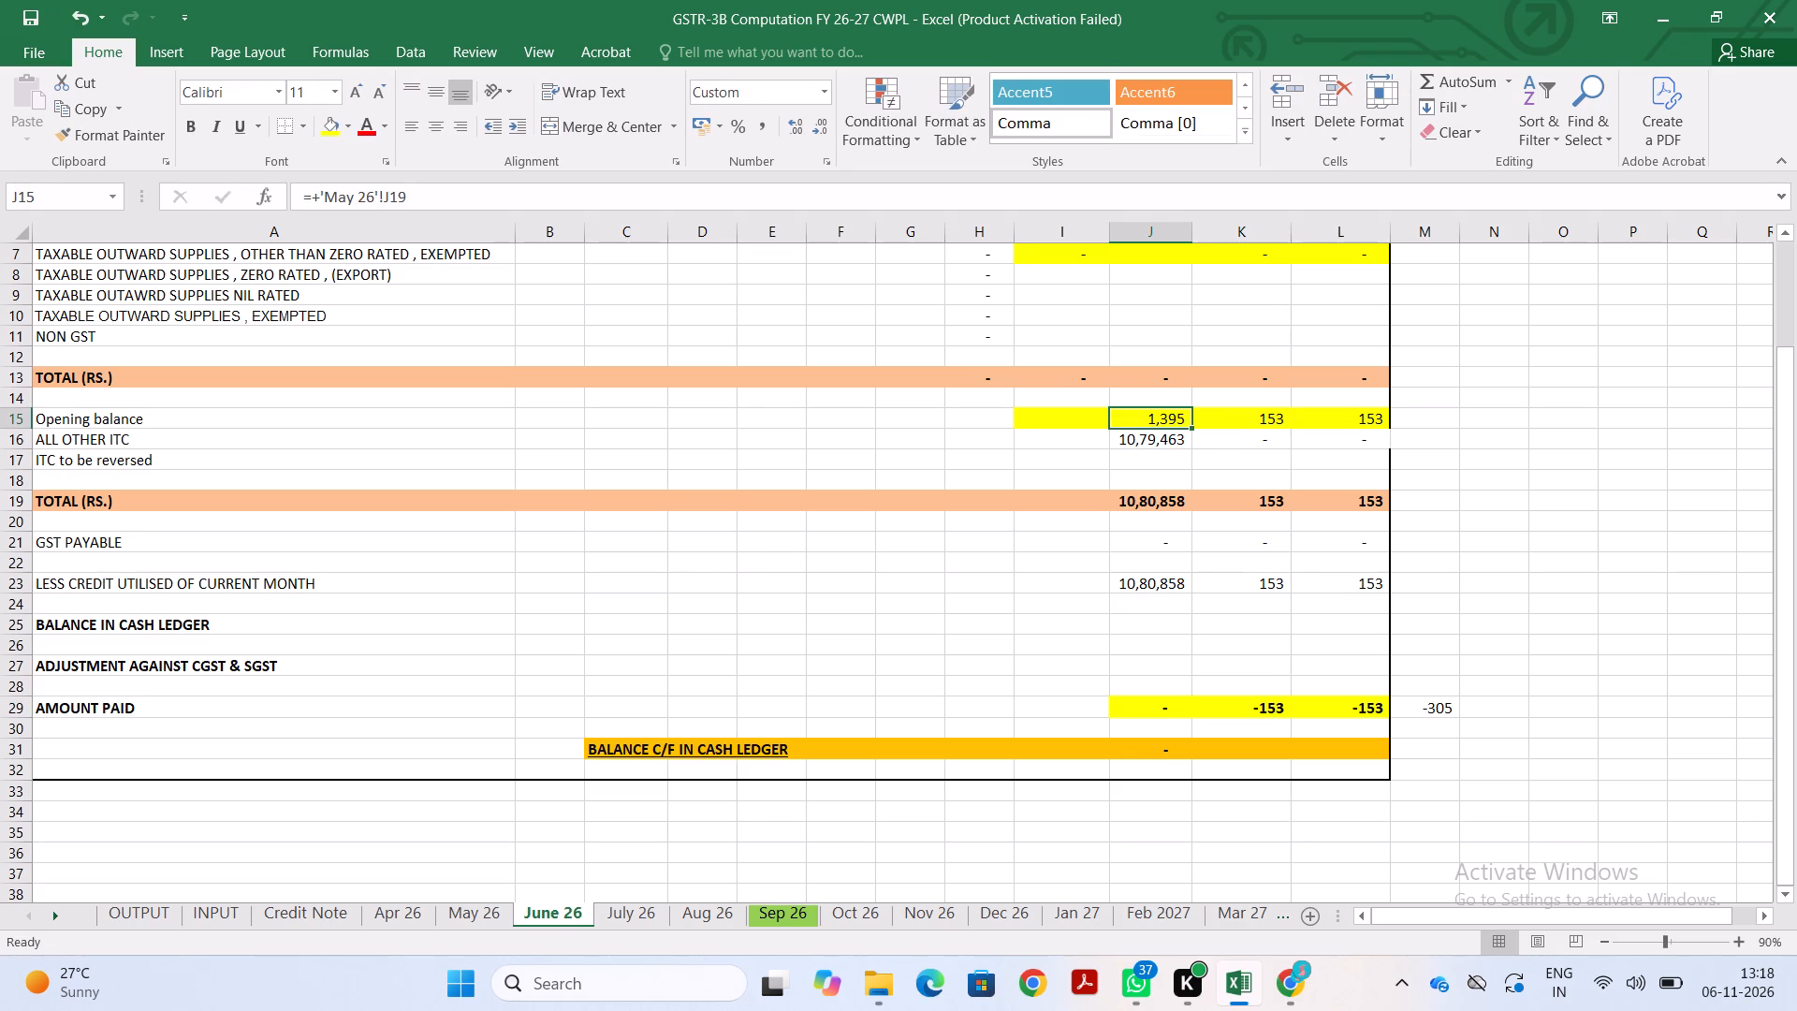
key("ctrl+bracketleft")
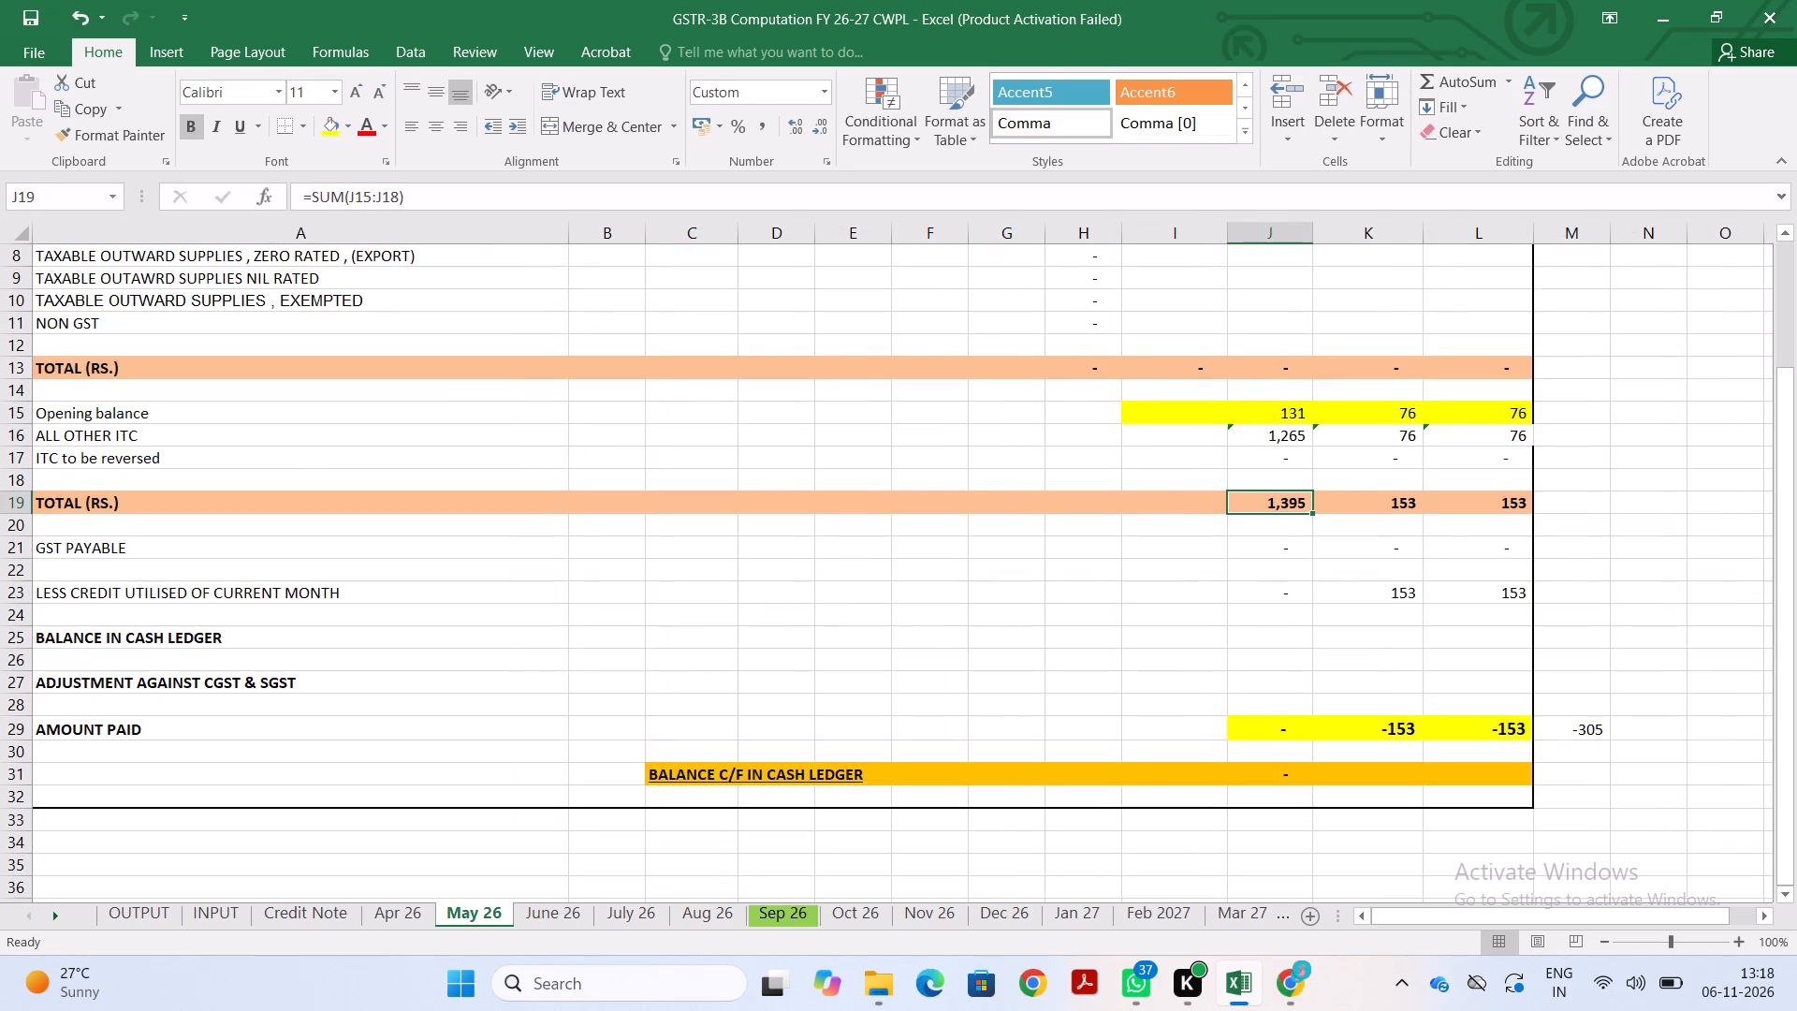
left_click(532, 910)
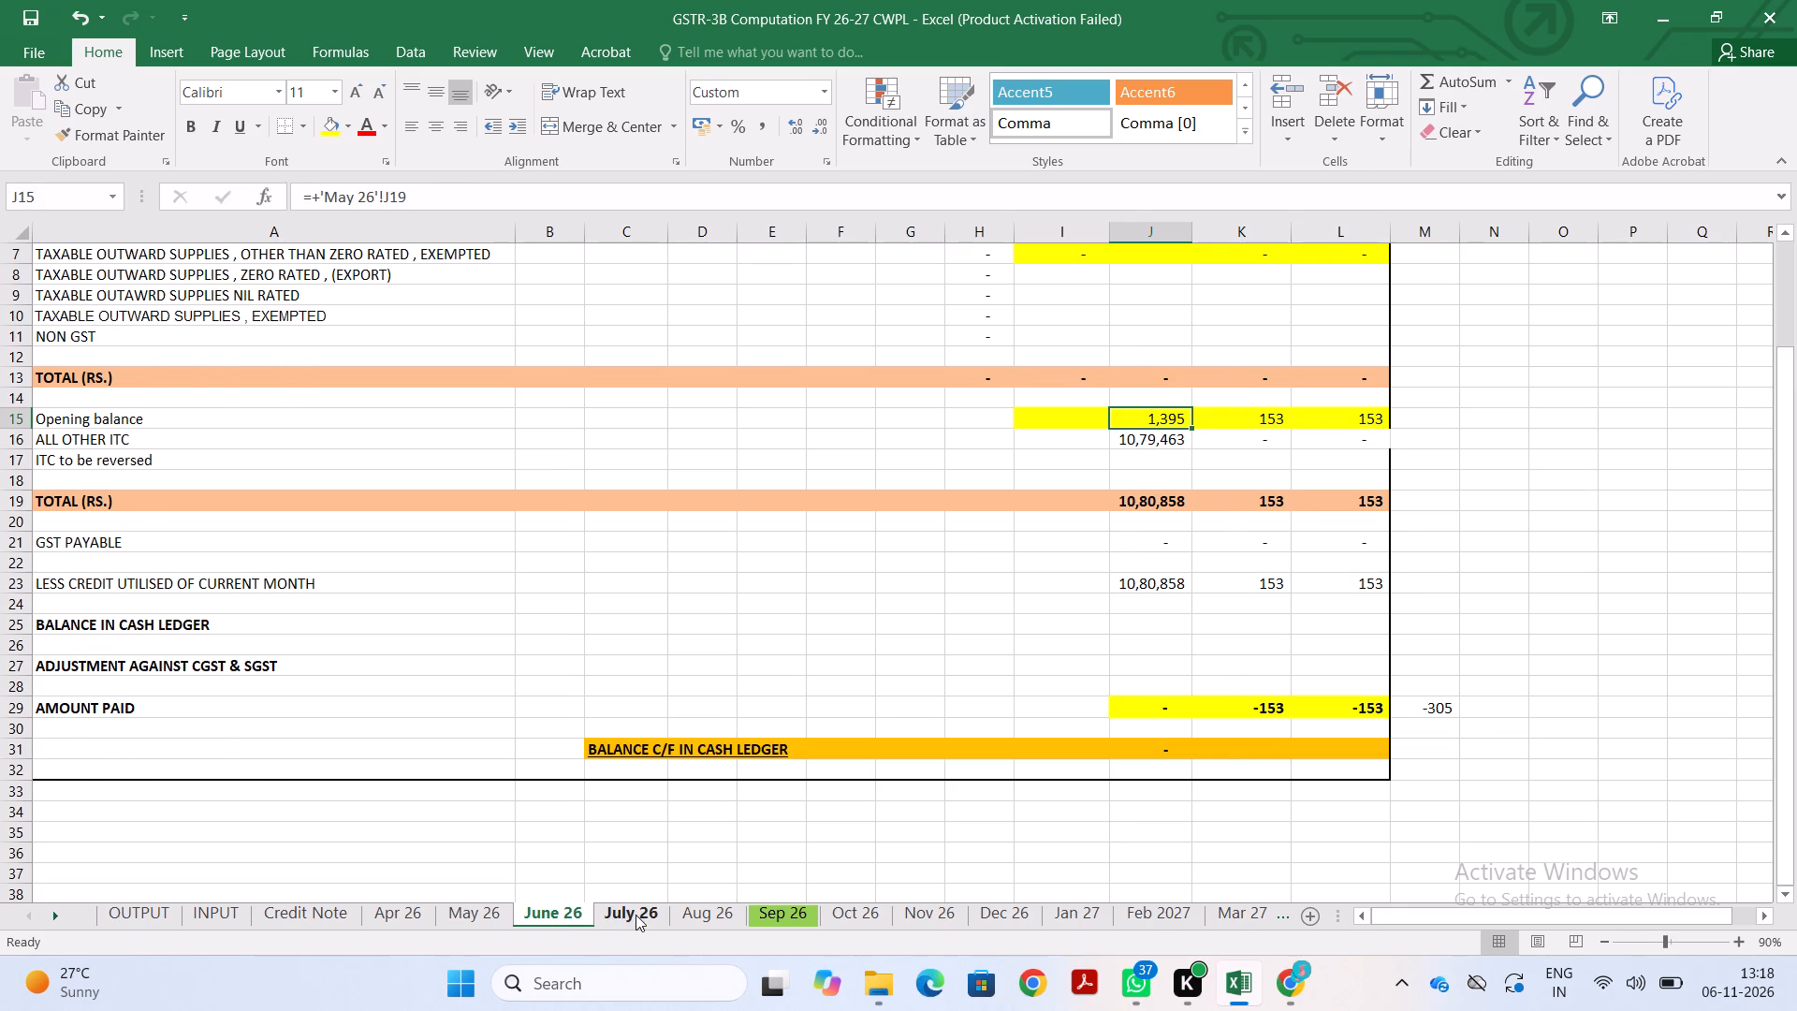
Copy the July 26 sheet's row 19 TOTAL formulas (=J15+J16-J17) for IGST, CGST and SGST into row 19 of the June 26 sheet.
left_click(636, 915)
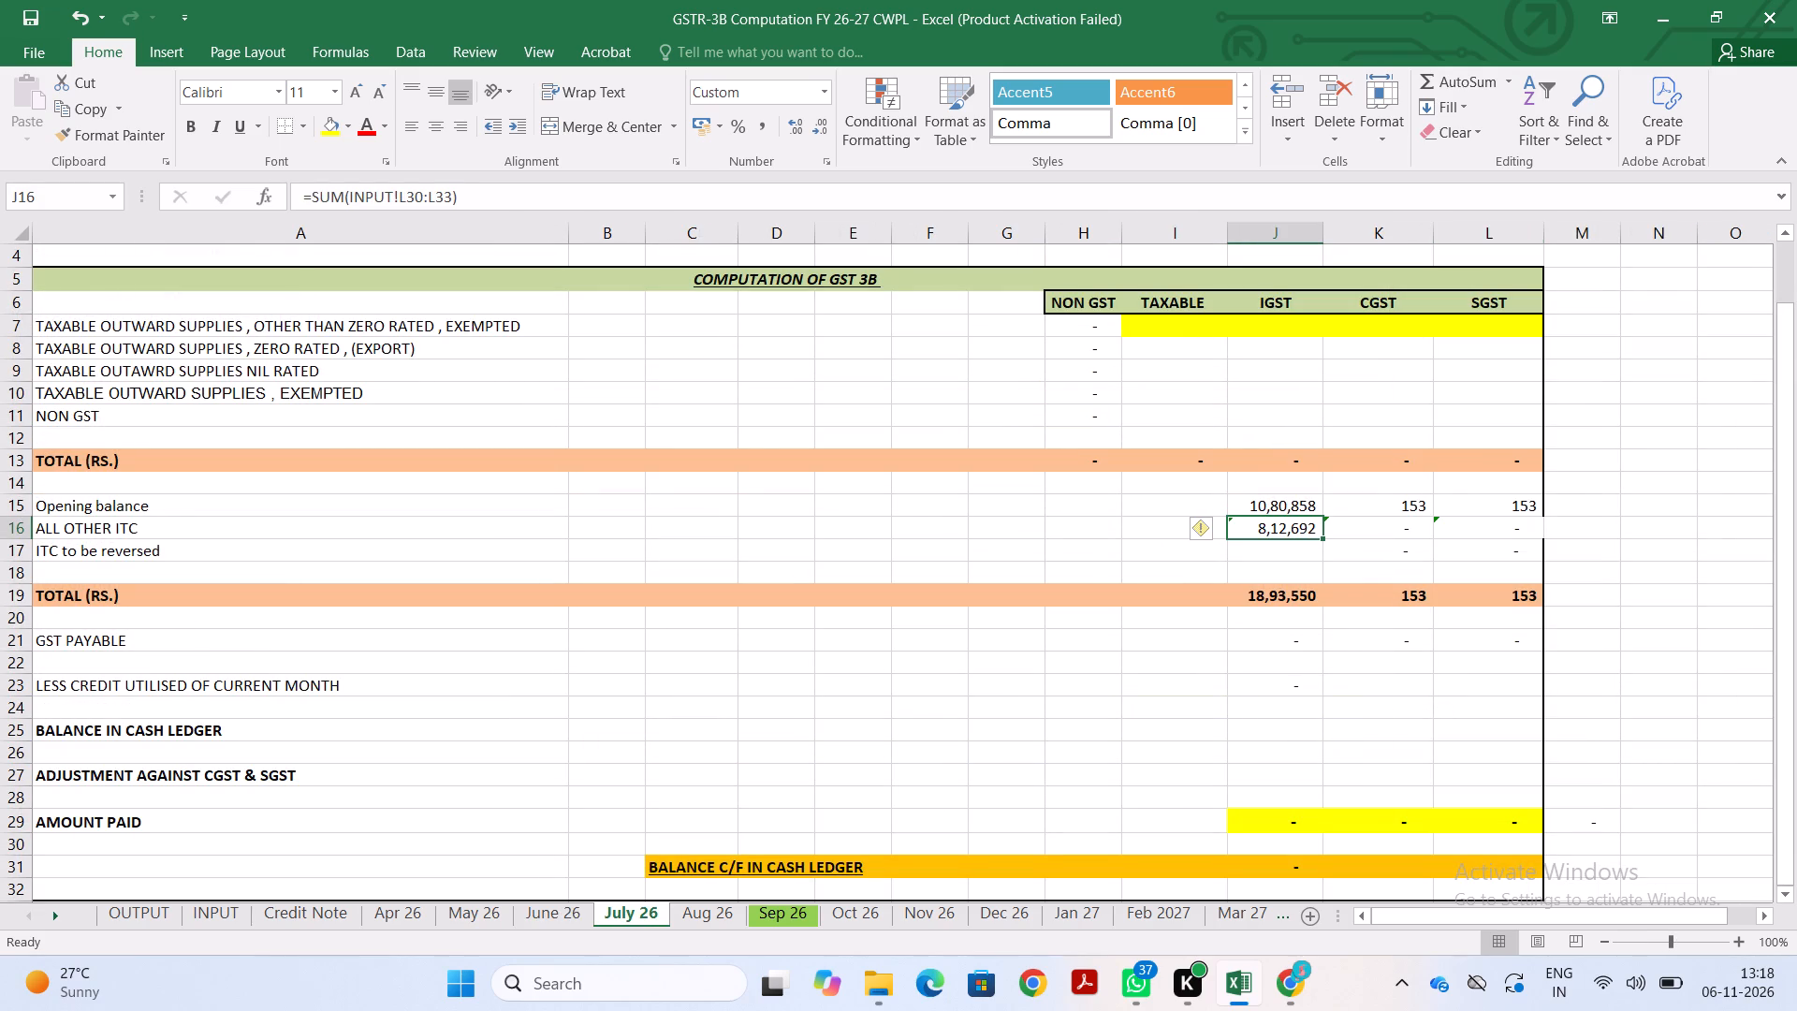
left_click(1285, 594)
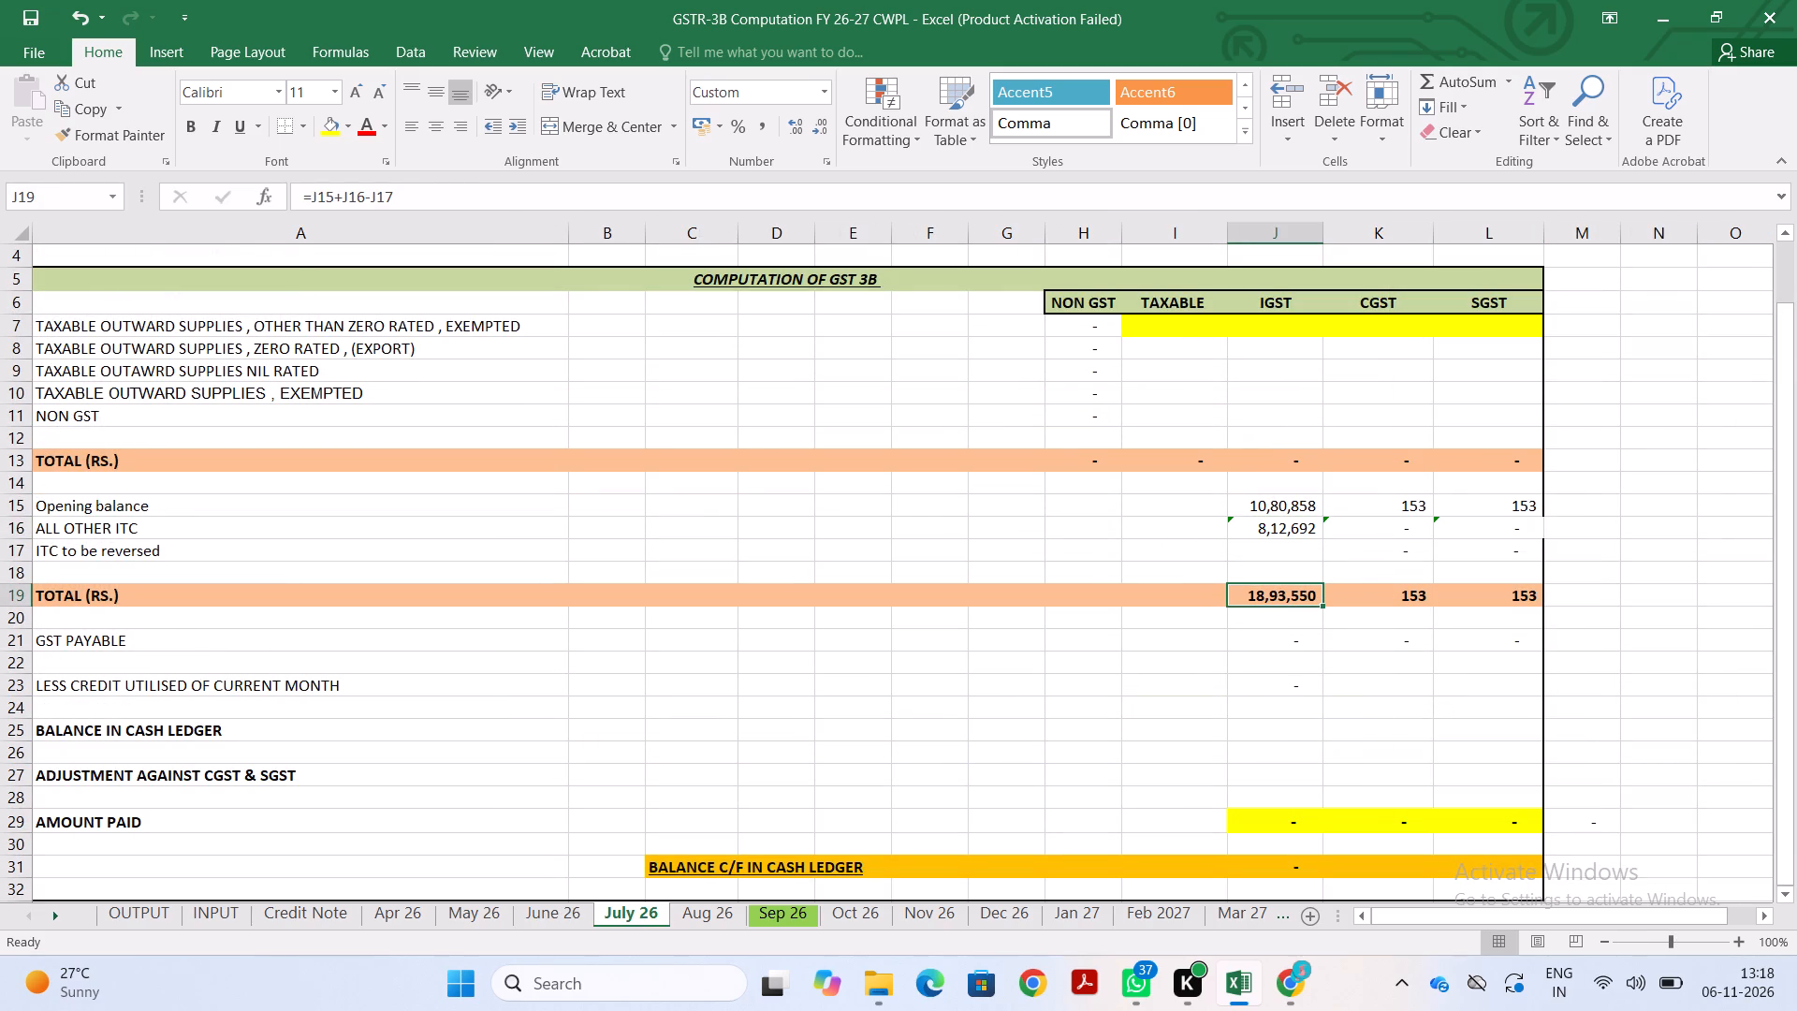
key("F2")
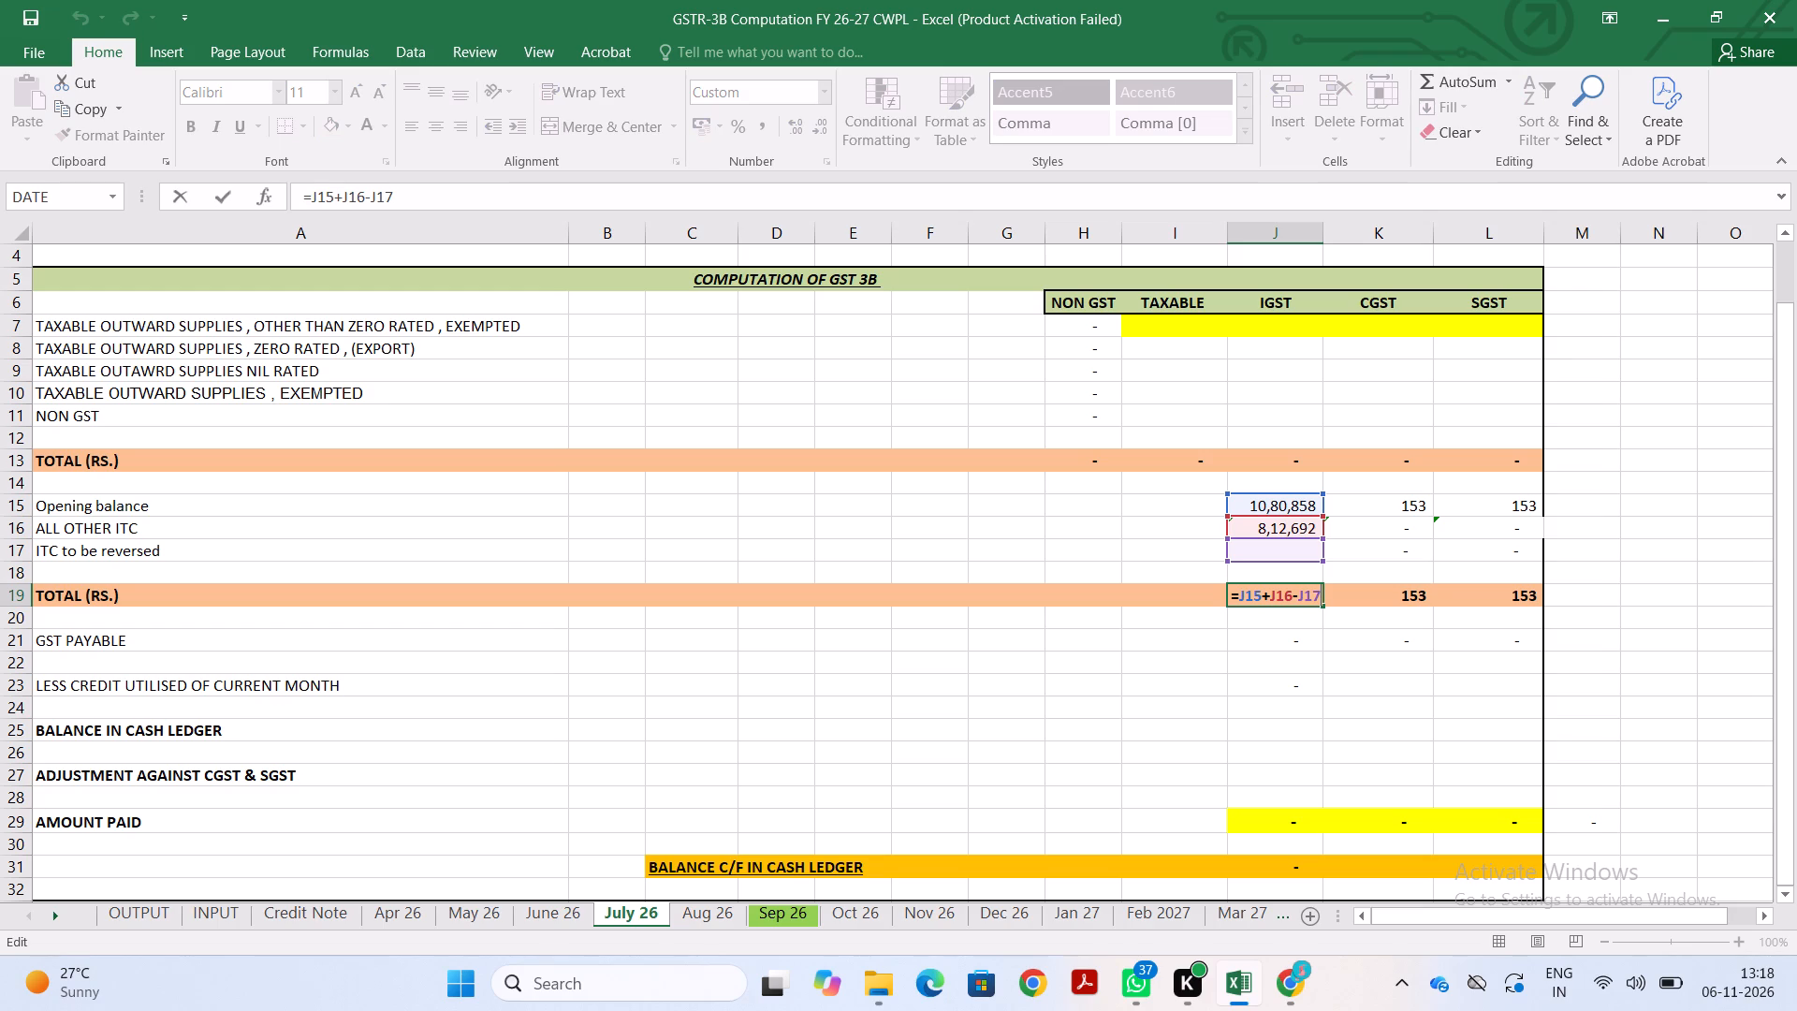
key("Escape")
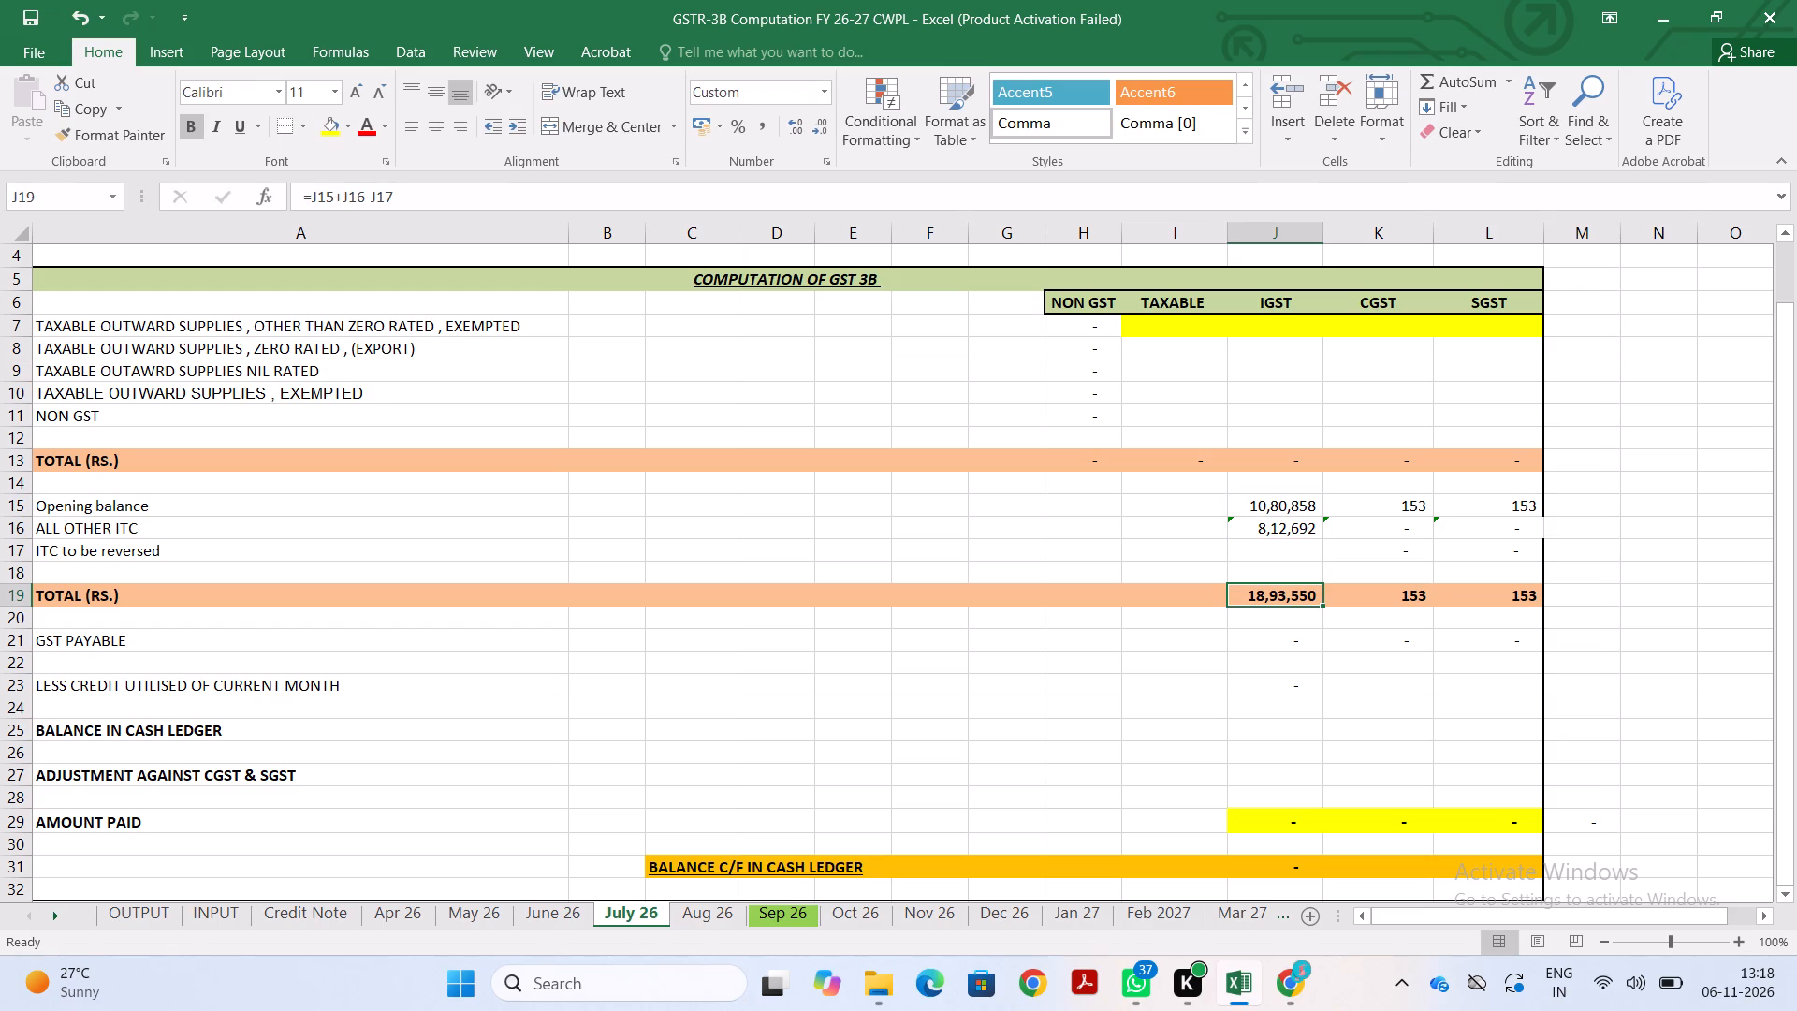
key("shift+Right")
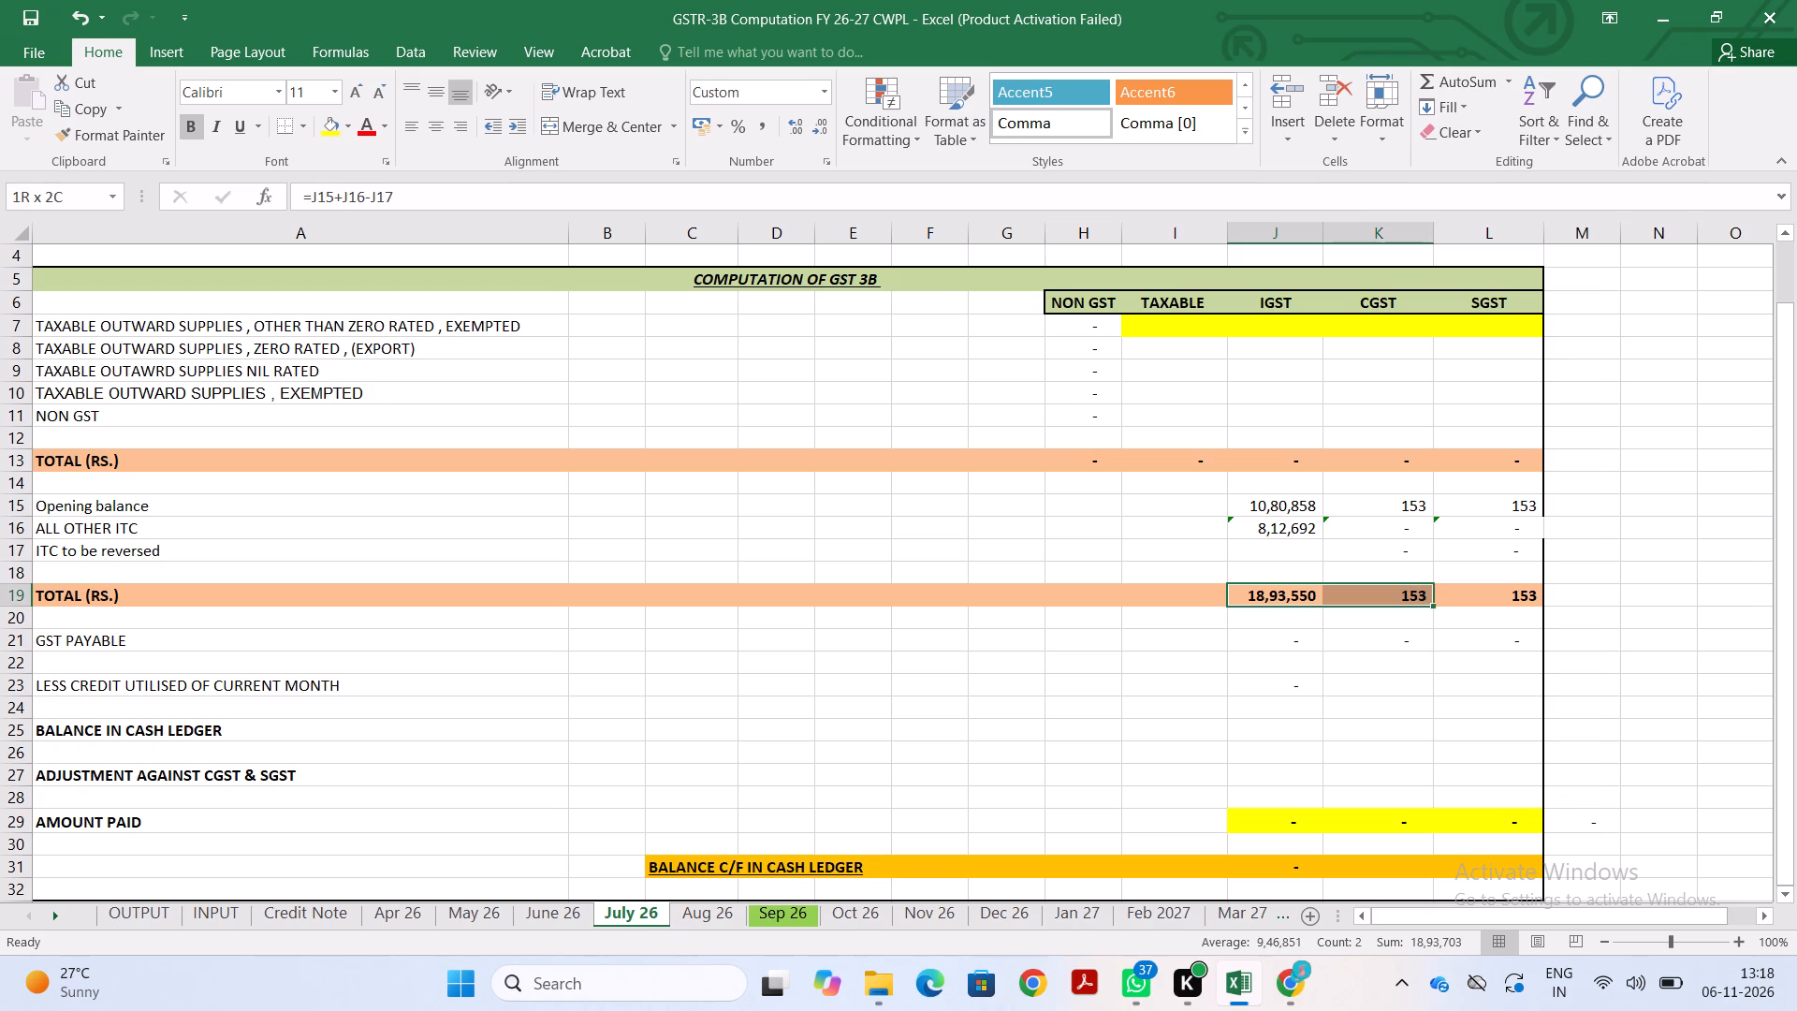
key("shift+Right")
key("ctrl+c")
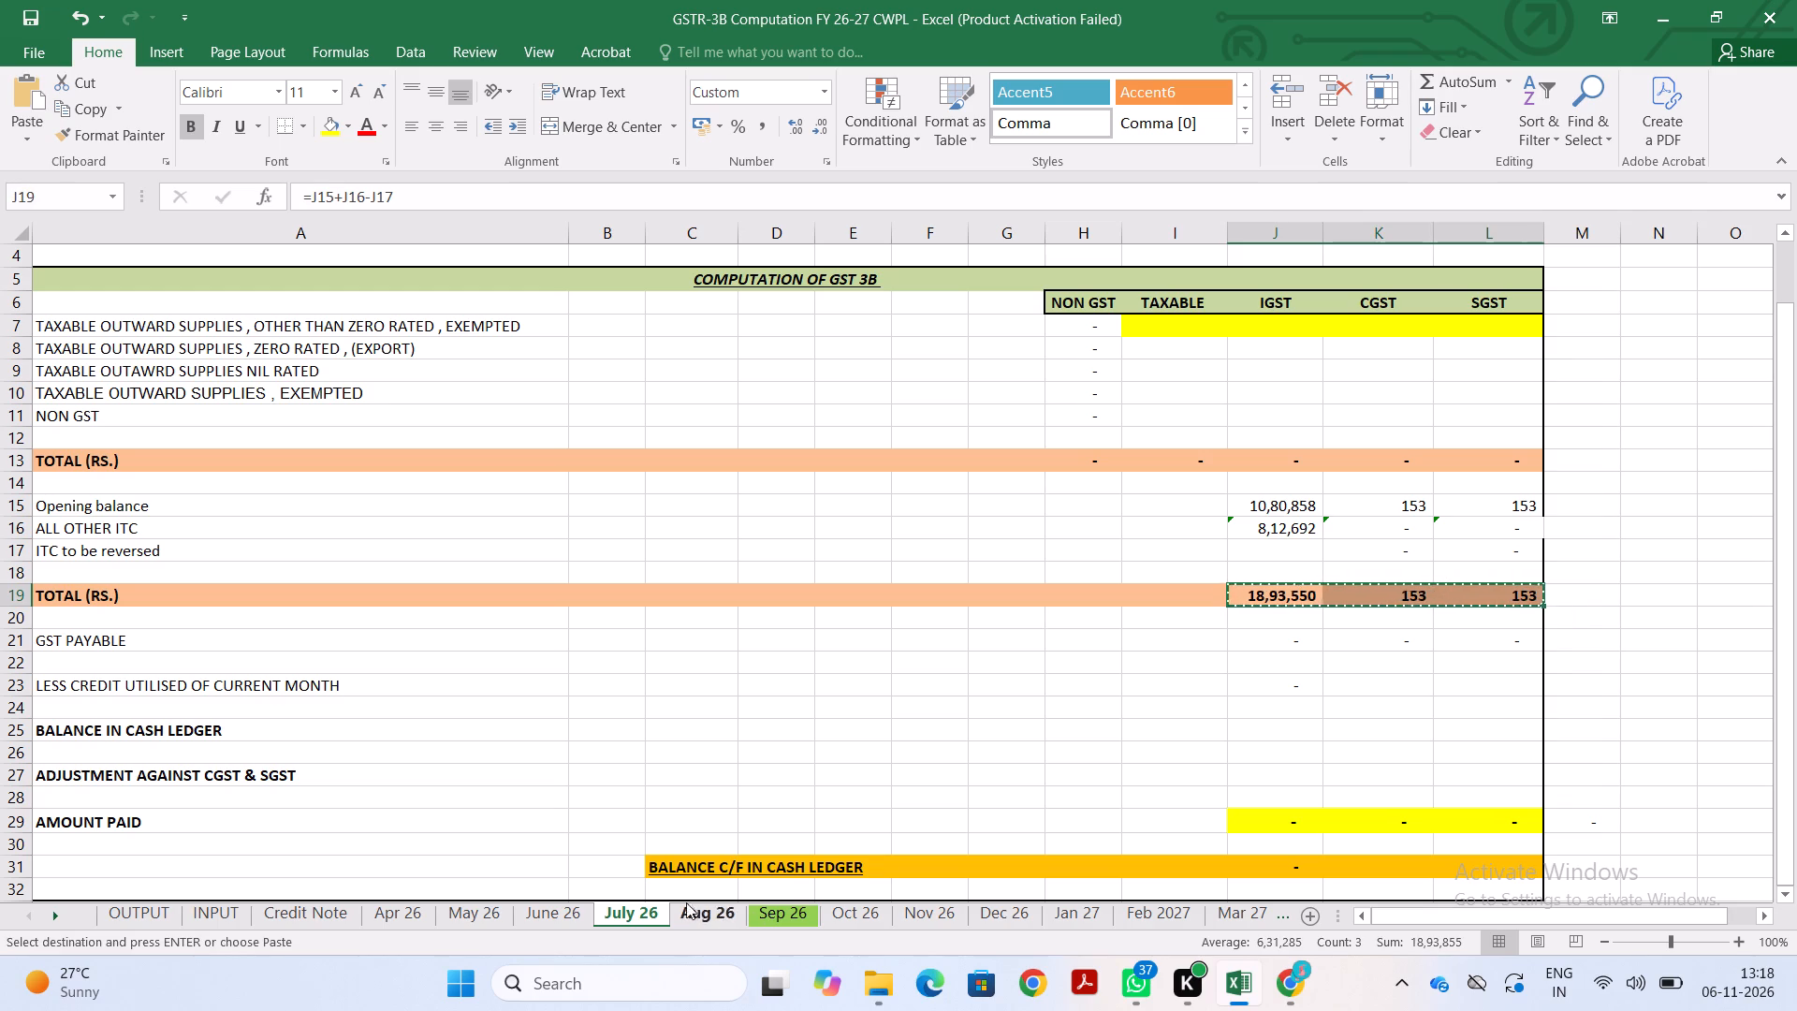
left_click(564, 914)
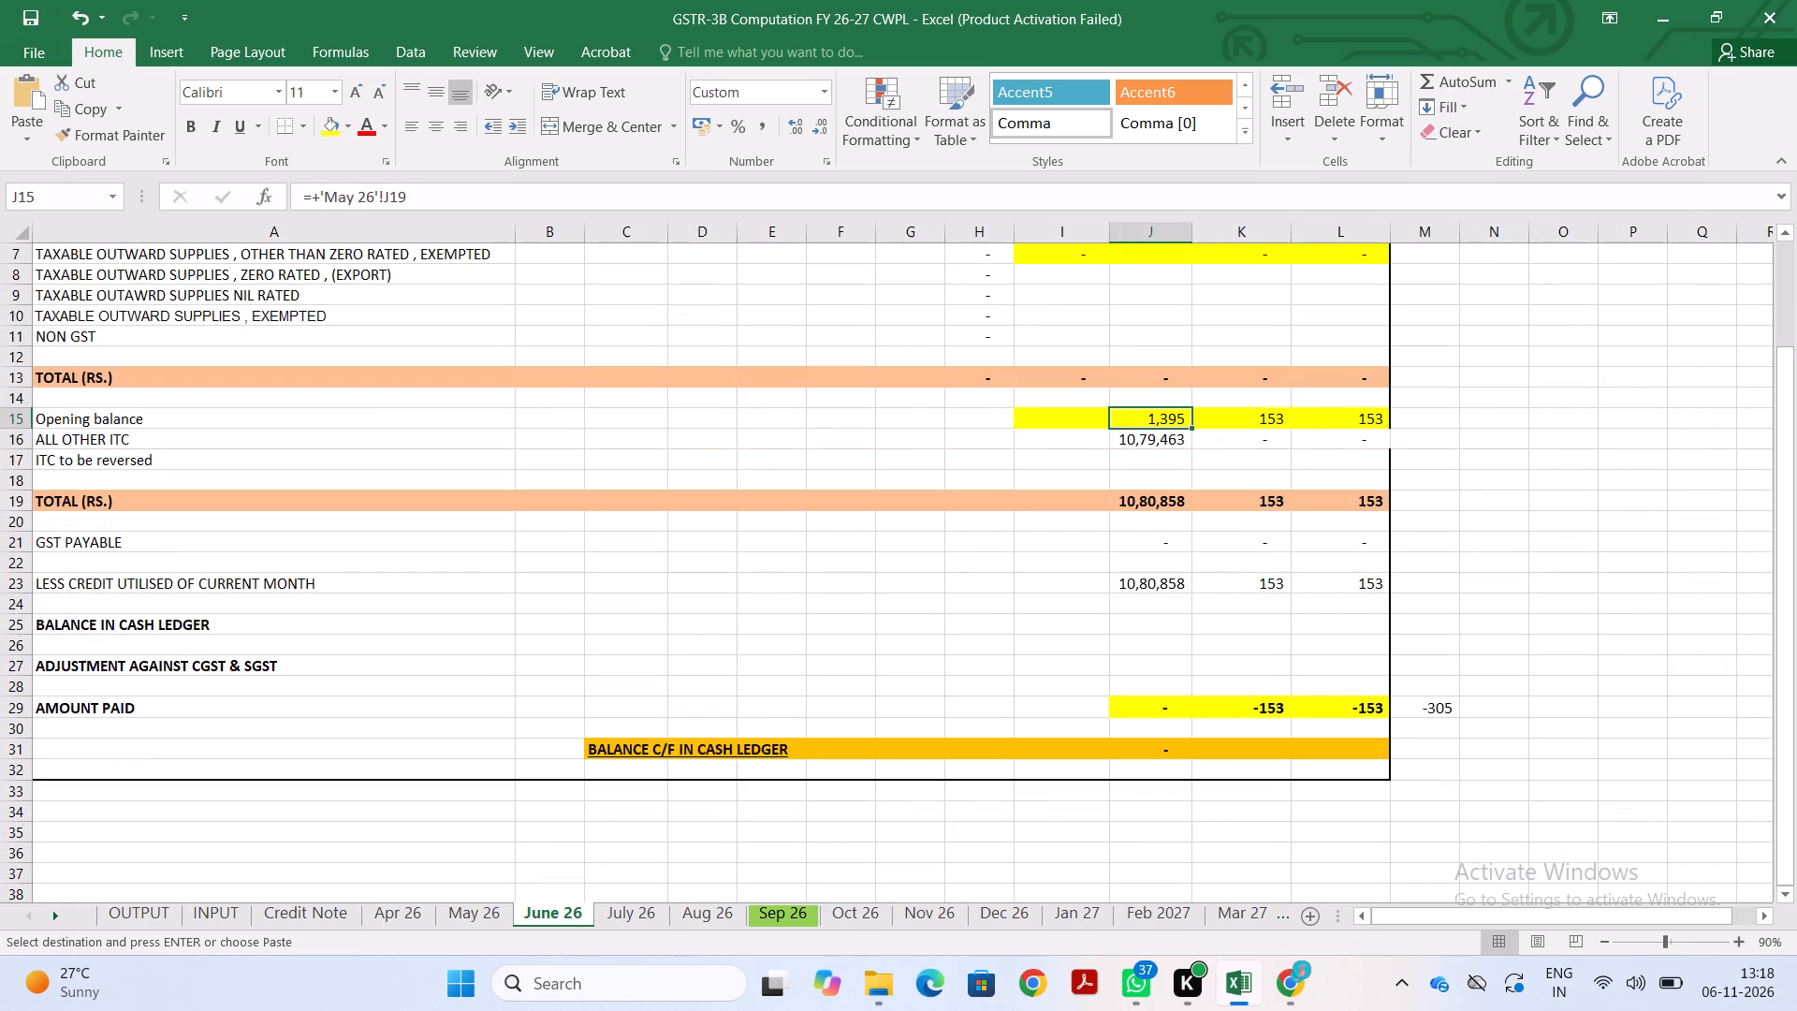
left_click(1147, 499)
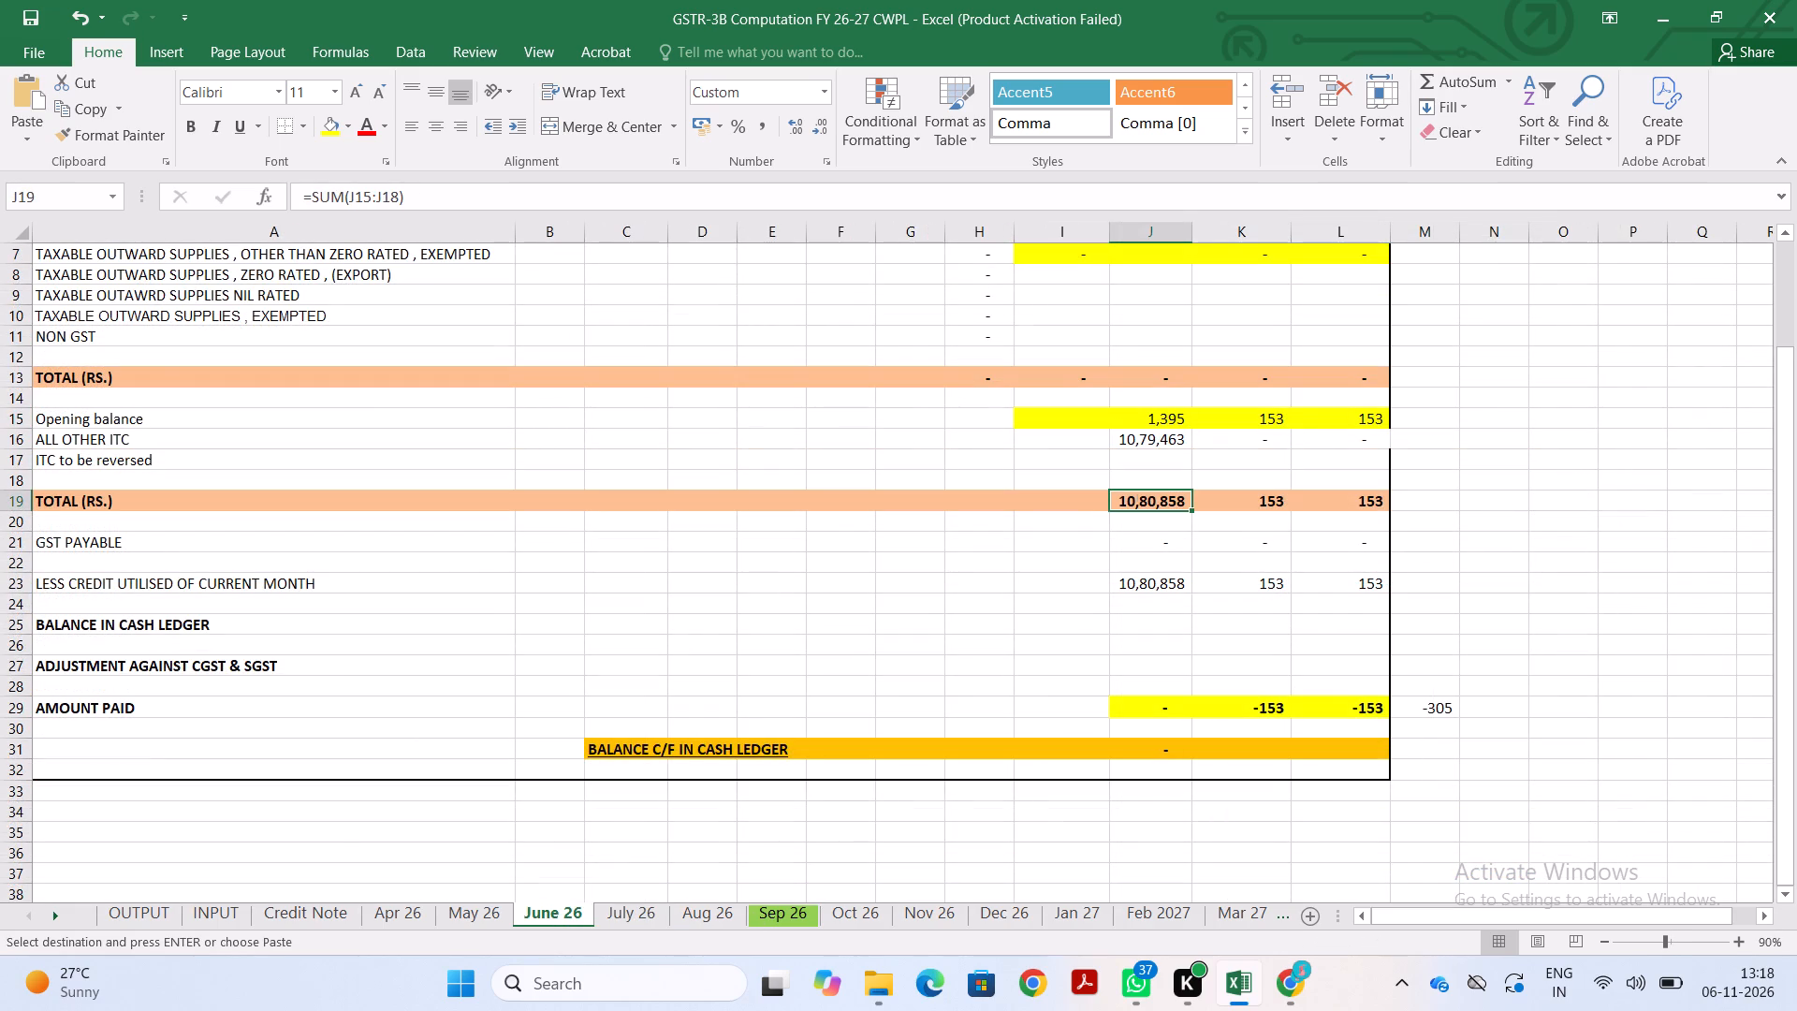
key("ctrl+v")
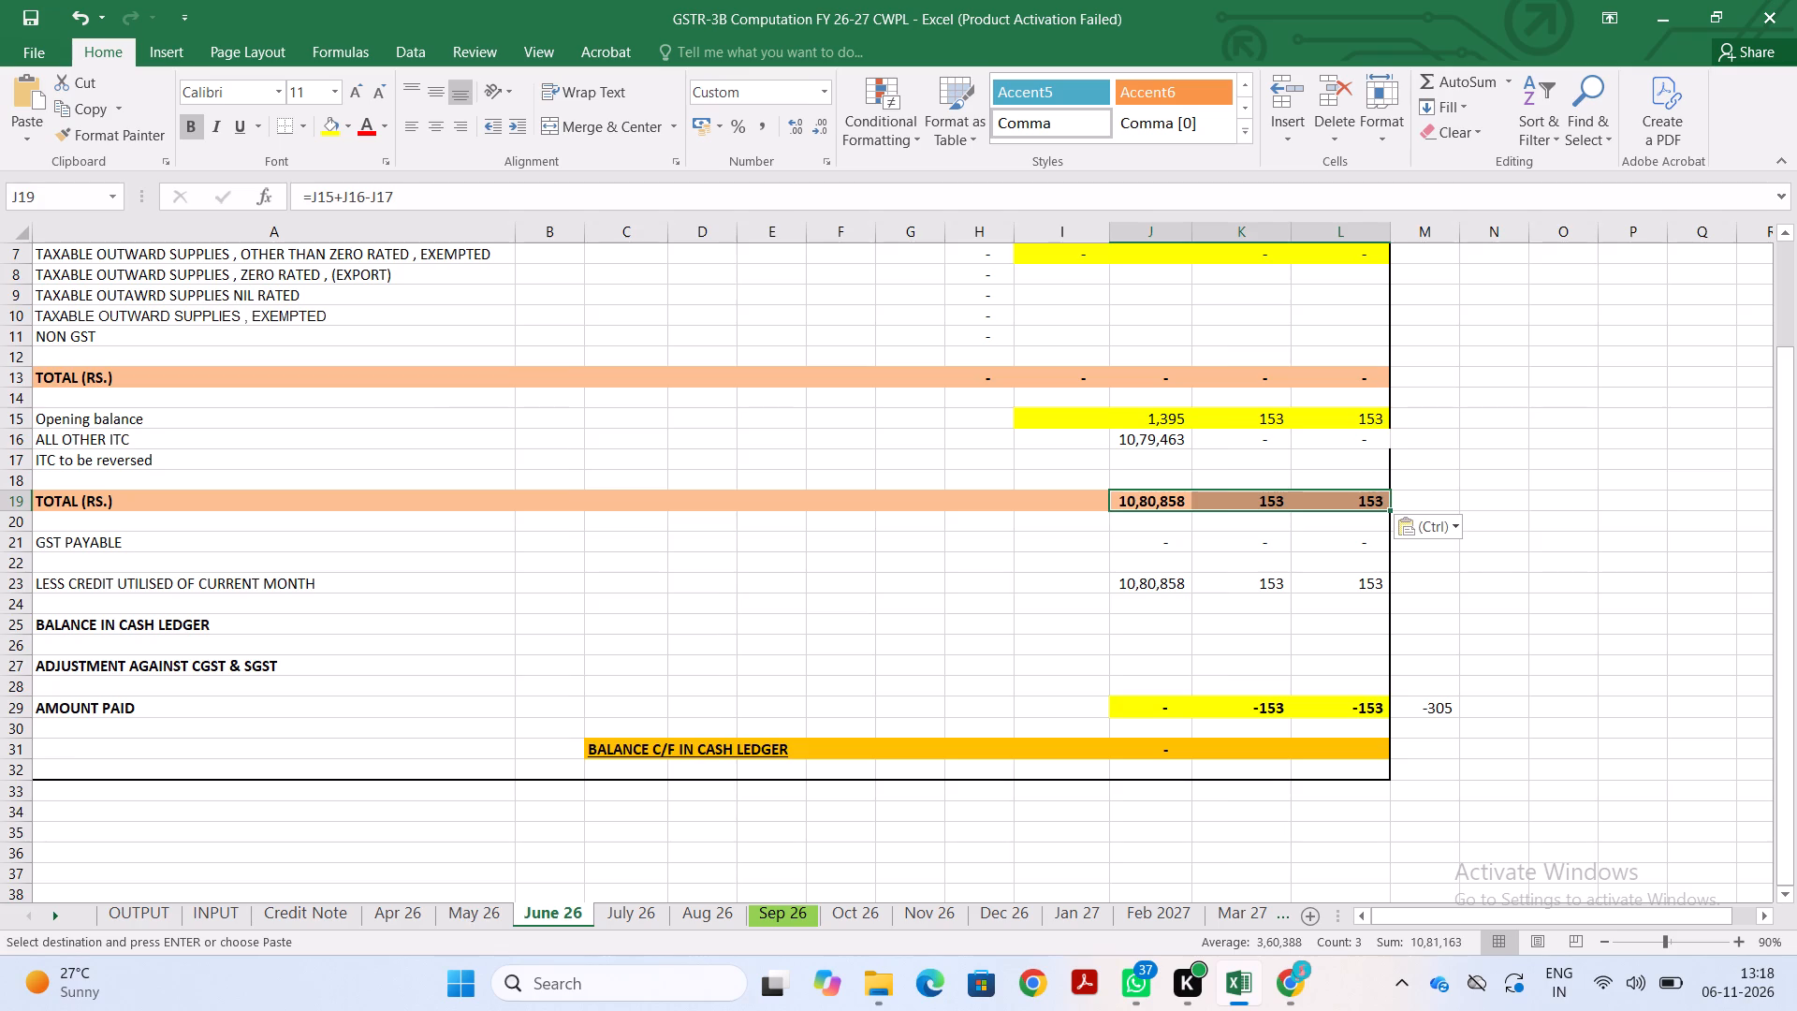
Paste the same IGST, CGST and SGST TOTAL formulas into row 19 of the May 26 sheet.
left_click(483, 908)
key("ctrl+v")
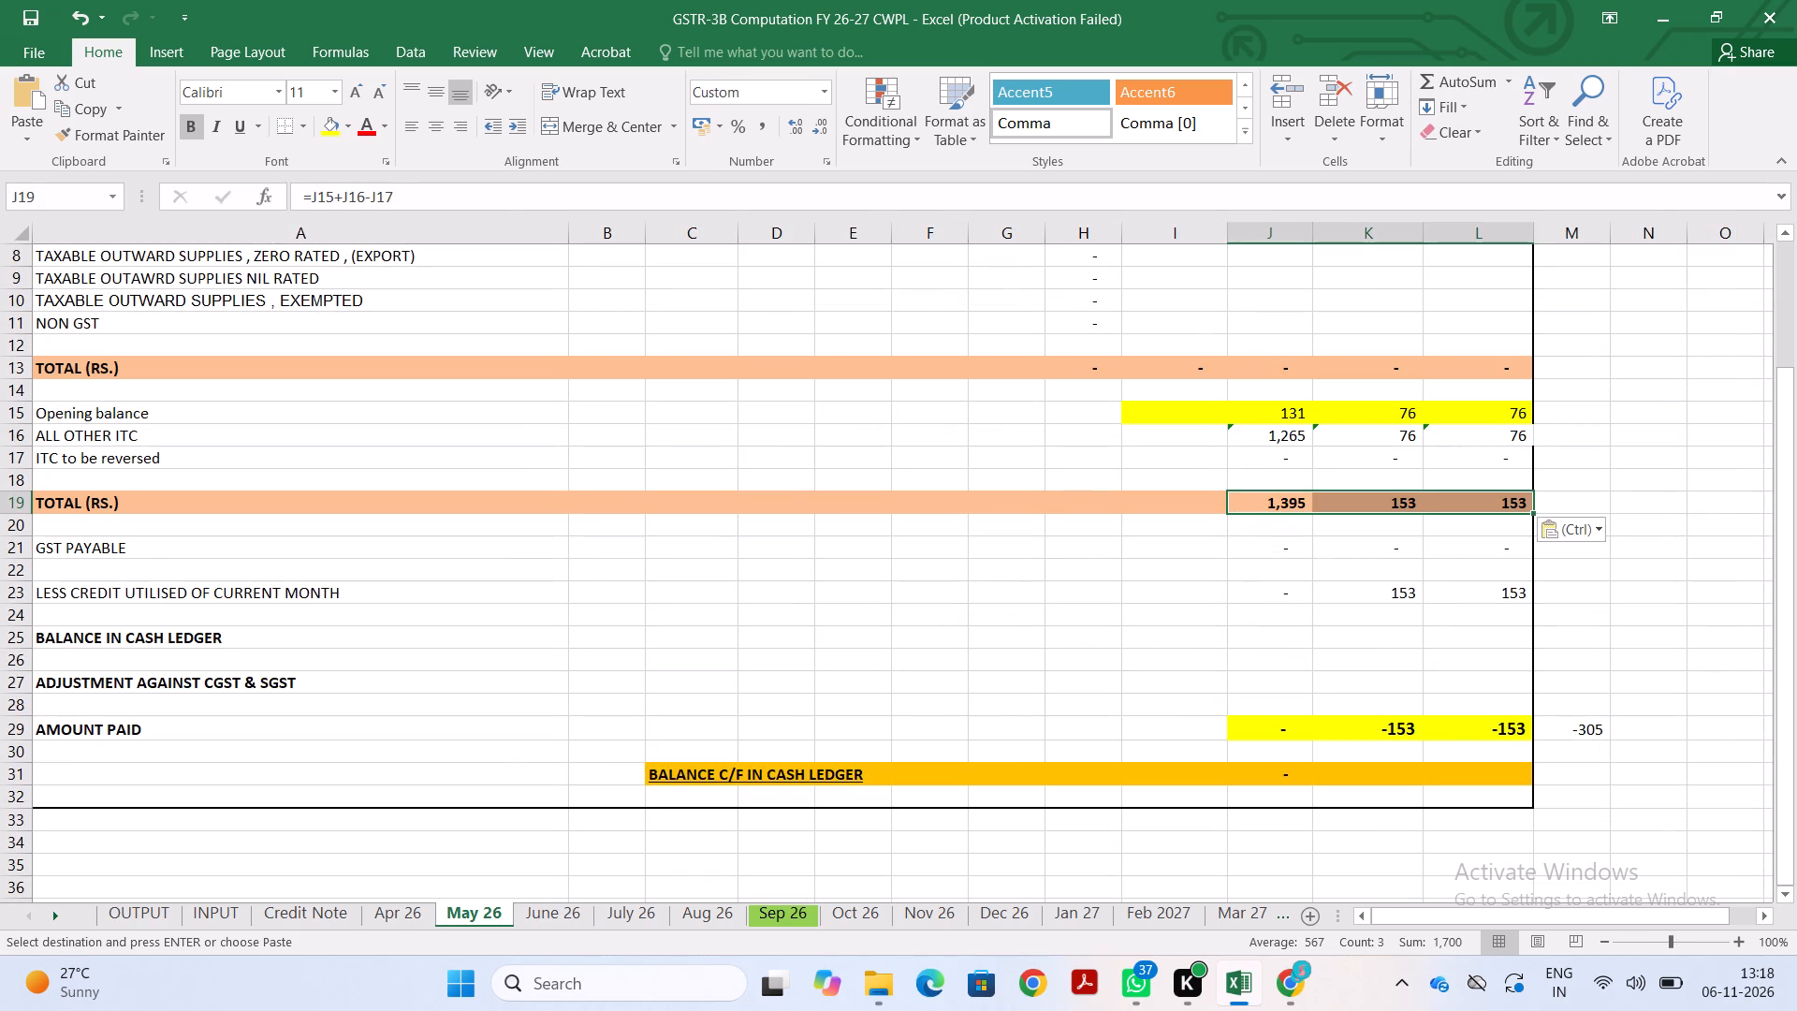
Paste the copied IGST, CGST and SGST TOTAL formulas (=J15+J16-J17) into row 19 of the Apr 26 sheet.
left_click(386, 917)
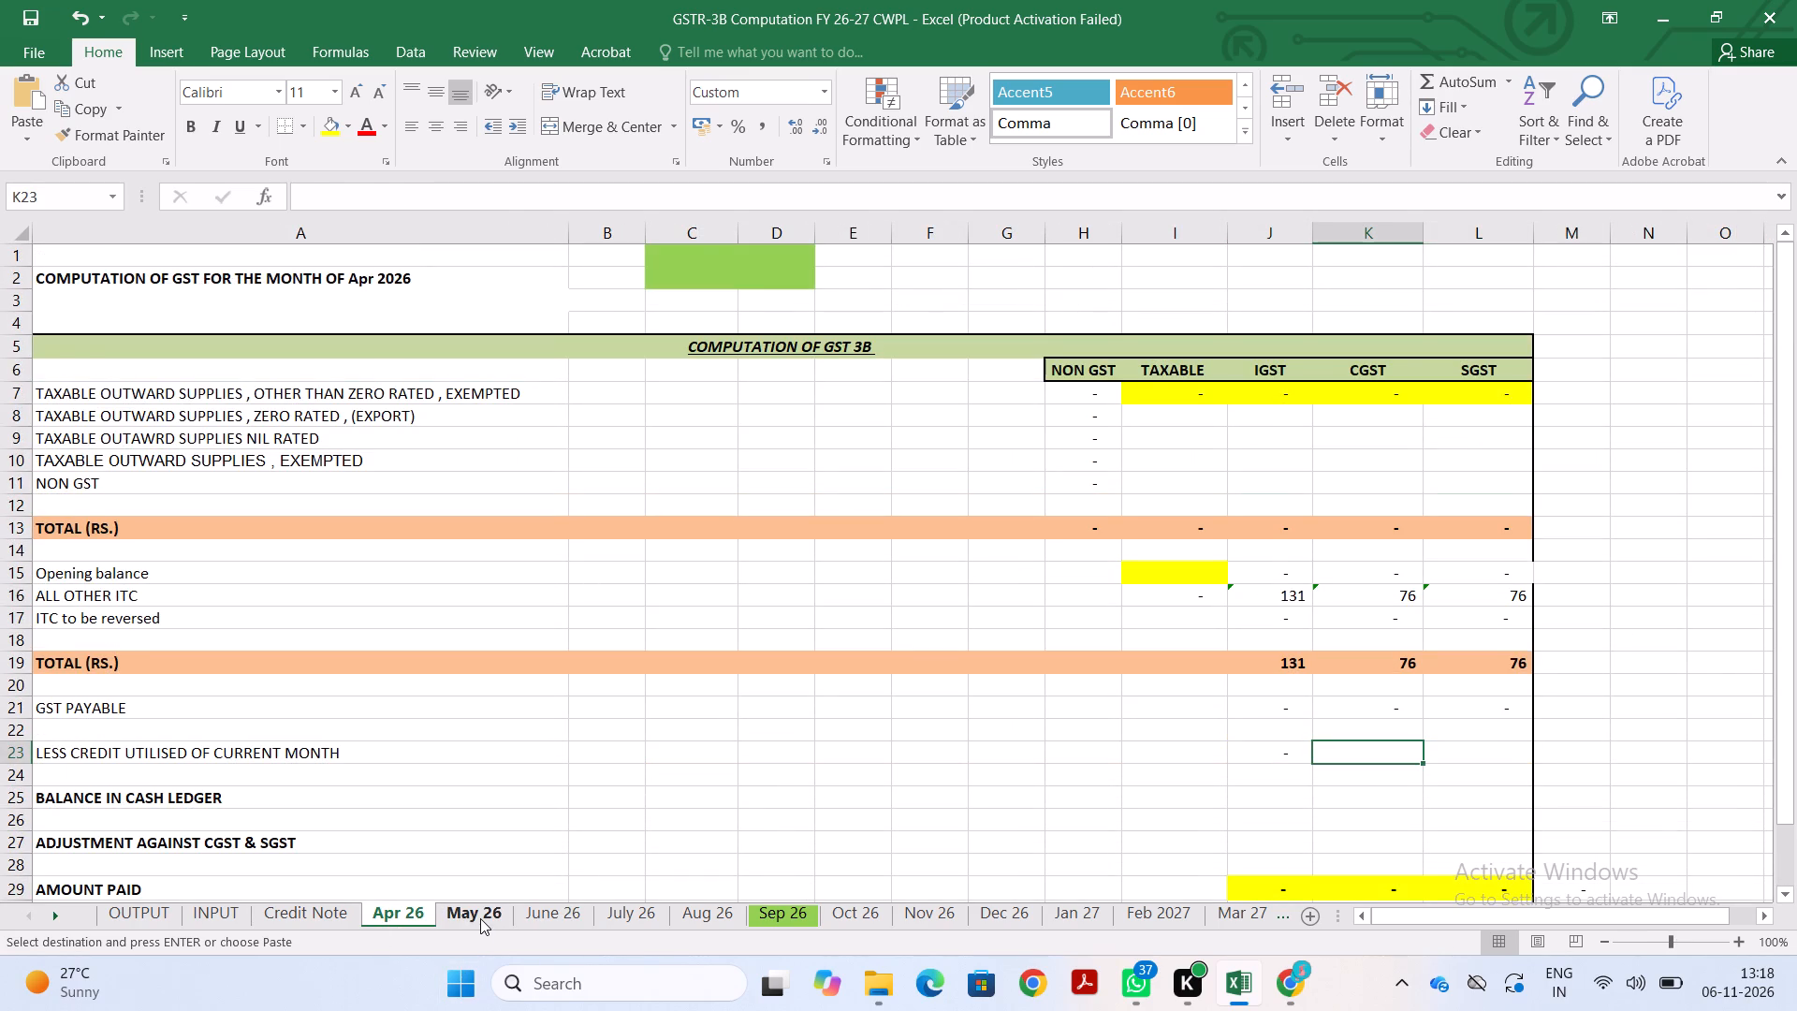
left_click(480, 918)
left_click(374, 903)
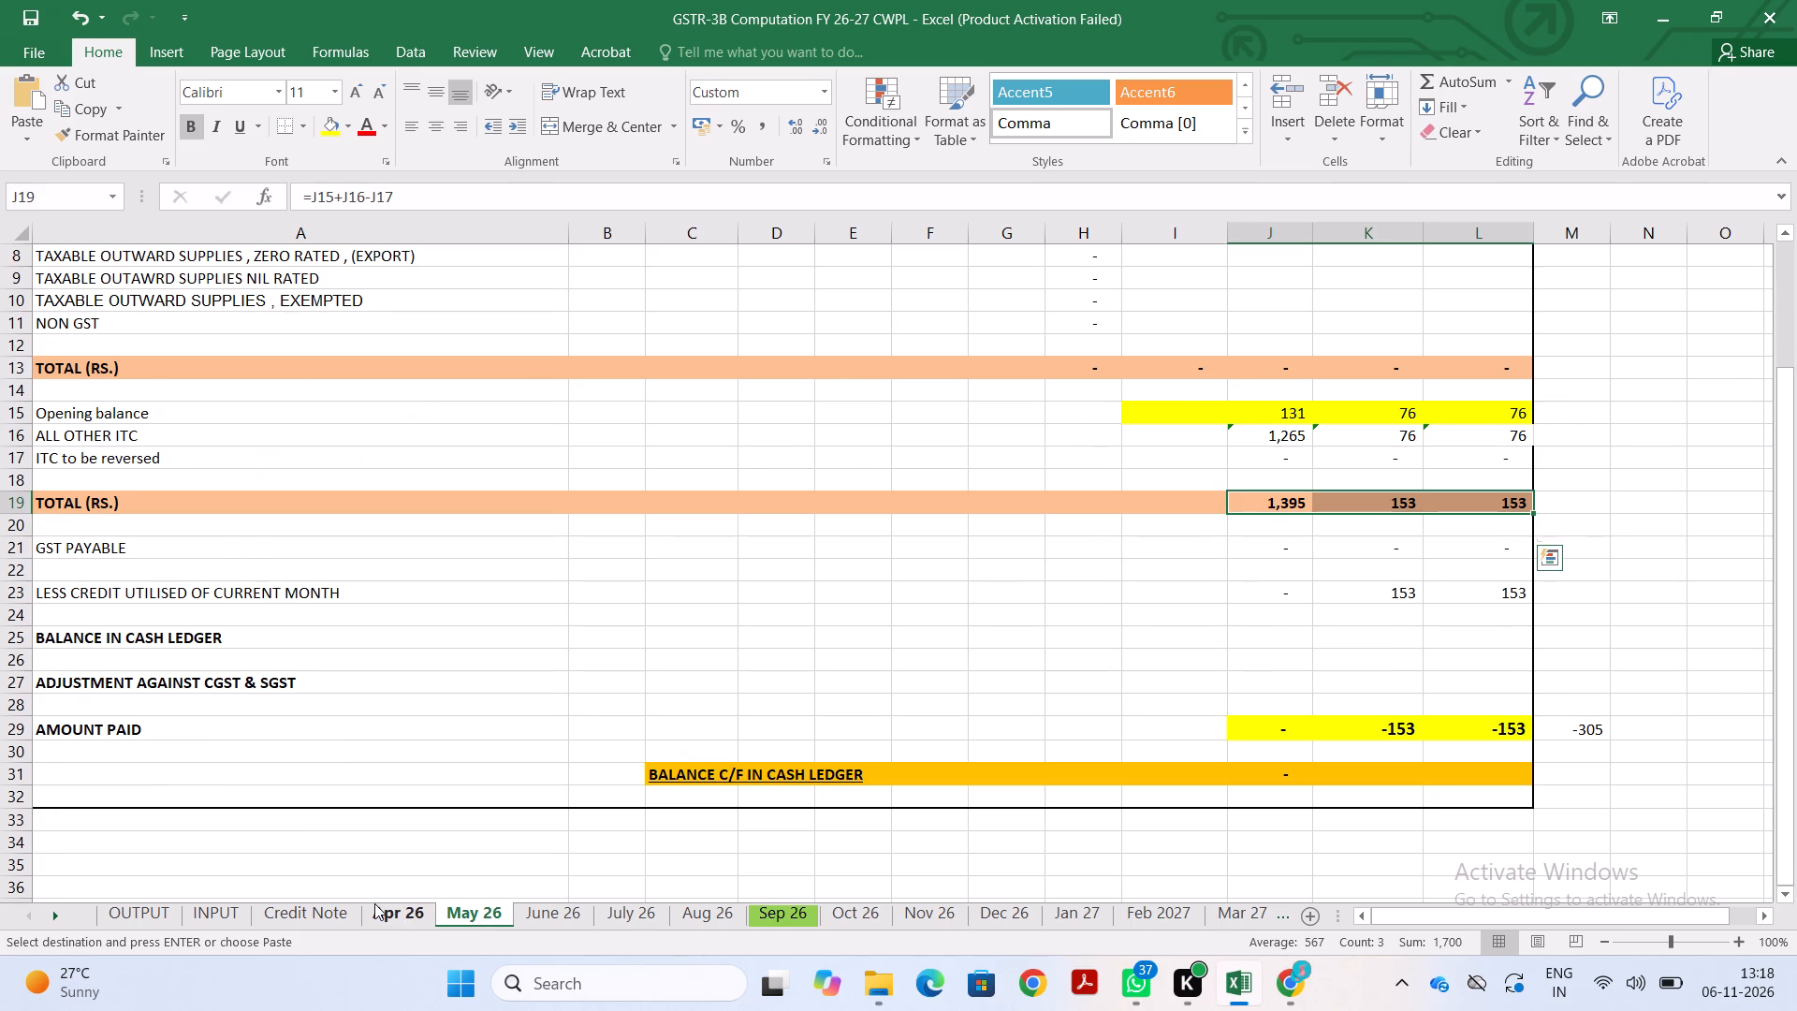
left_click(1256, 663)
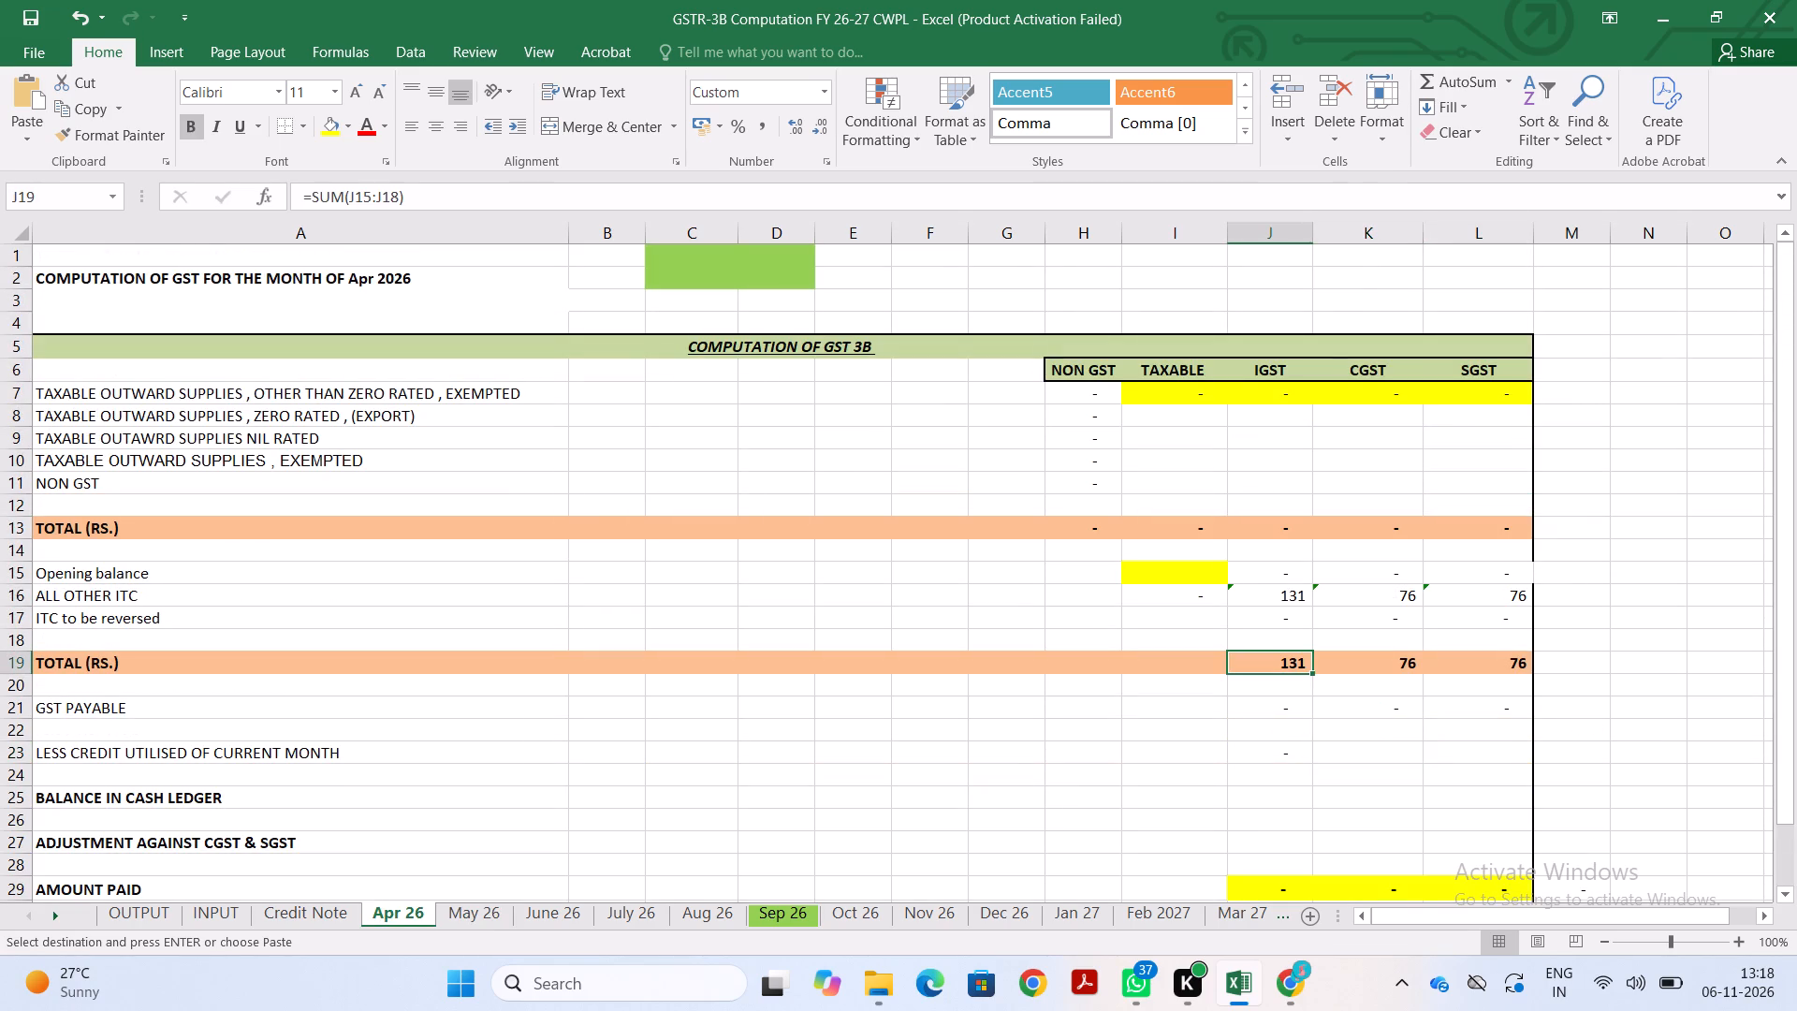
key("ctrl+v")
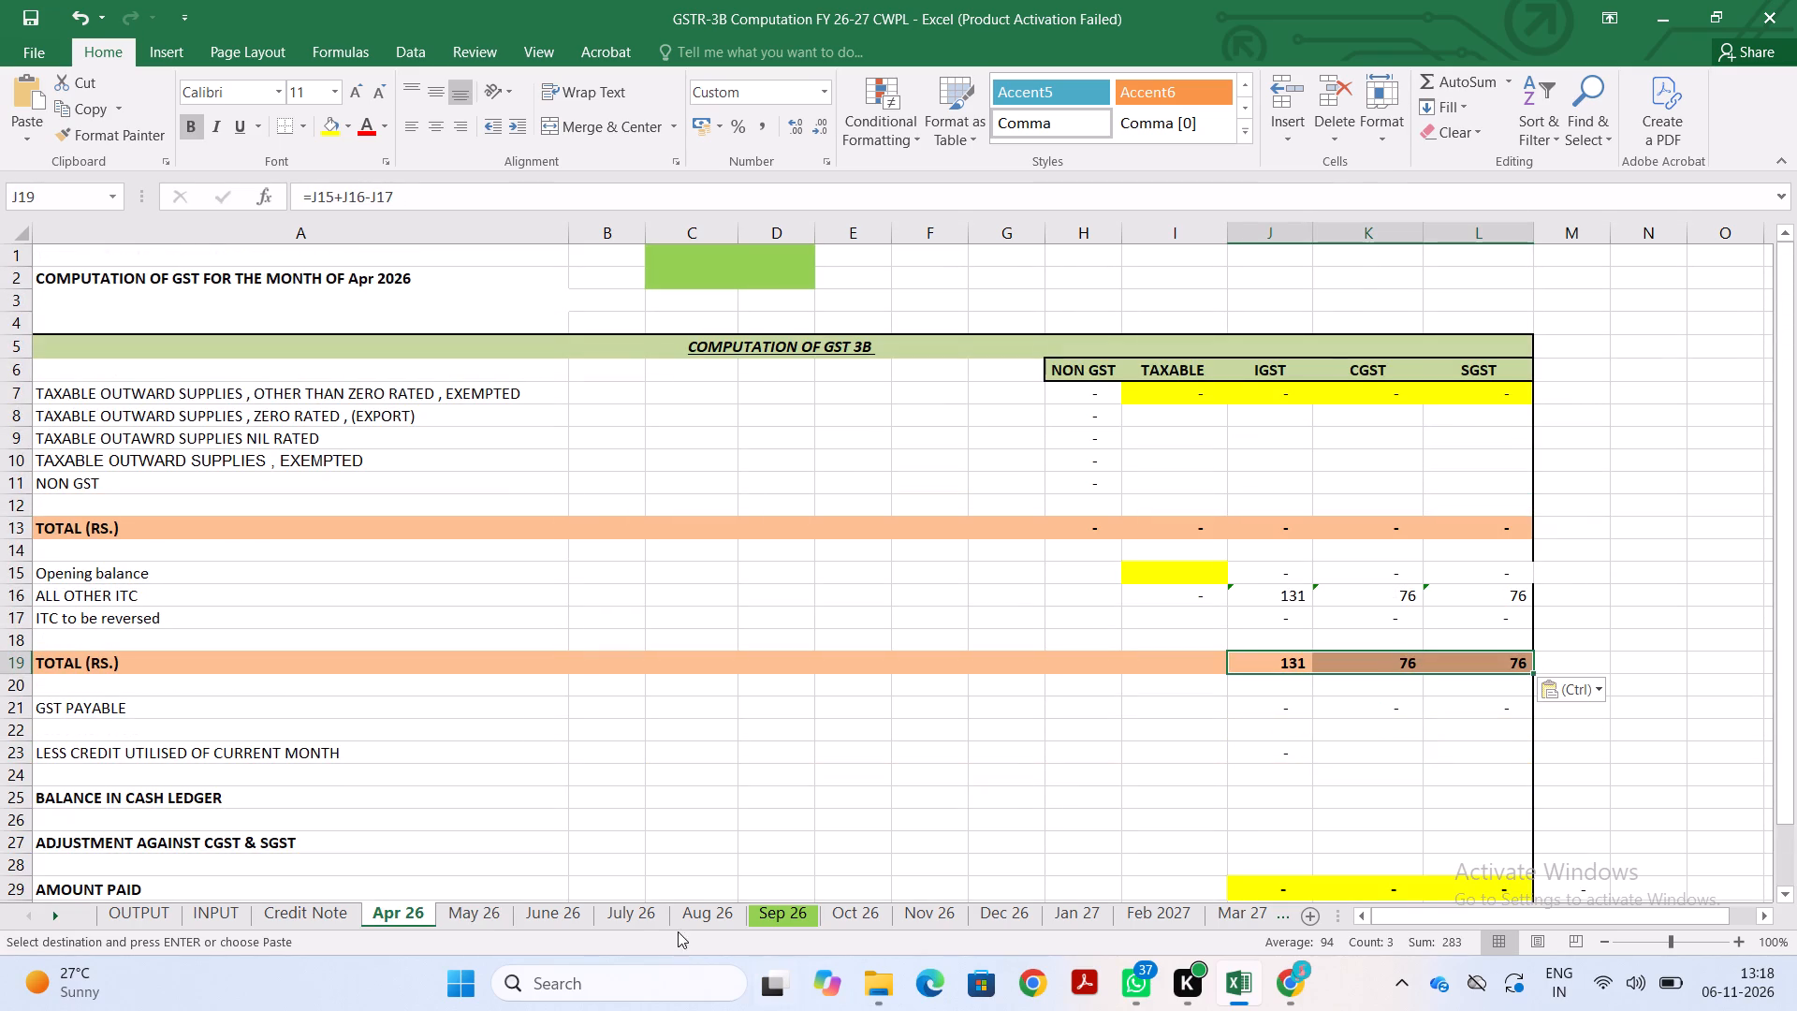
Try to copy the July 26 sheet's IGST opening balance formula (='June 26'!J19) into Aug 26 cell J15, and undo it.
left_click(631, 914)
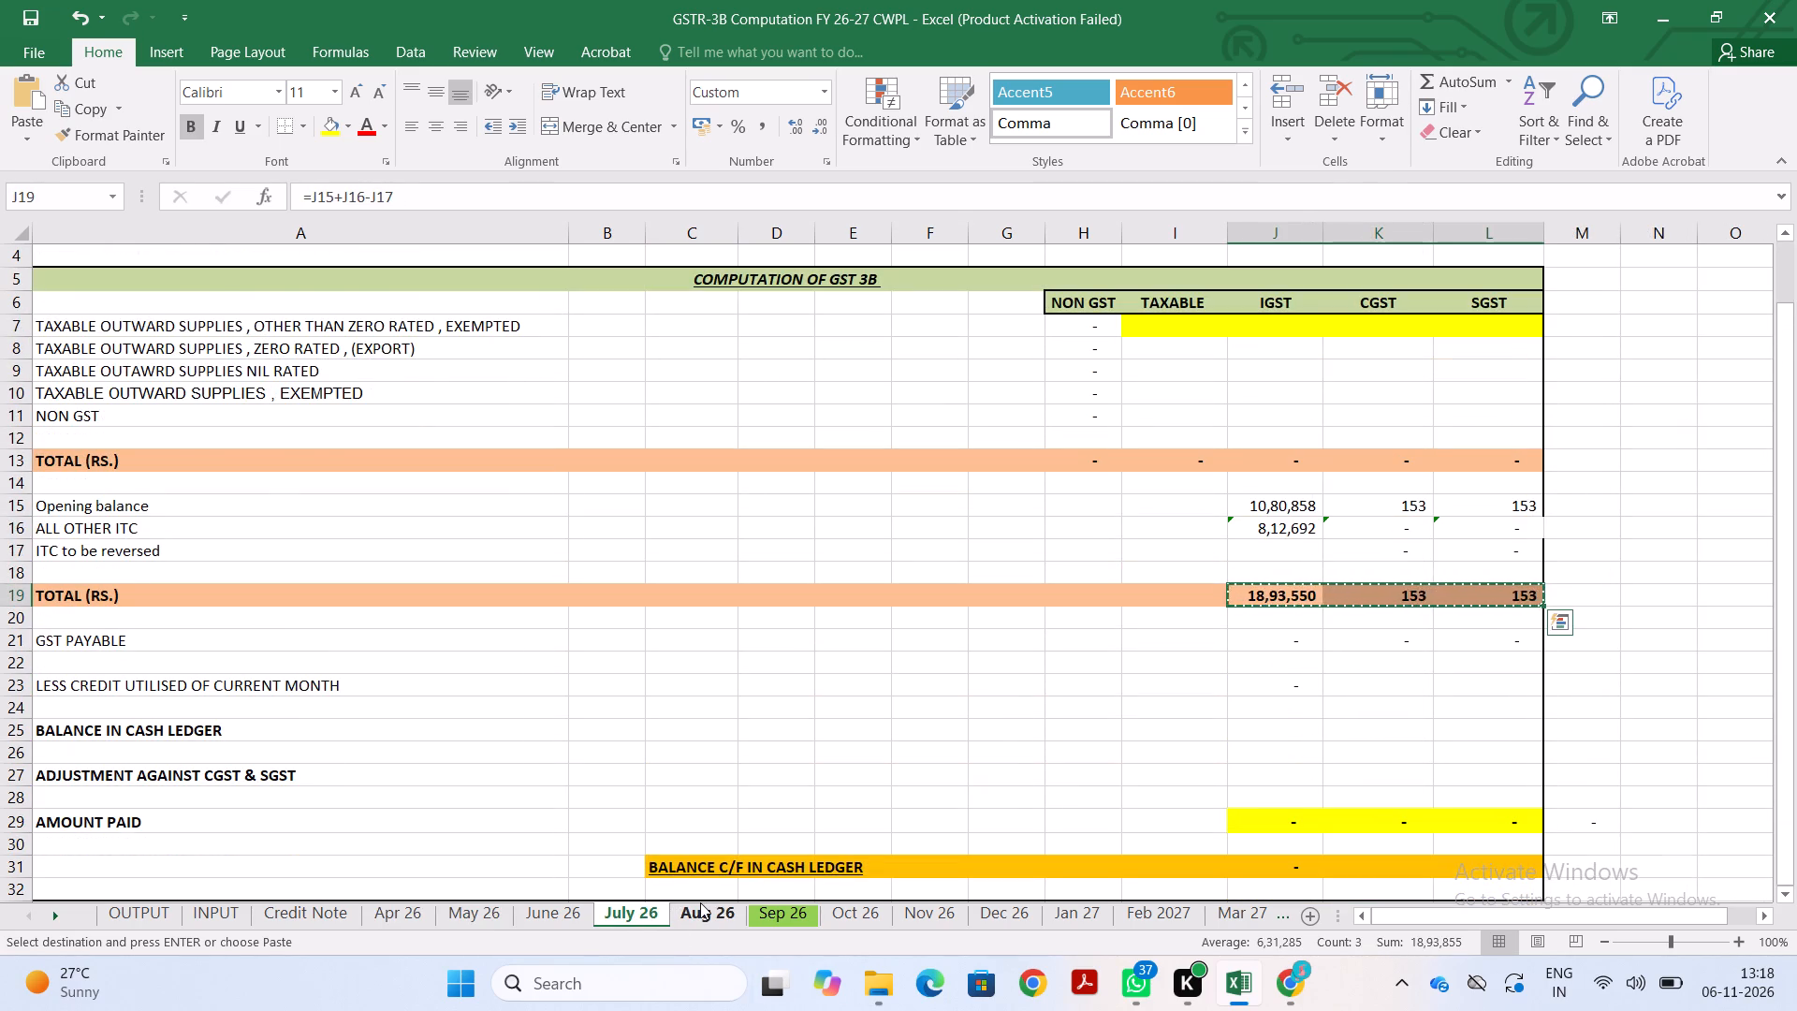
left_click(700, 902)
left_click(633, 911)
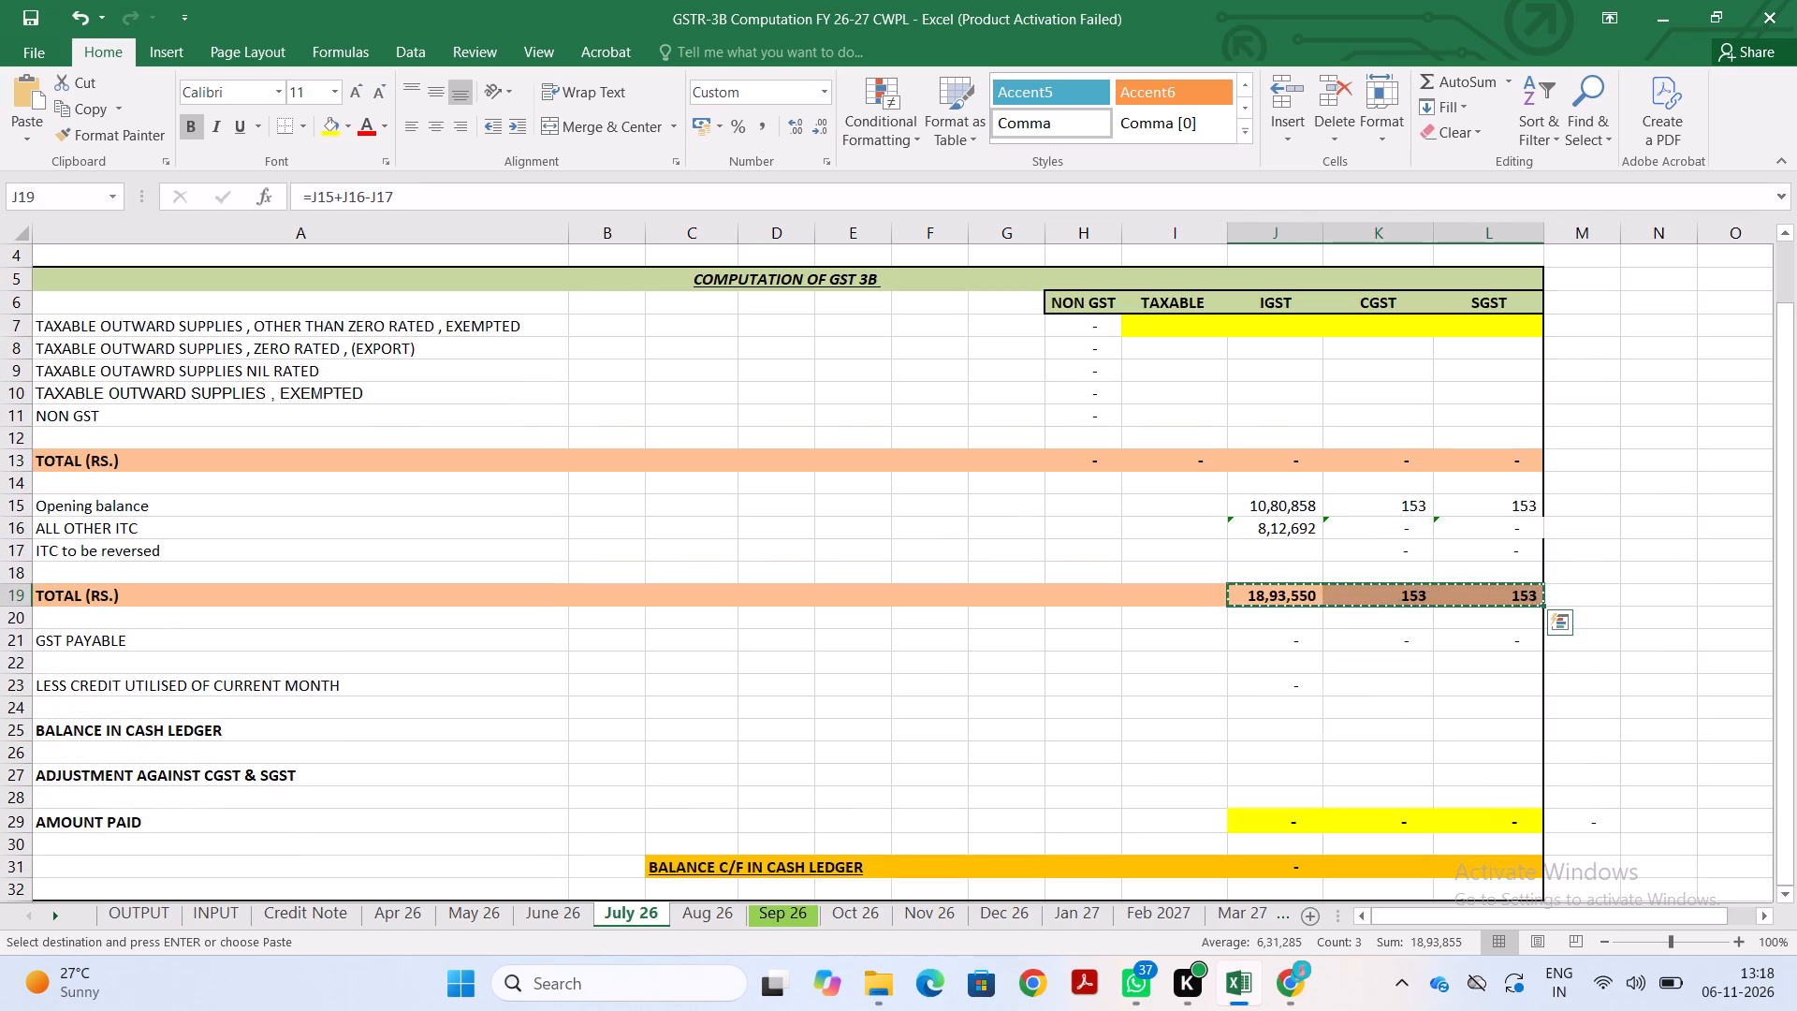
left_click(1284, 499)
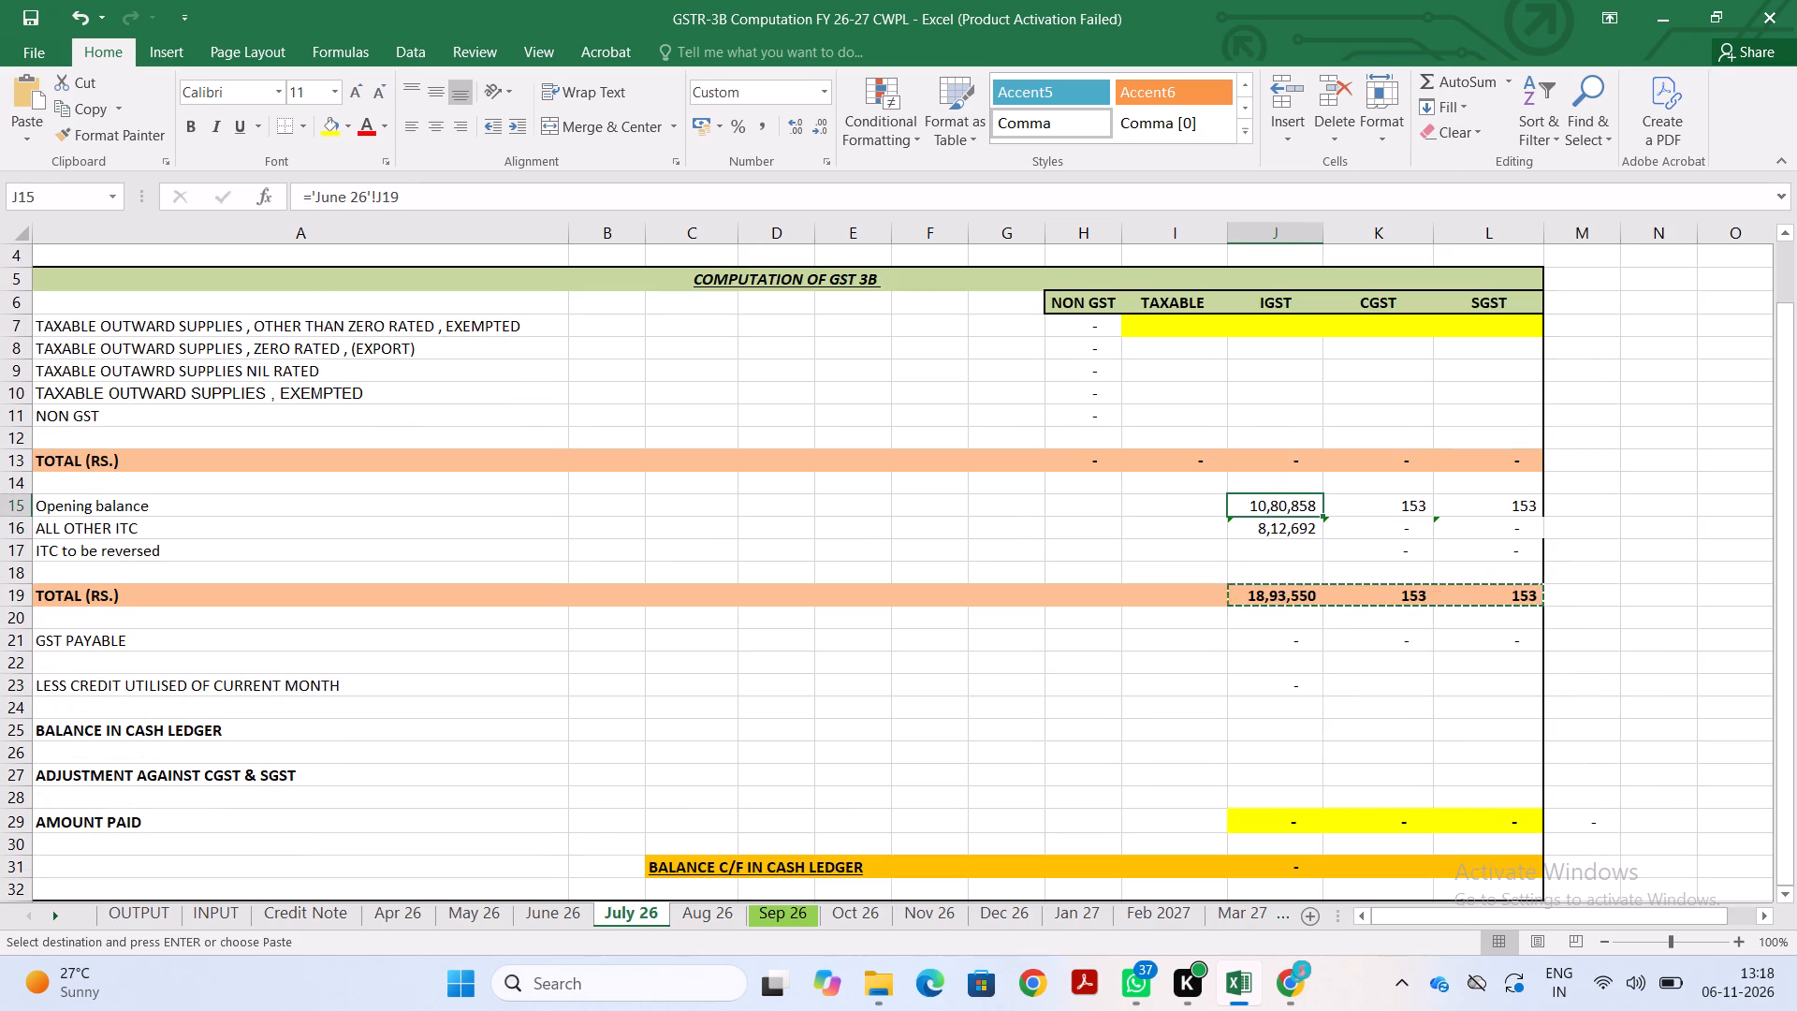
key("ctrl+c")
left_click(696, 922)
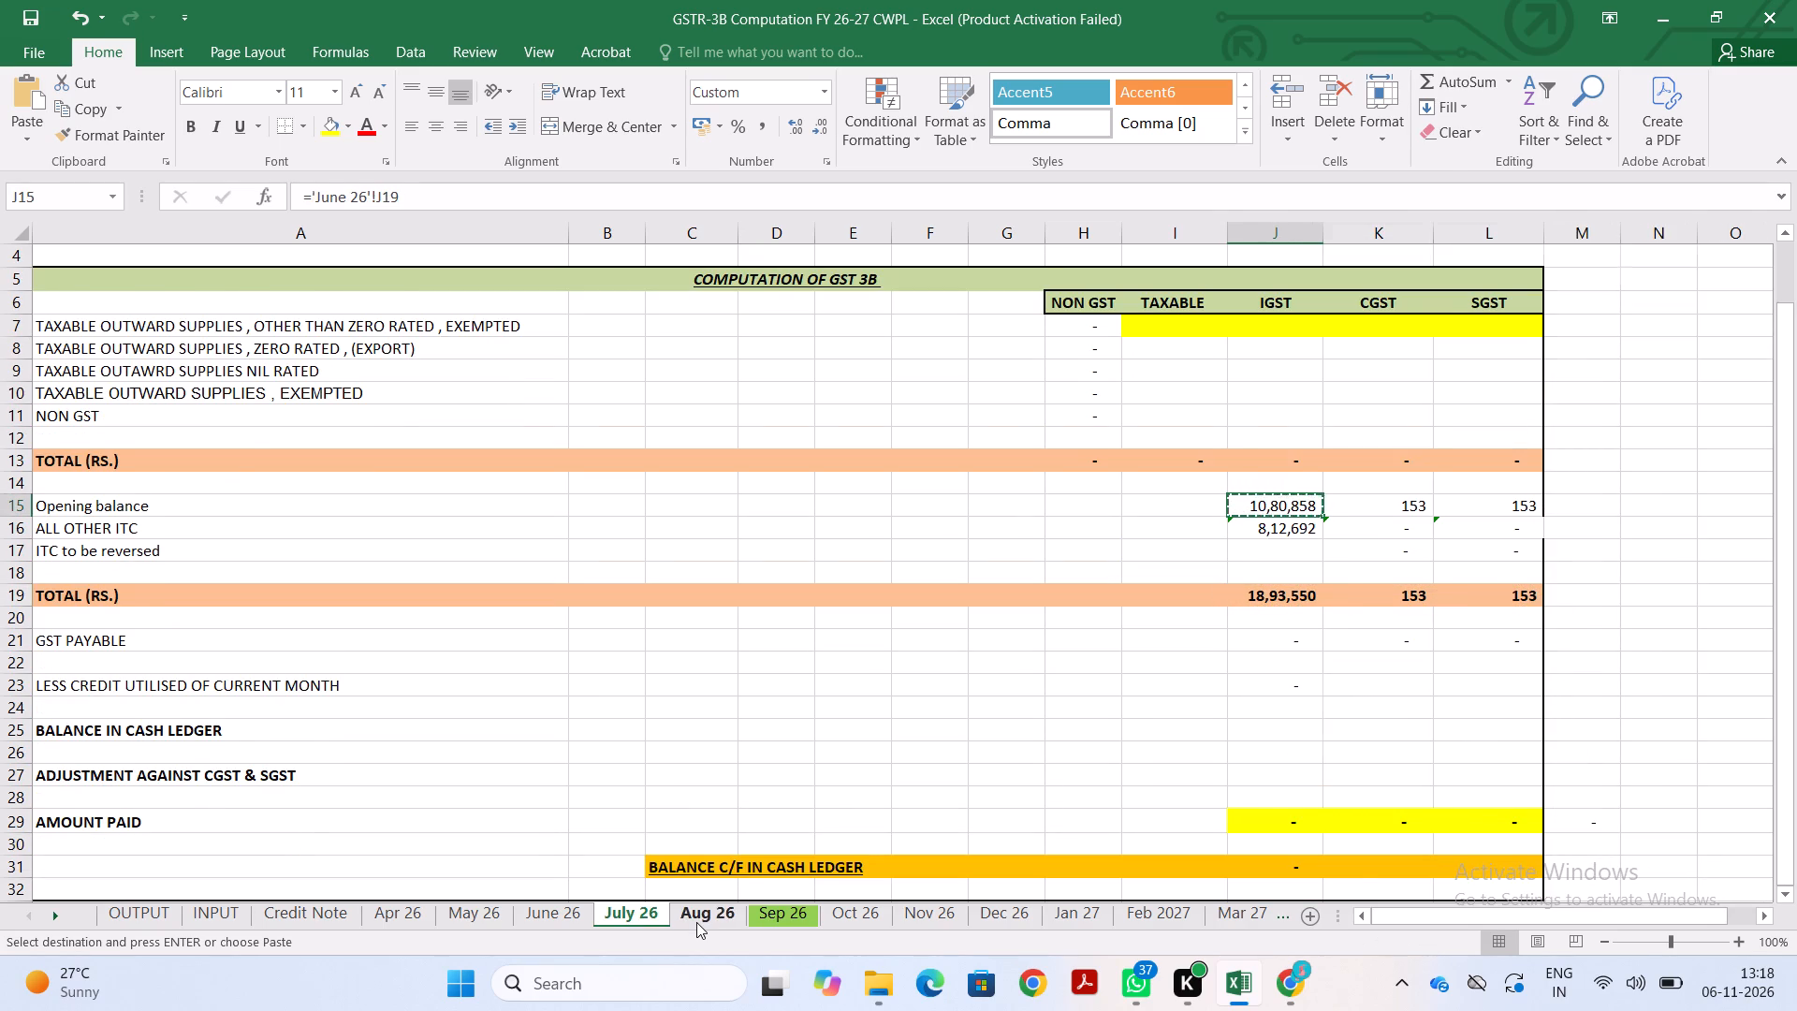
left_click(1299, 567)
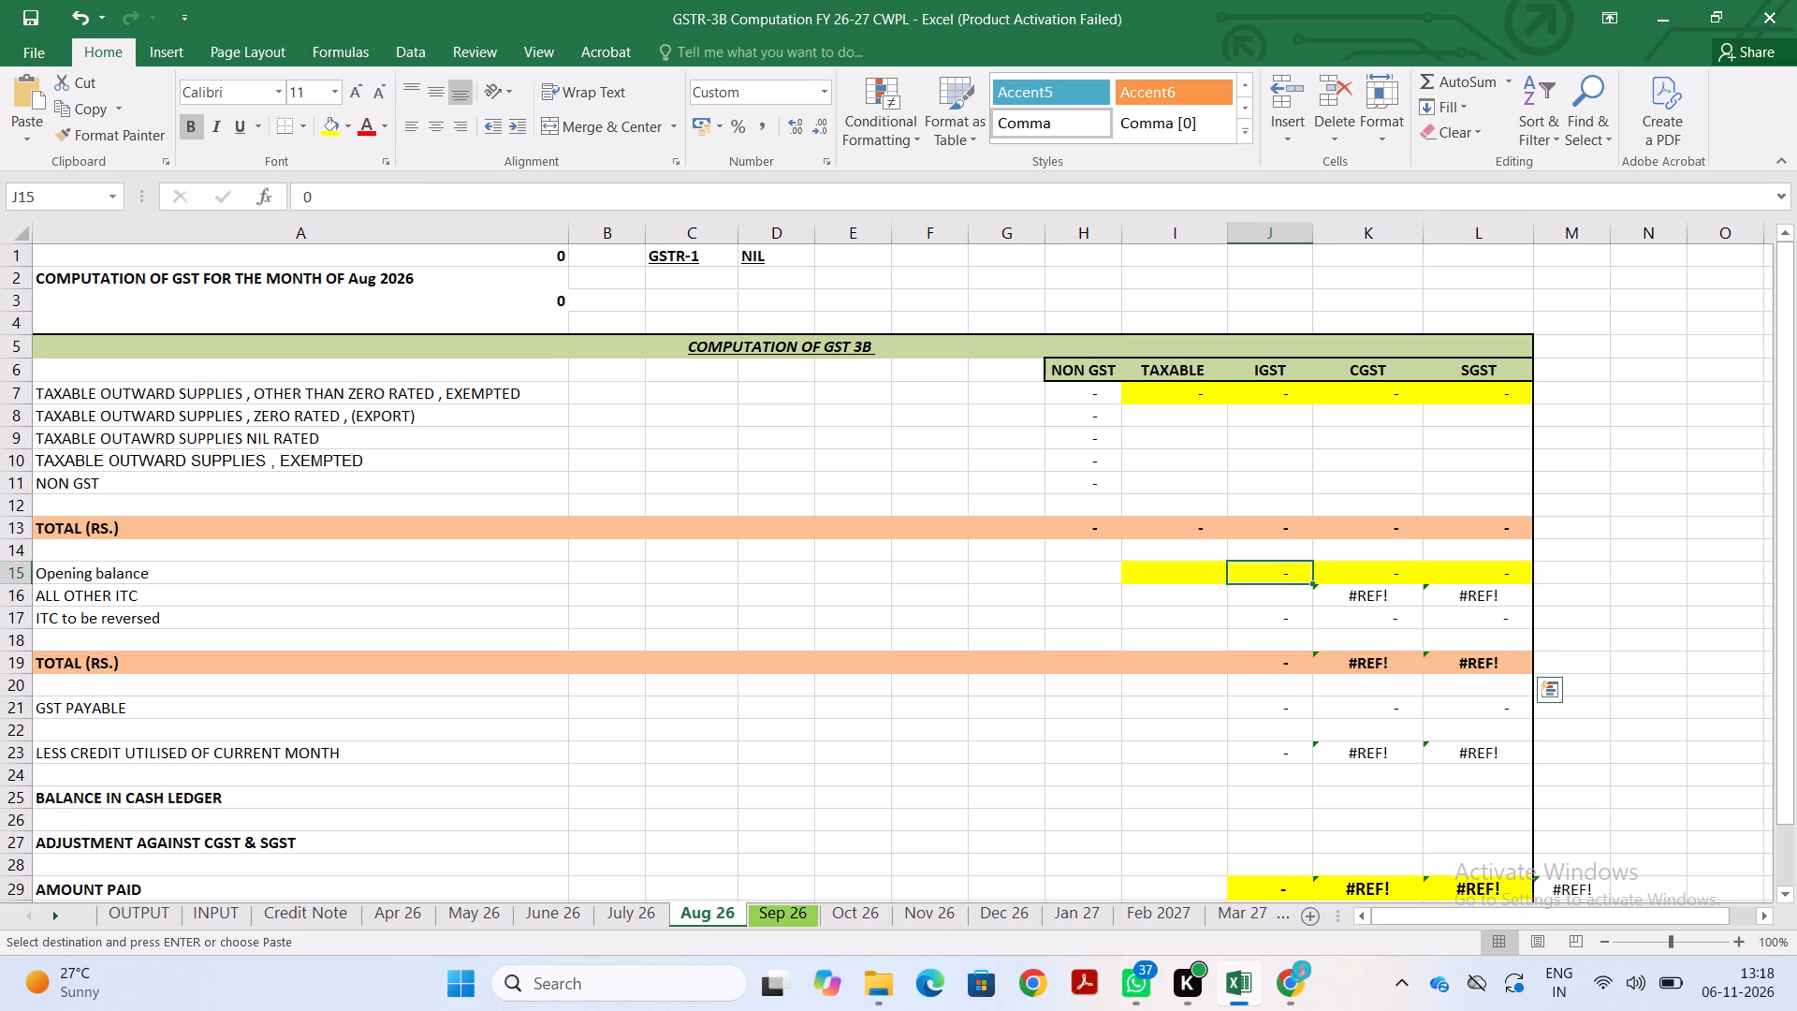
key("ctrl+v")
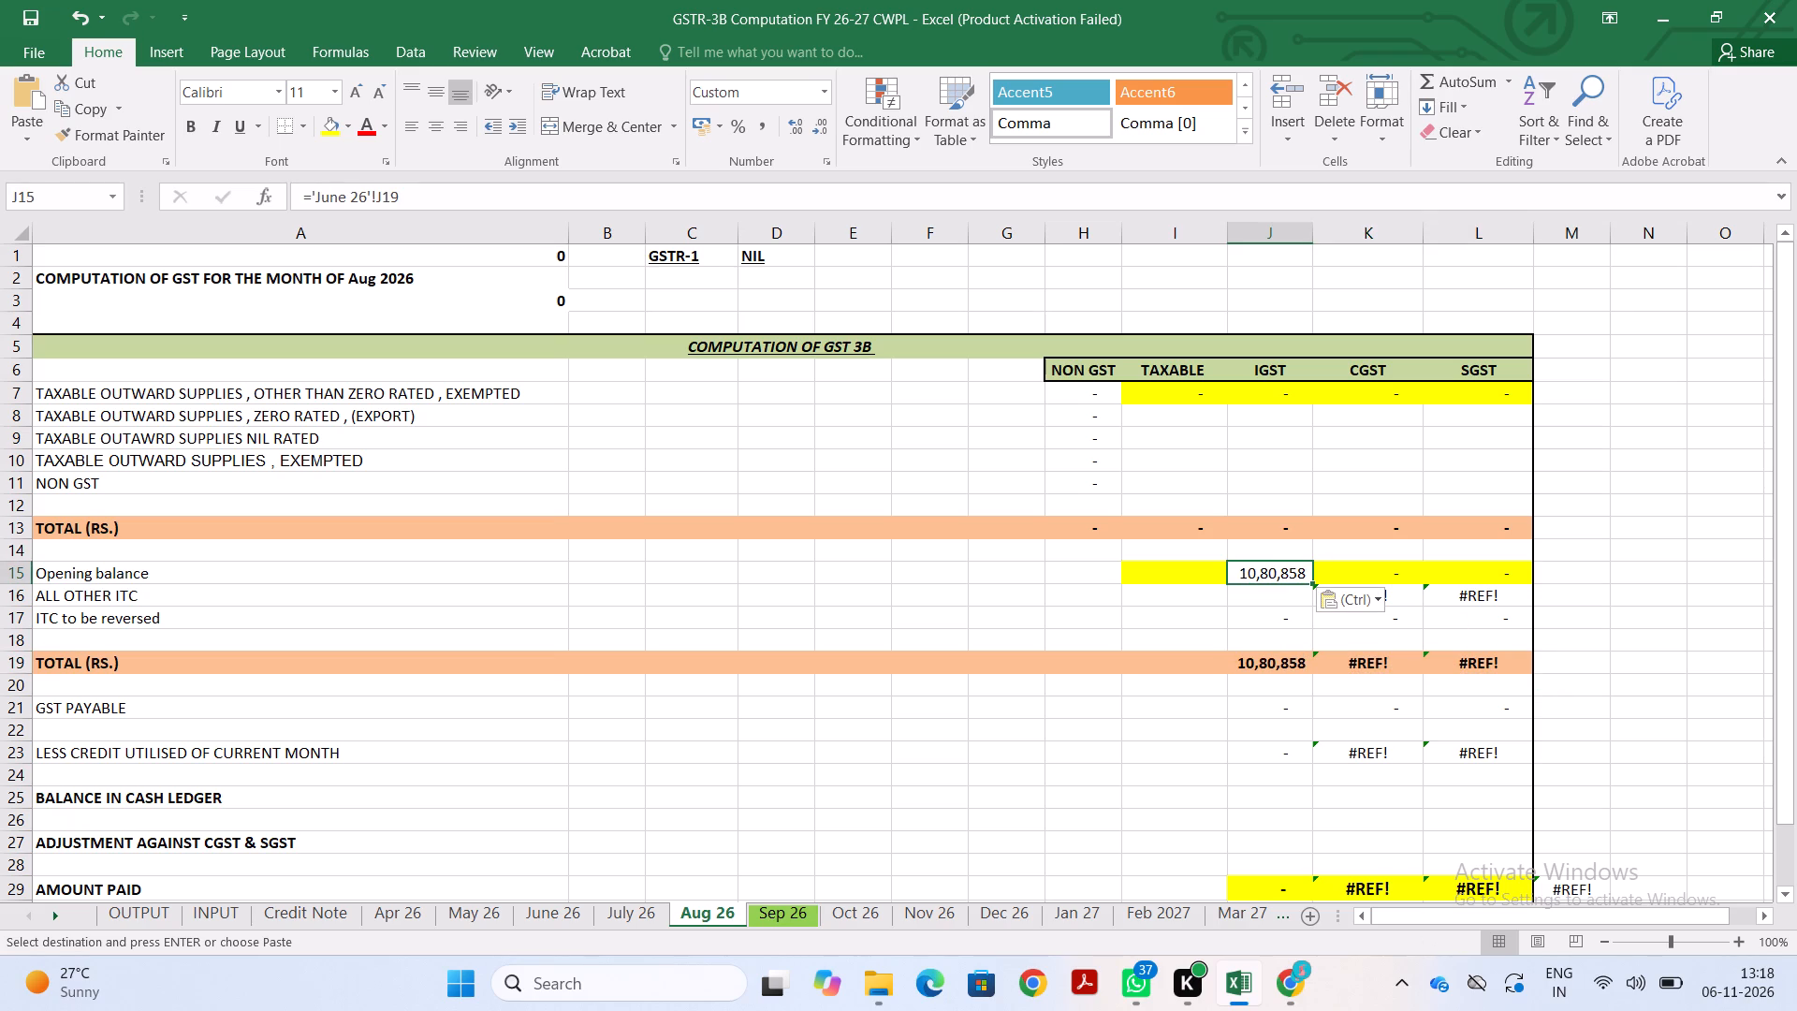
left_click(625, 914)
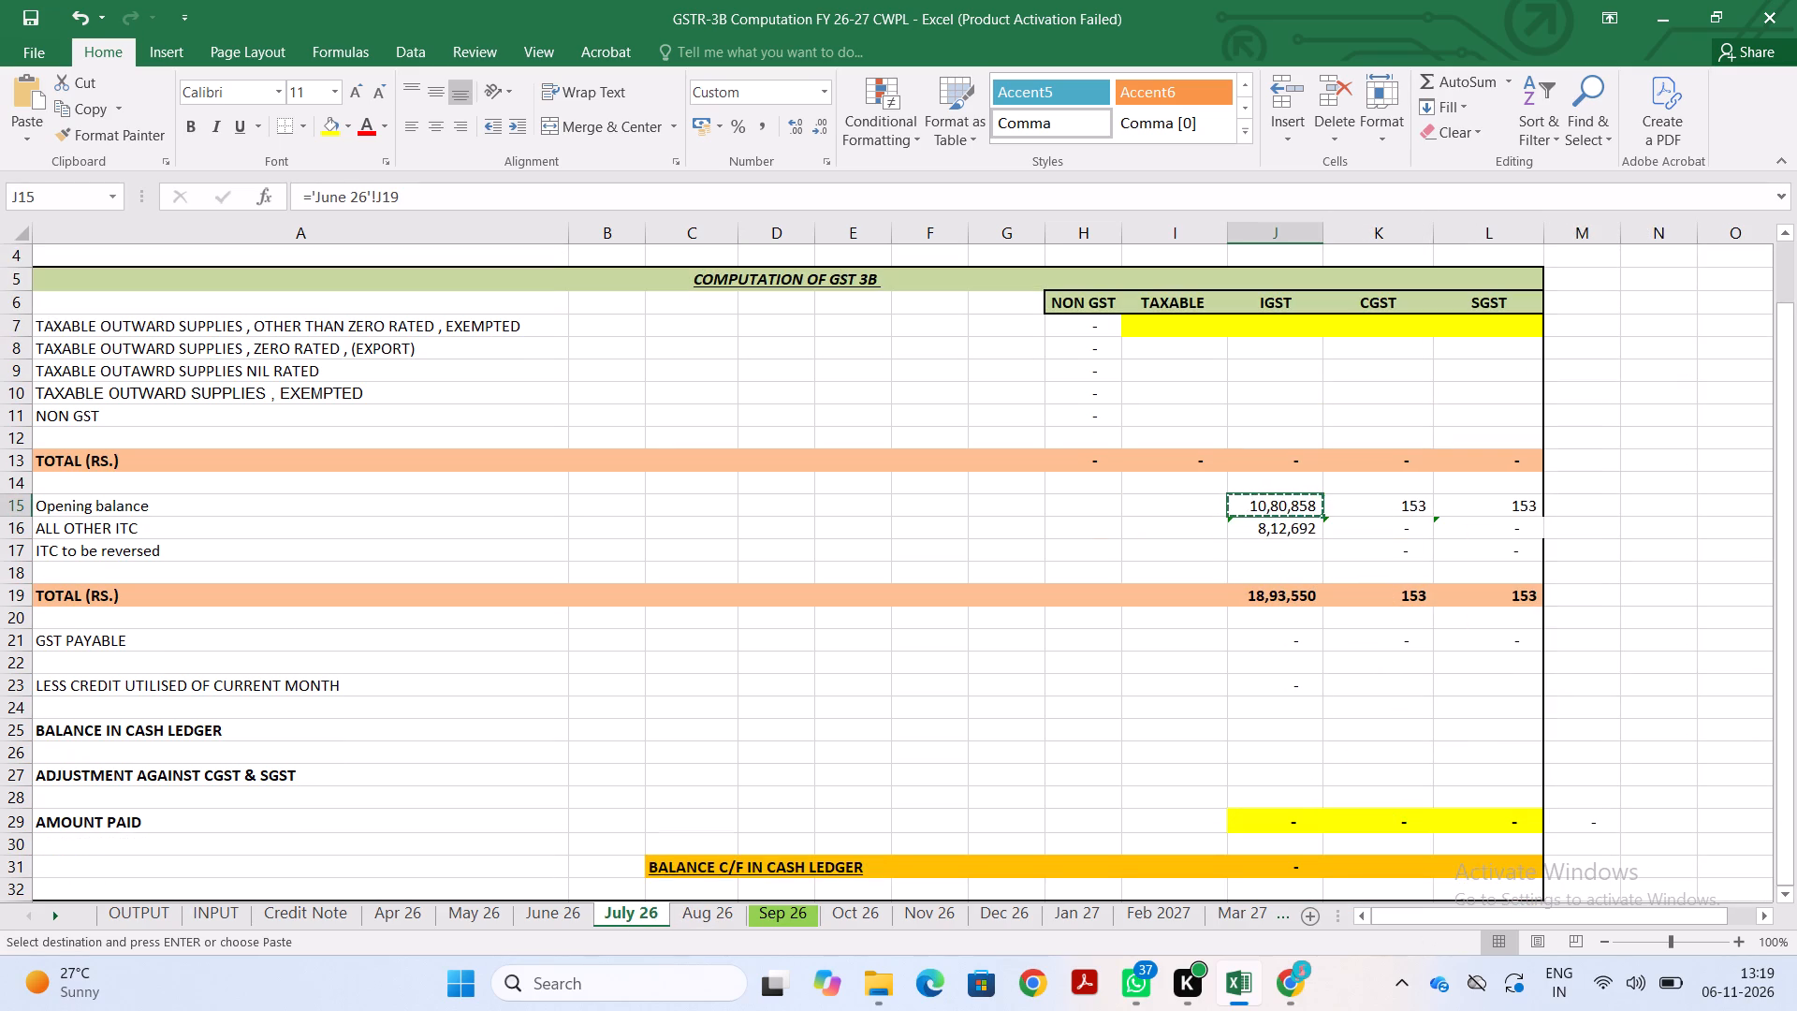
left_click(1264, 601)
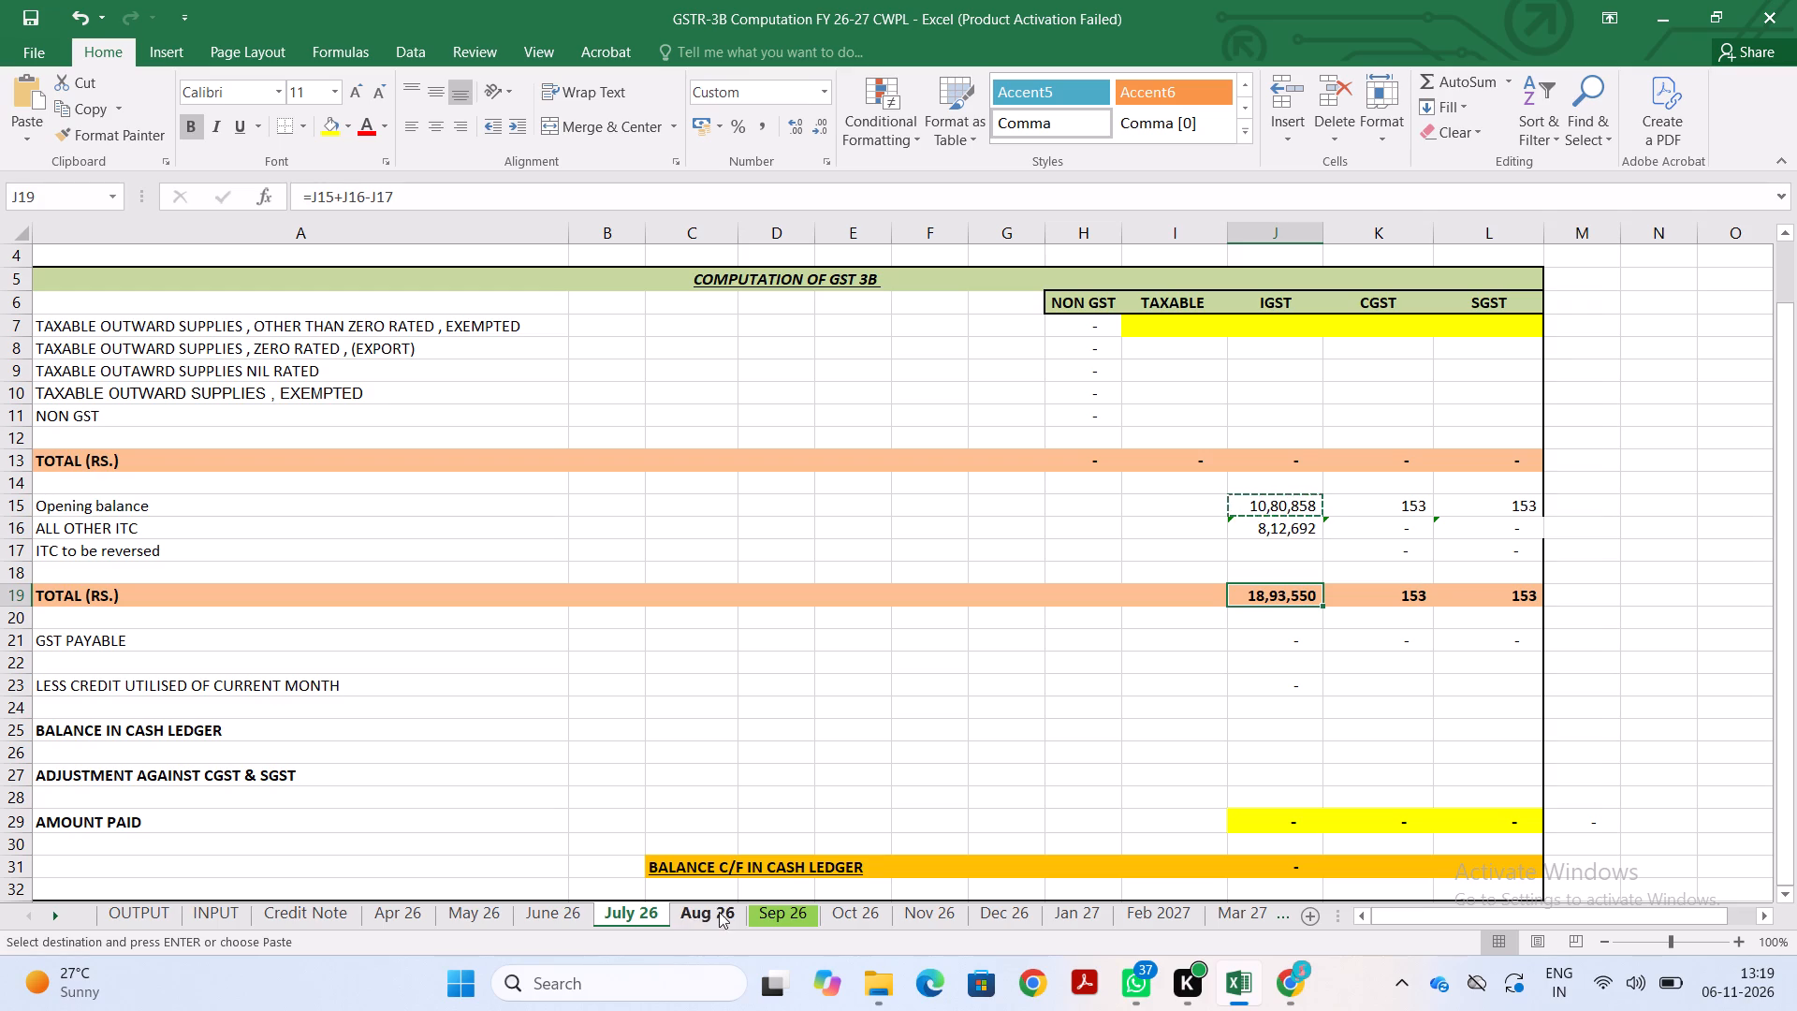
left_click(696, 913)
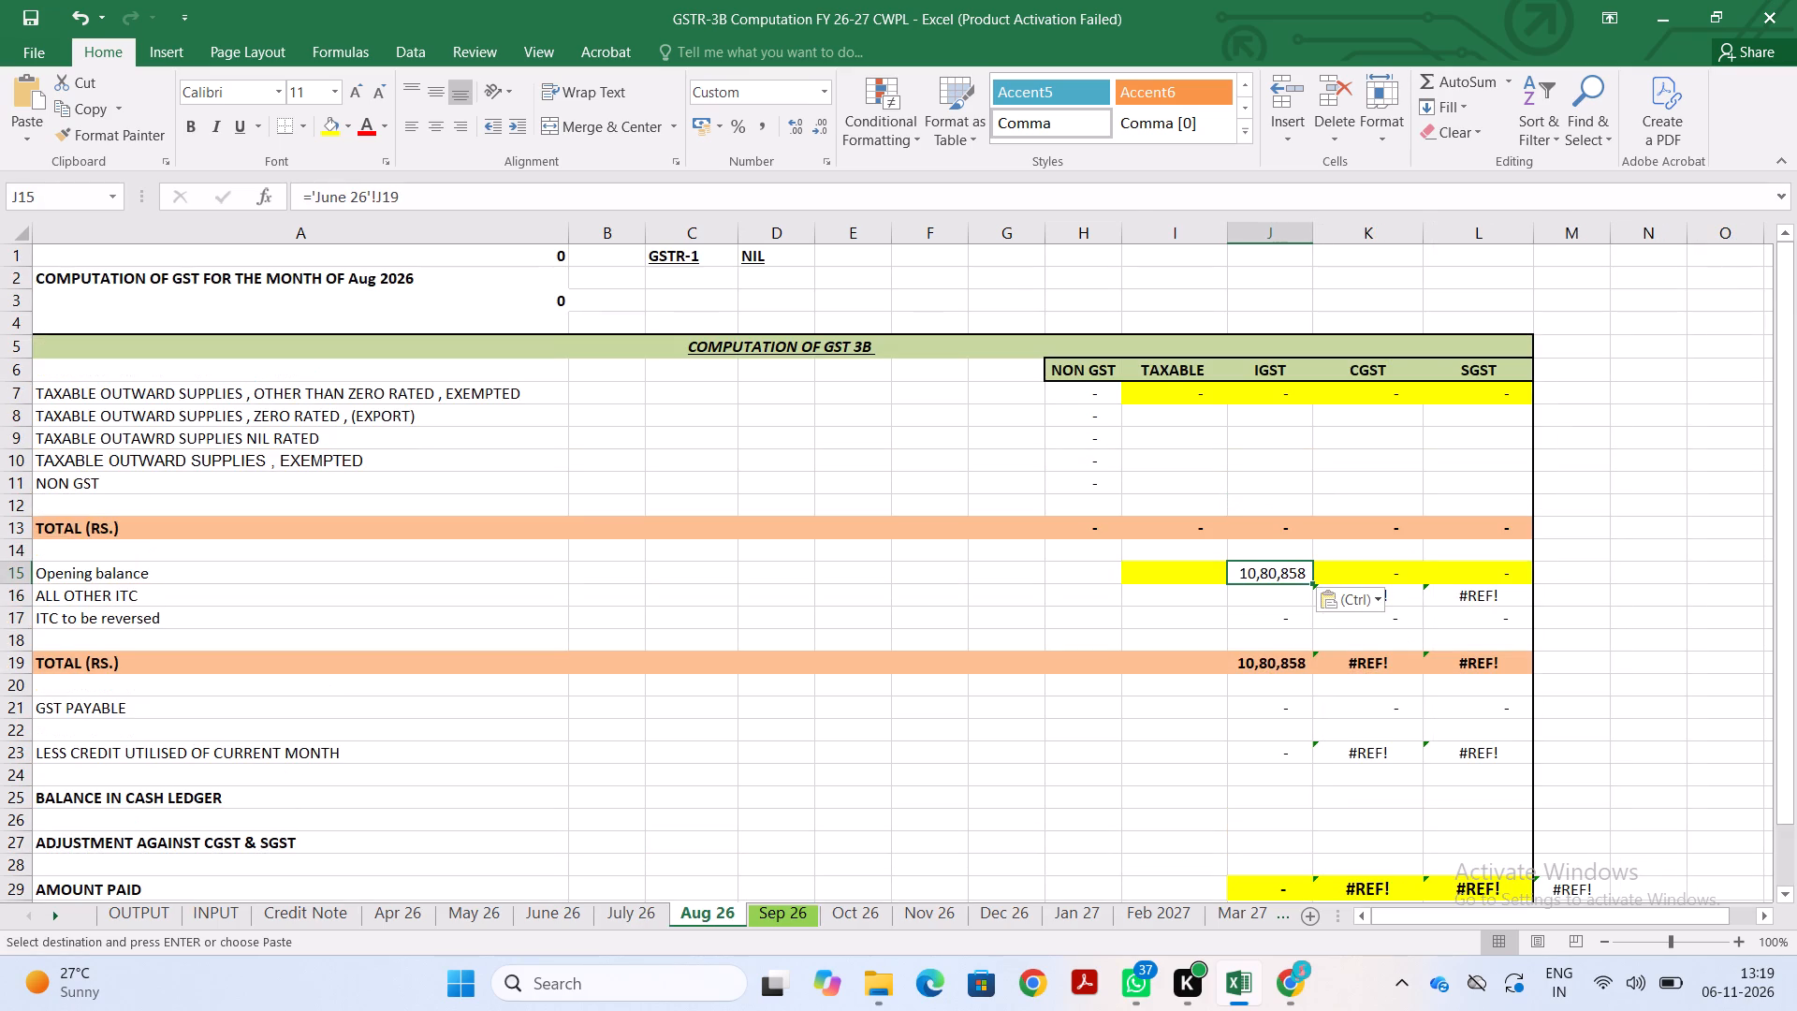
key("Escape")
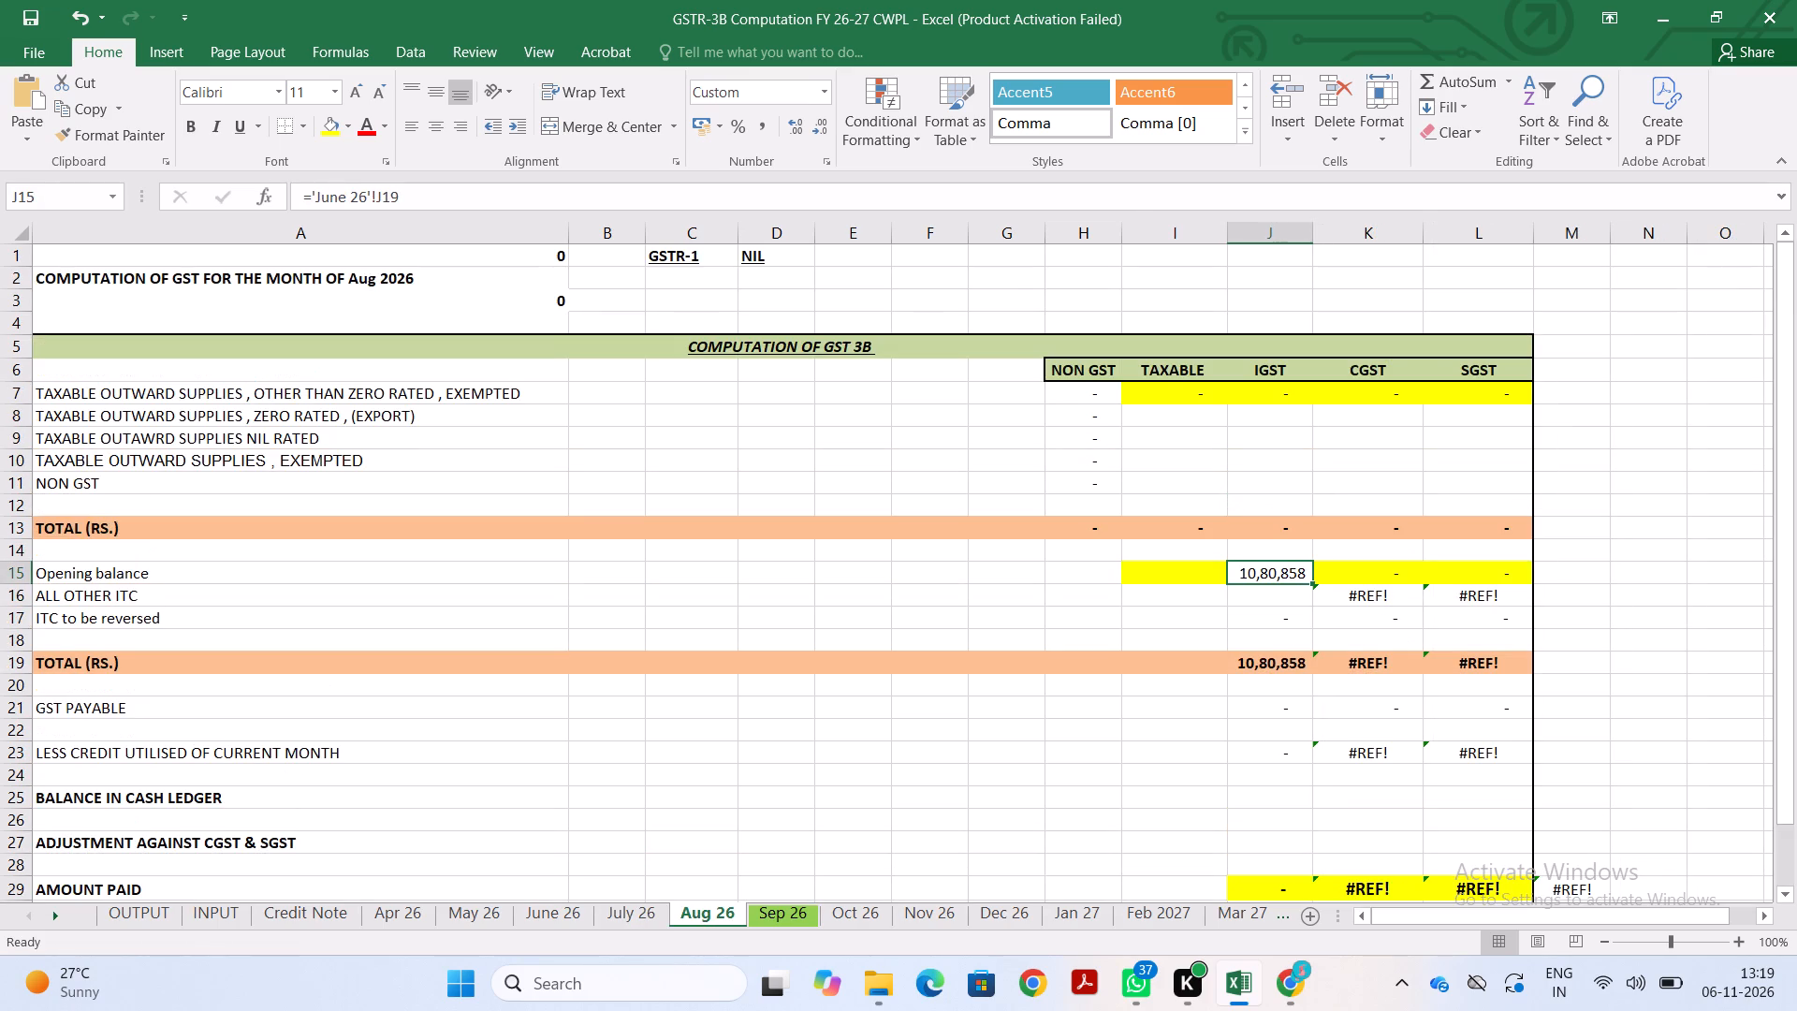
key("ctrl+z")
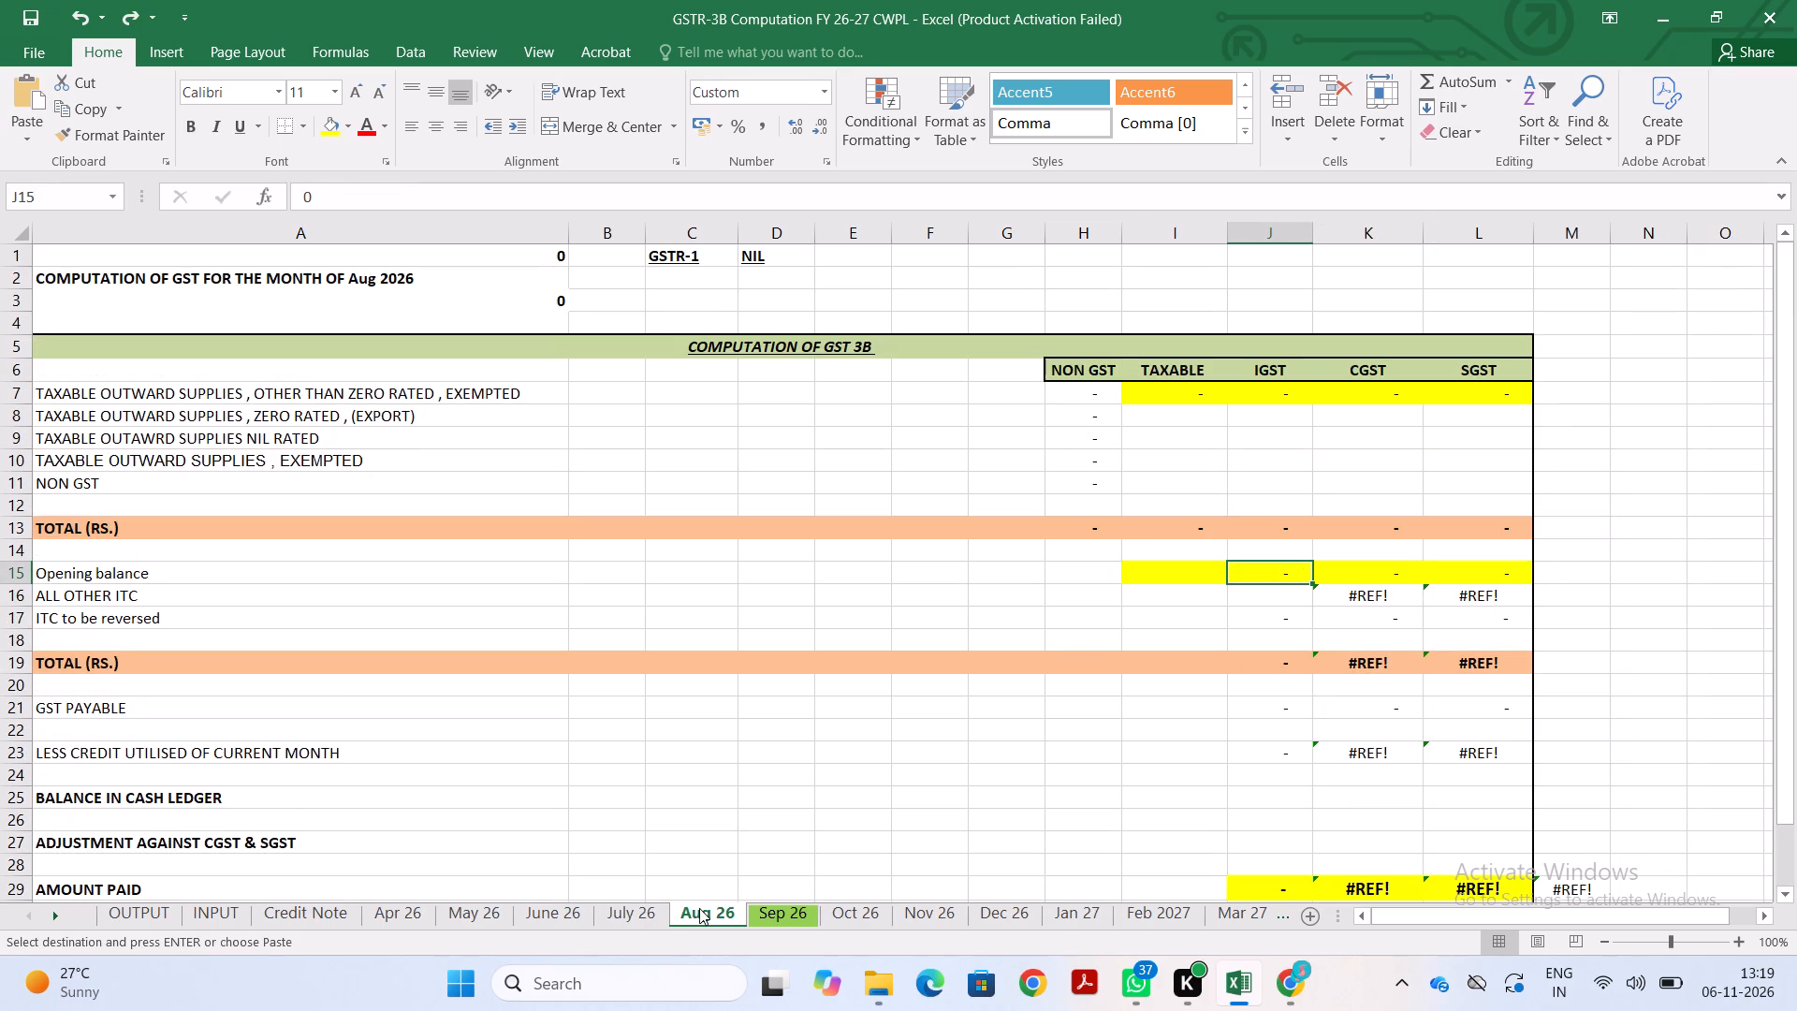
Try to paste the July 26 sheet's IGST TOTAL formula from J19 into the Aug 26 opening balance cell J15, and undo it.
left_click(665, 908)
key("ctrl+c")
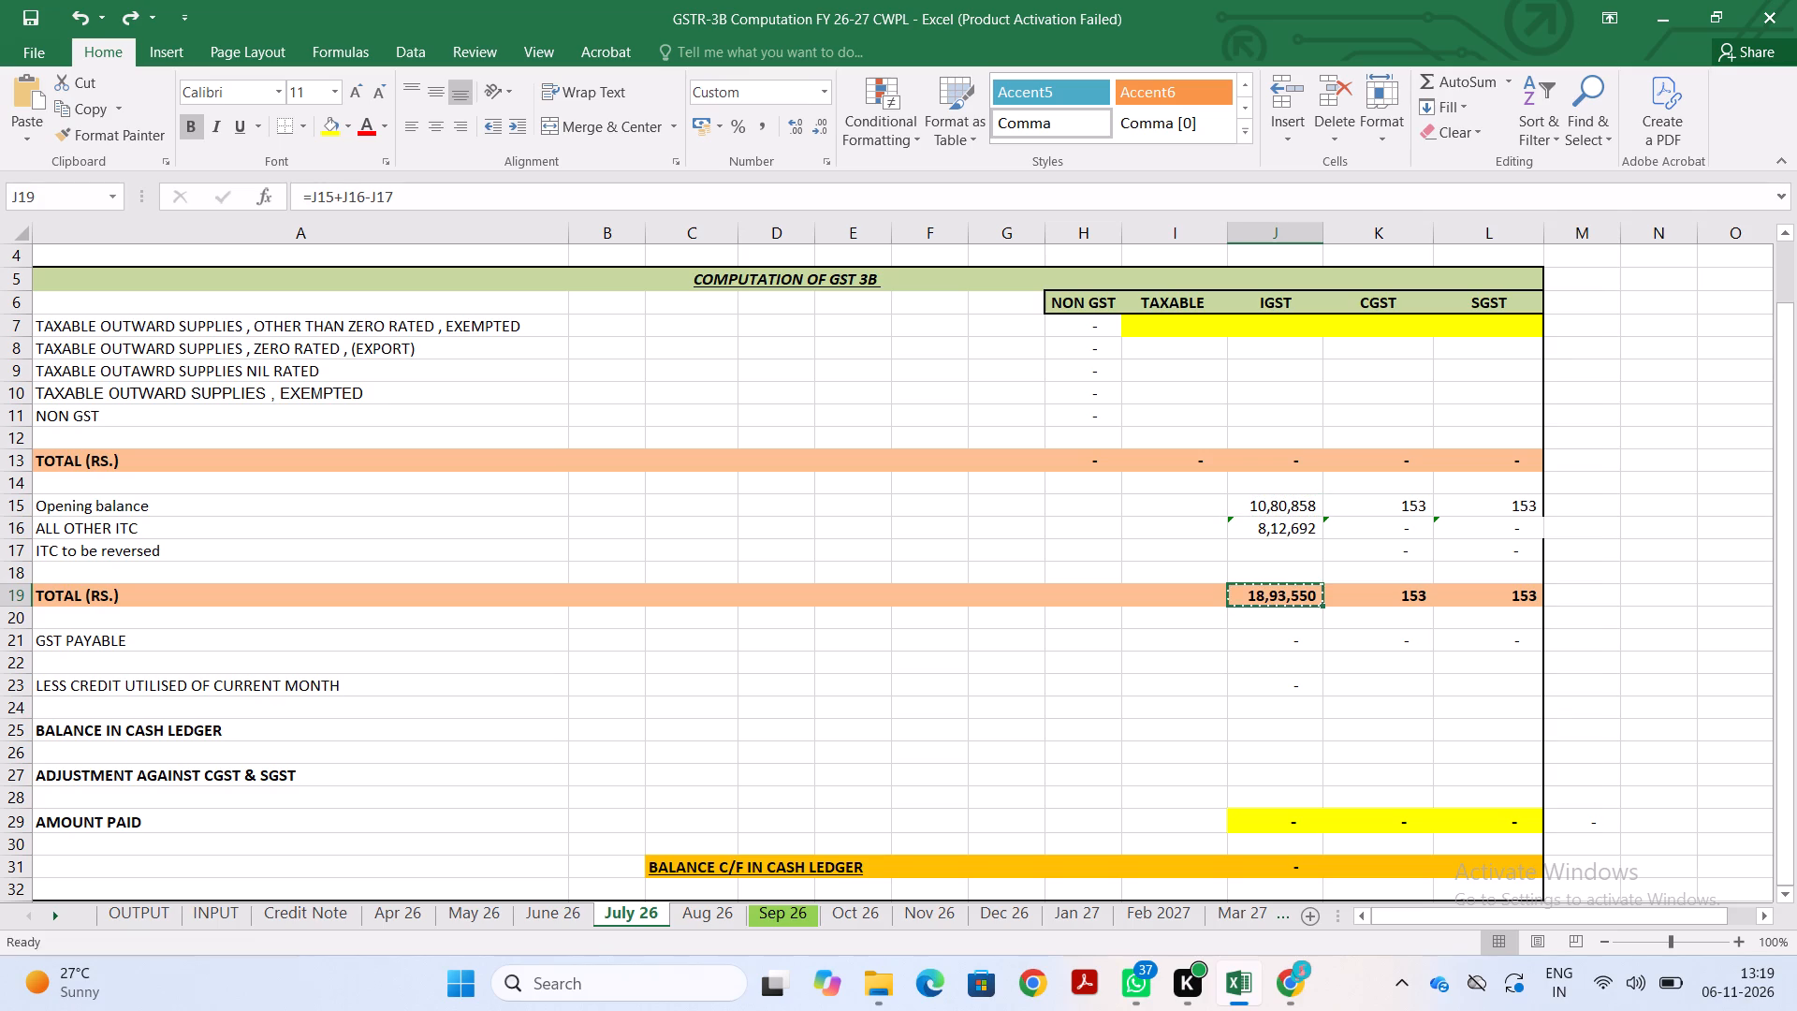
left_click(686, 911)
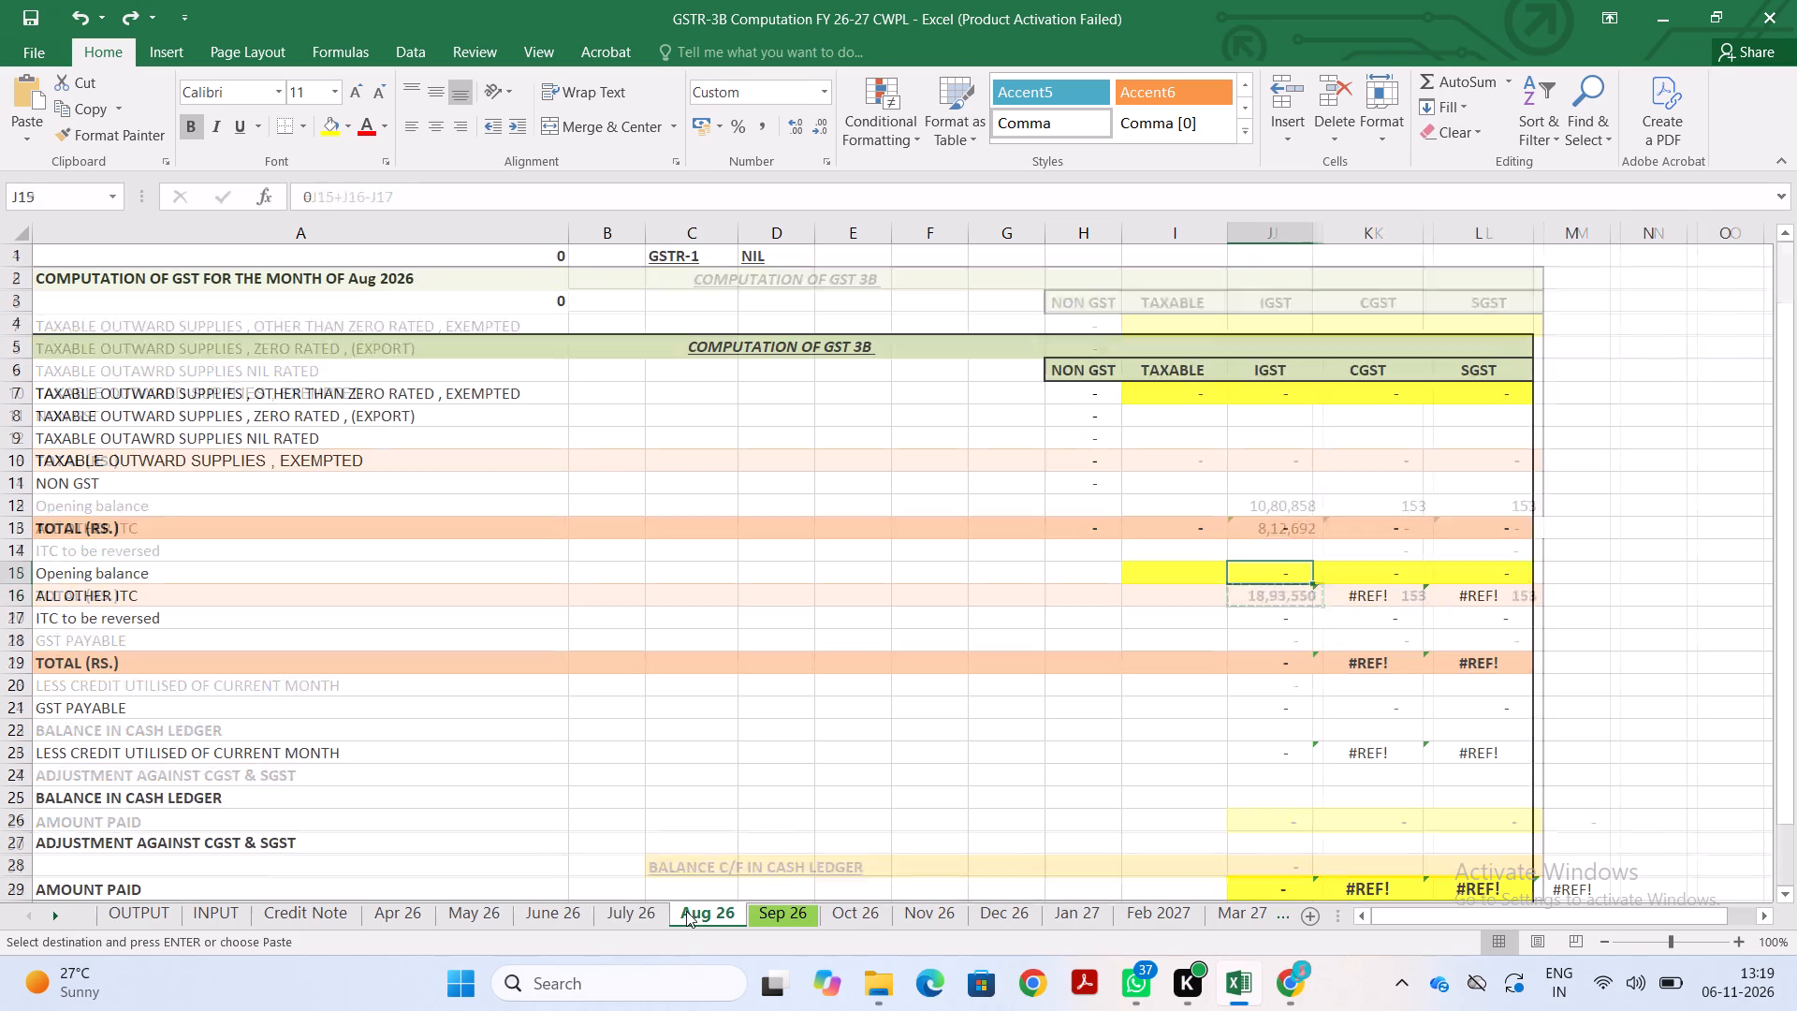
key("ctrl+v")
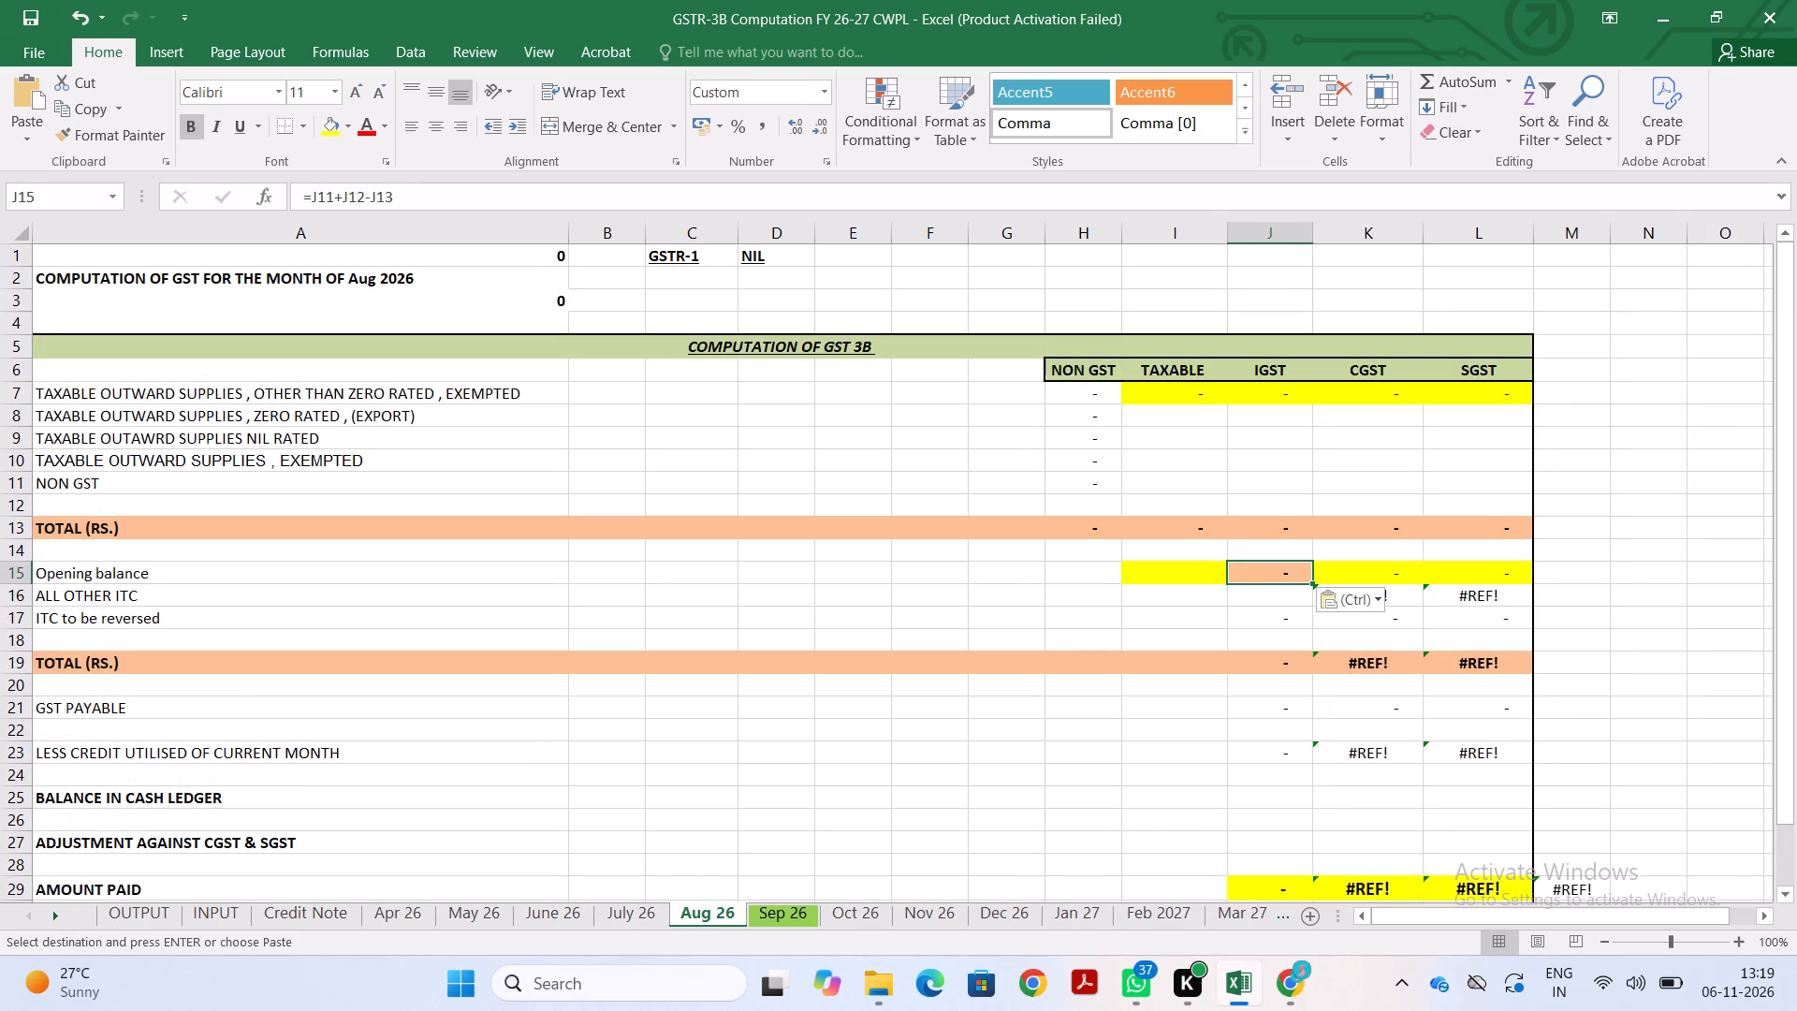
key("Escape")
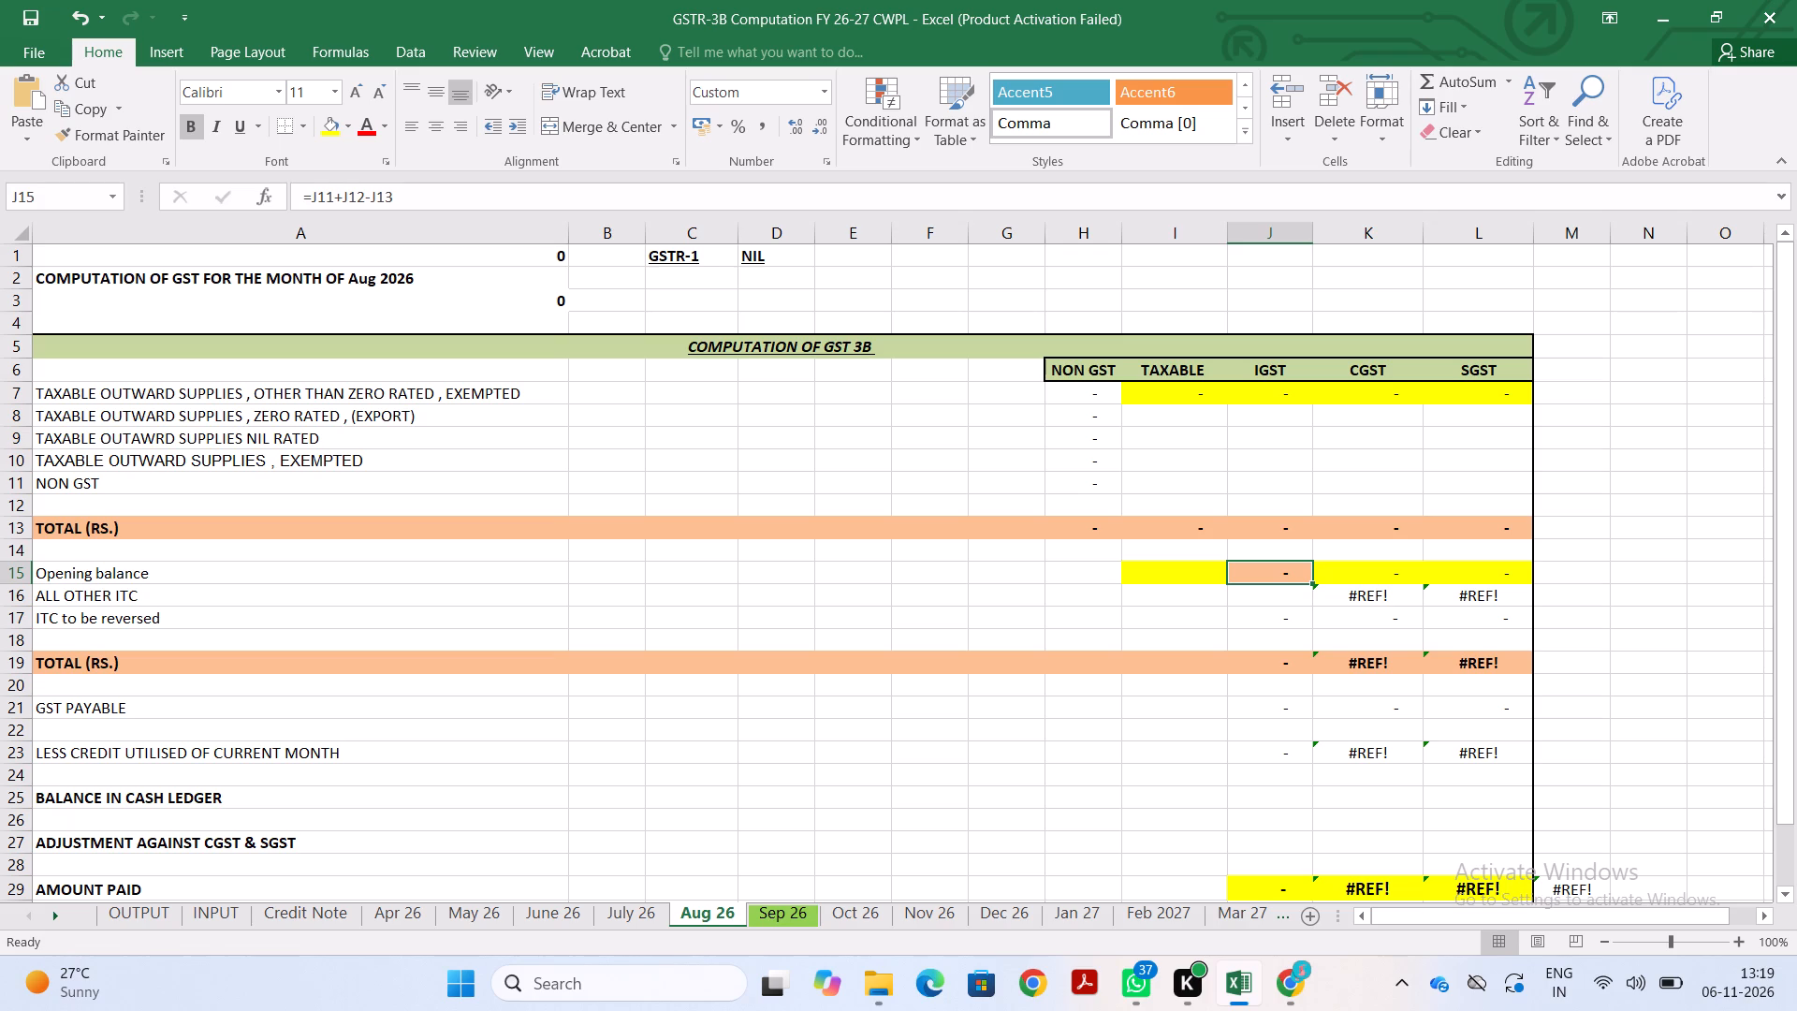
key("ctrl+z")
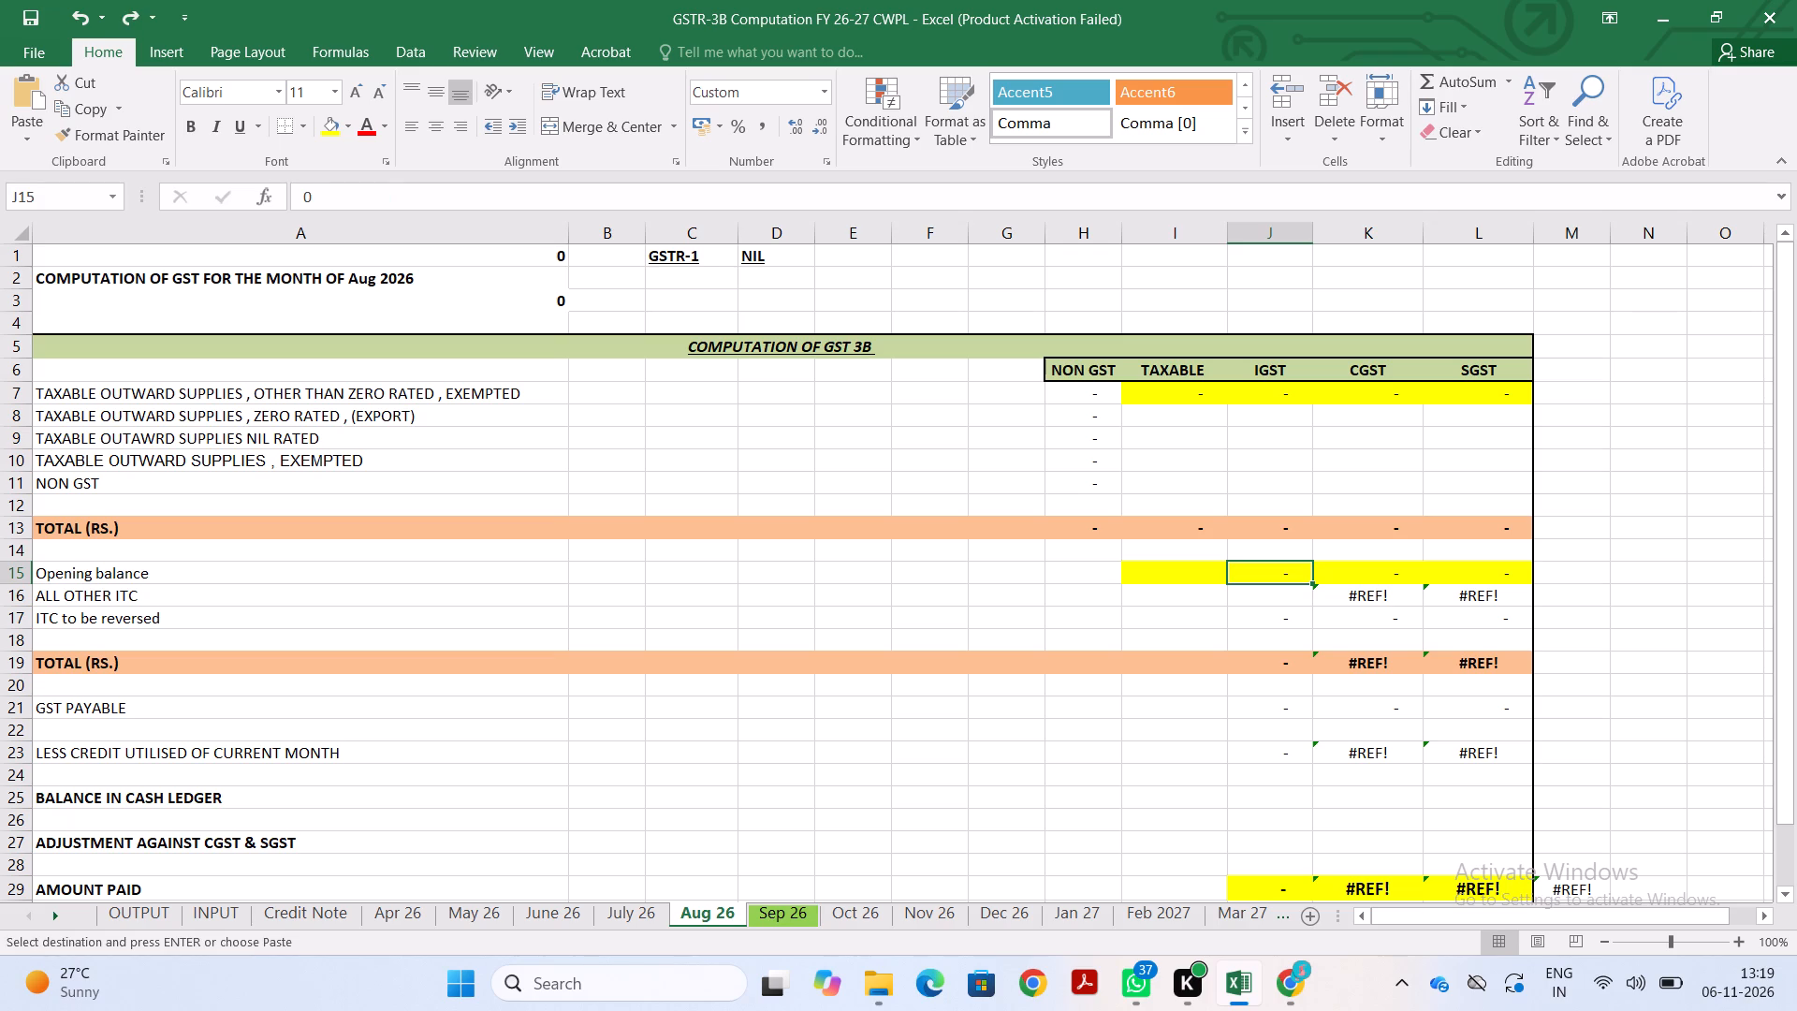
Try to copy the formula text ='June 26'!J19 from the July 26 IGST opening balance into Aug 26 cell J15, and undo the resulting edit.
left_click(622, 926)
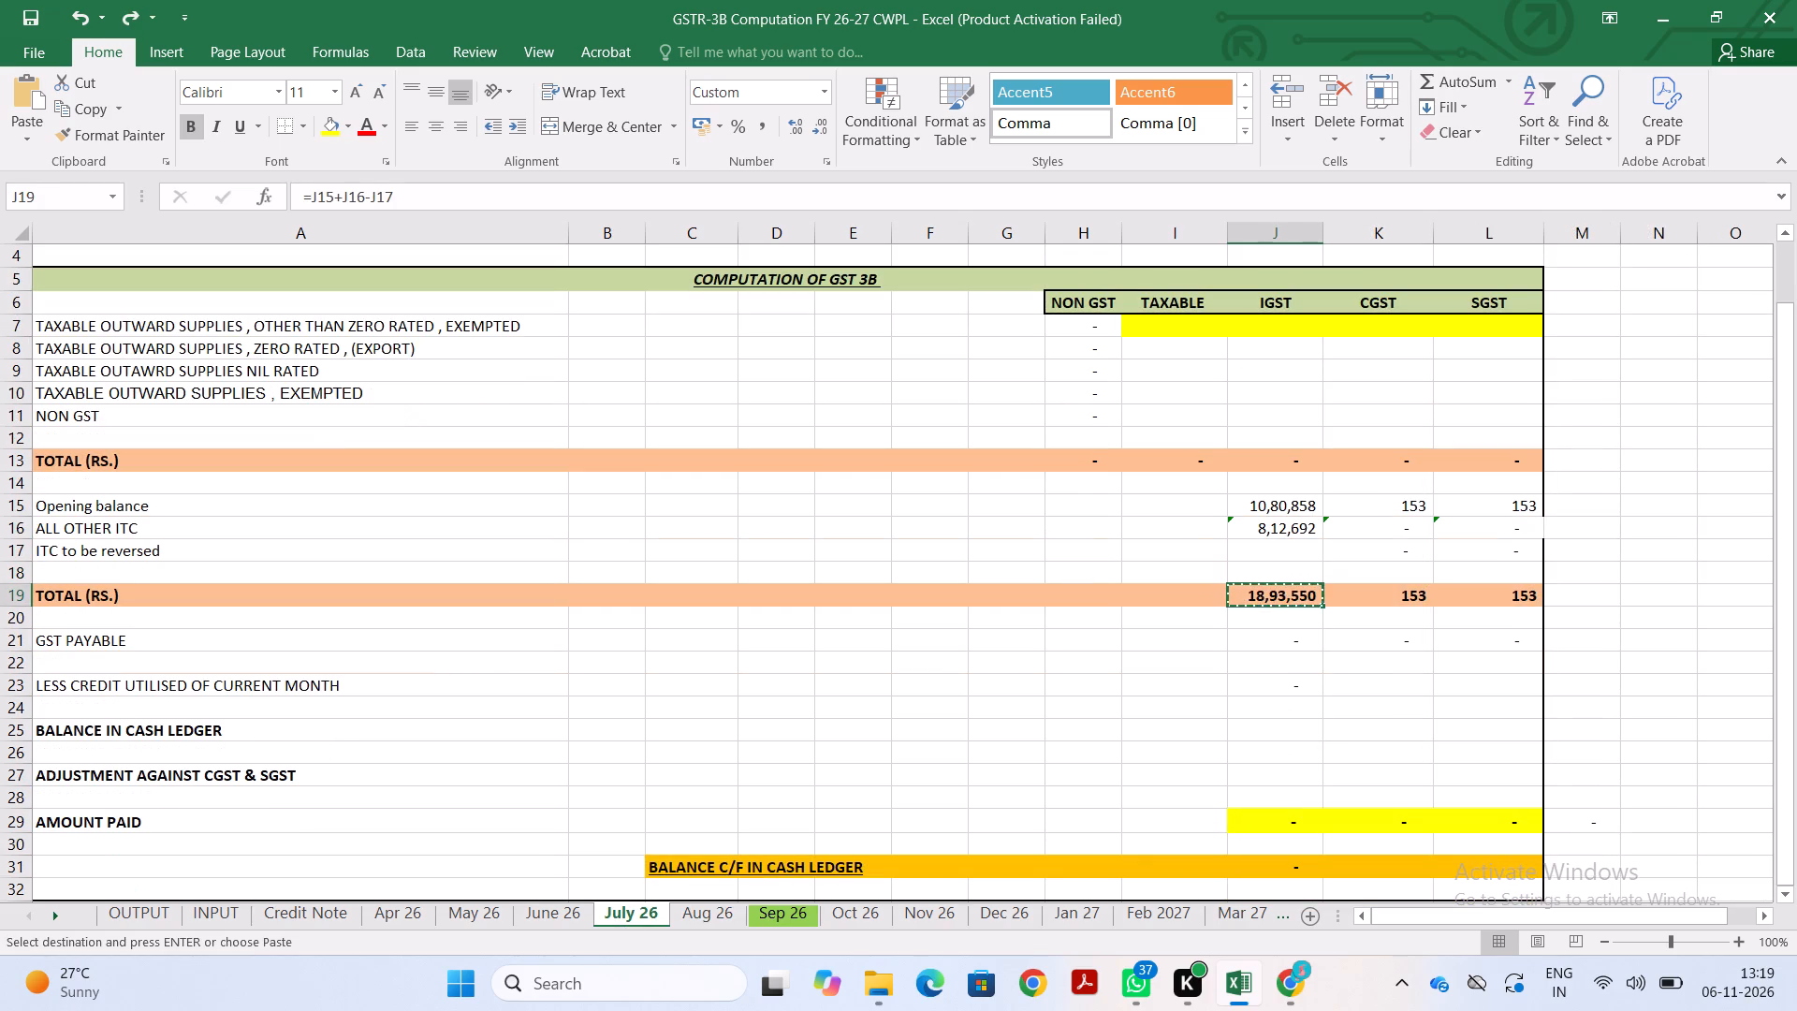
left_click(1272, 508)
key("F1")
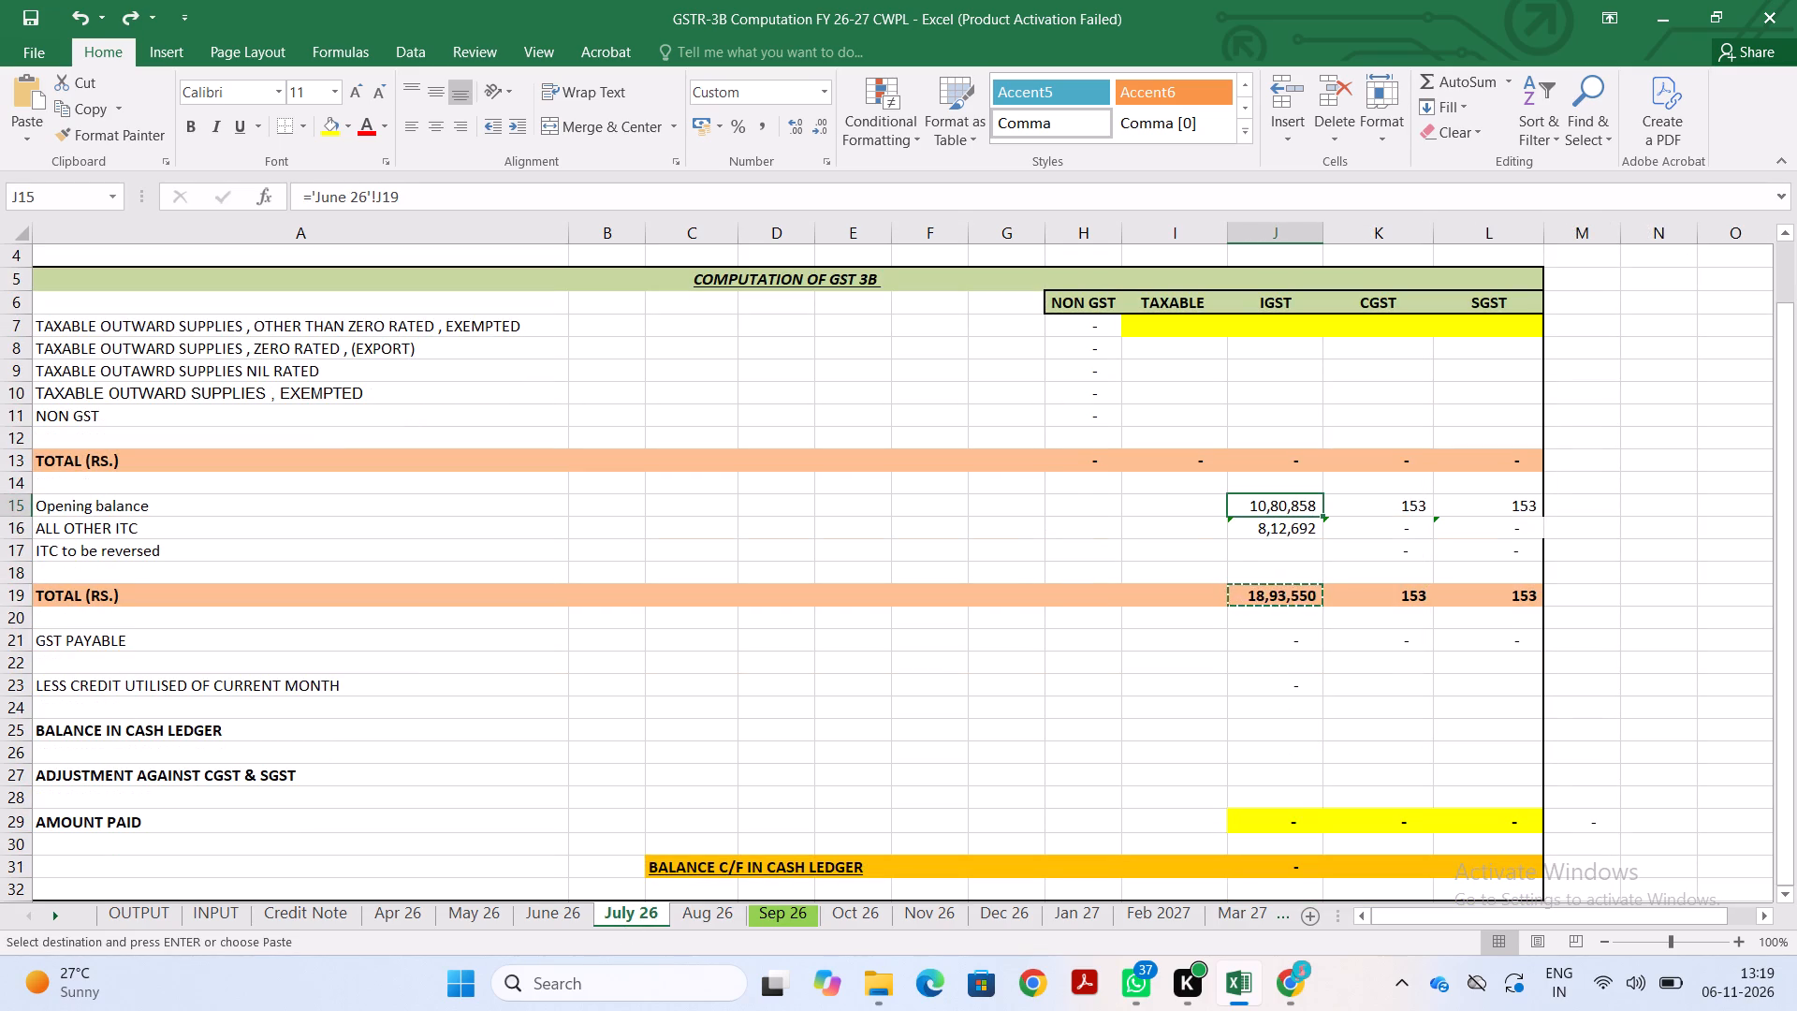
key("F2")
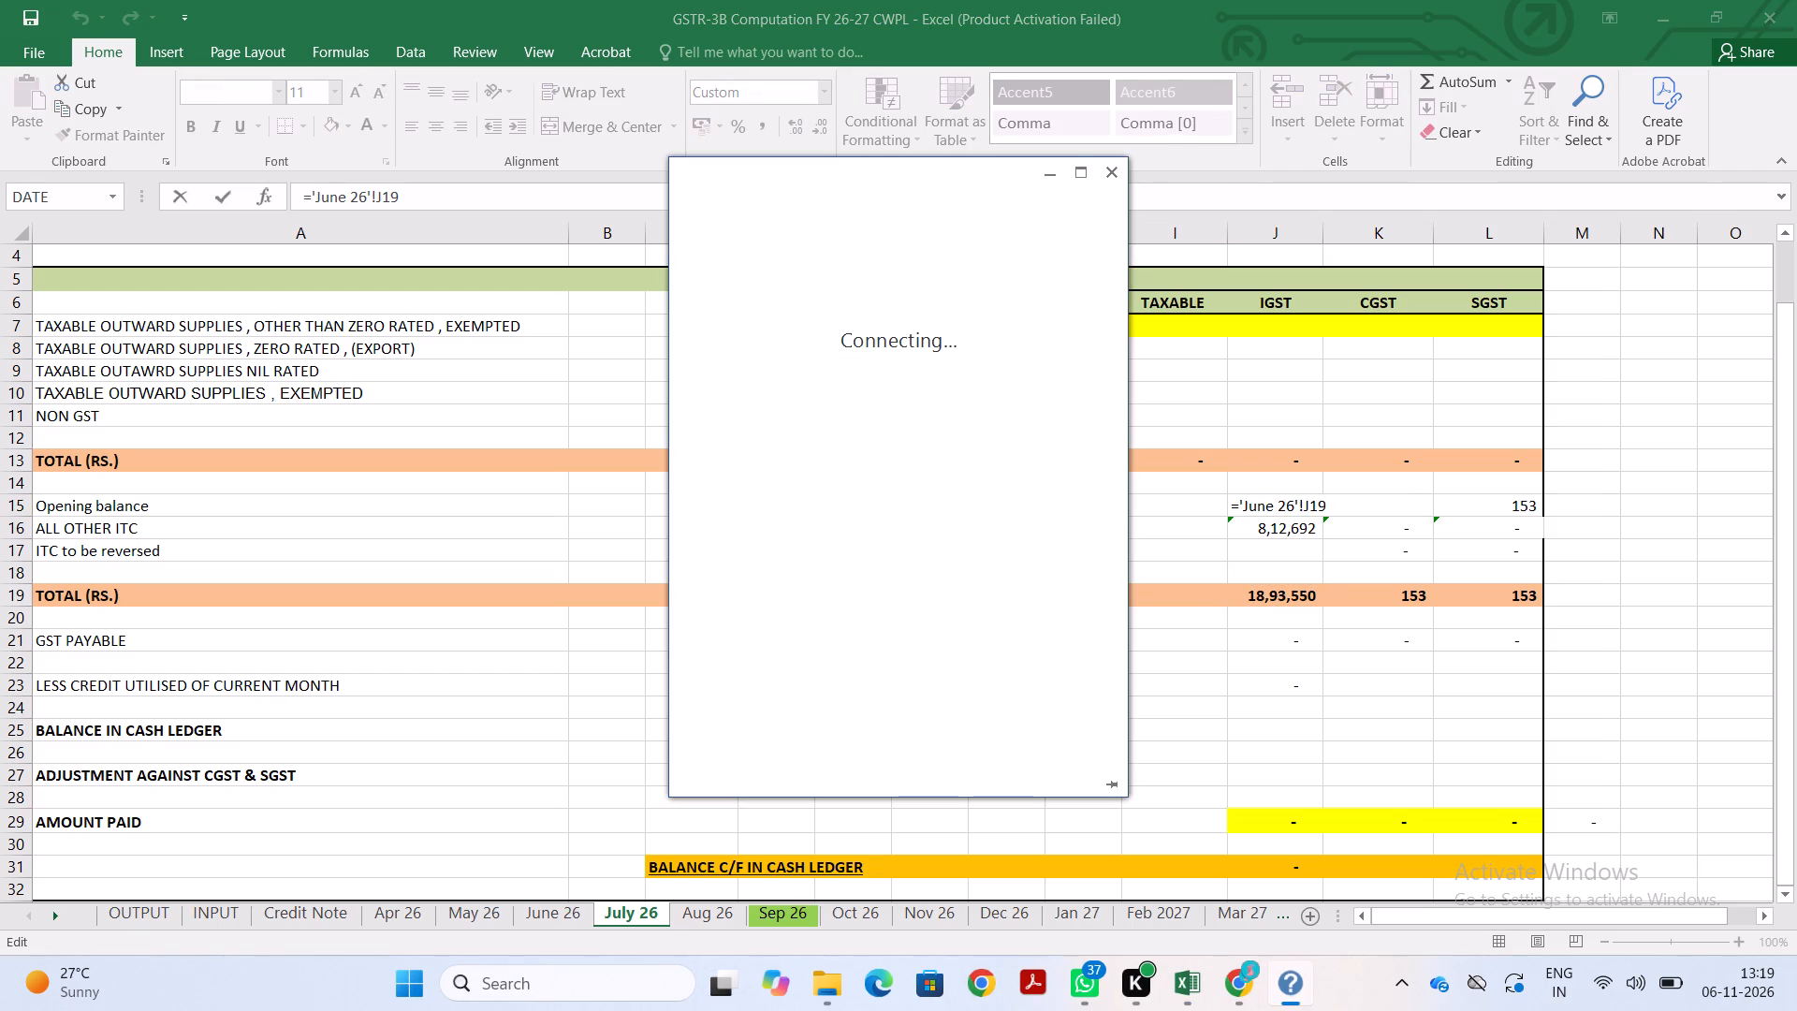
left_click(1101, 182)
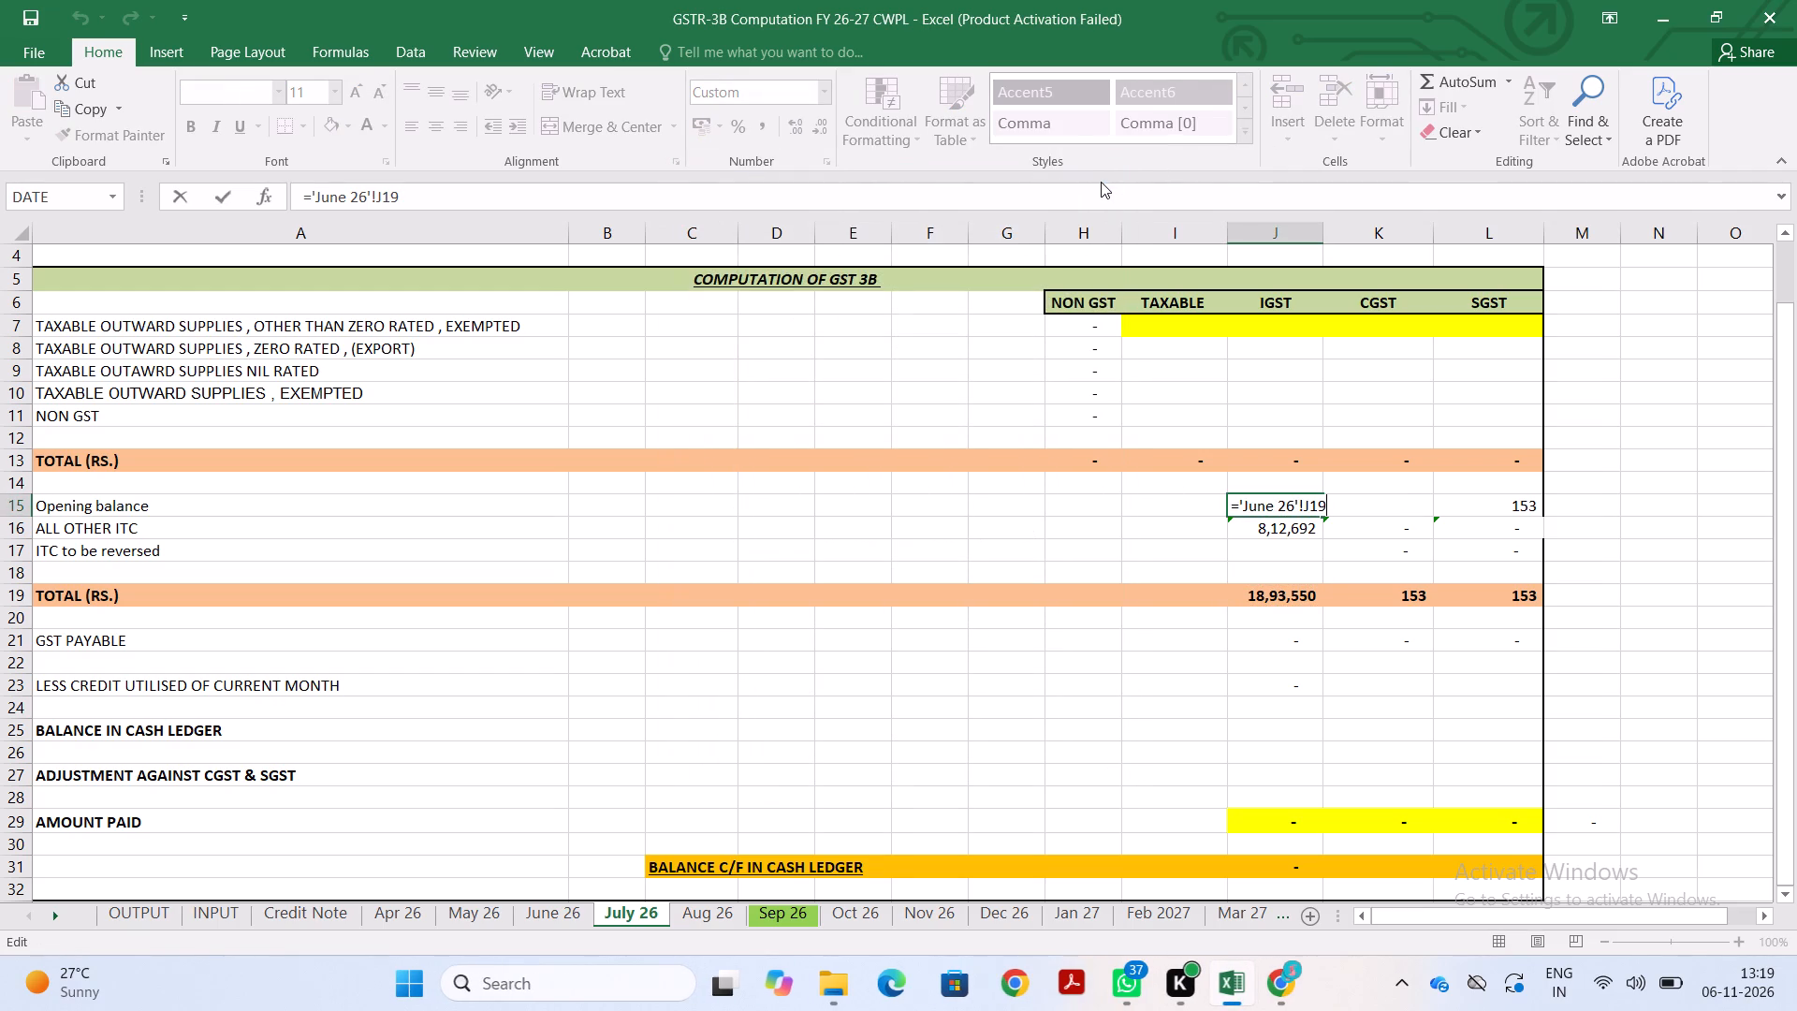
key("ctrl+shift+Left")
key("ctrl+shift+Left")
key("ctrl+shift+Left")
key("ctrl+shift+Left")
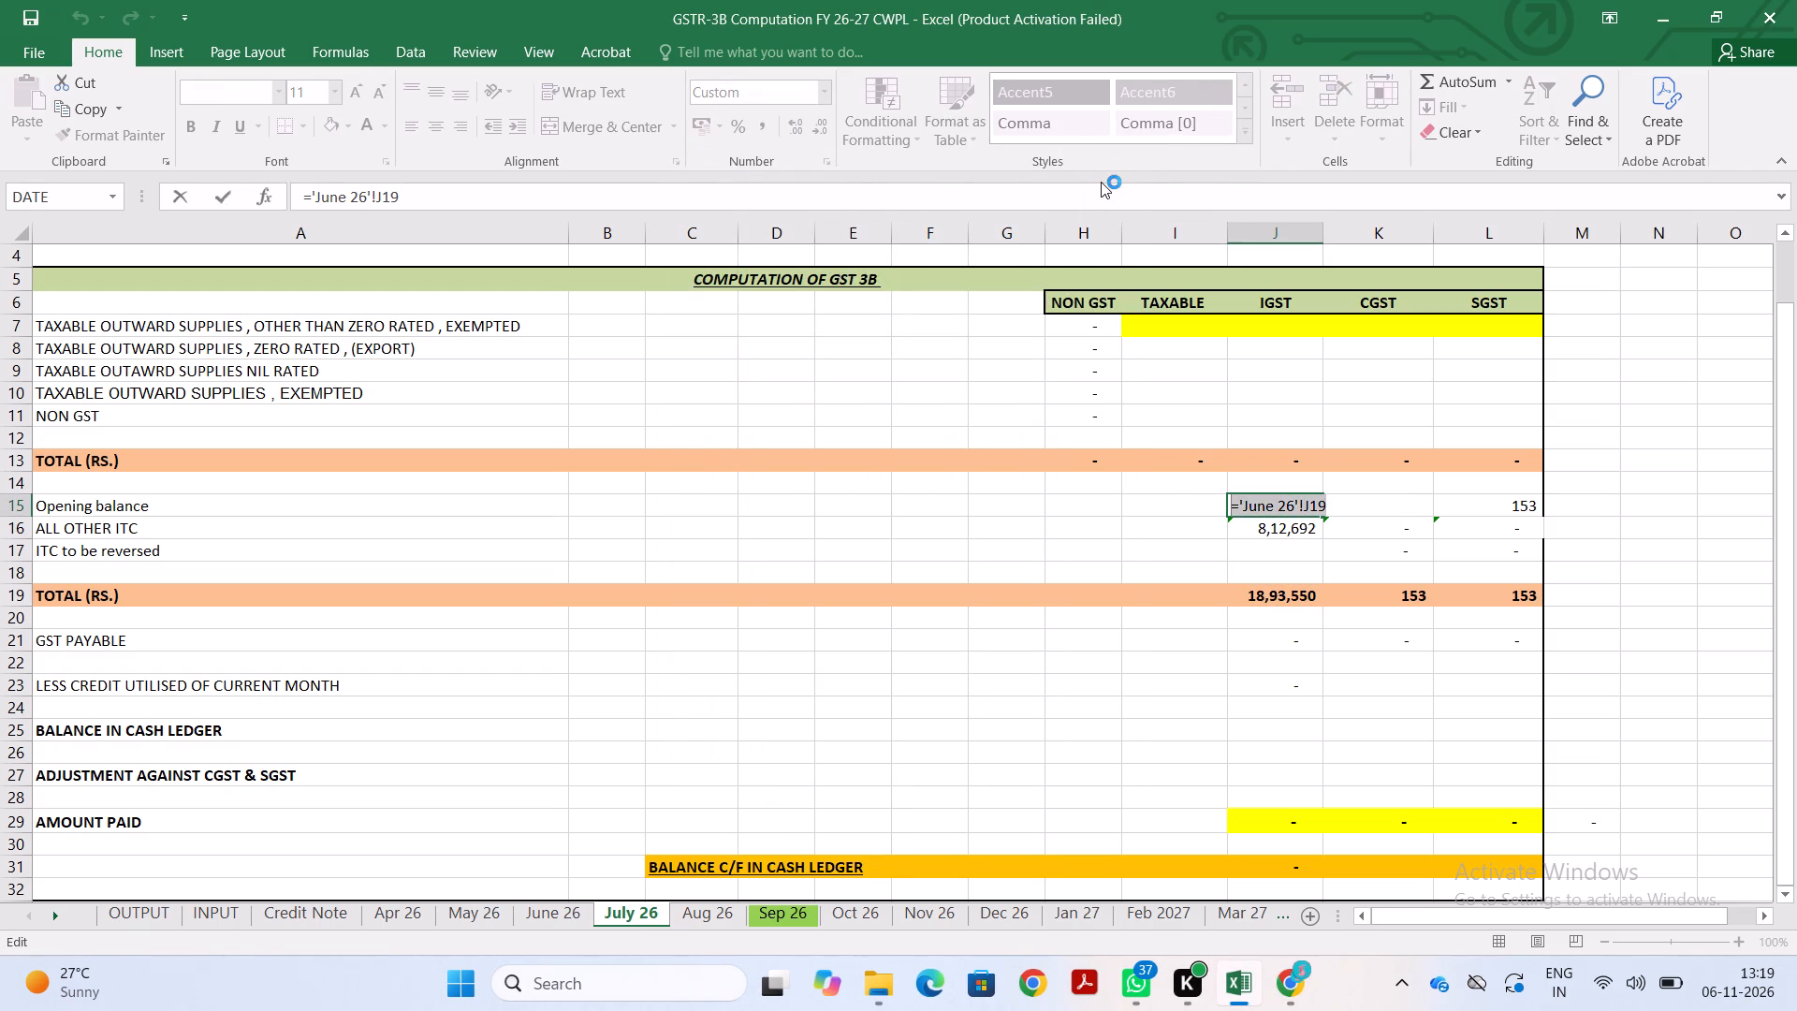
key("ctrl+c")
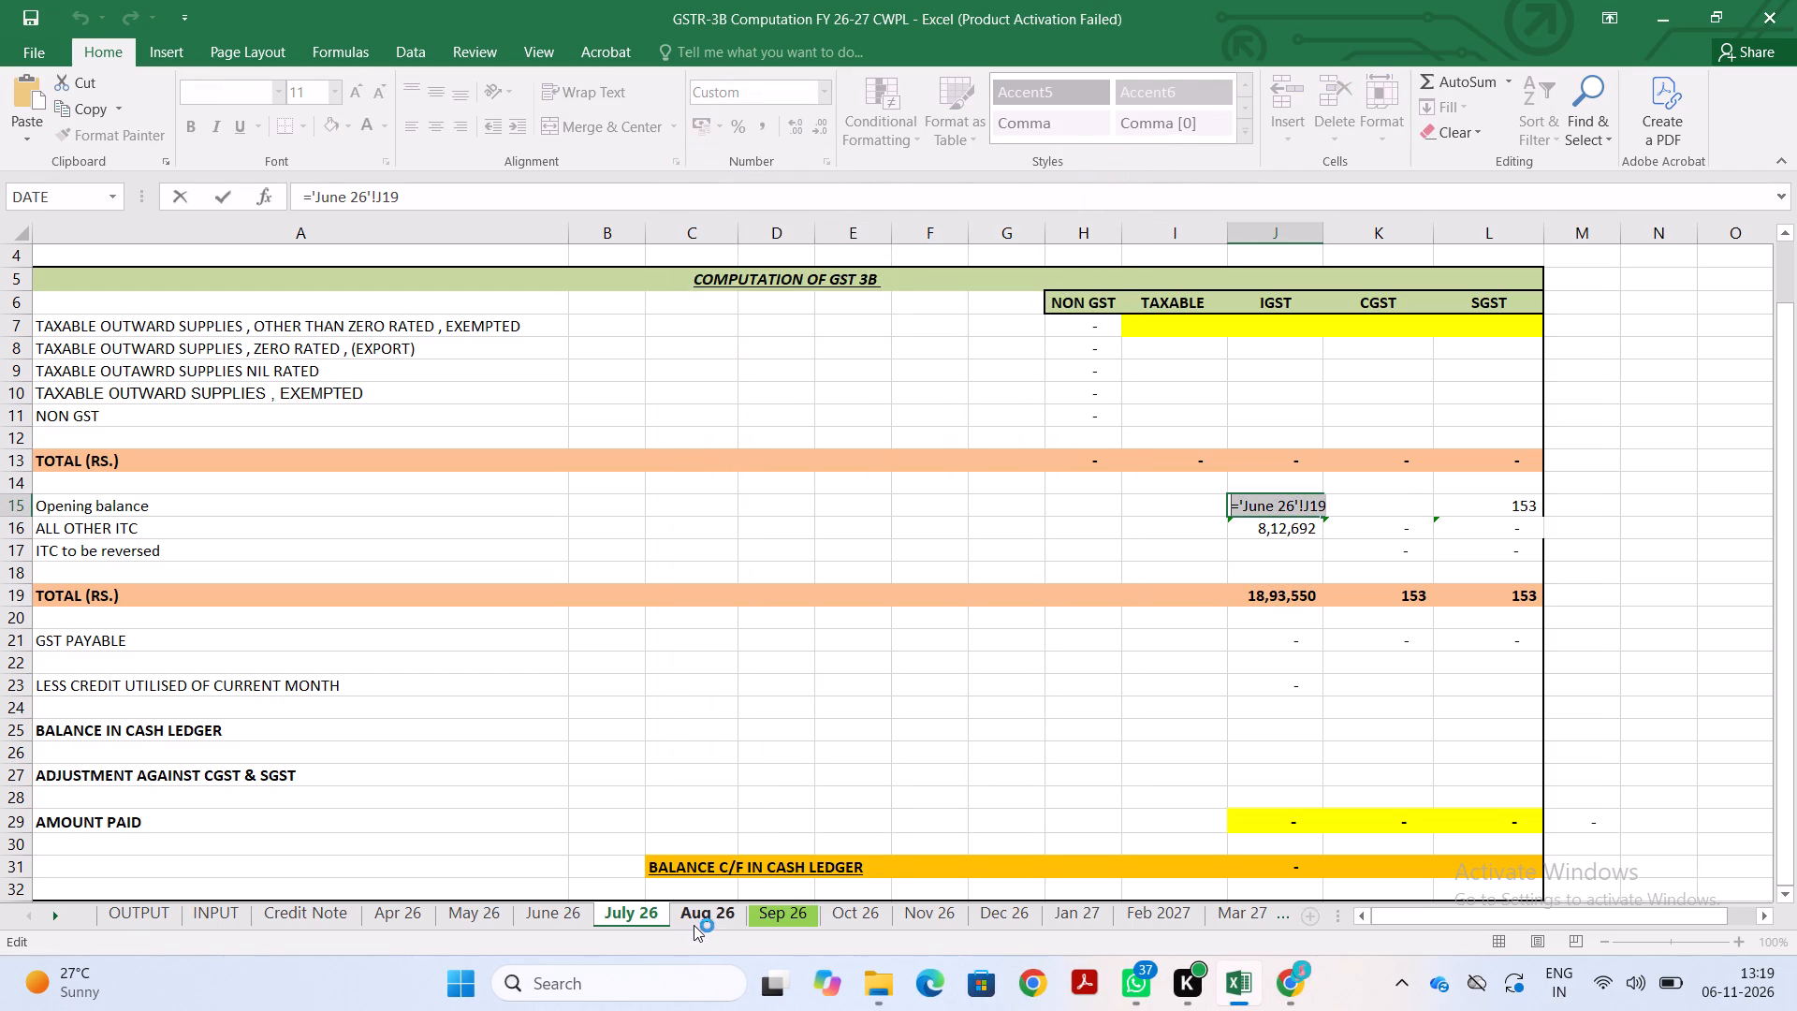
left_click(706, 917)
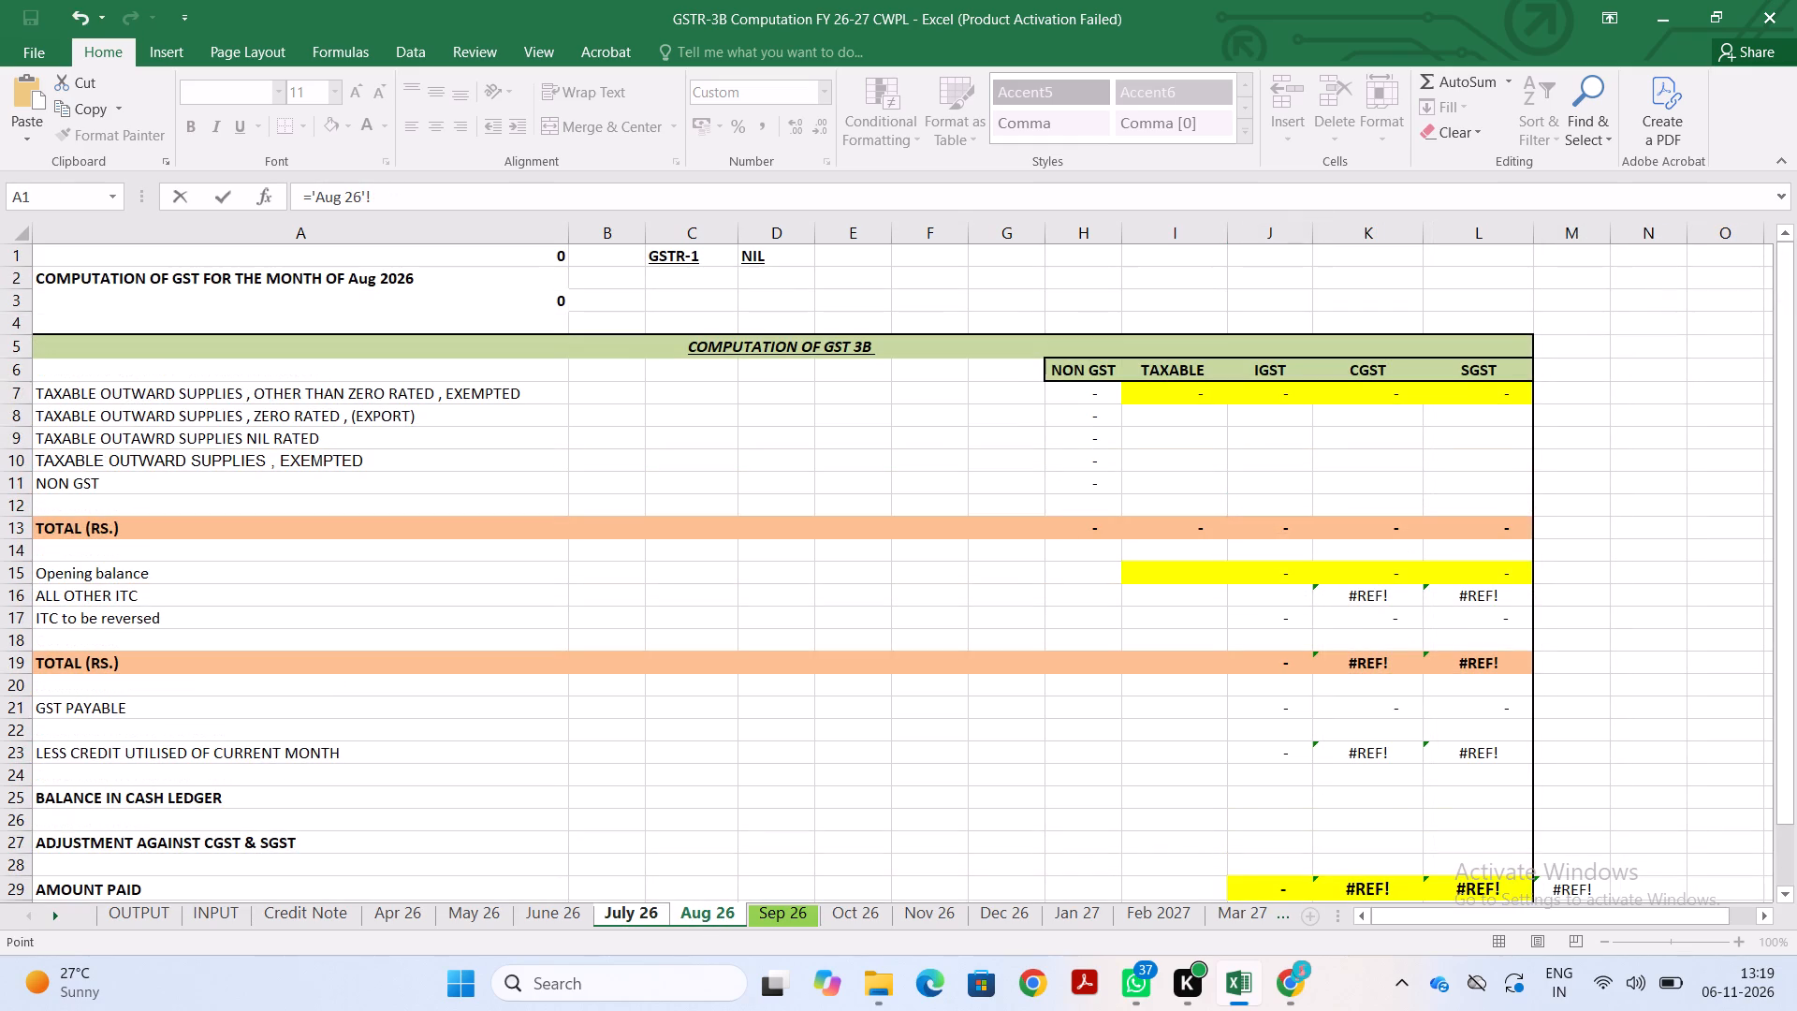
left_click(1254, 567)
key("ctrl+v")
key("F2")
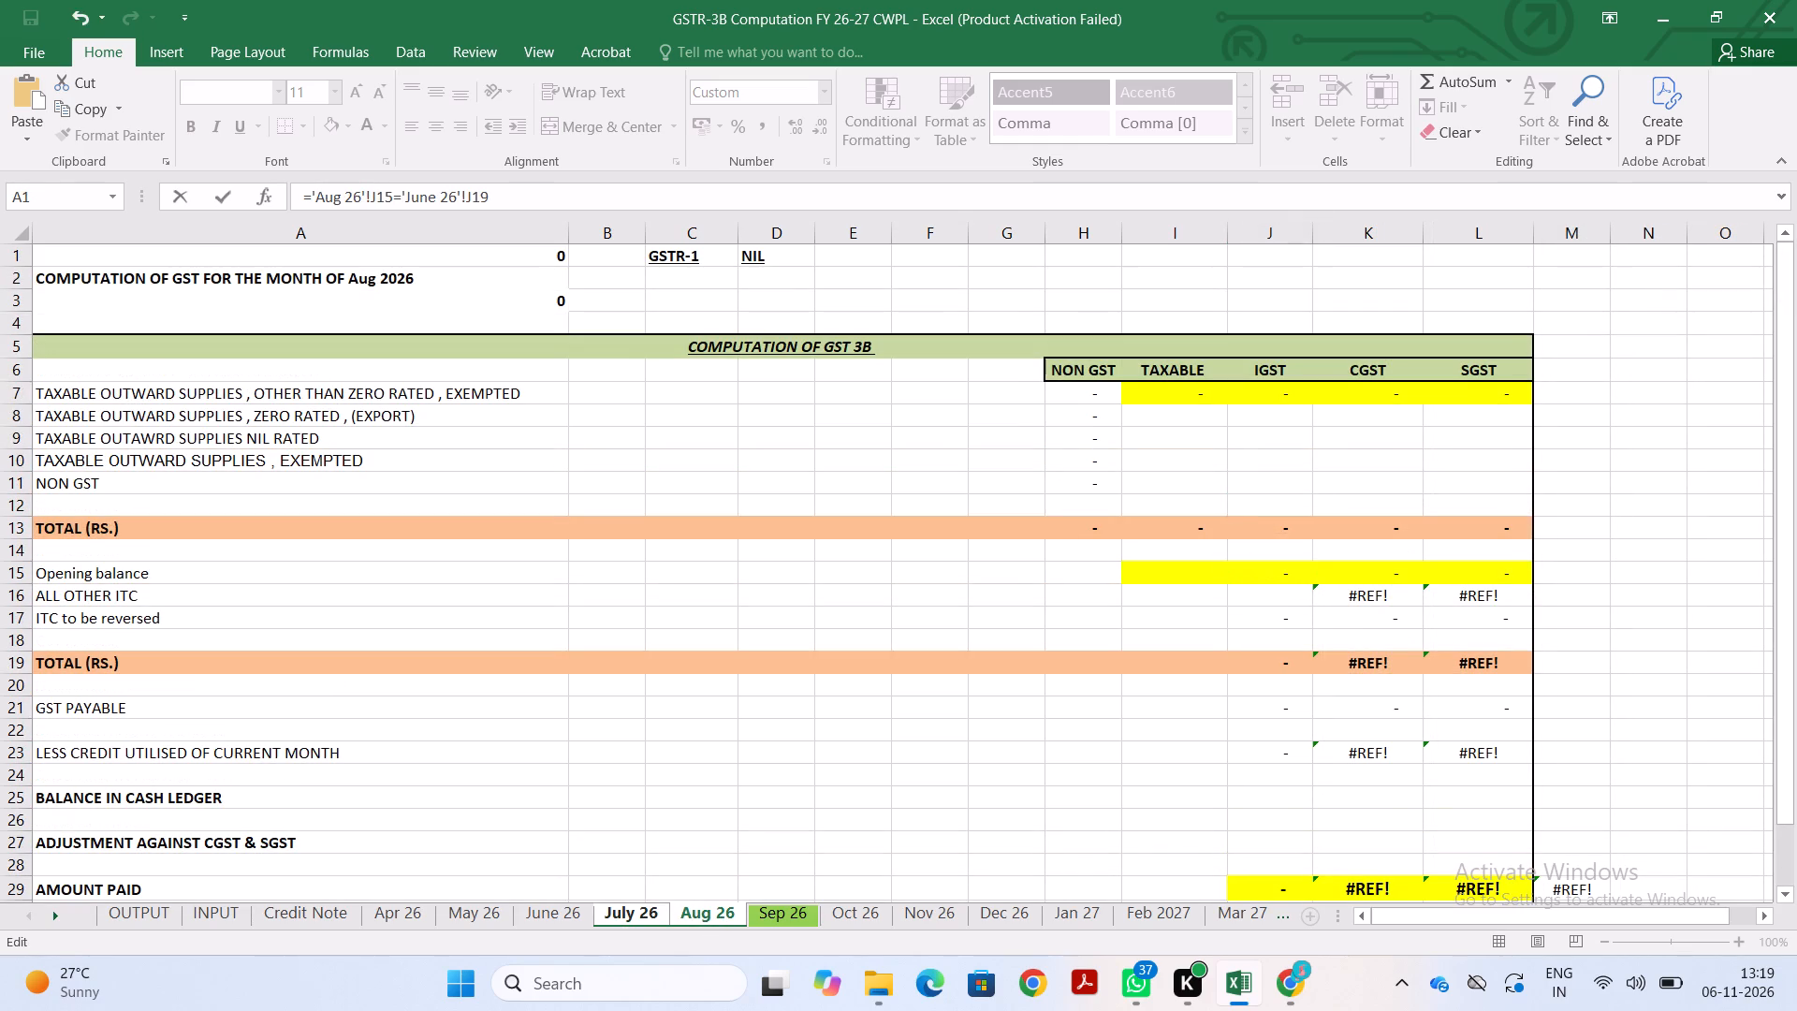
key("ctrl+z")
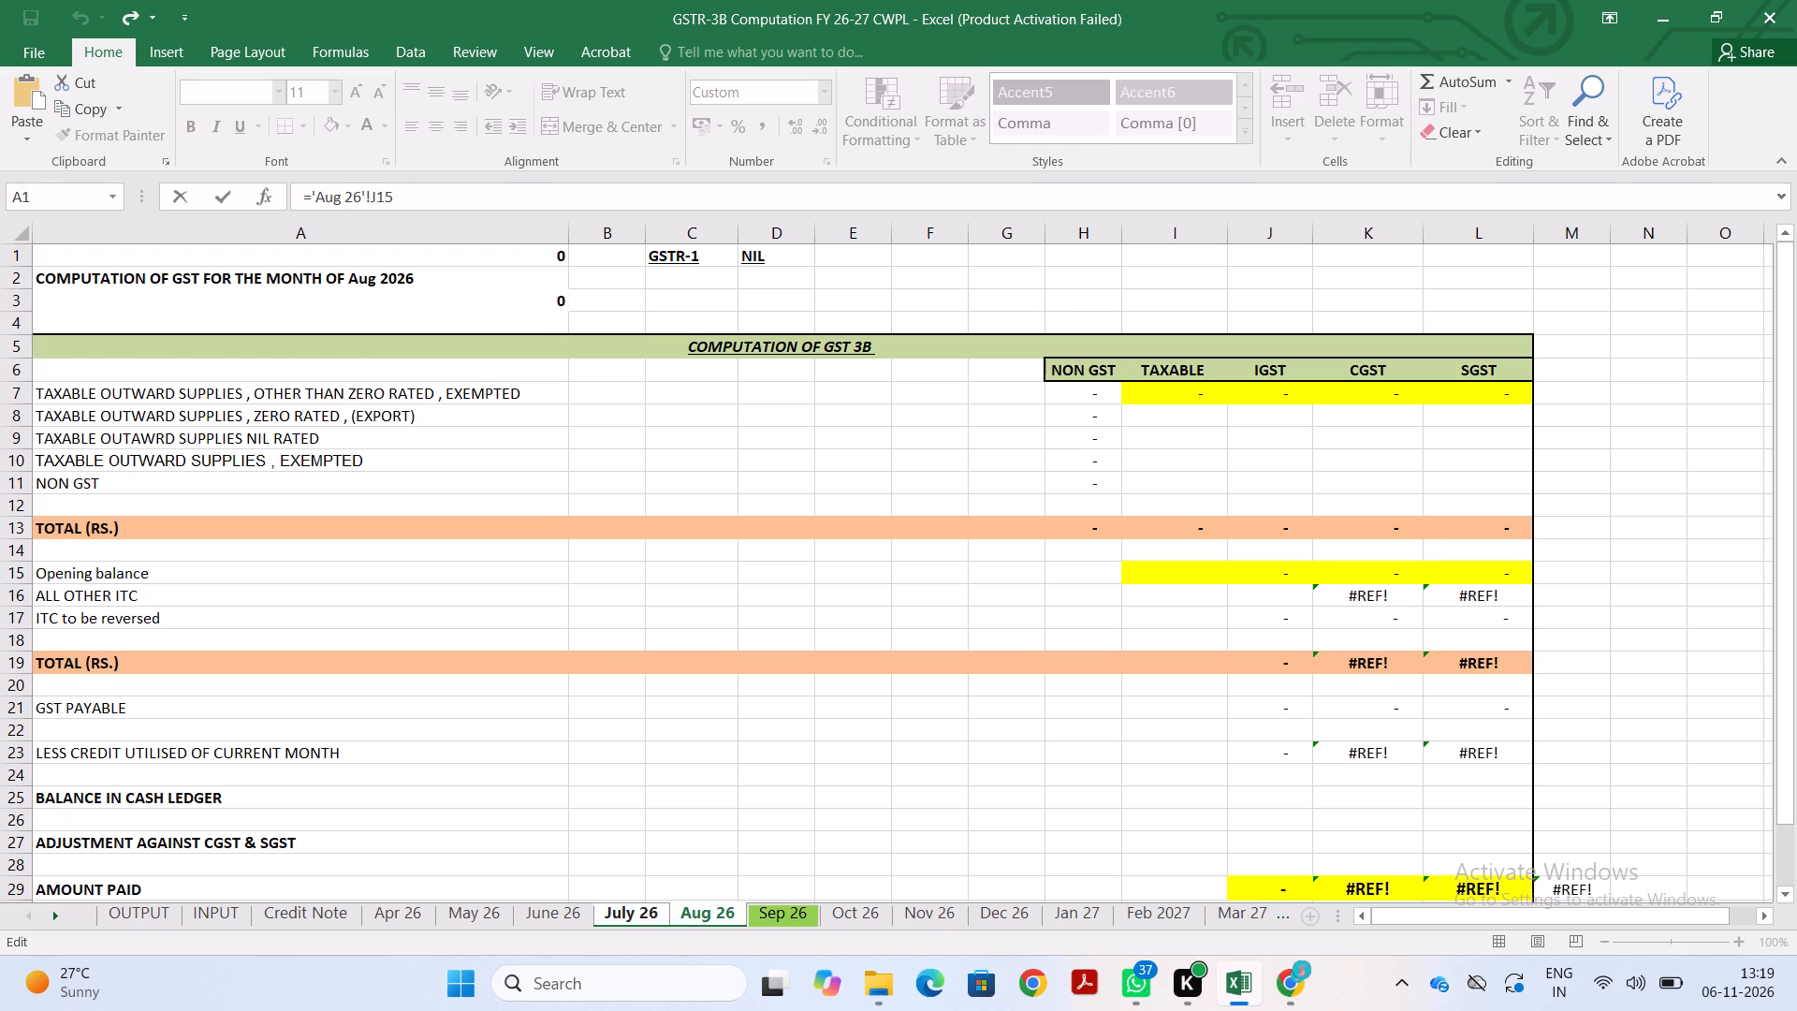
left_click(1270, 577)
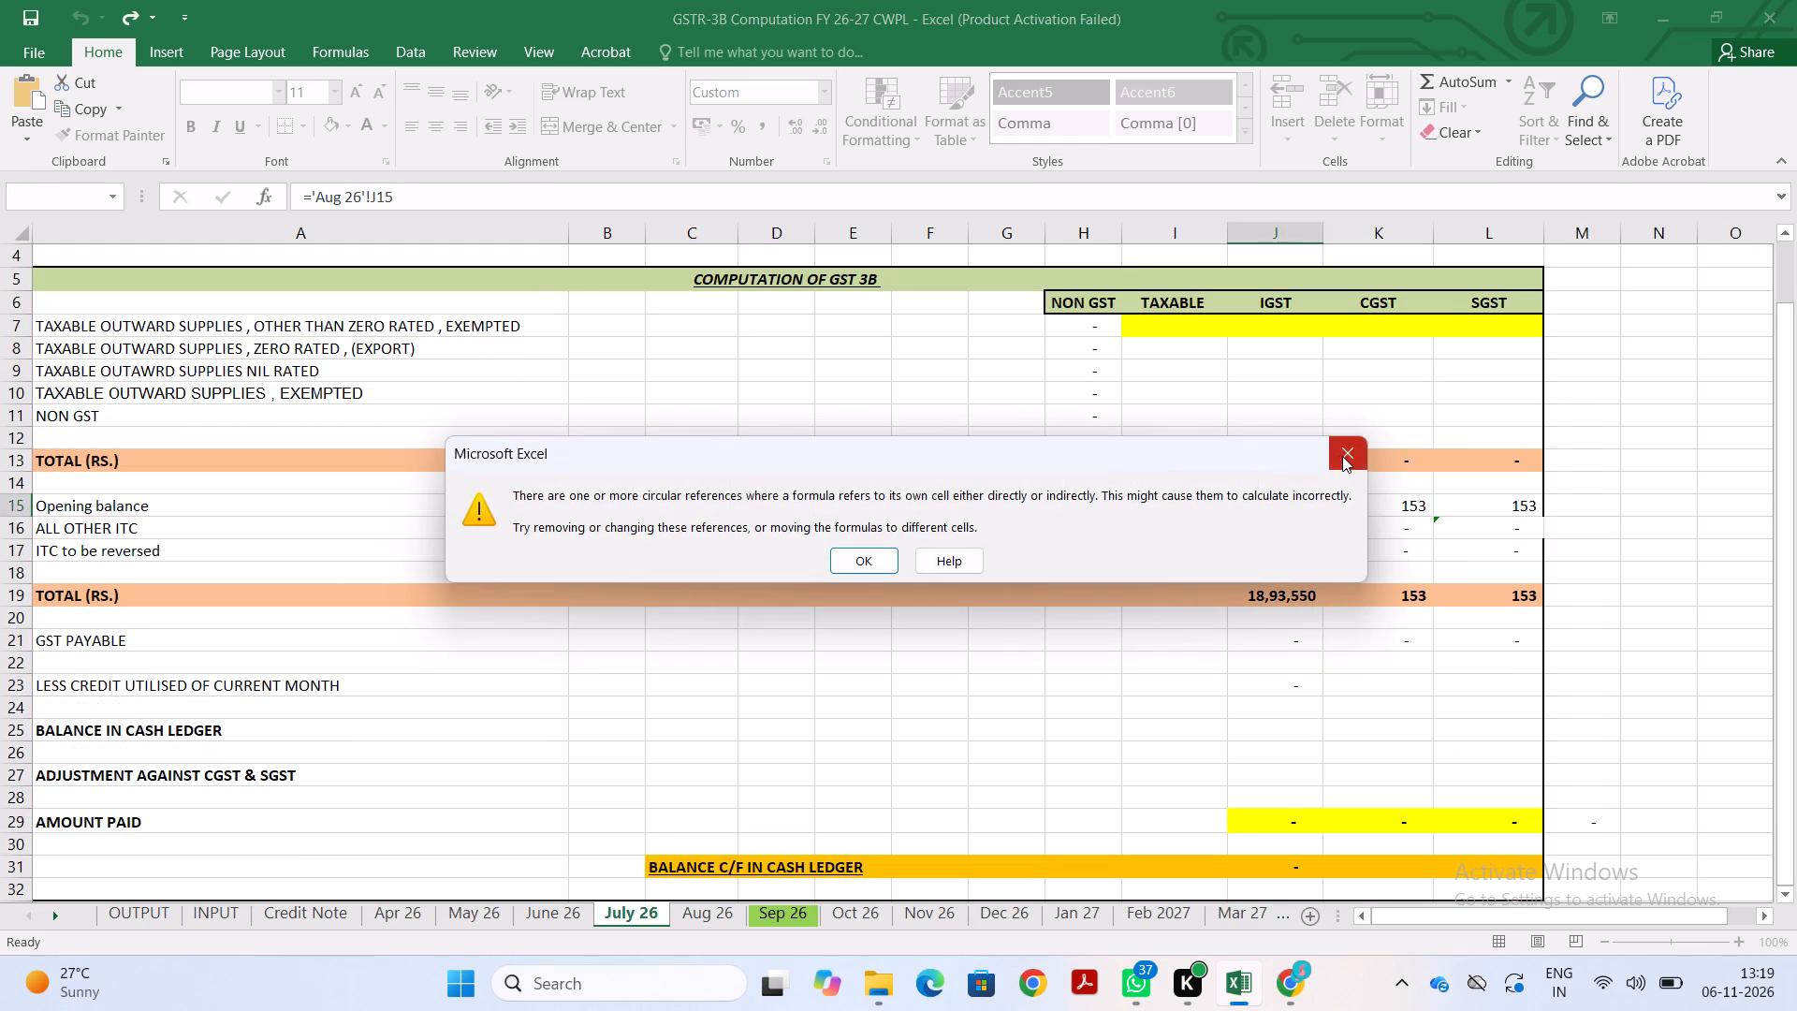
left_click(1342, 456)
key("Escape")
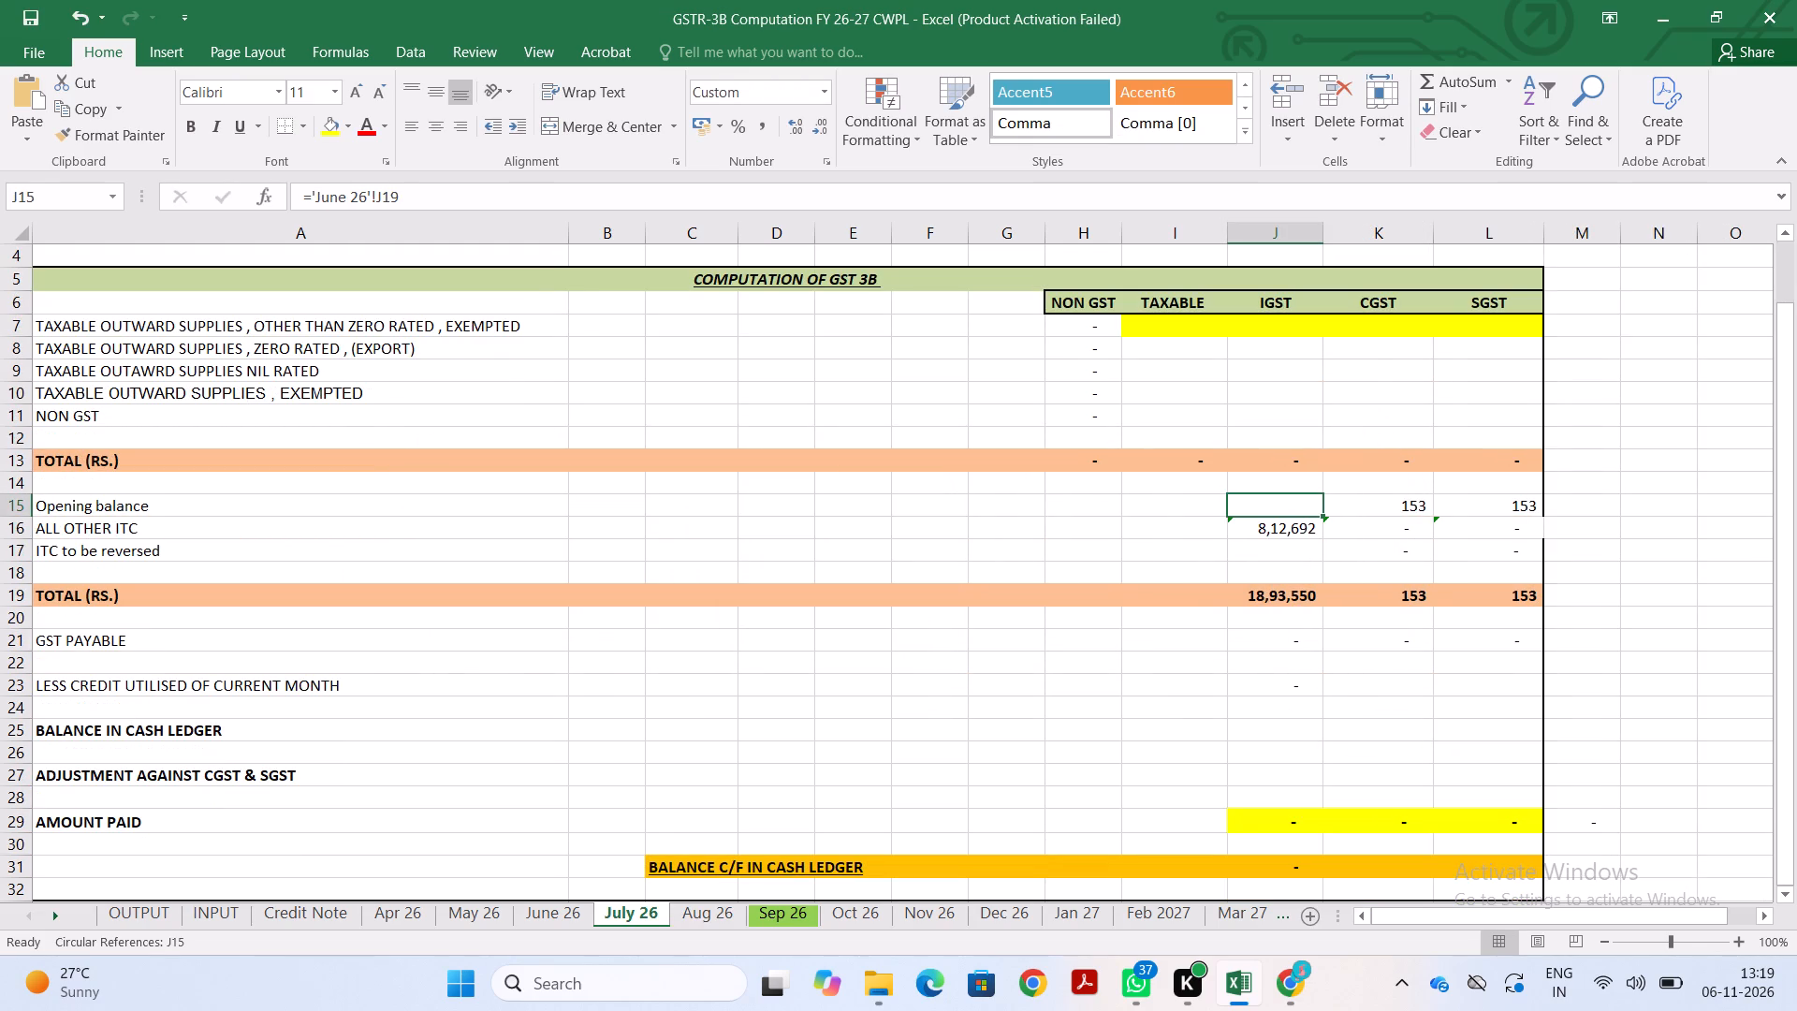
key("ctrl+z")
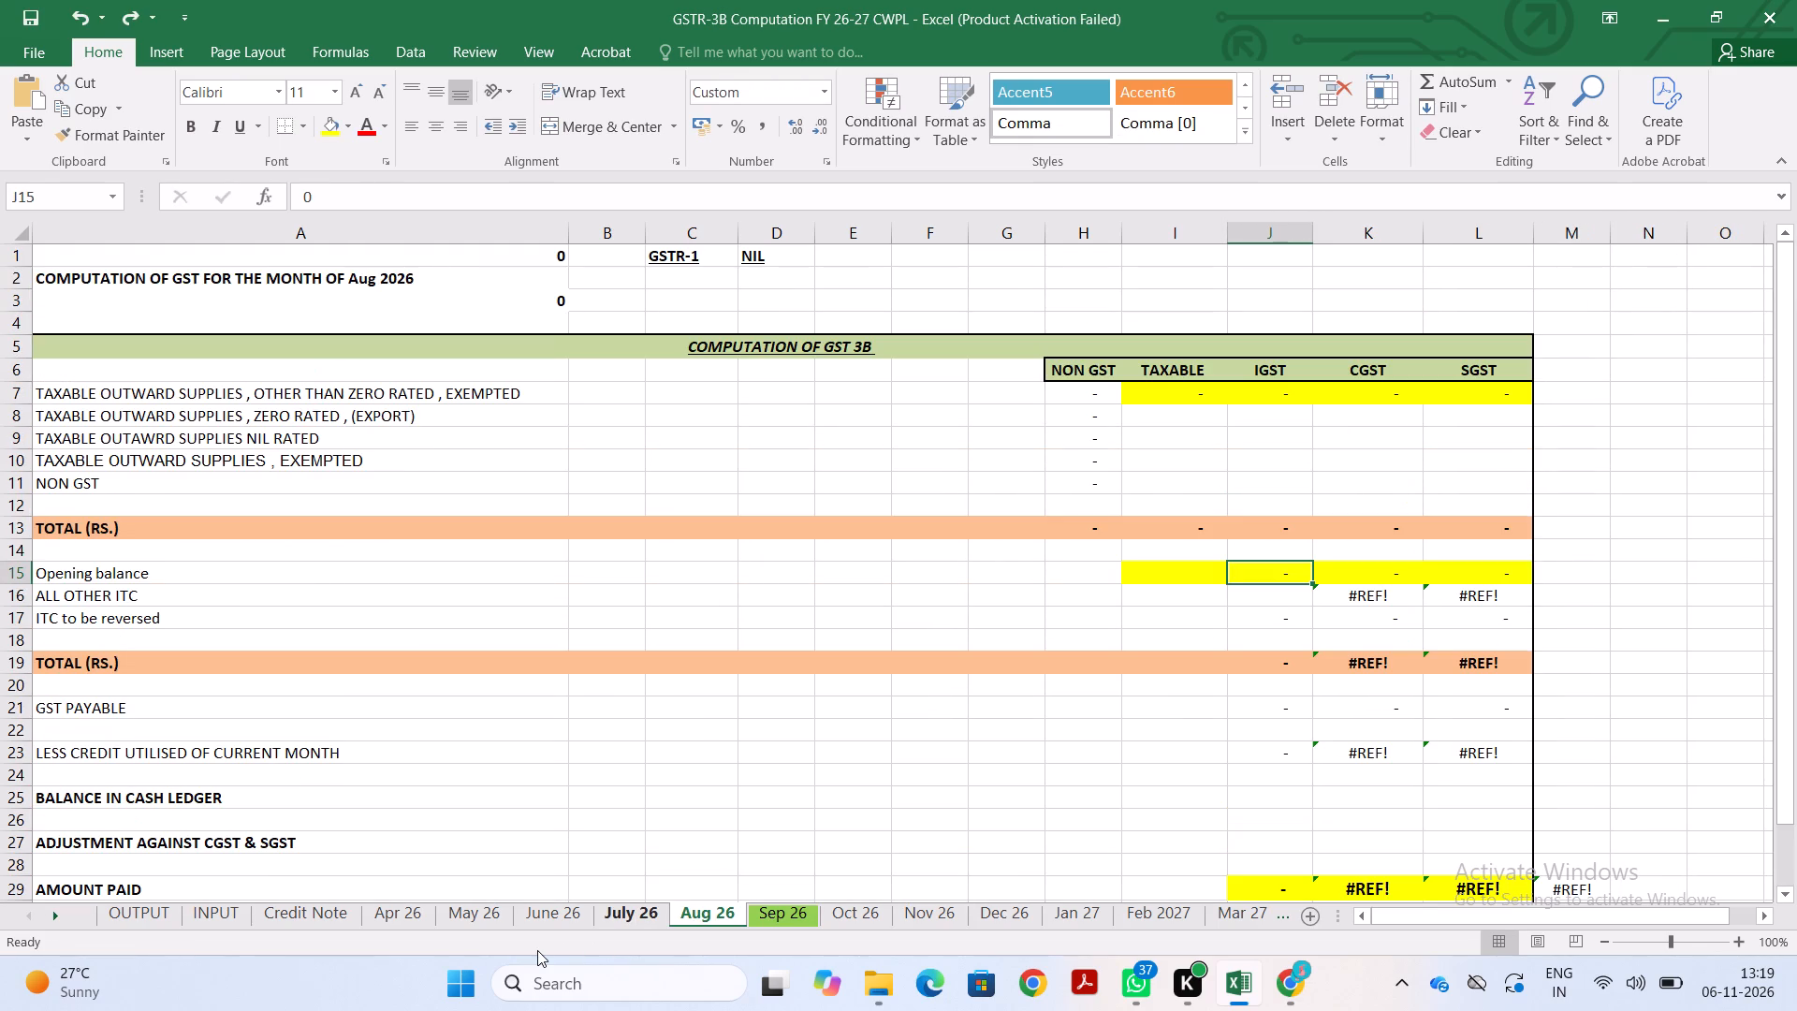
Start a formula in the Aug 26 sheet's IGST opening balance cell J15.
left_click(633, 908)
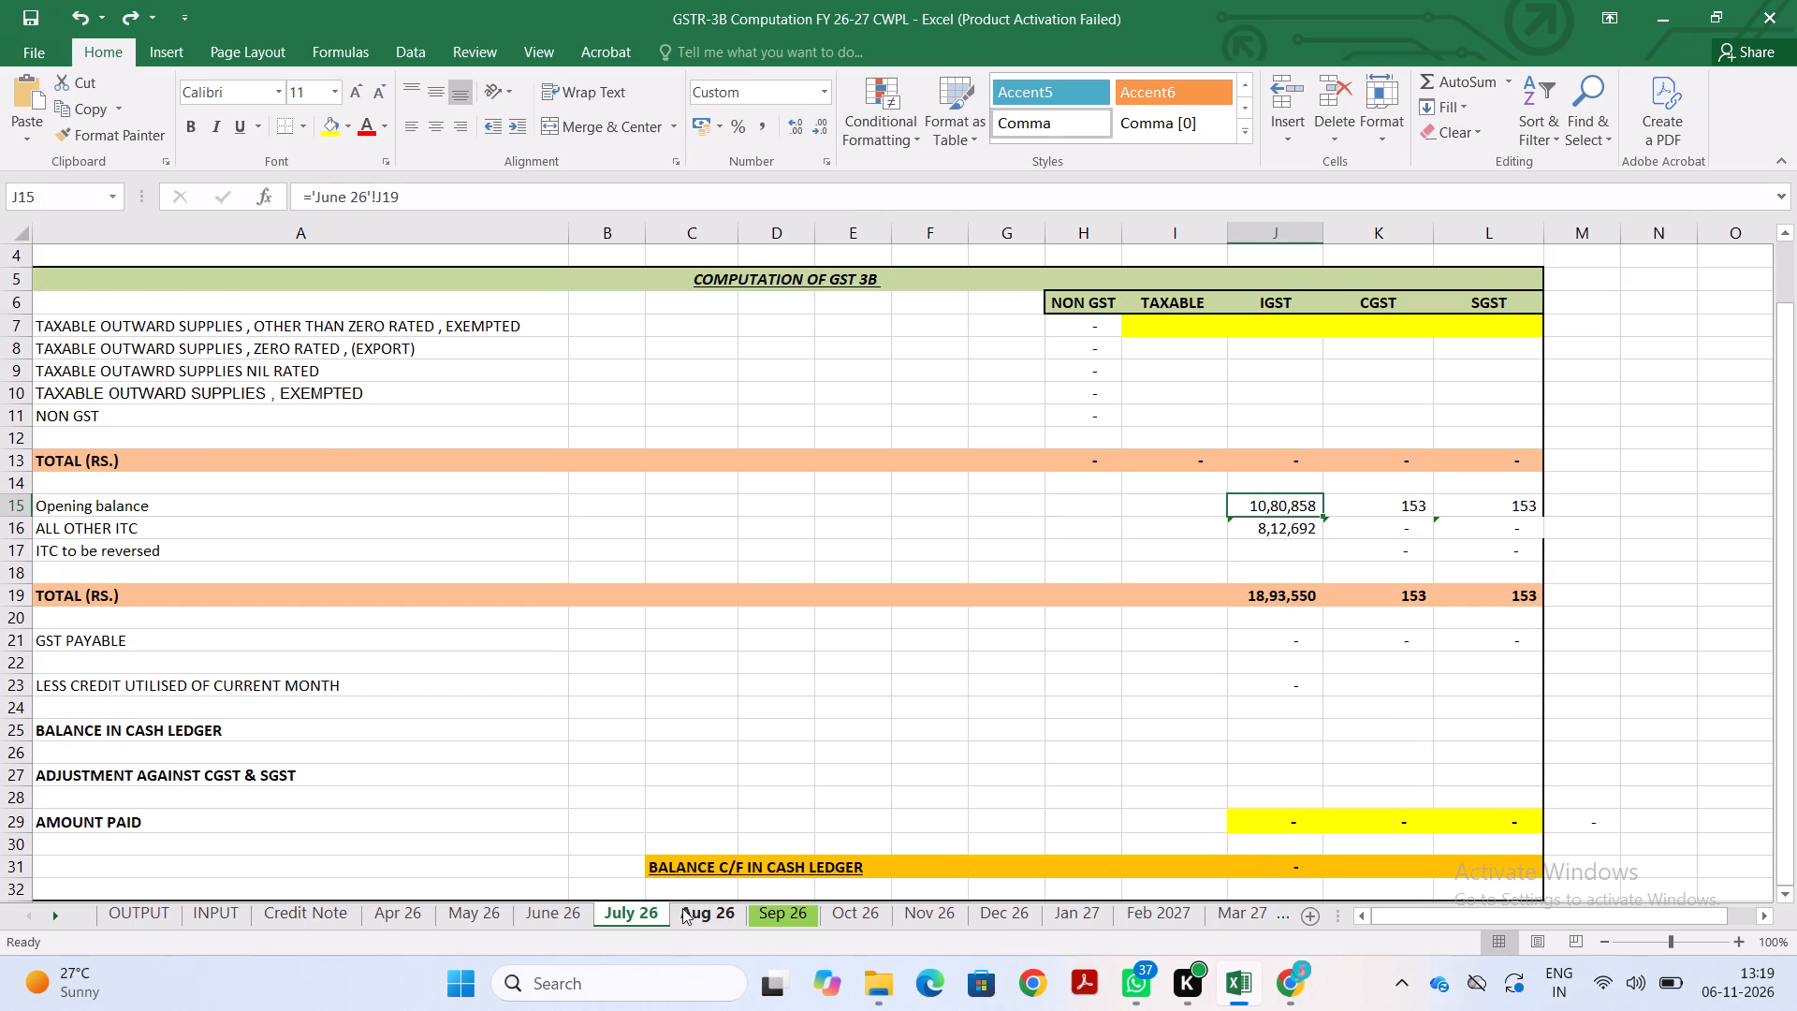
left_click(687, 909)
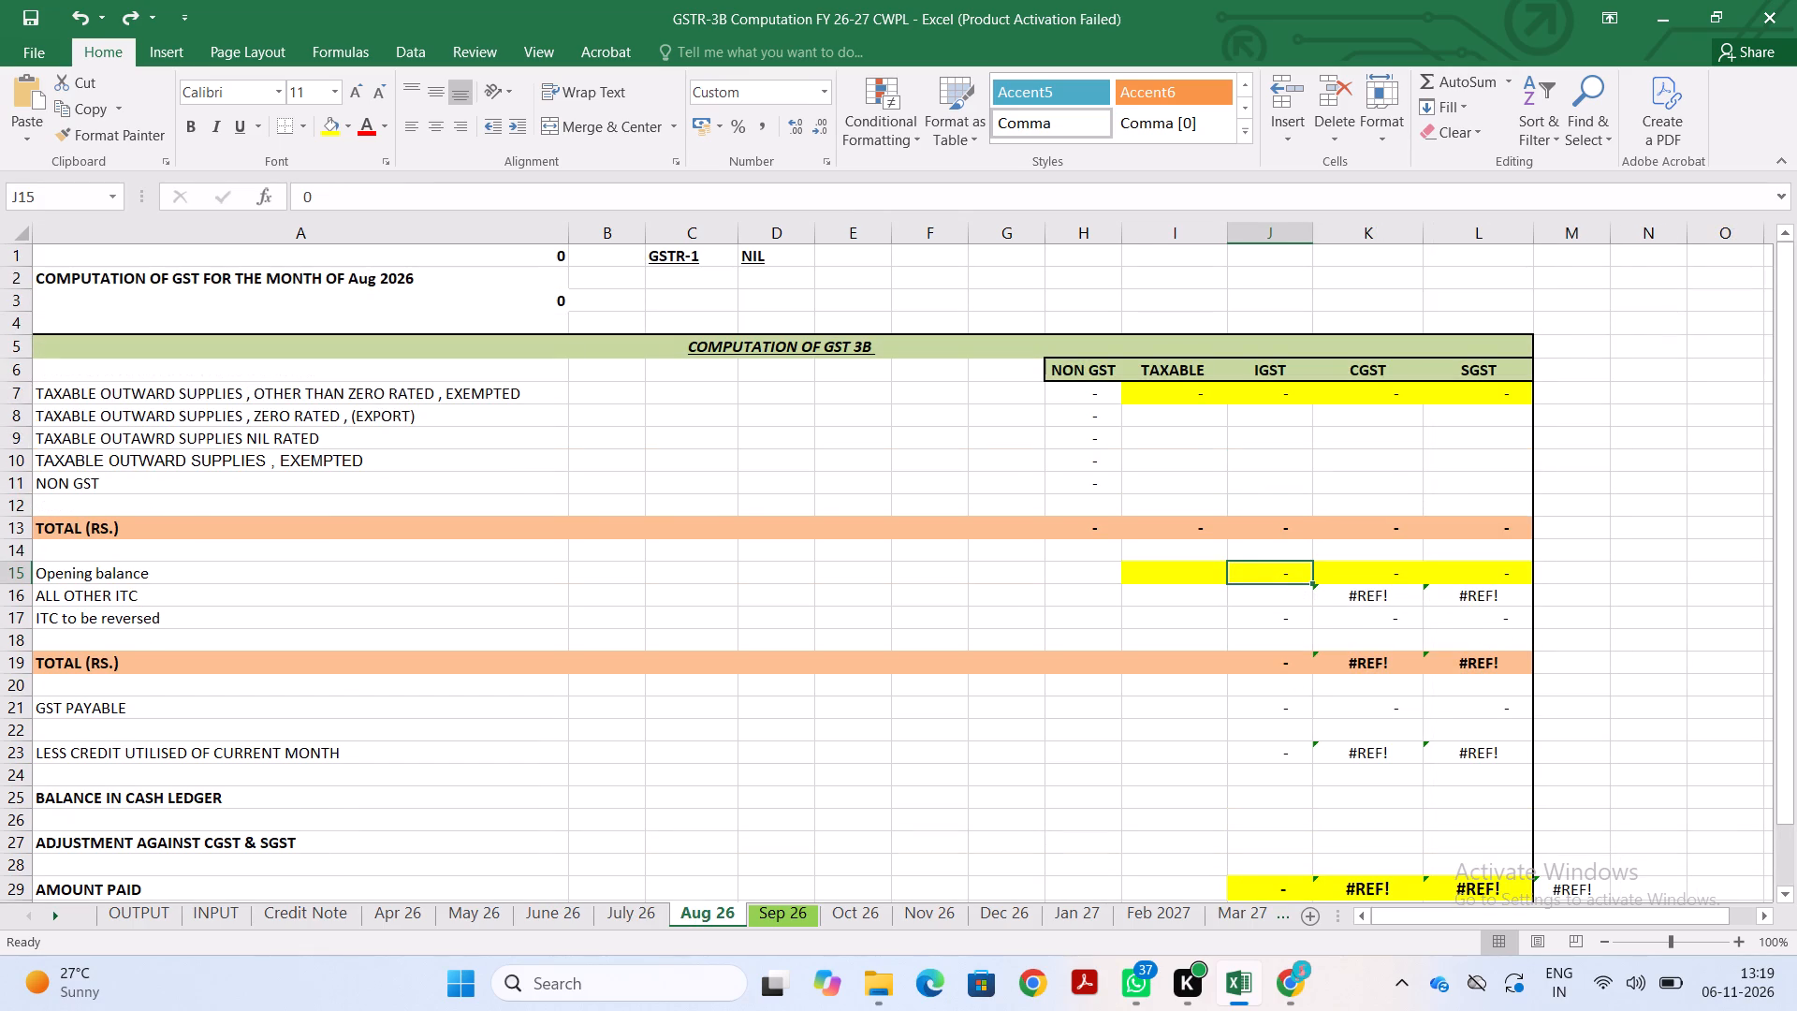
key("plus")
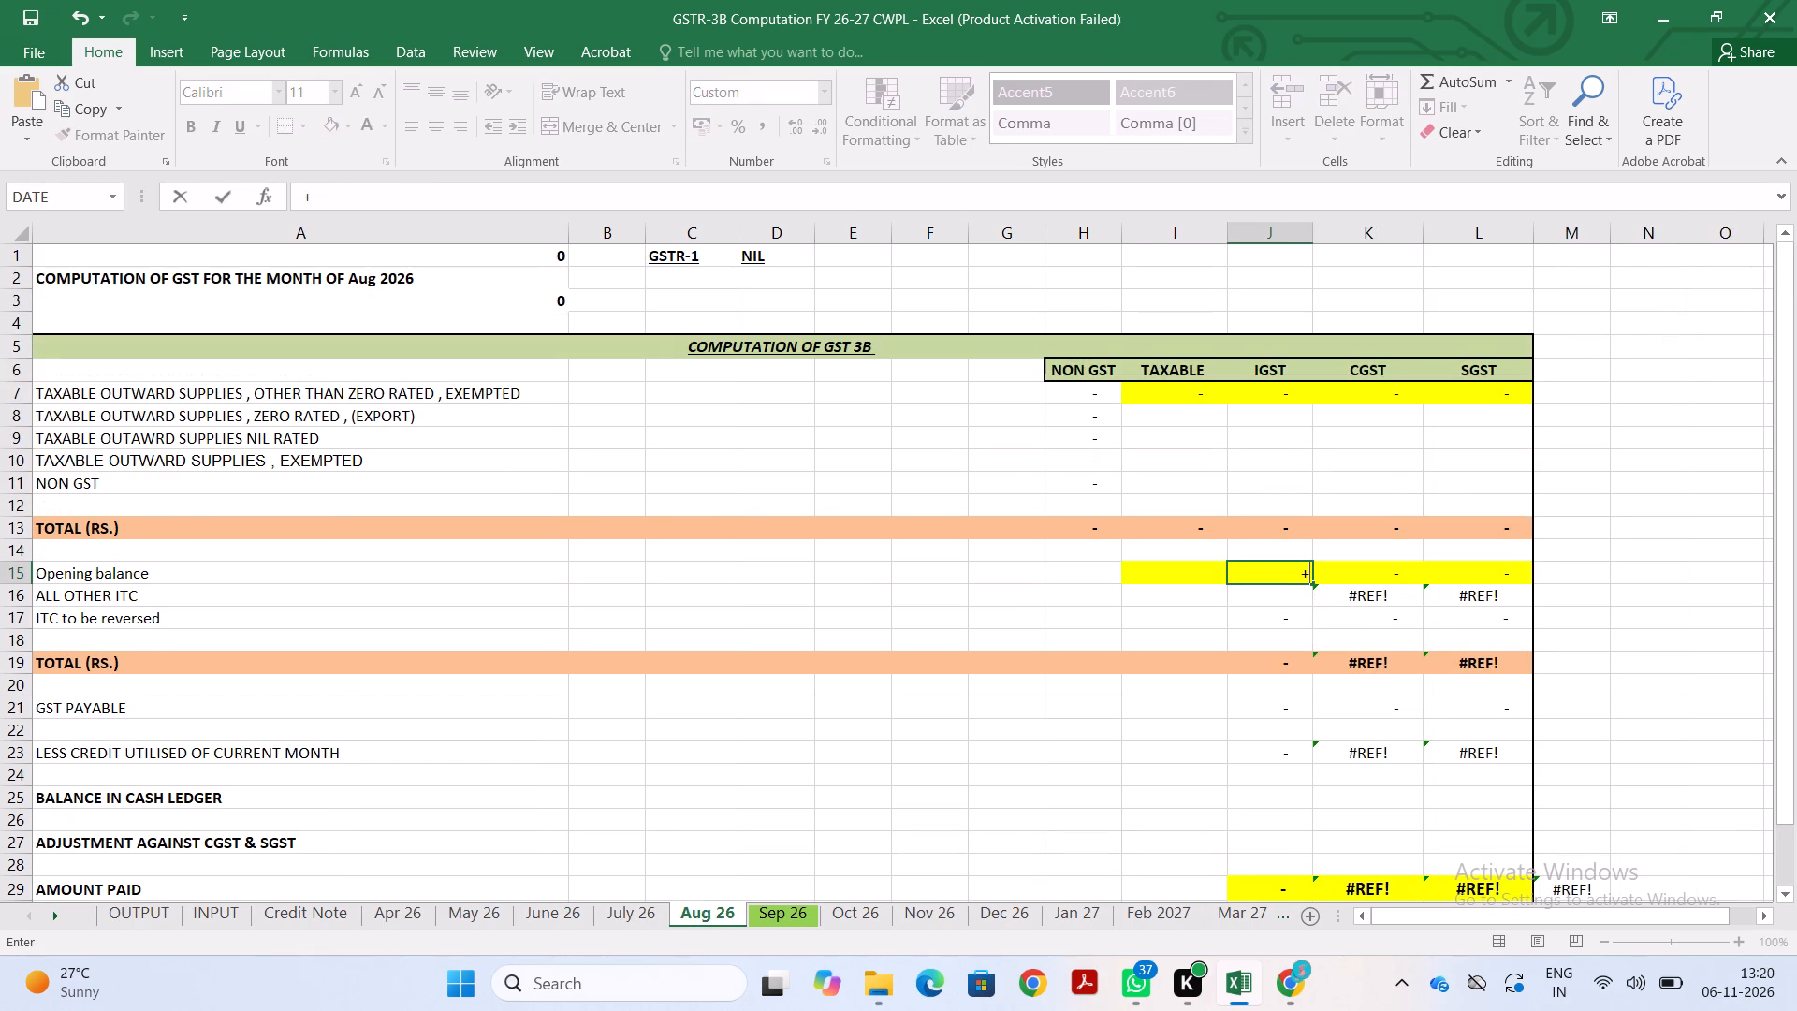
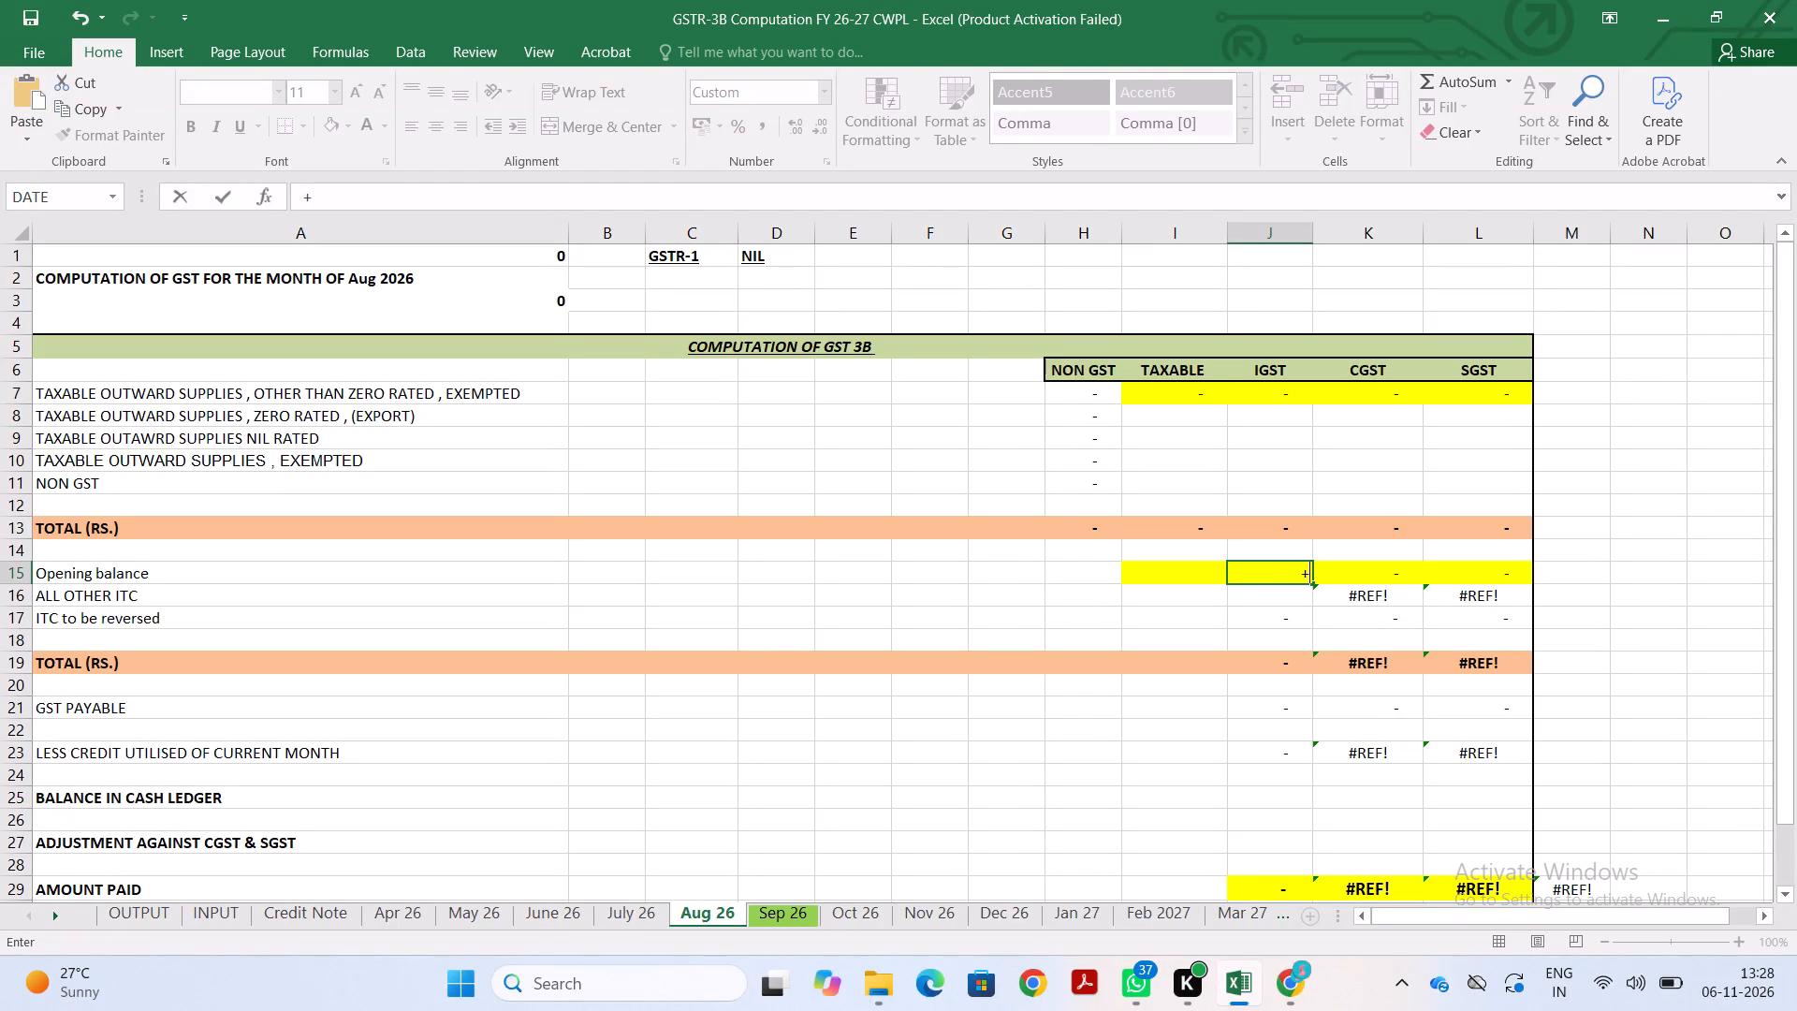
Link the Aug 26 IGST opening balance in J15 to the July 26 sheet's IGST TOTAL in J19.
left_click(636, 907)
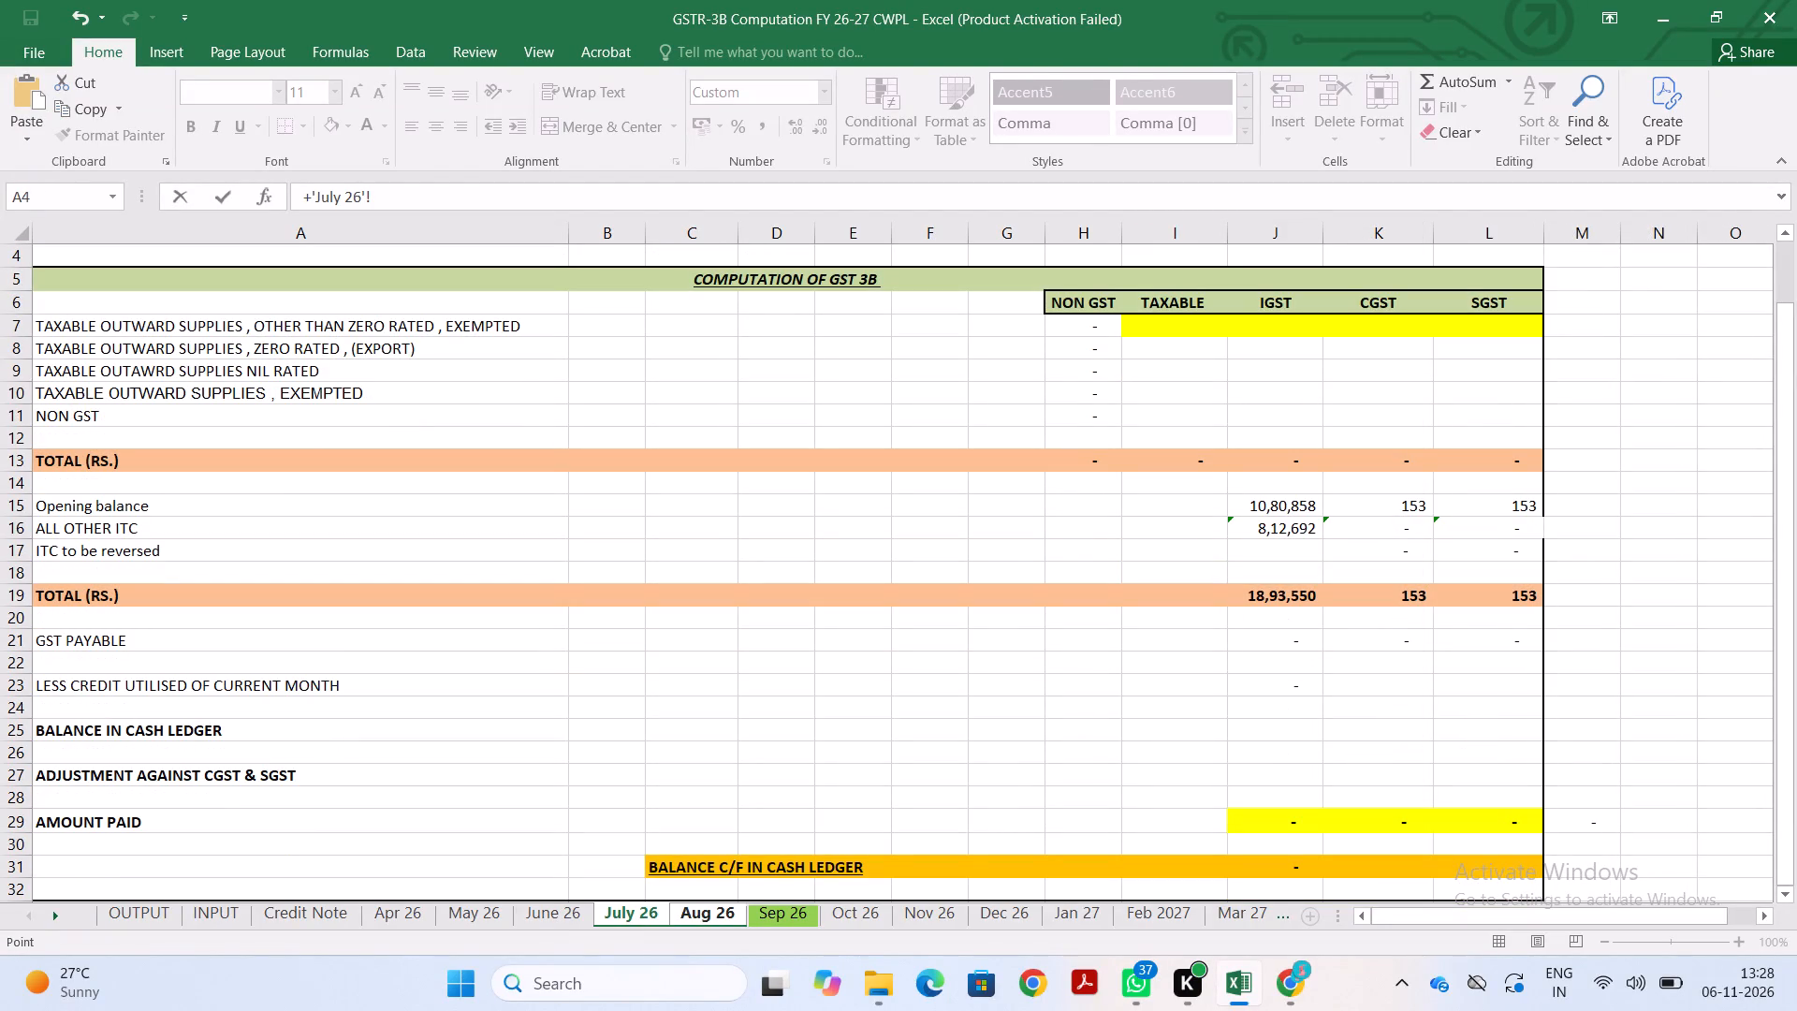
left_click(1266, 596)
key("Return")
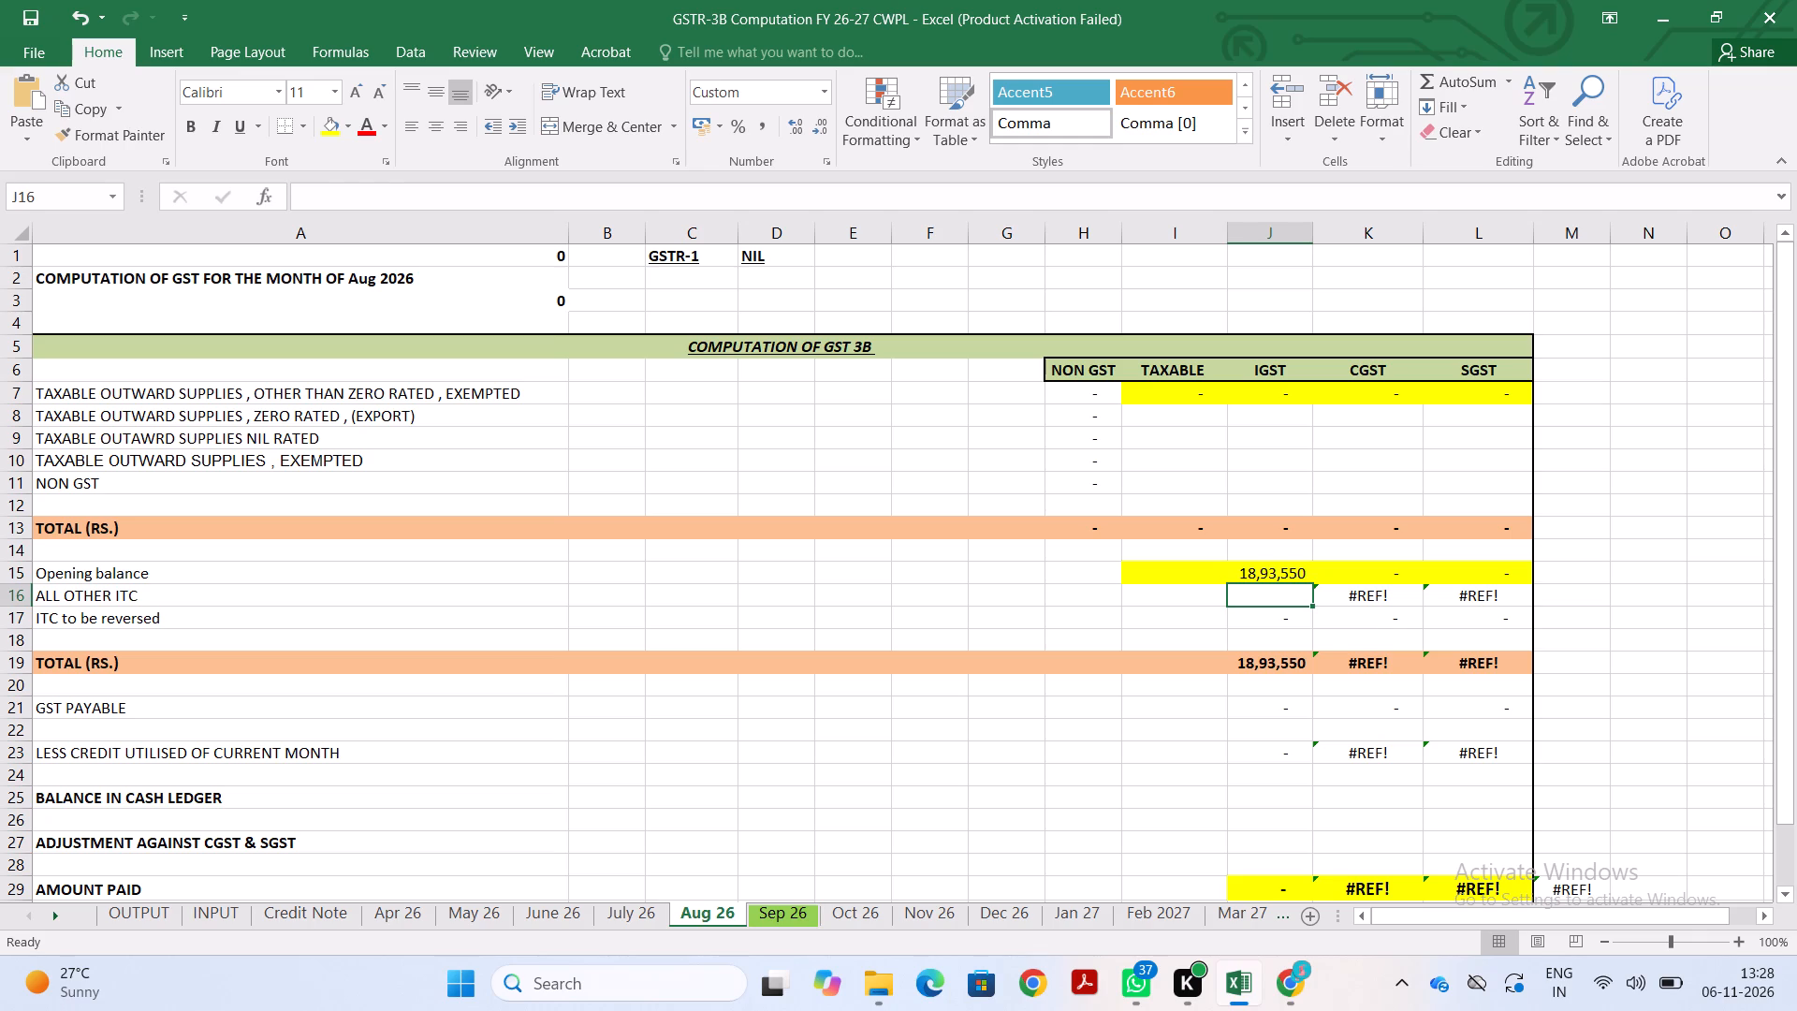
Copy the Aug 26 IGST opening balance formula from J15 across to the CGST and SGST opening balance cells K15:L15.
left_click(1294, 579)
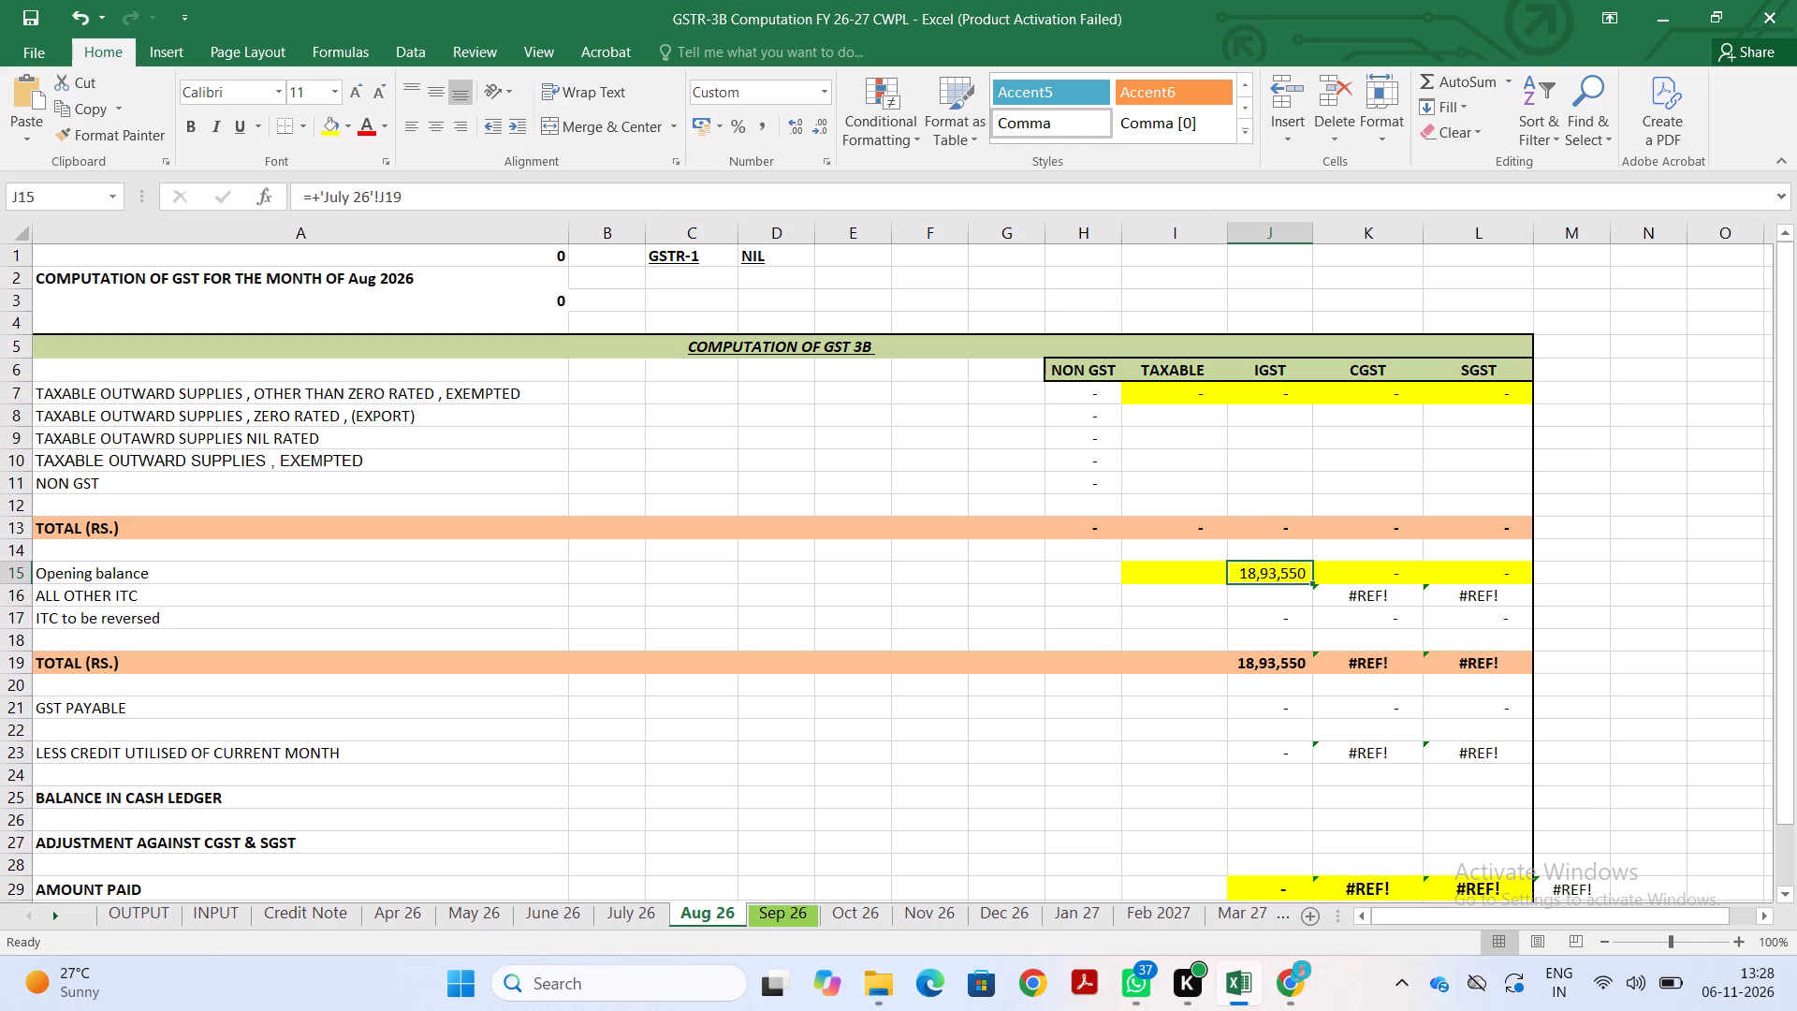
key("ctrl+c")
key("shift+Right")
key("shift+Right")
key("ctrl+v")
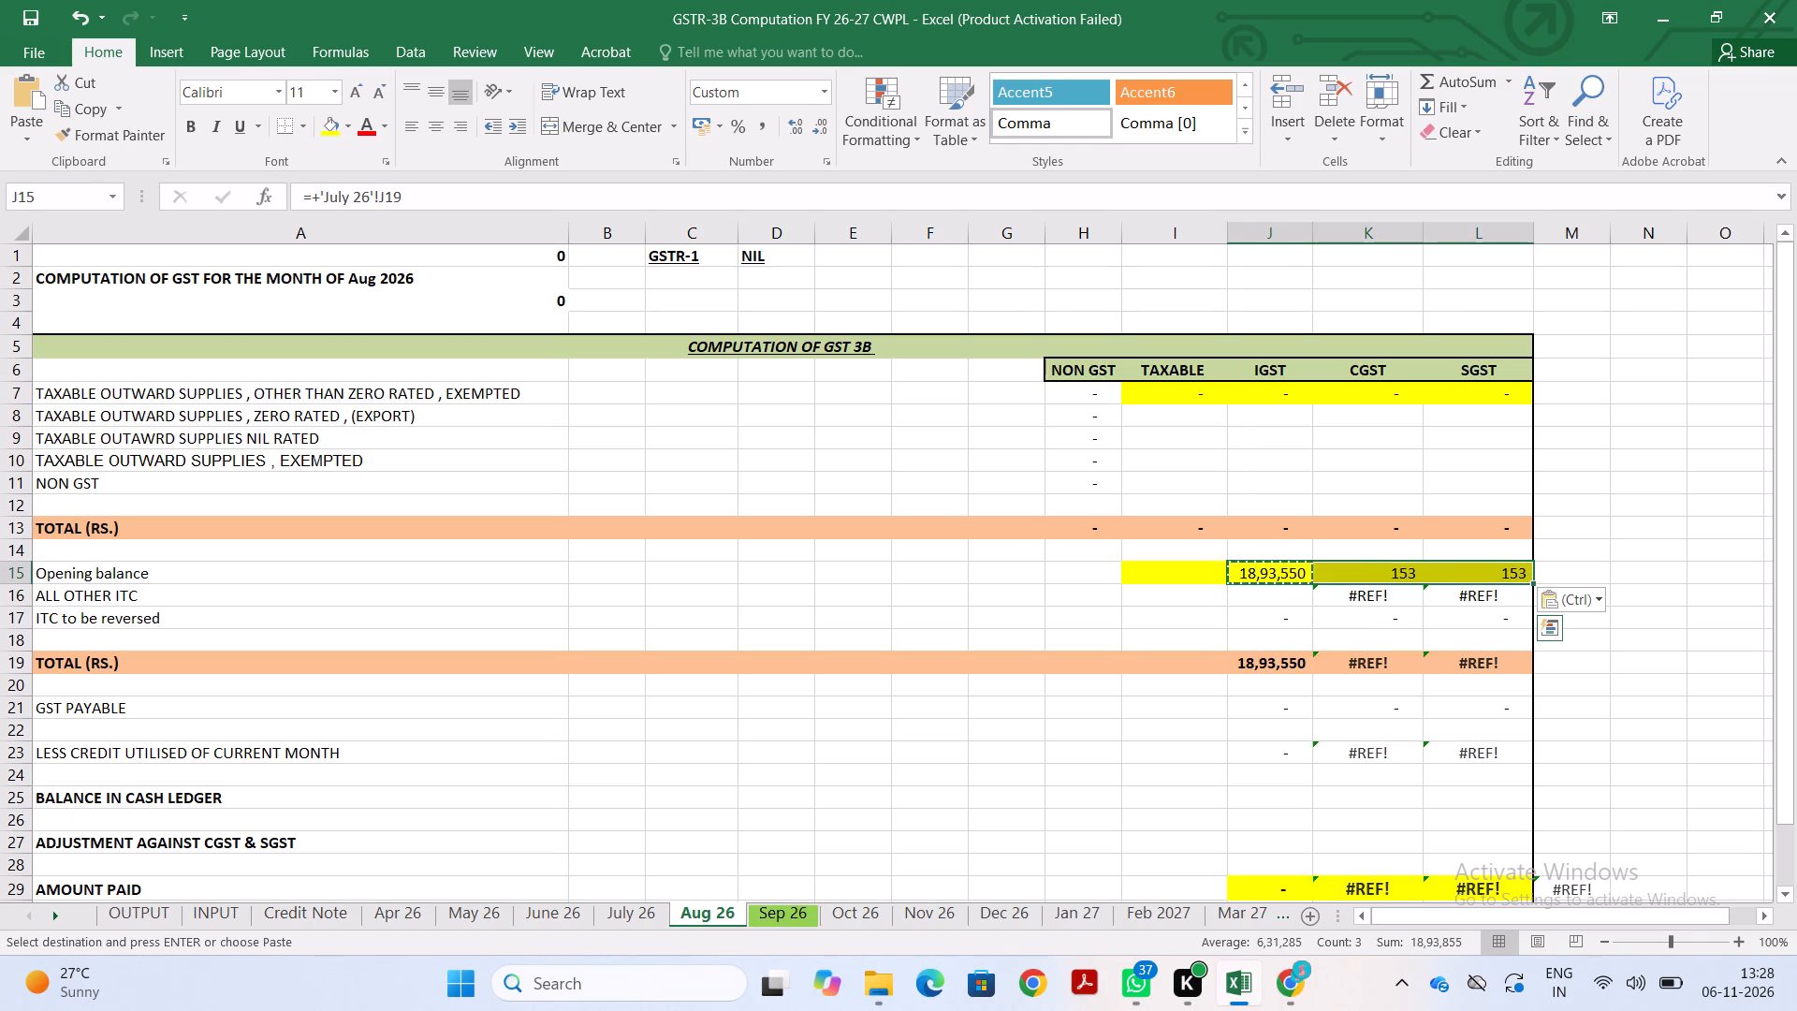
key("Right")
key("Right")
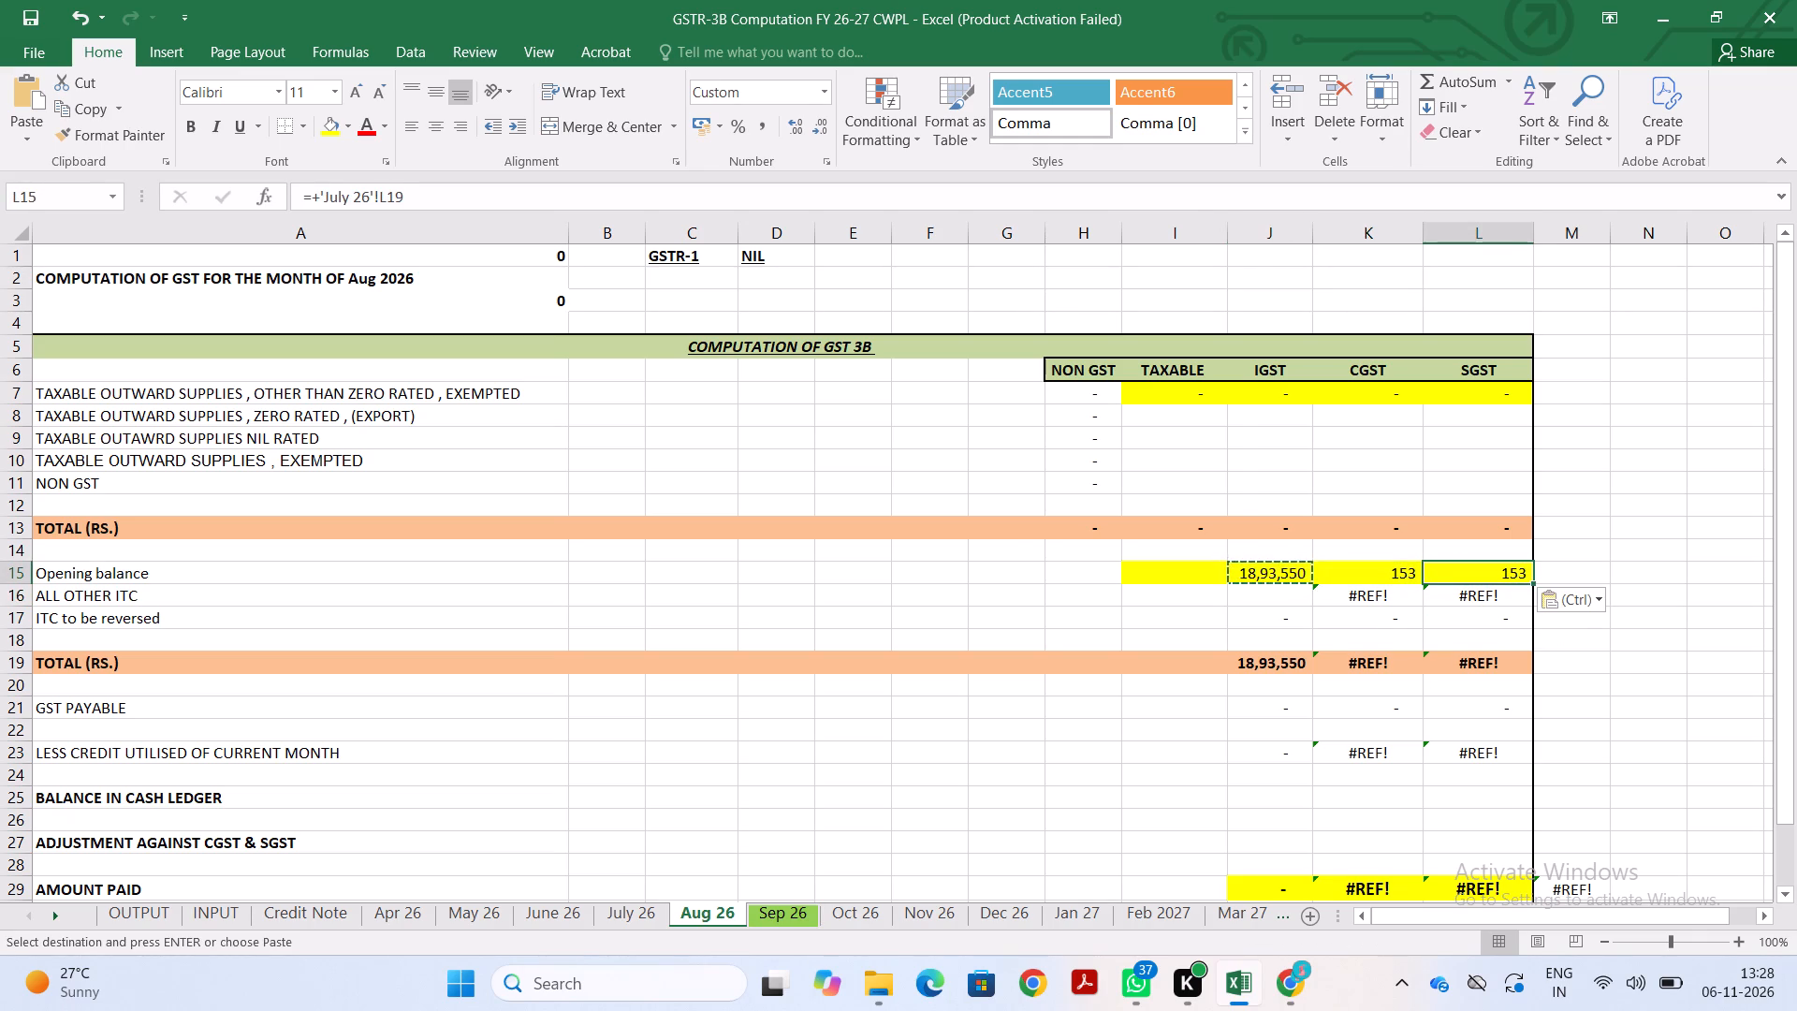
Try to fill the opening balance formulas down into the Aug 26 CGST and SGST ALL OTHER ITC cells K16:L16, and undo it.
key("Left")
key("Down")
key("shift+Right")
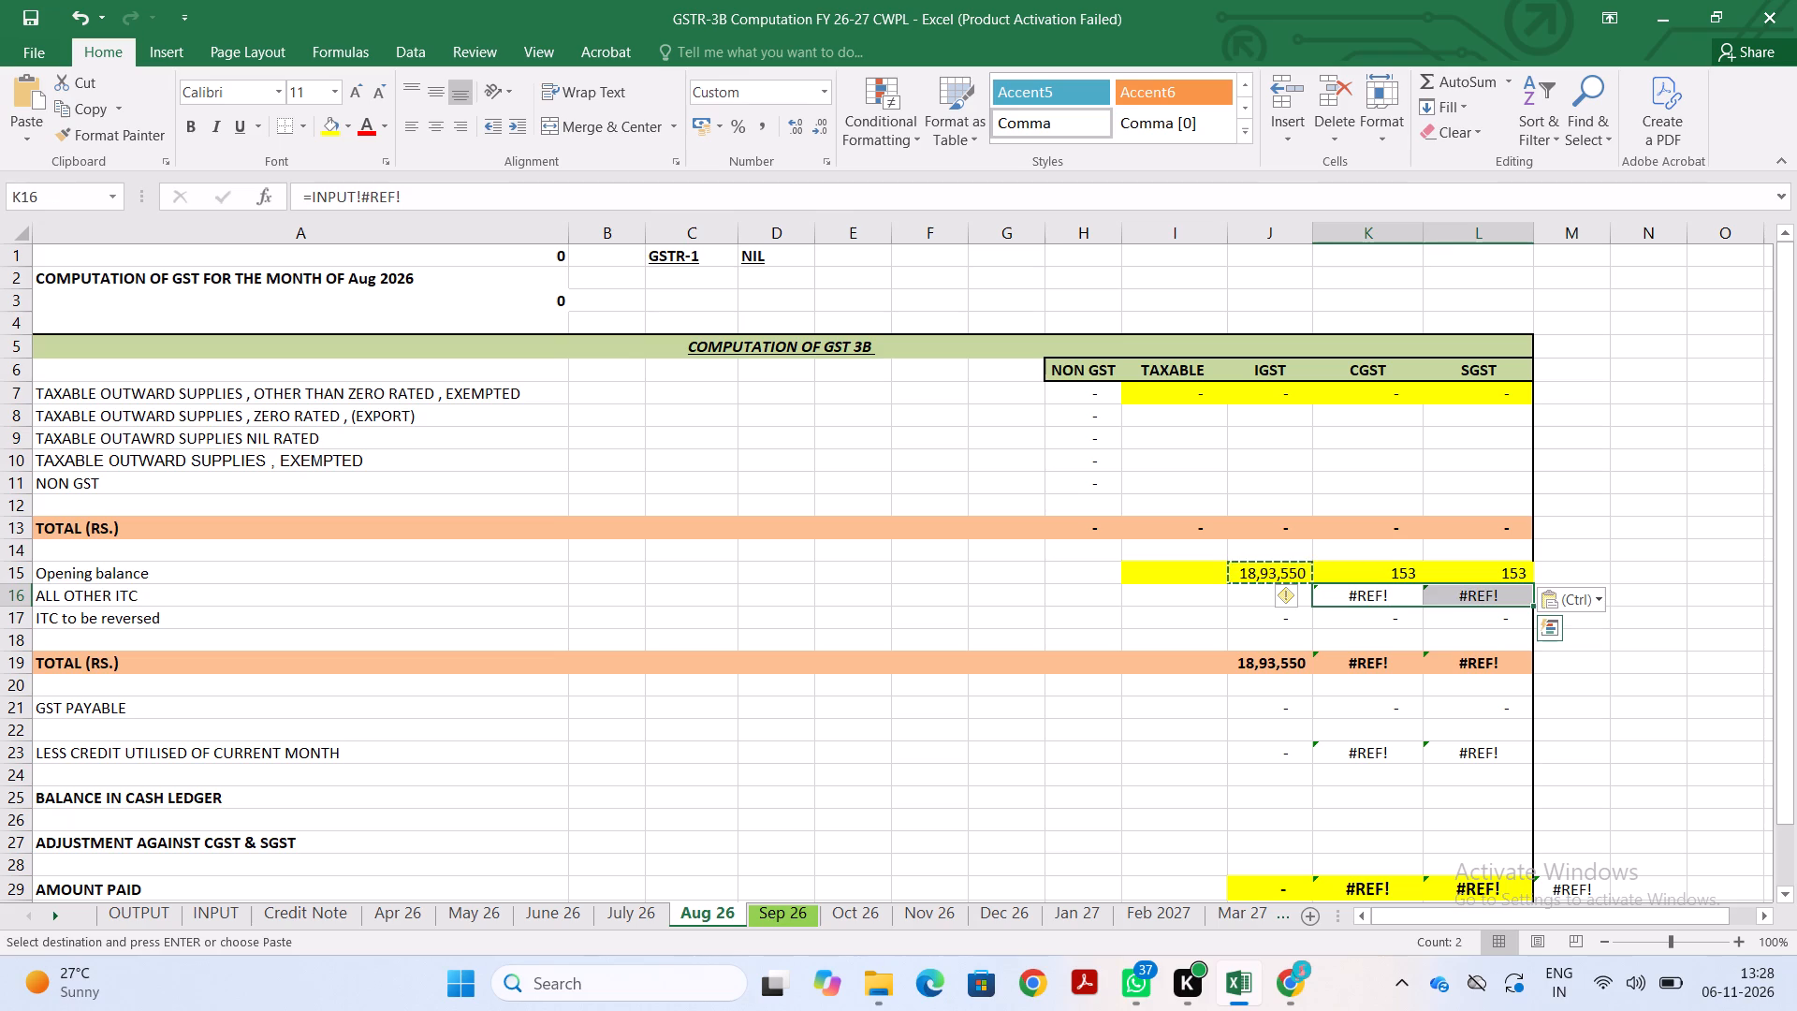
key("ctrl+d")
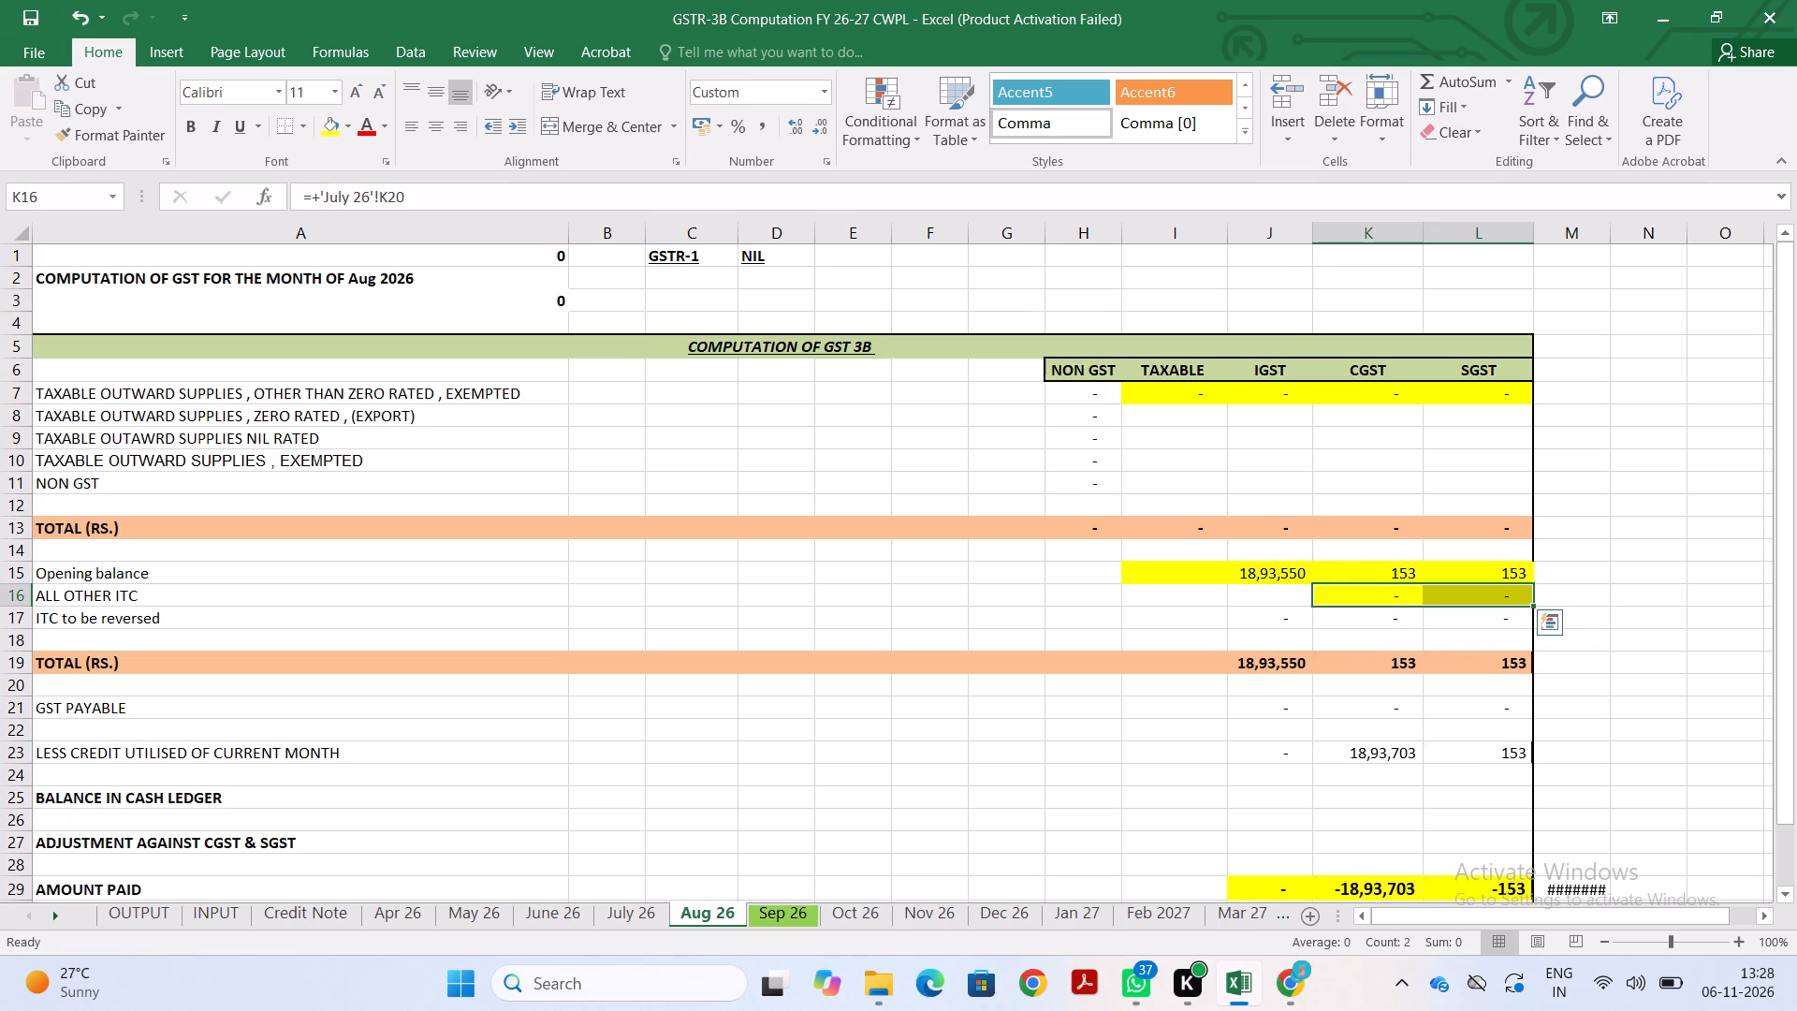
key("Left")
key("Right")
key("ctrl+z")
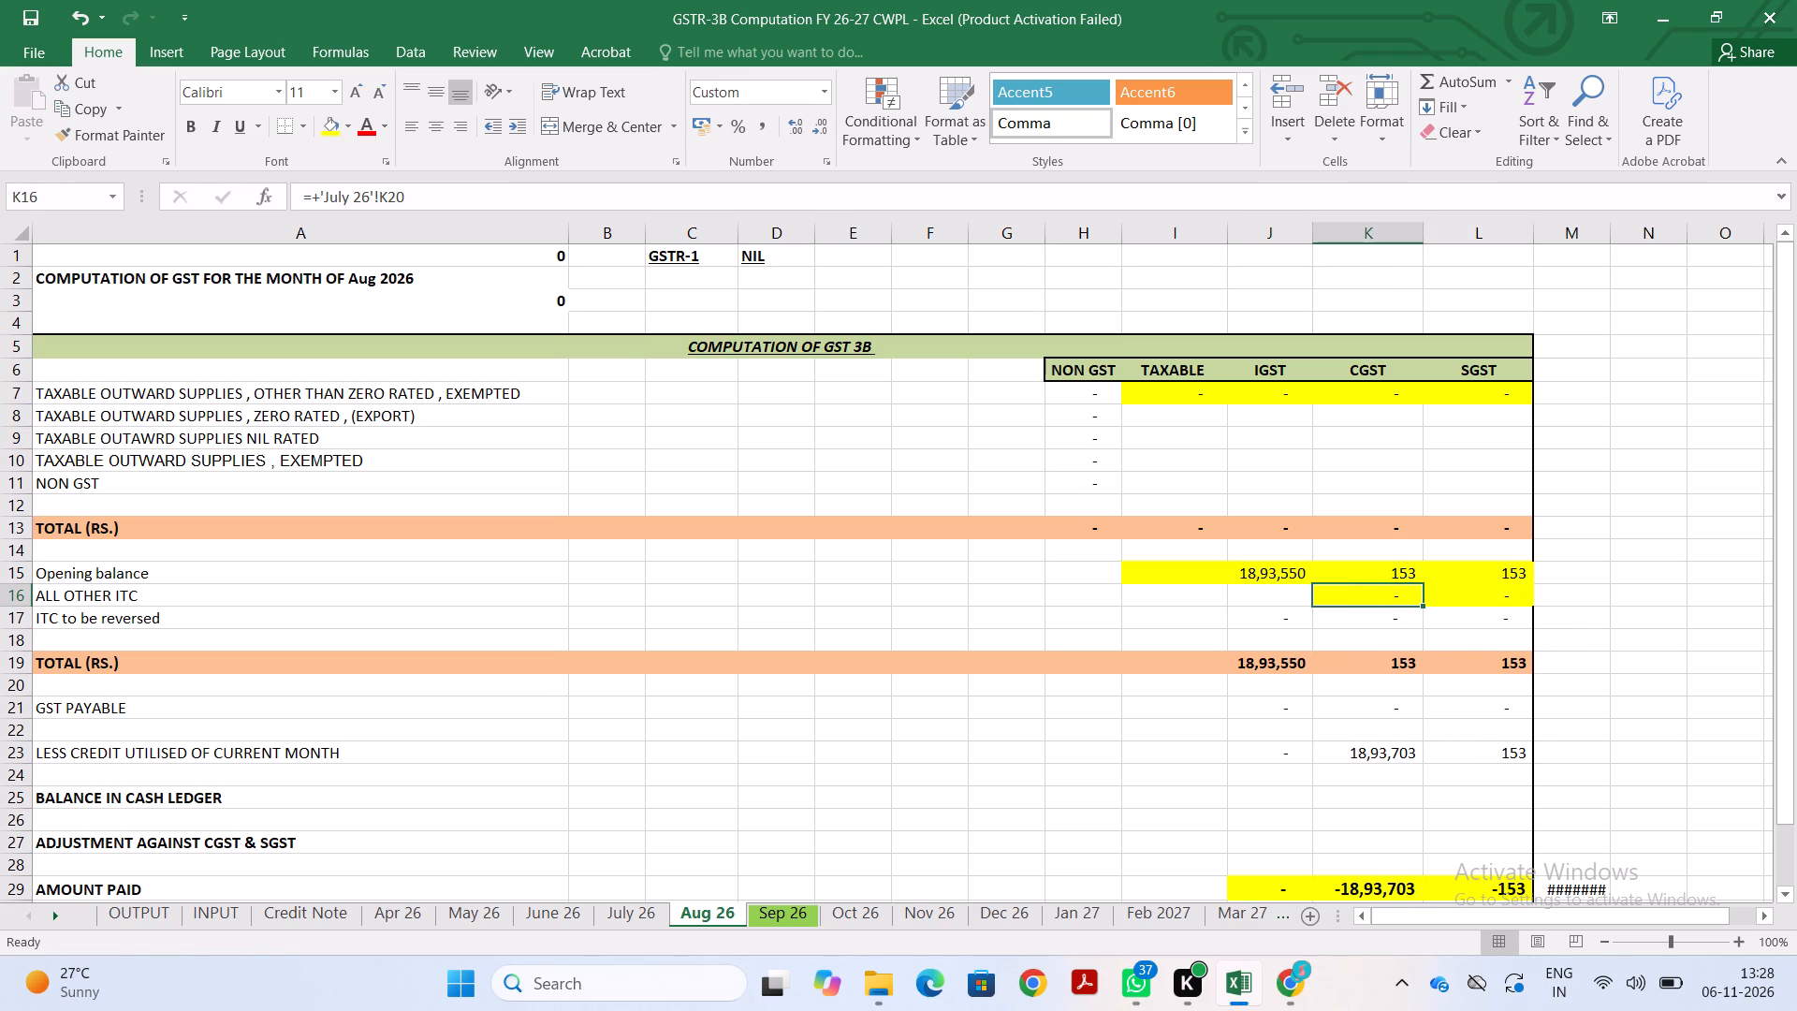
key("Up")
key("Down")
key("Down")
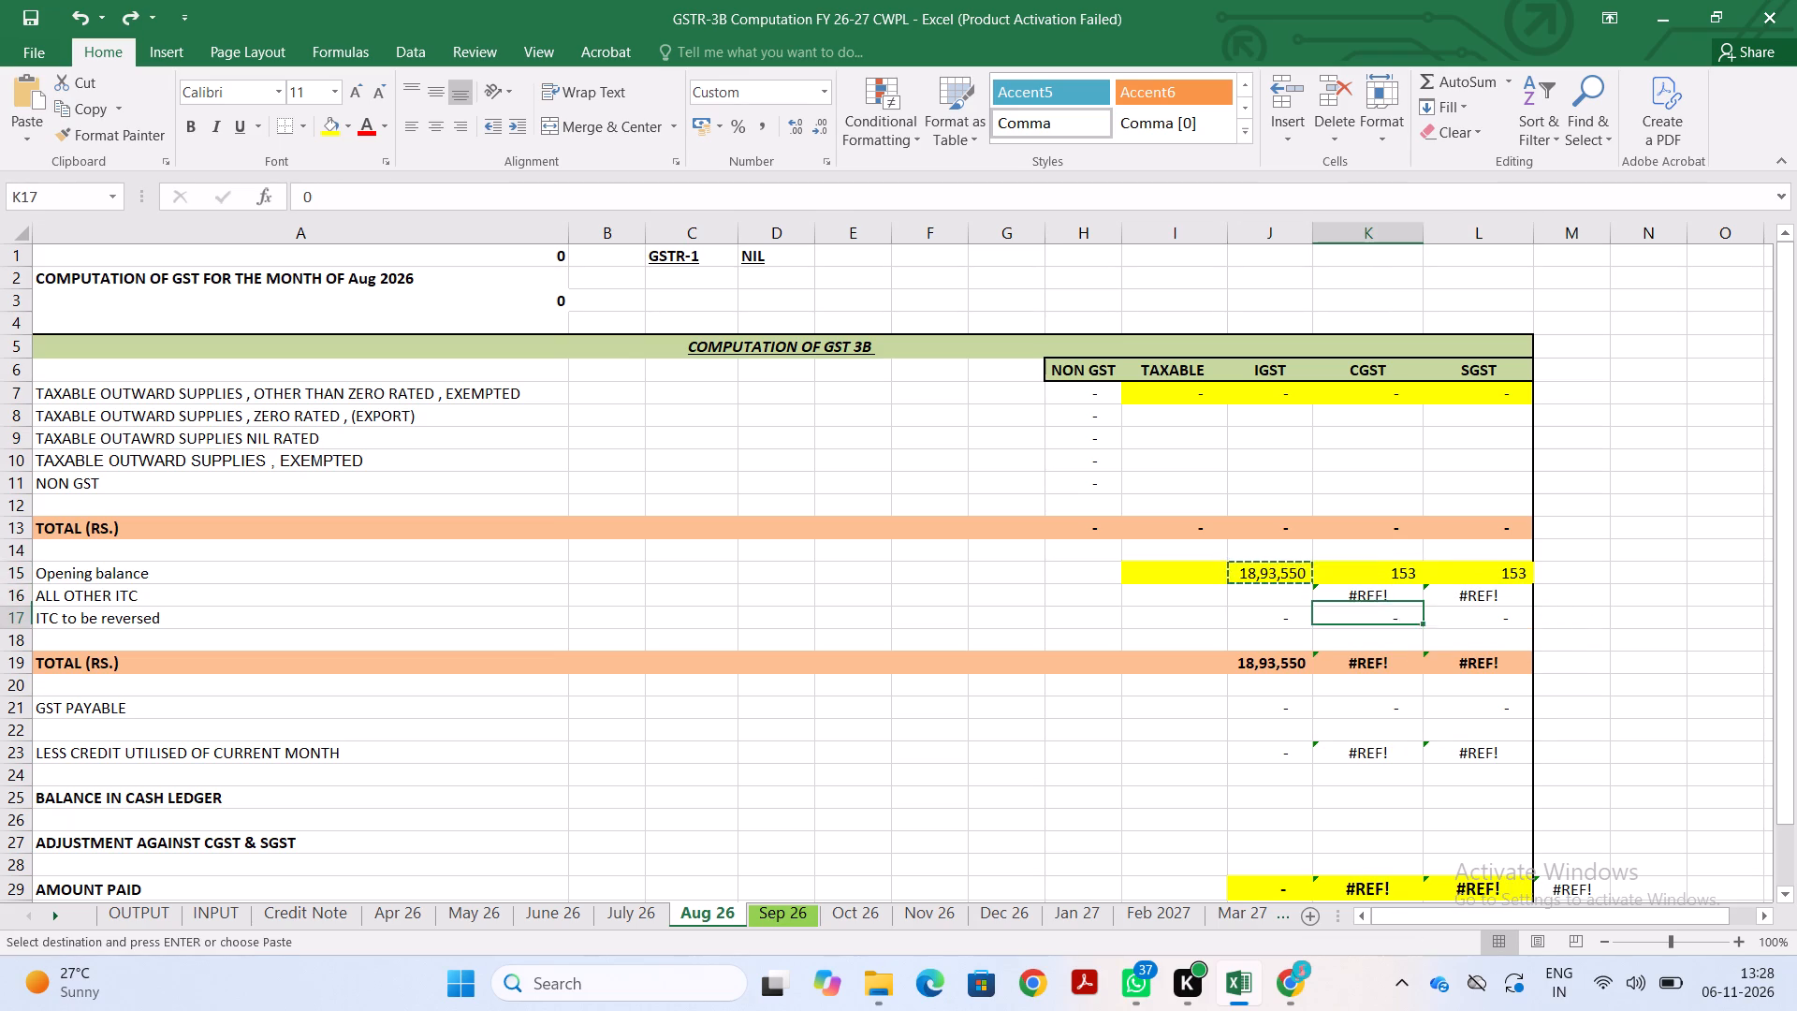
Trace the July 26 sheet's IGST ALL OTHER ITC formula in J16 to its source rows on the INPUT sheet and examine the monthly entries.
left_click(616, 916)
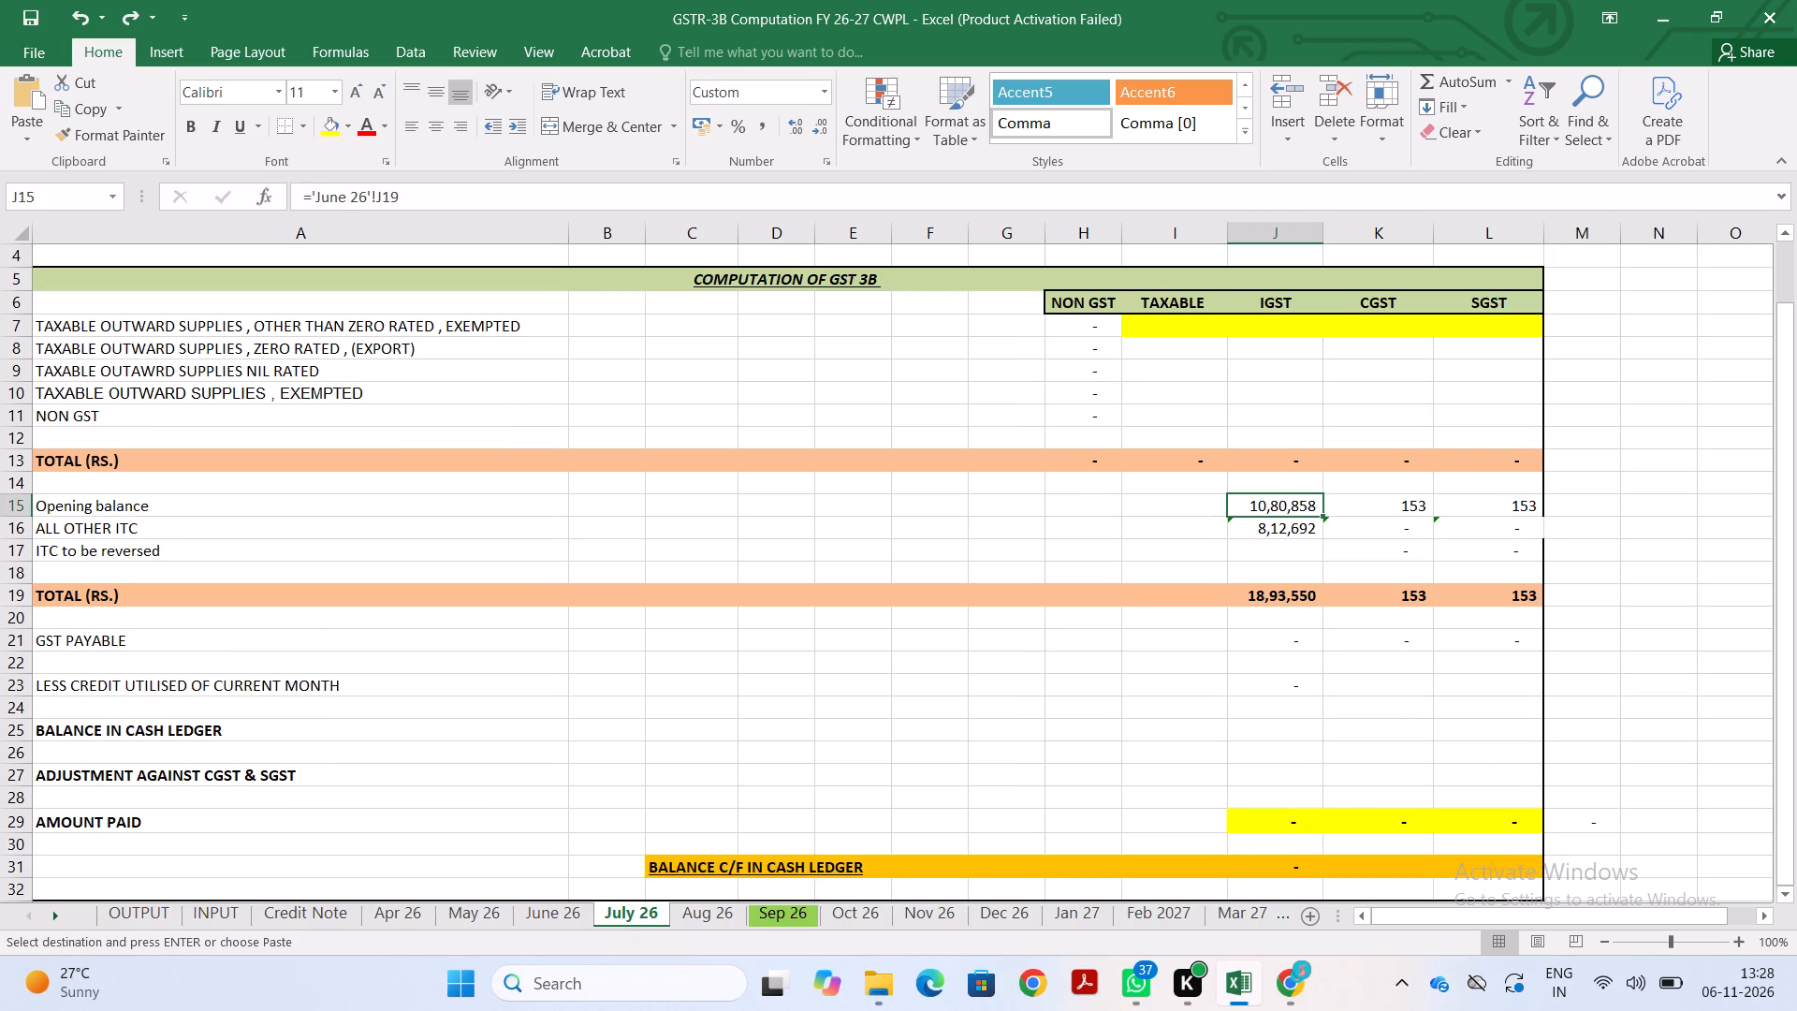
key("Down")
key("Right")
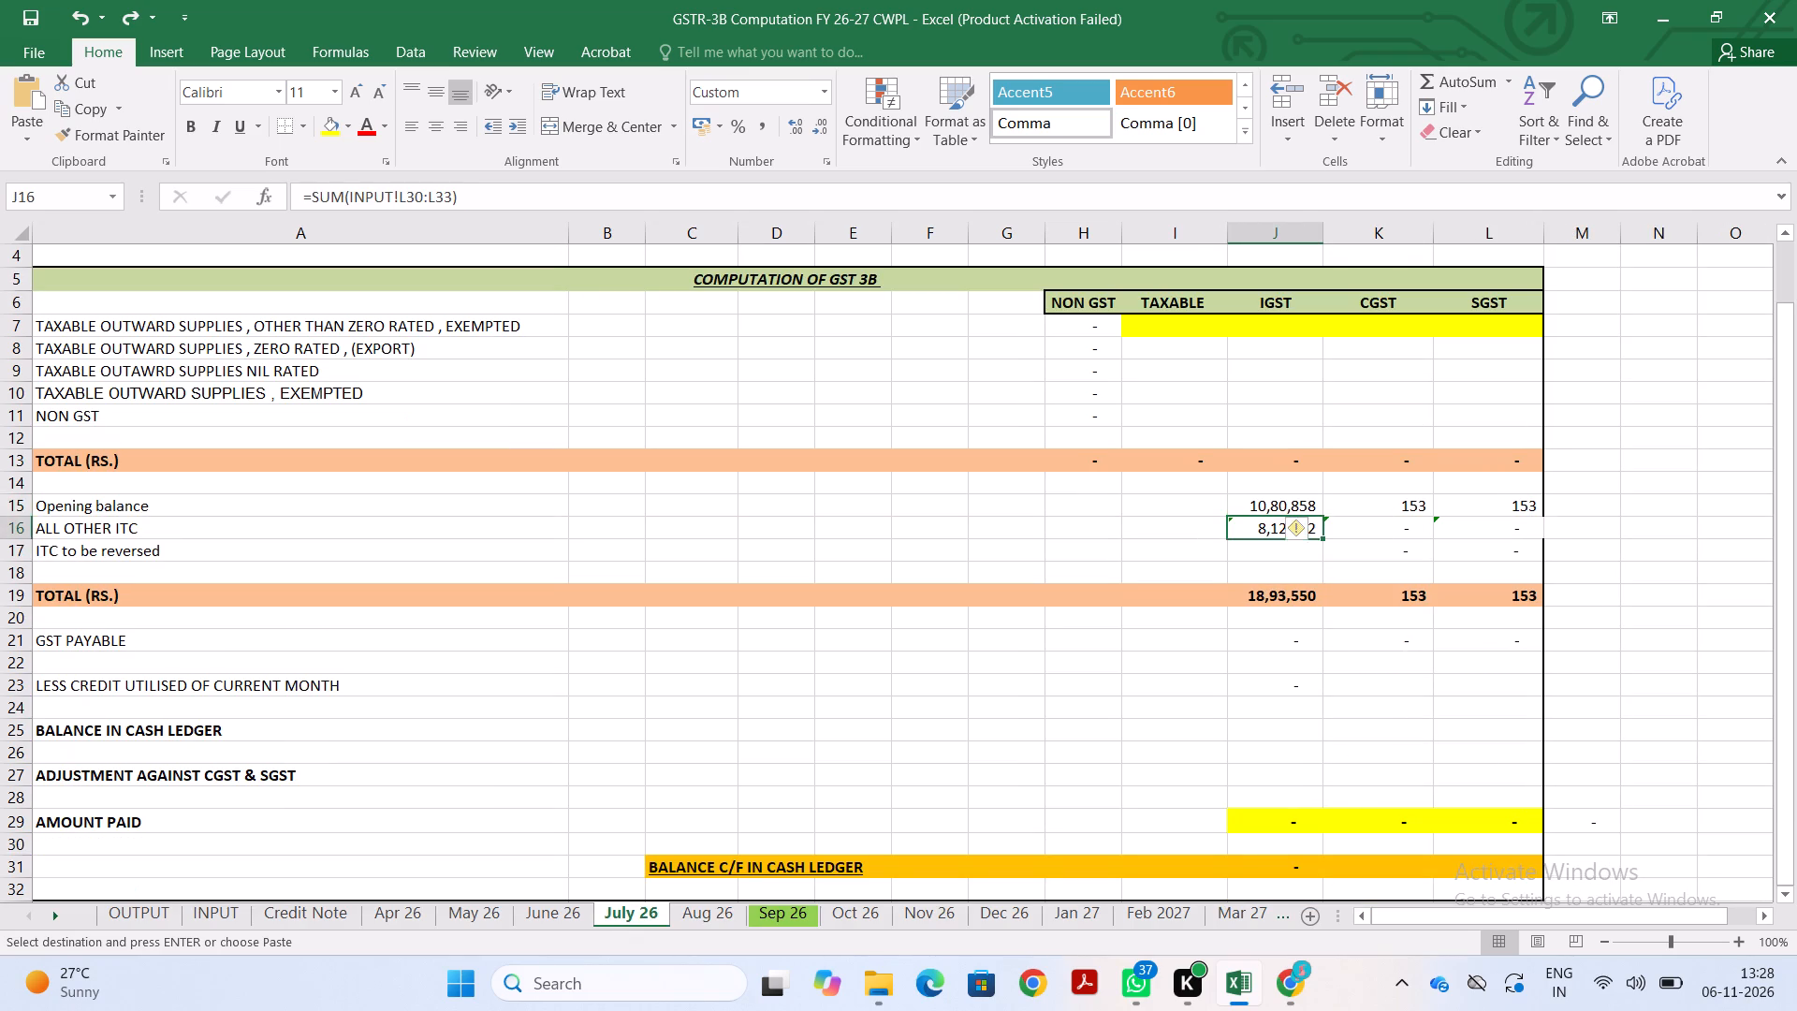
key("Left")
key("F2")
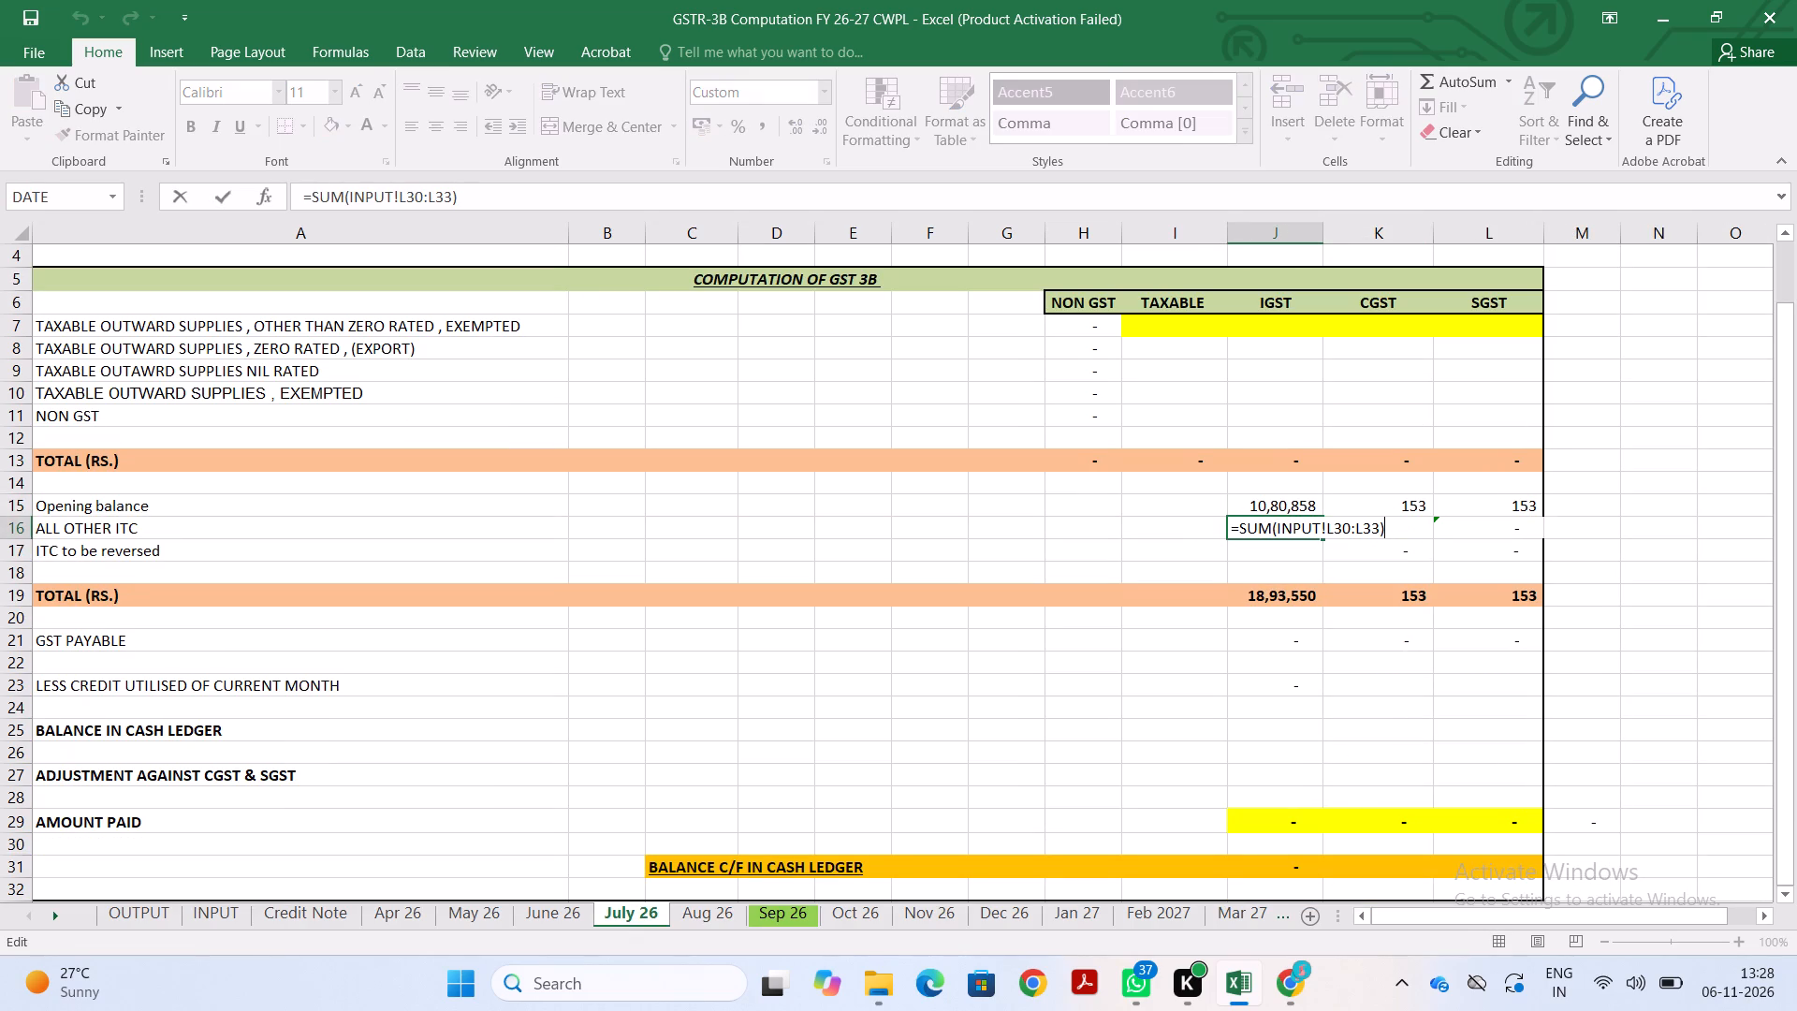
key("Escape")
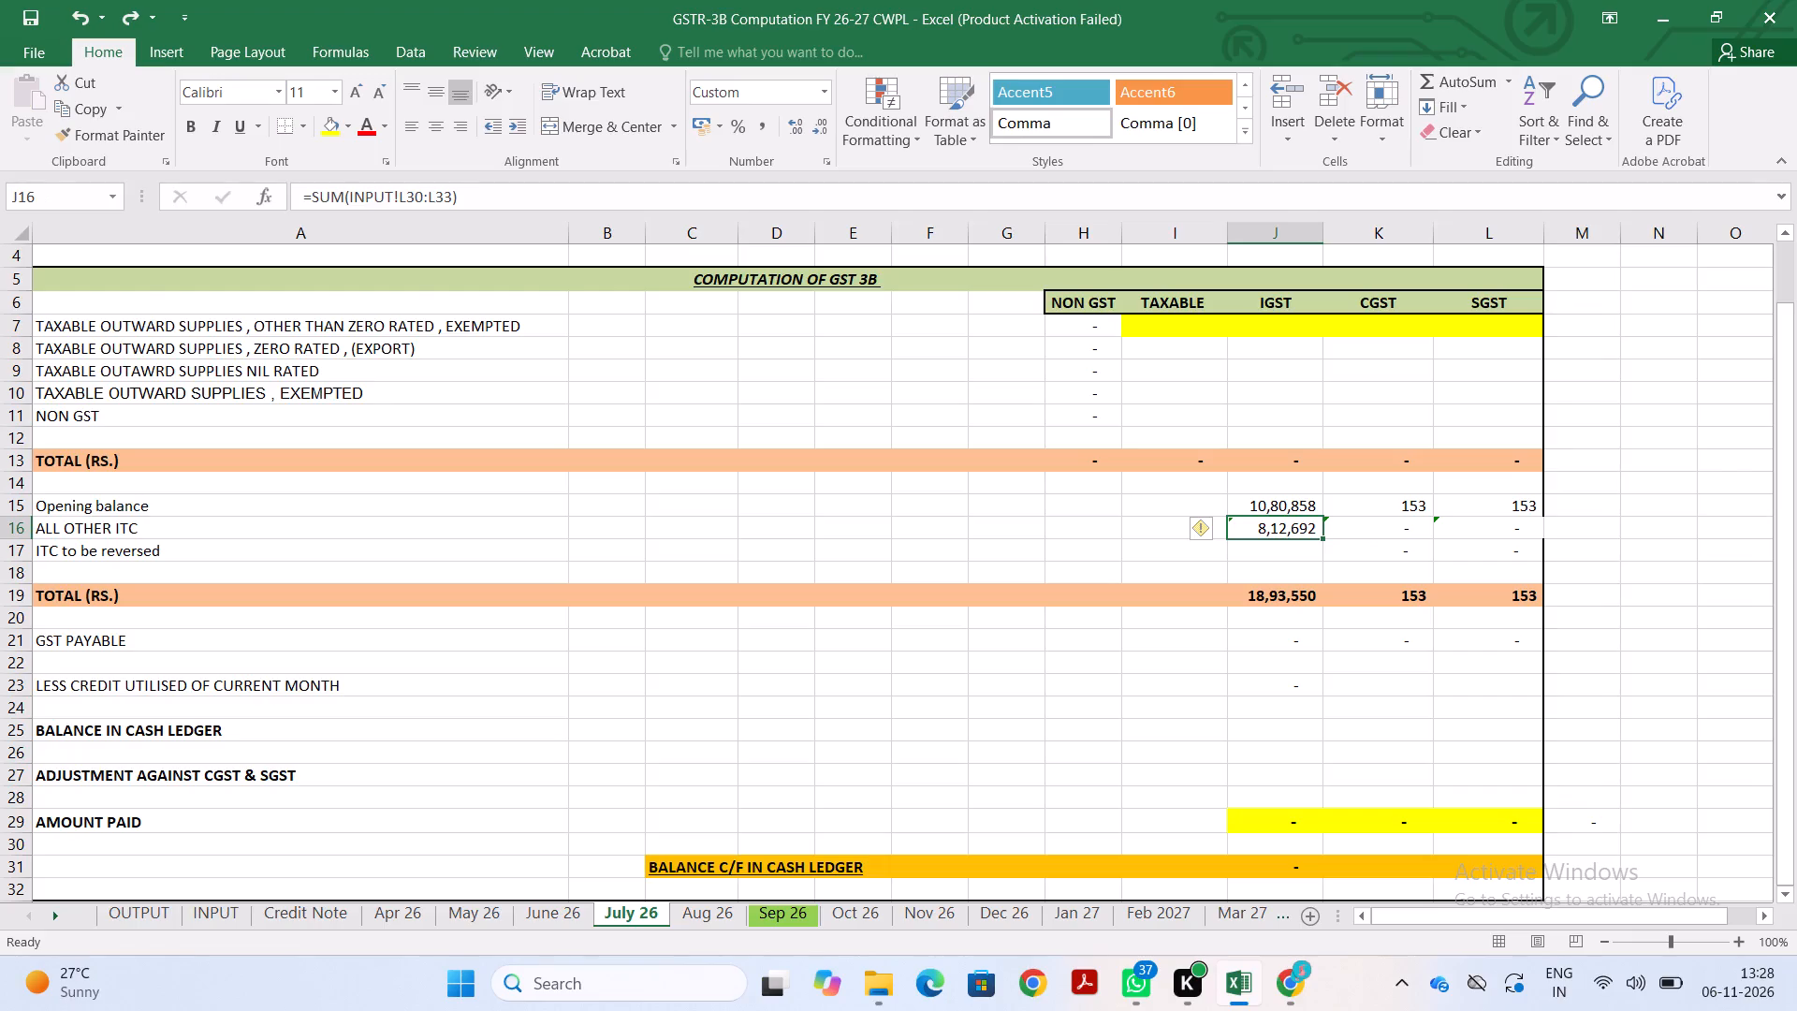
key("ctrl+bracketleft")
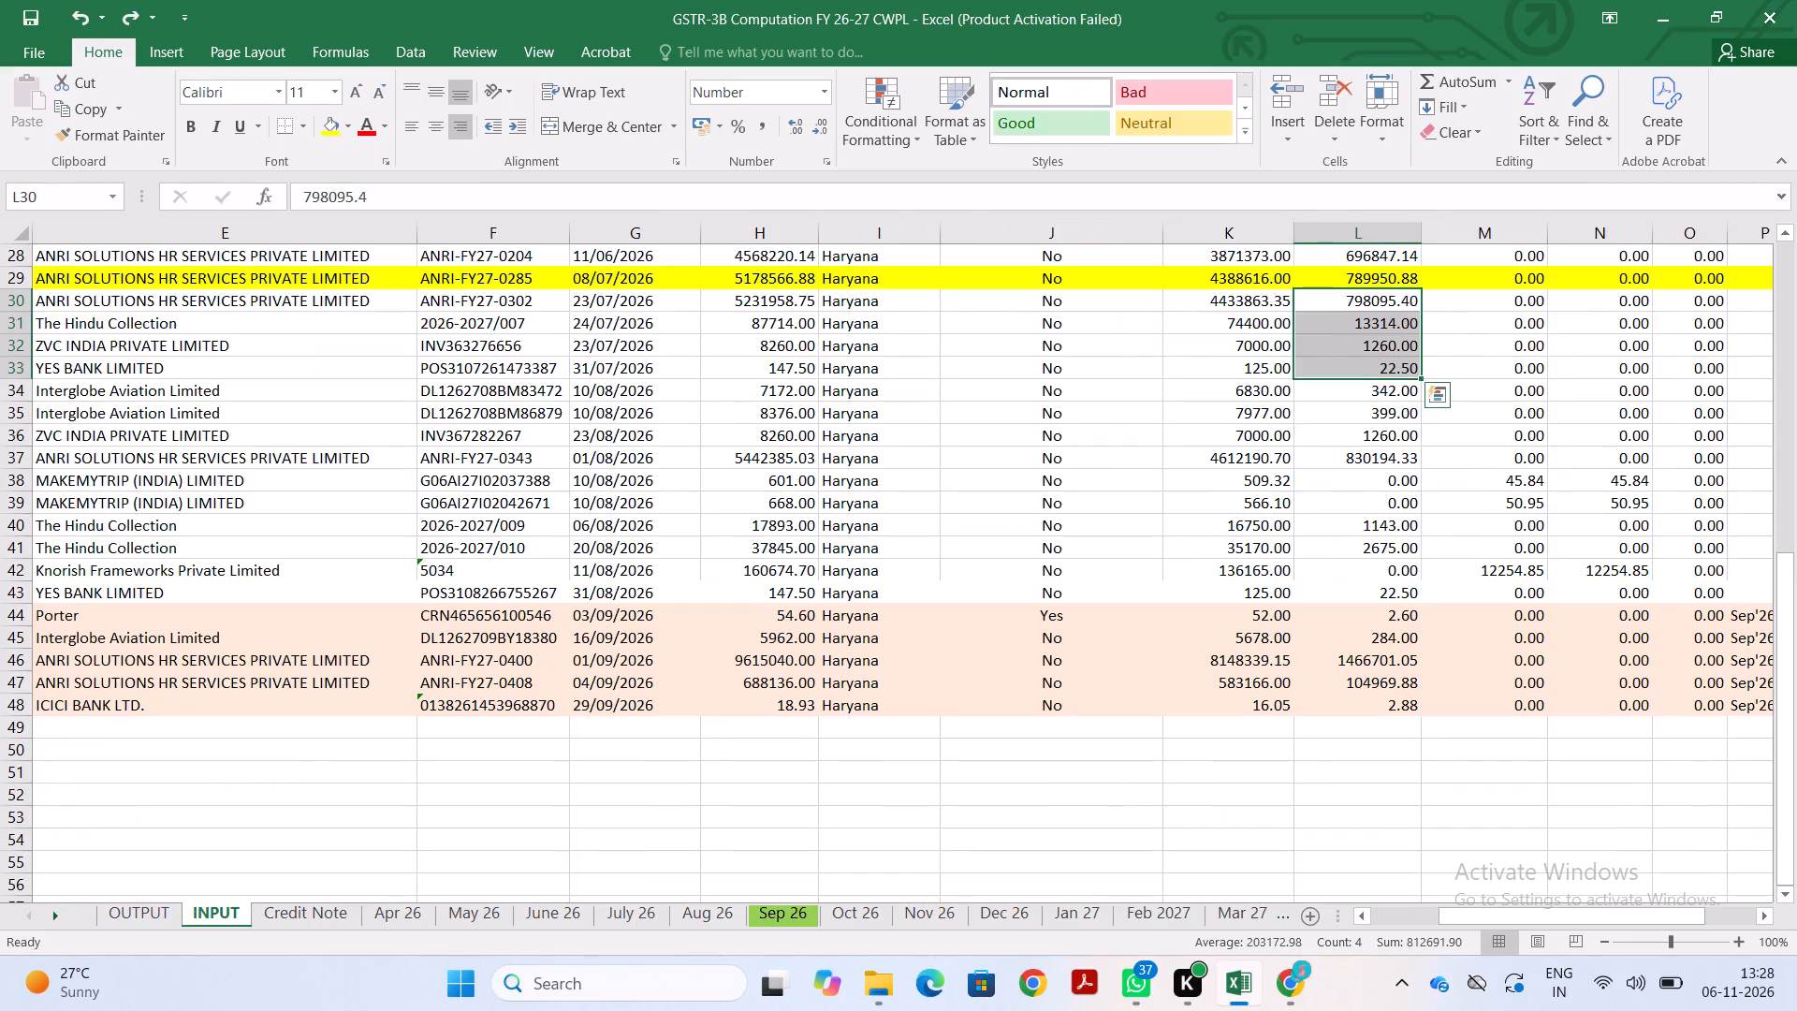
key("shift+space")
scroll(1191, 653, "right", 5)
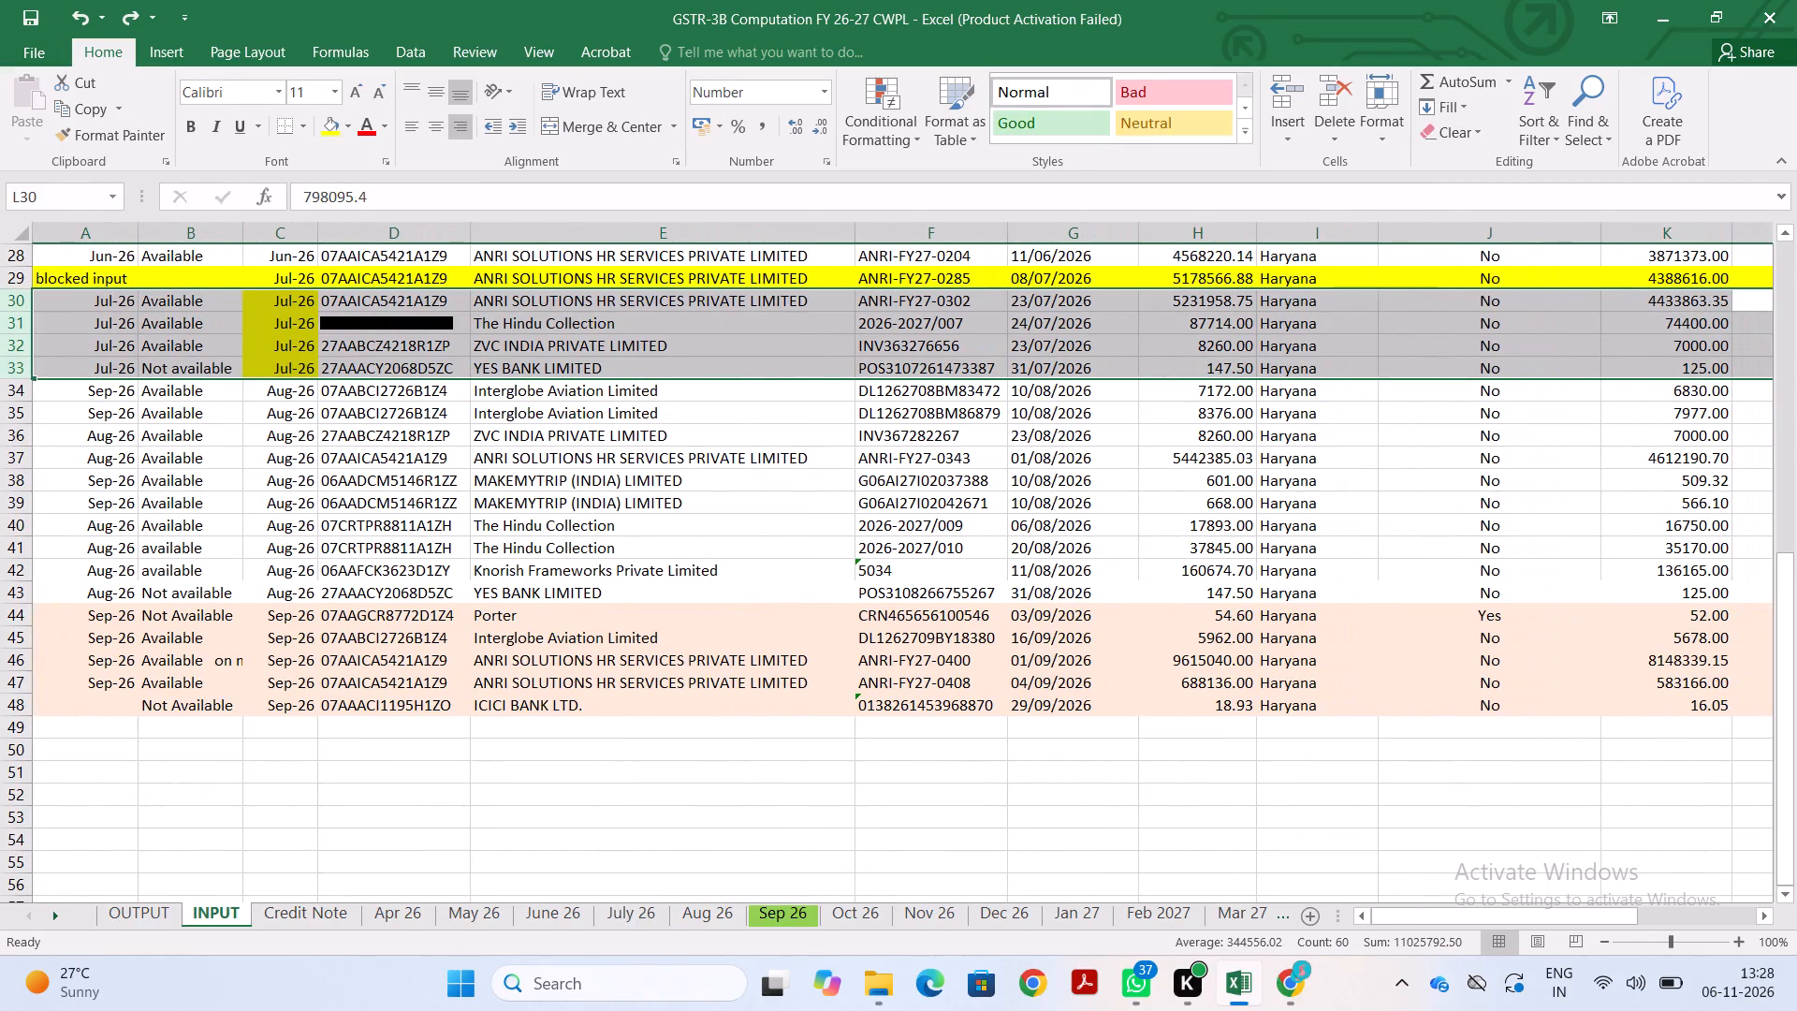
scroll(1191, 653, "up", 2)
scroll(1191, 653, "right", 1)
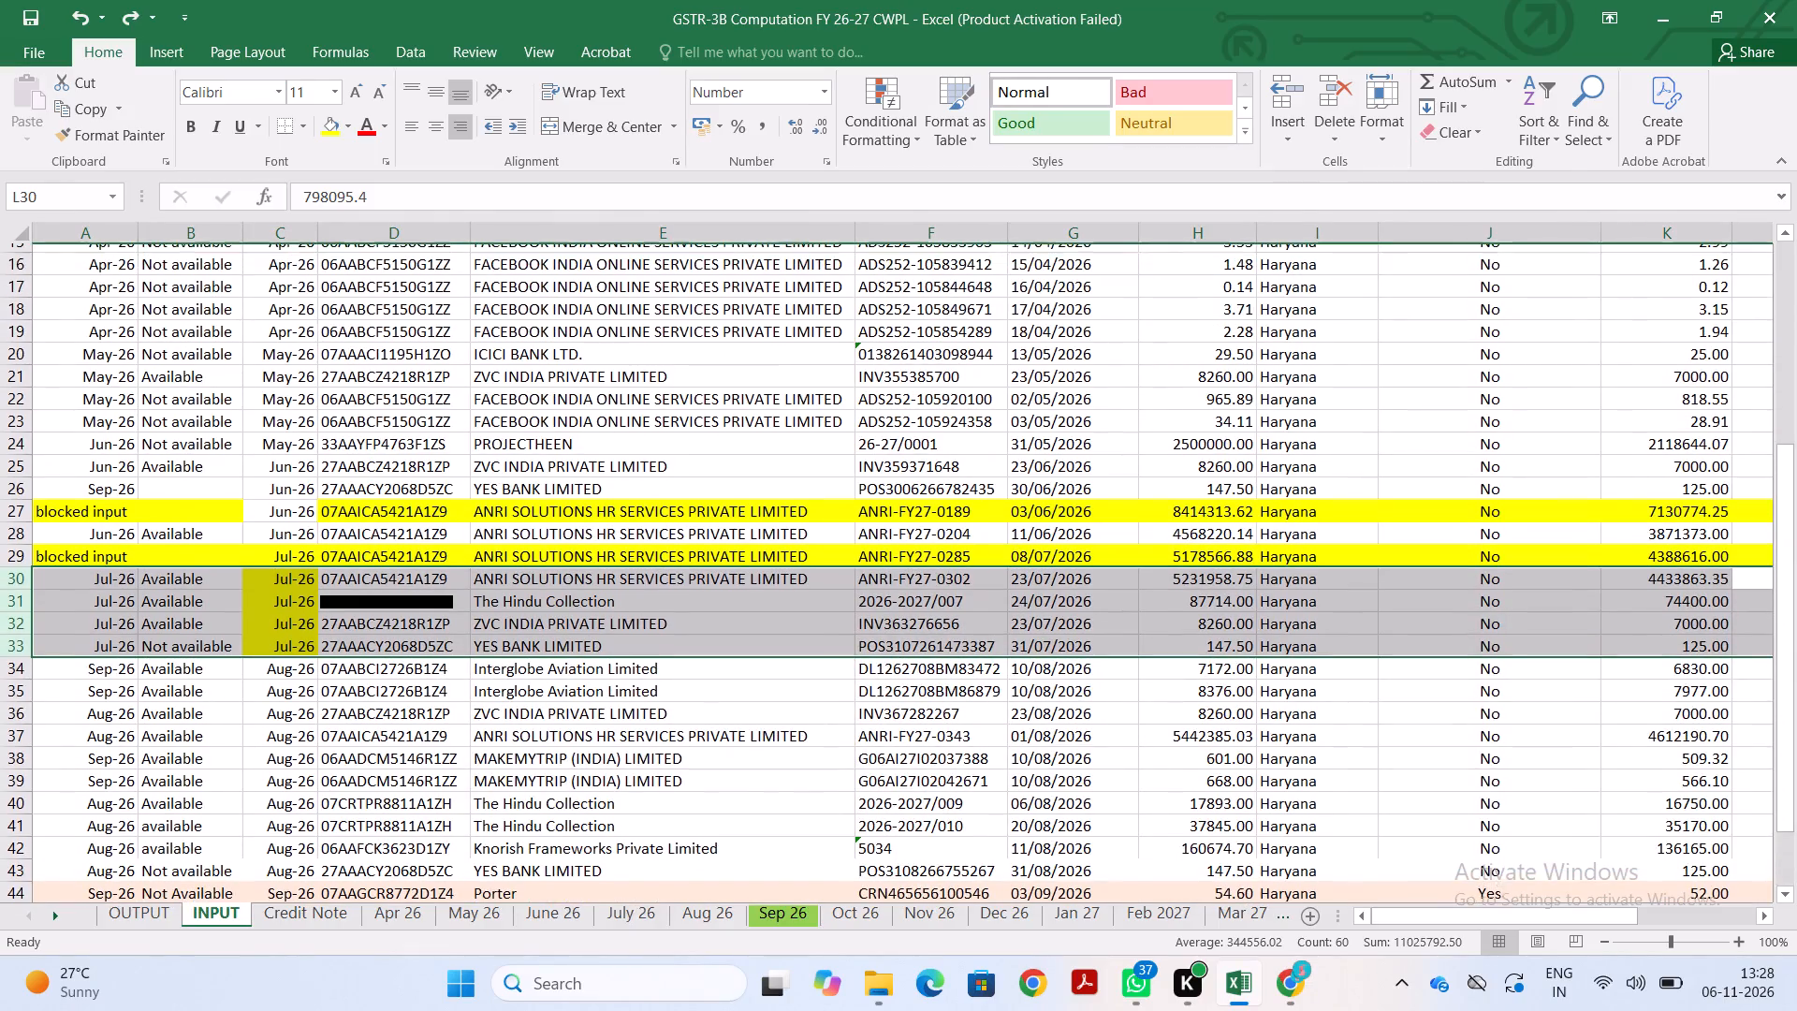
scroll(1191, 653, "right", 2)
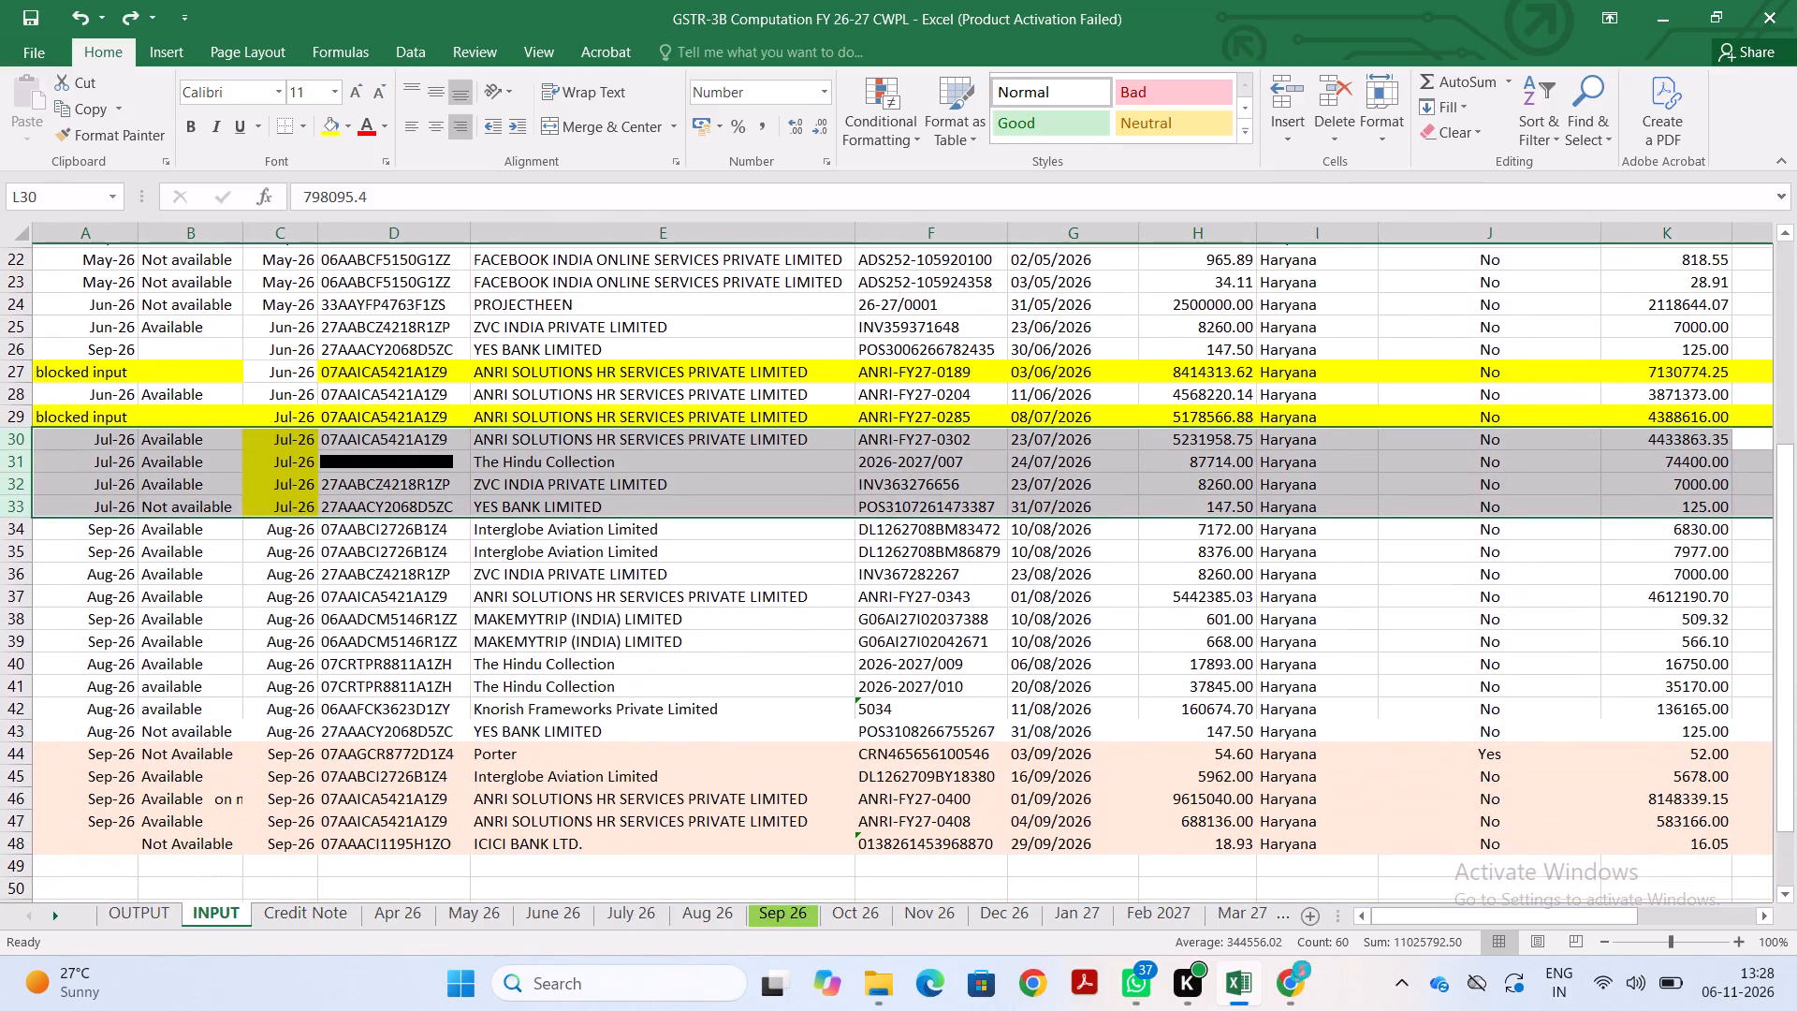
scroll(1191, 653, "right", 2)
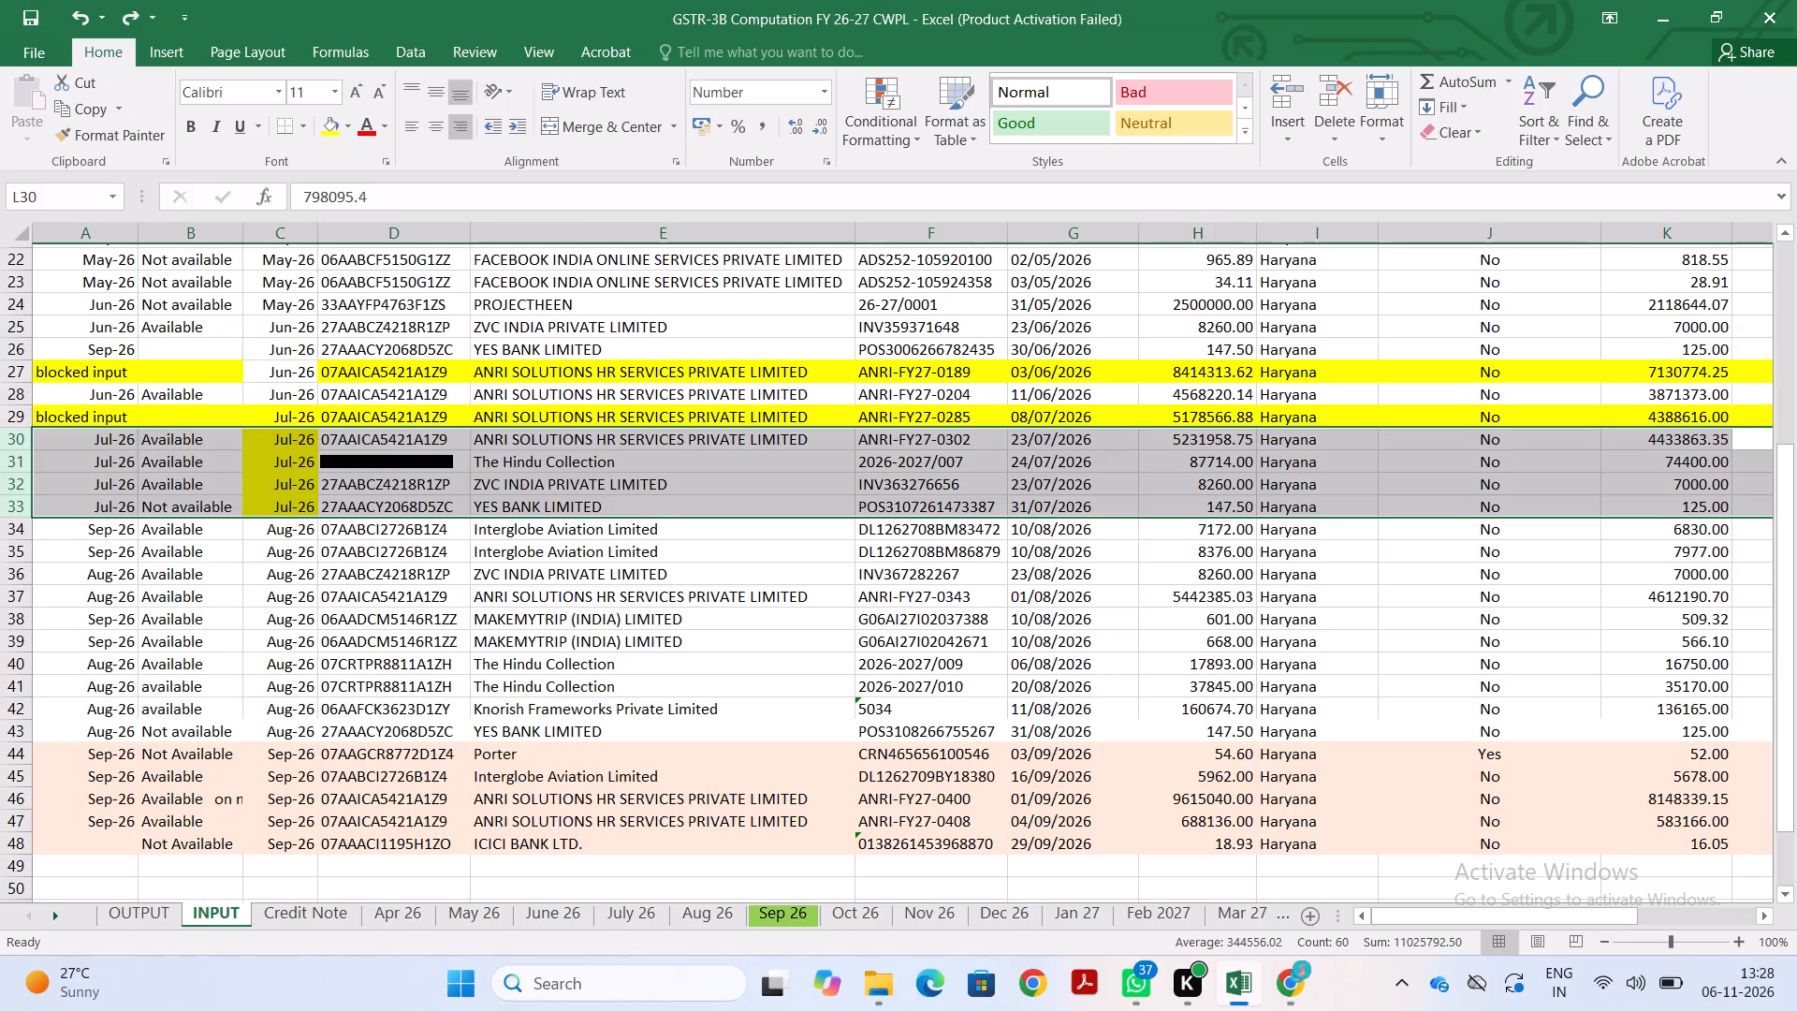
scroll(1191, 653, "right", 1)
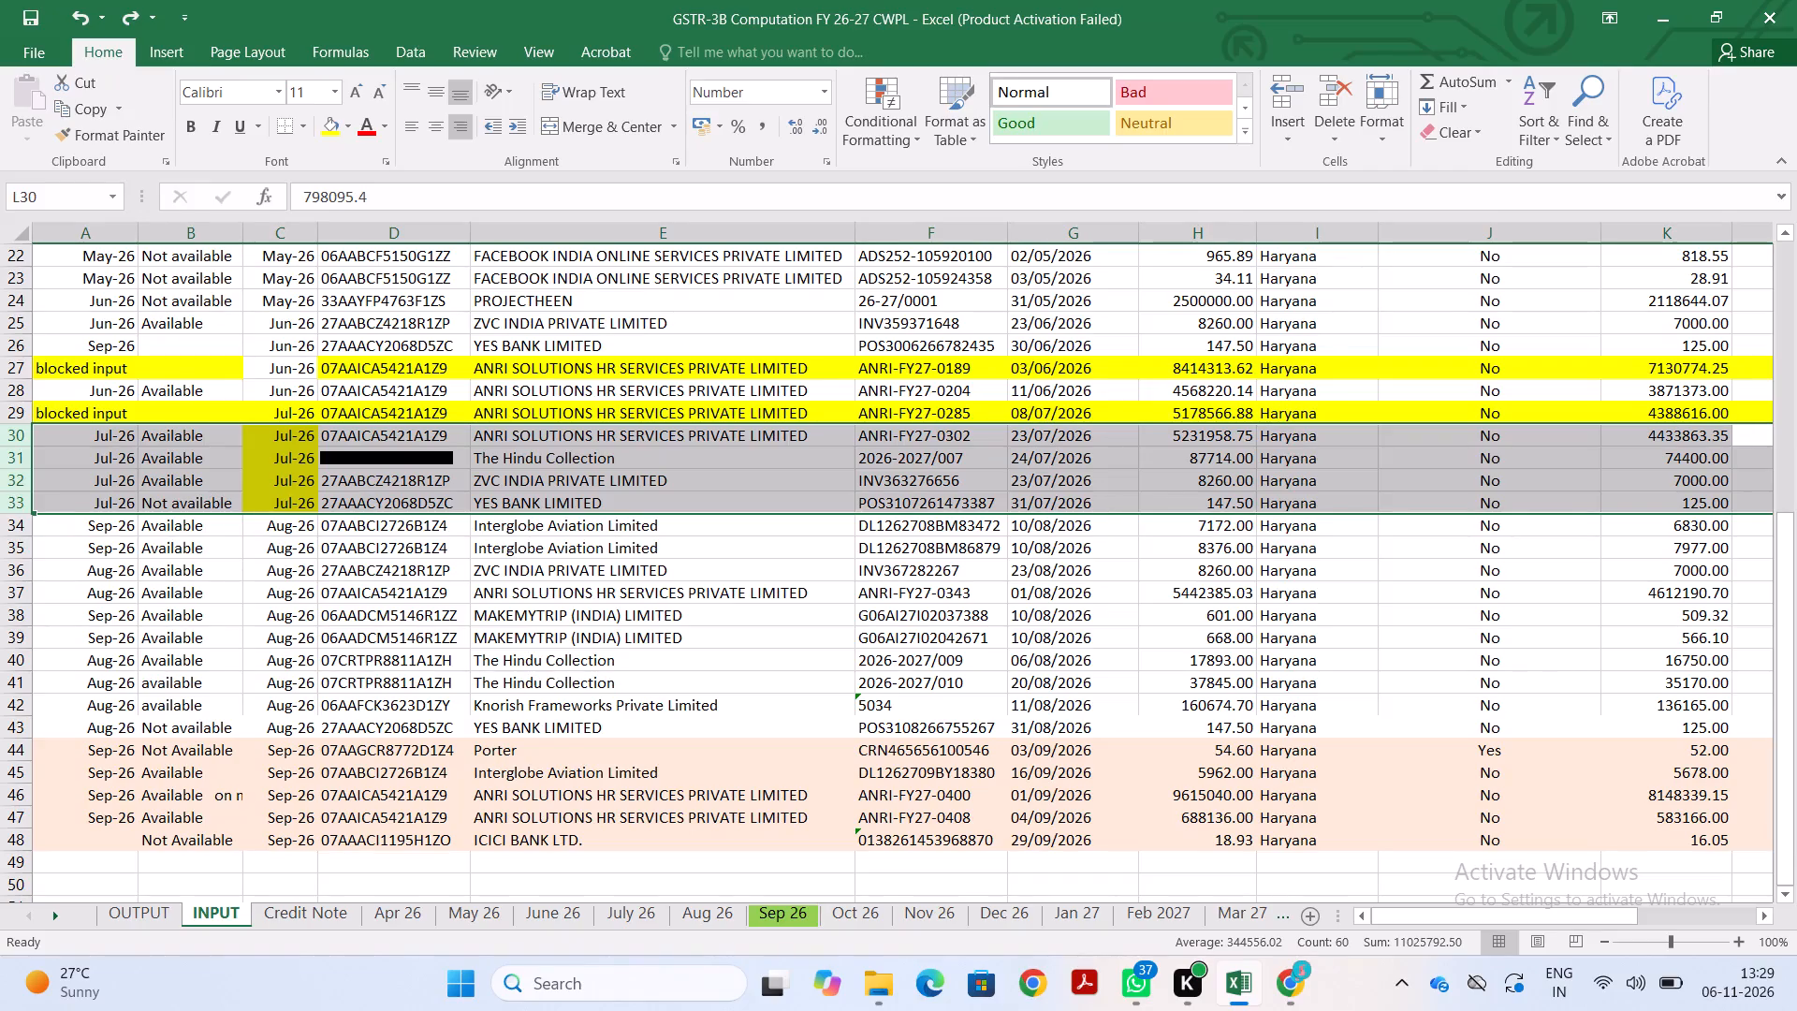
left_click(1191, 653)
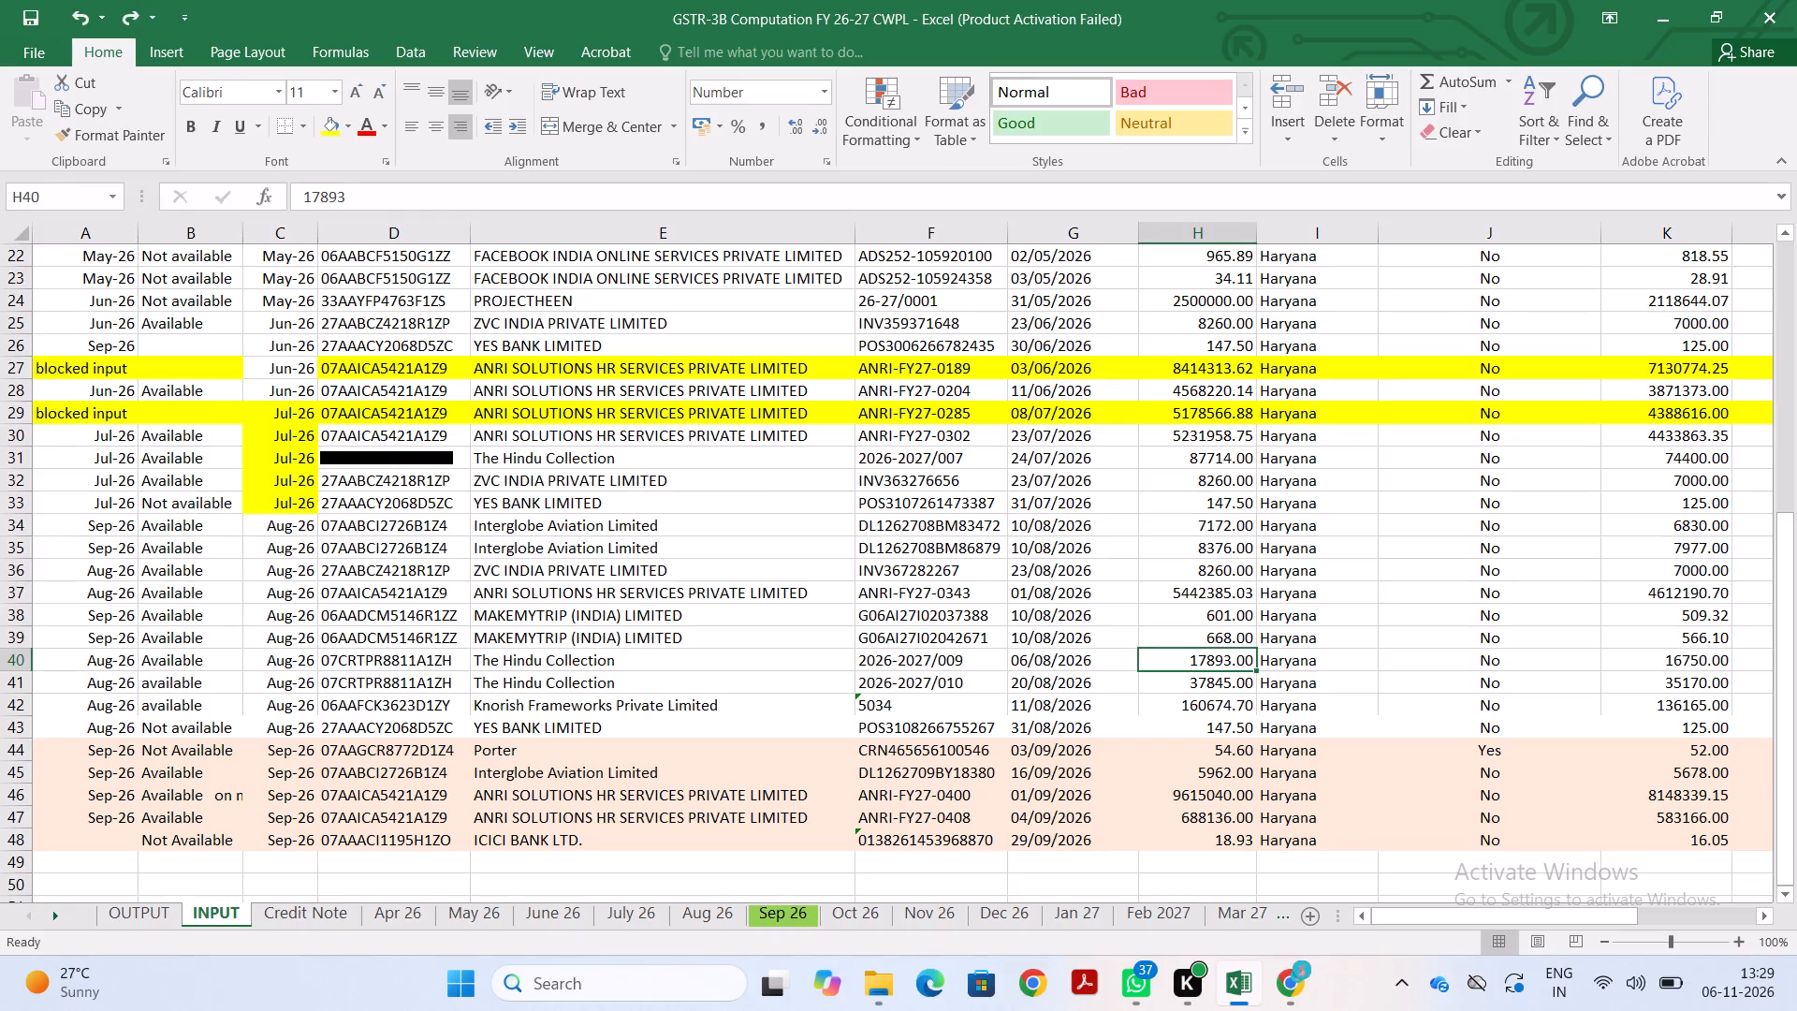
left_click_drag(721, 930, 721, 917)
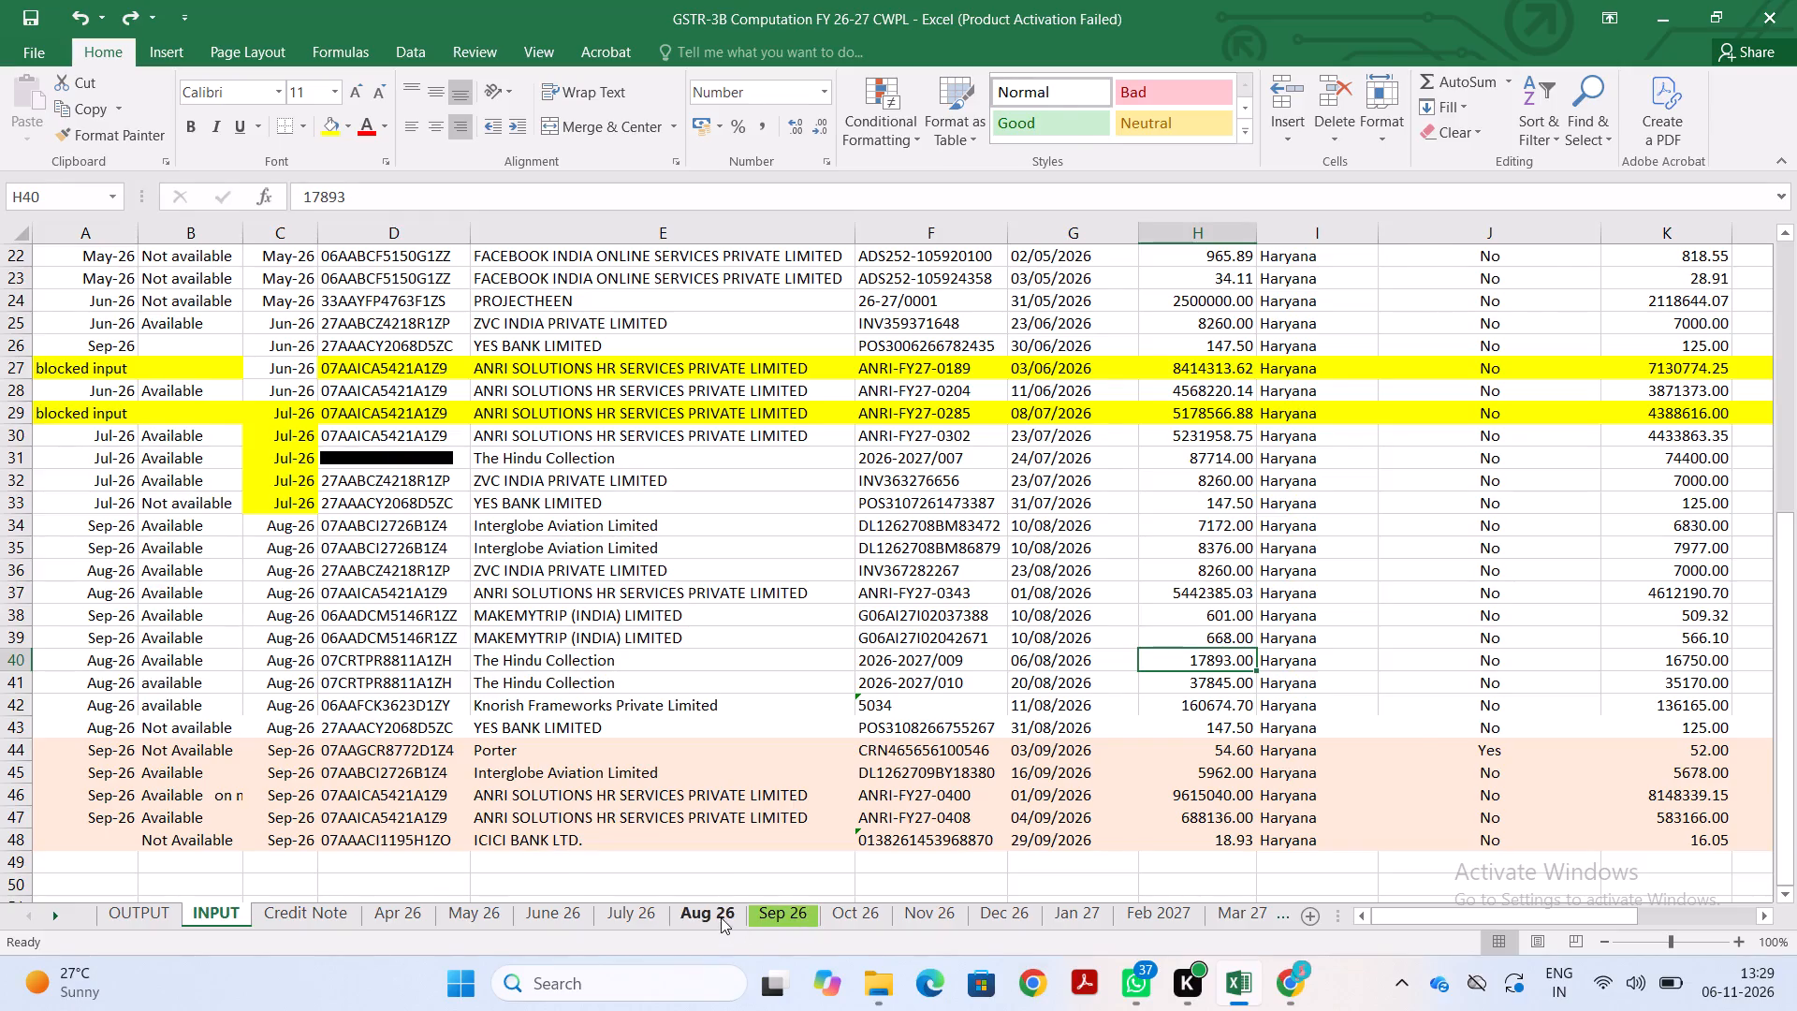
left_click(721, 917)
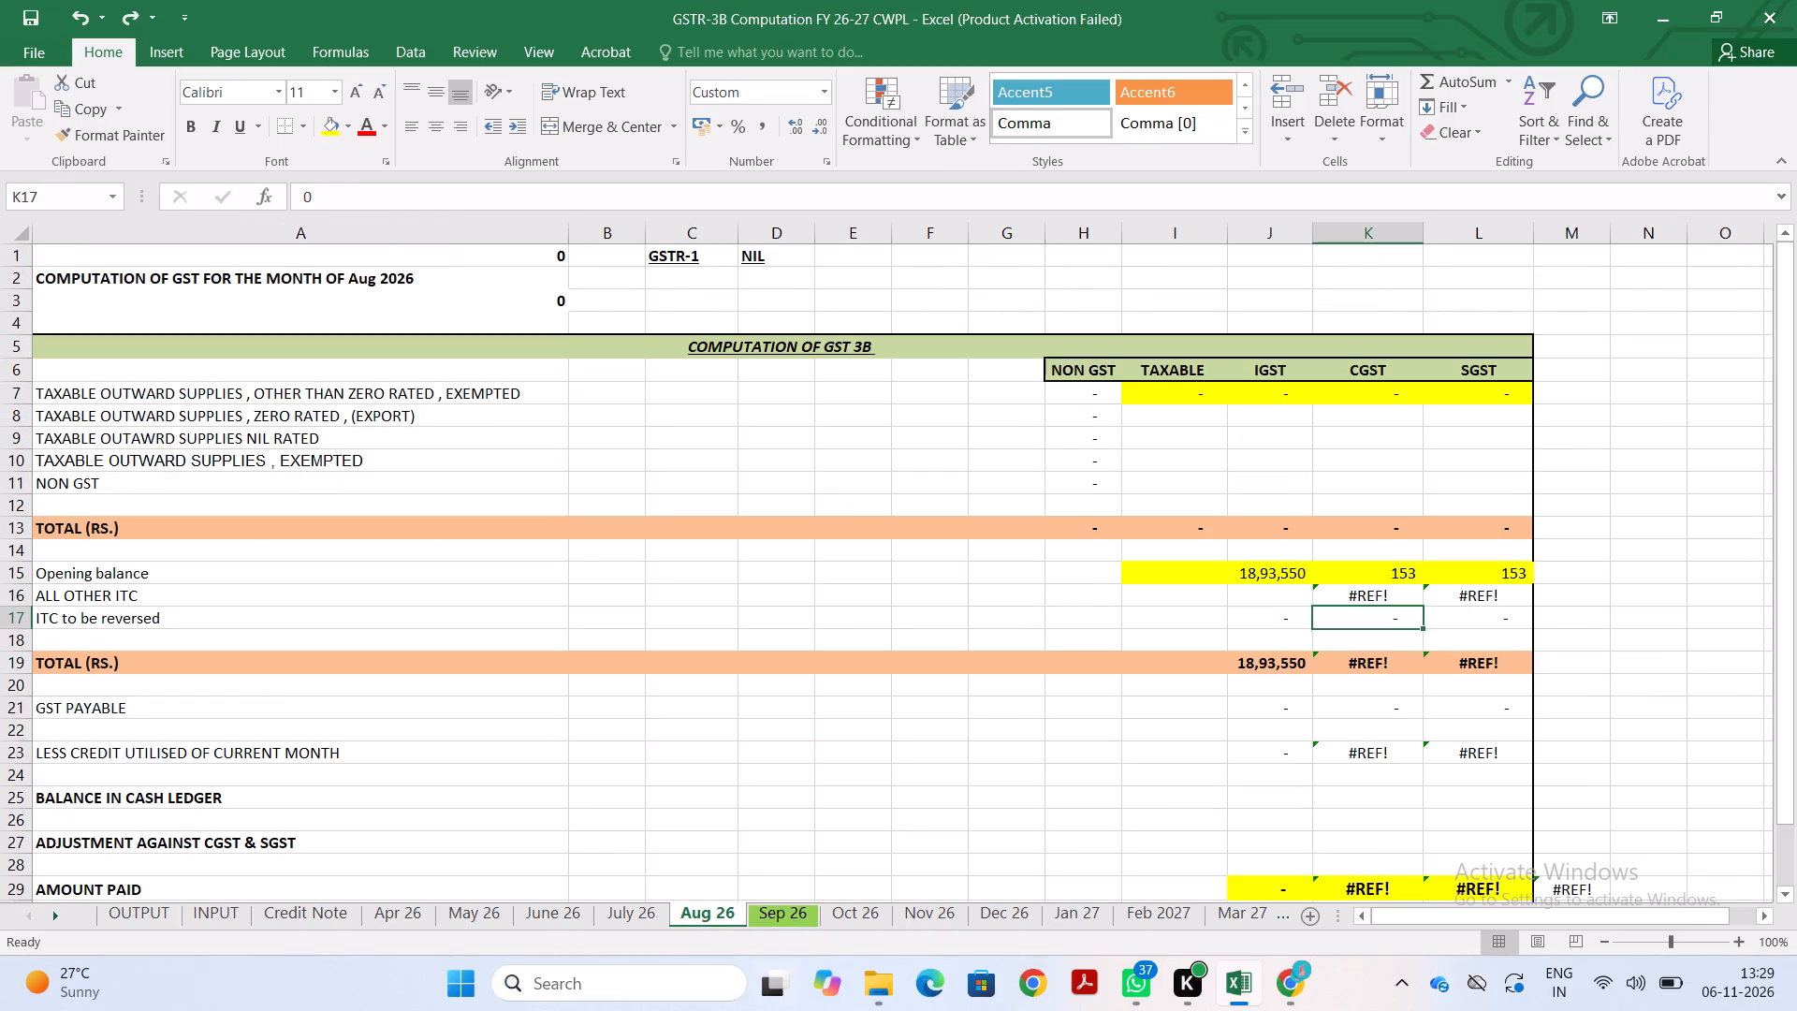
left_click(634, 925)
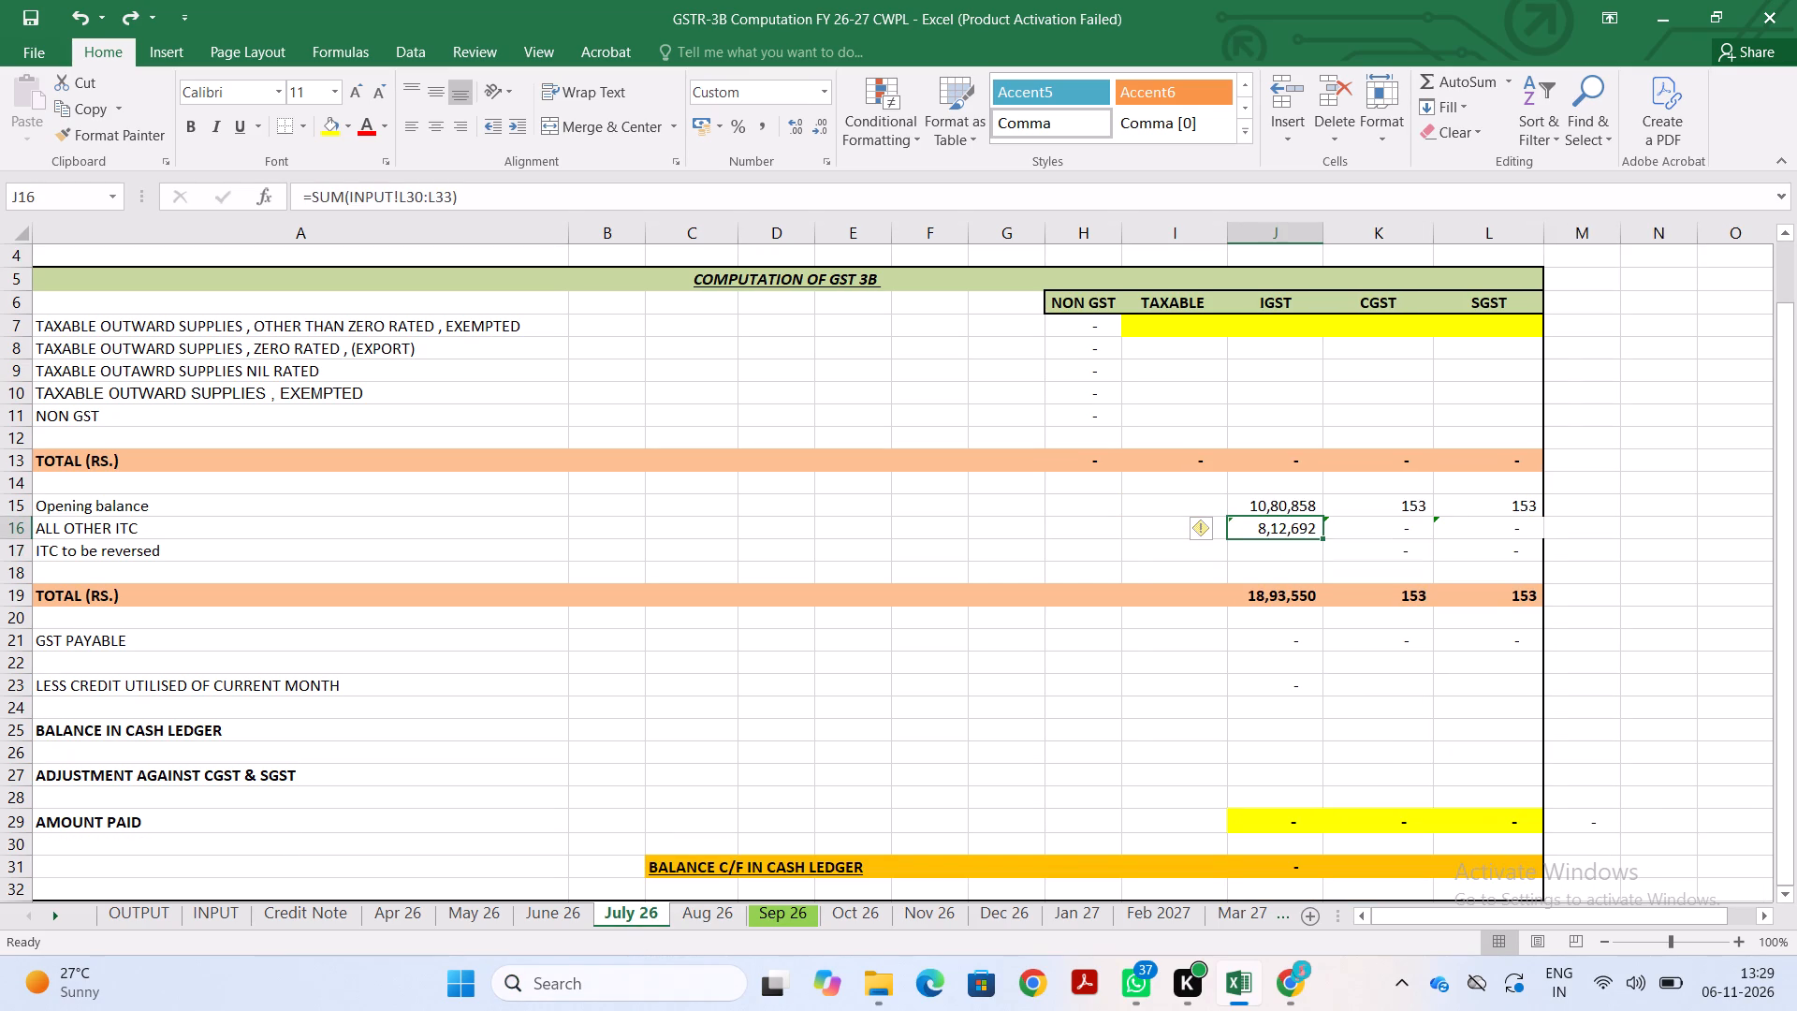
left_click(1382, 536)
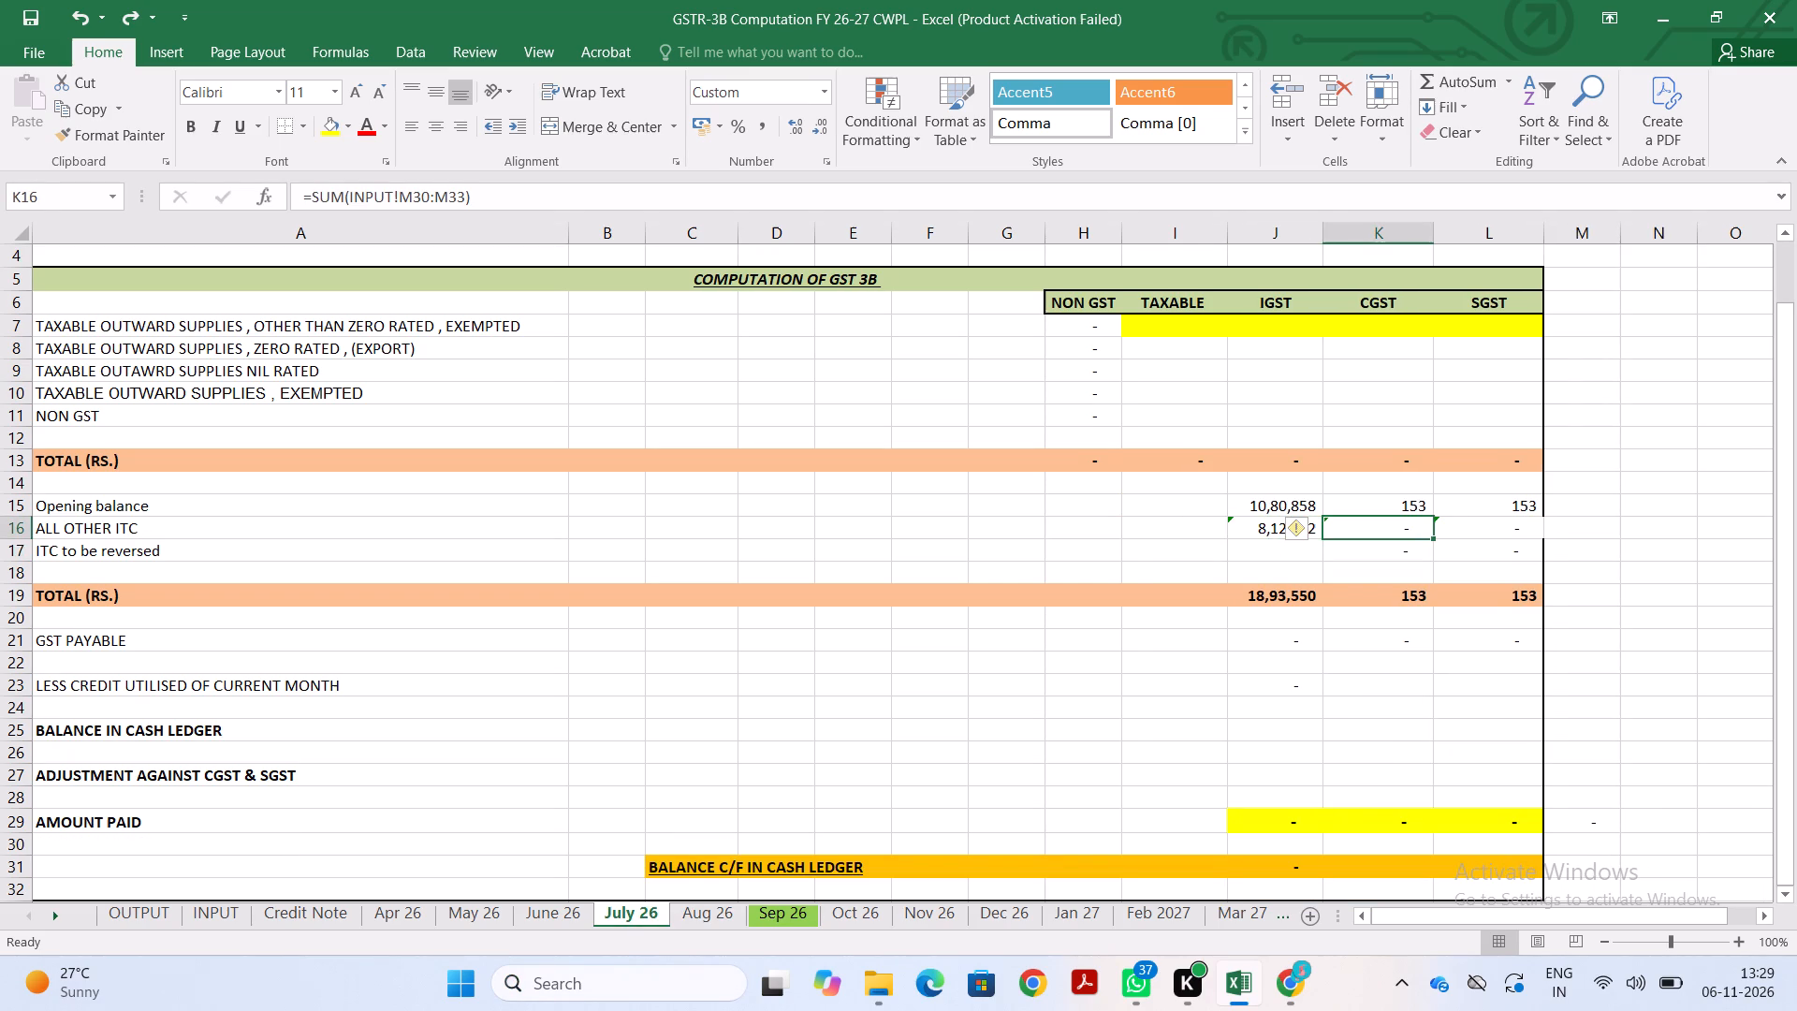
key("ctrl+bracketleft")
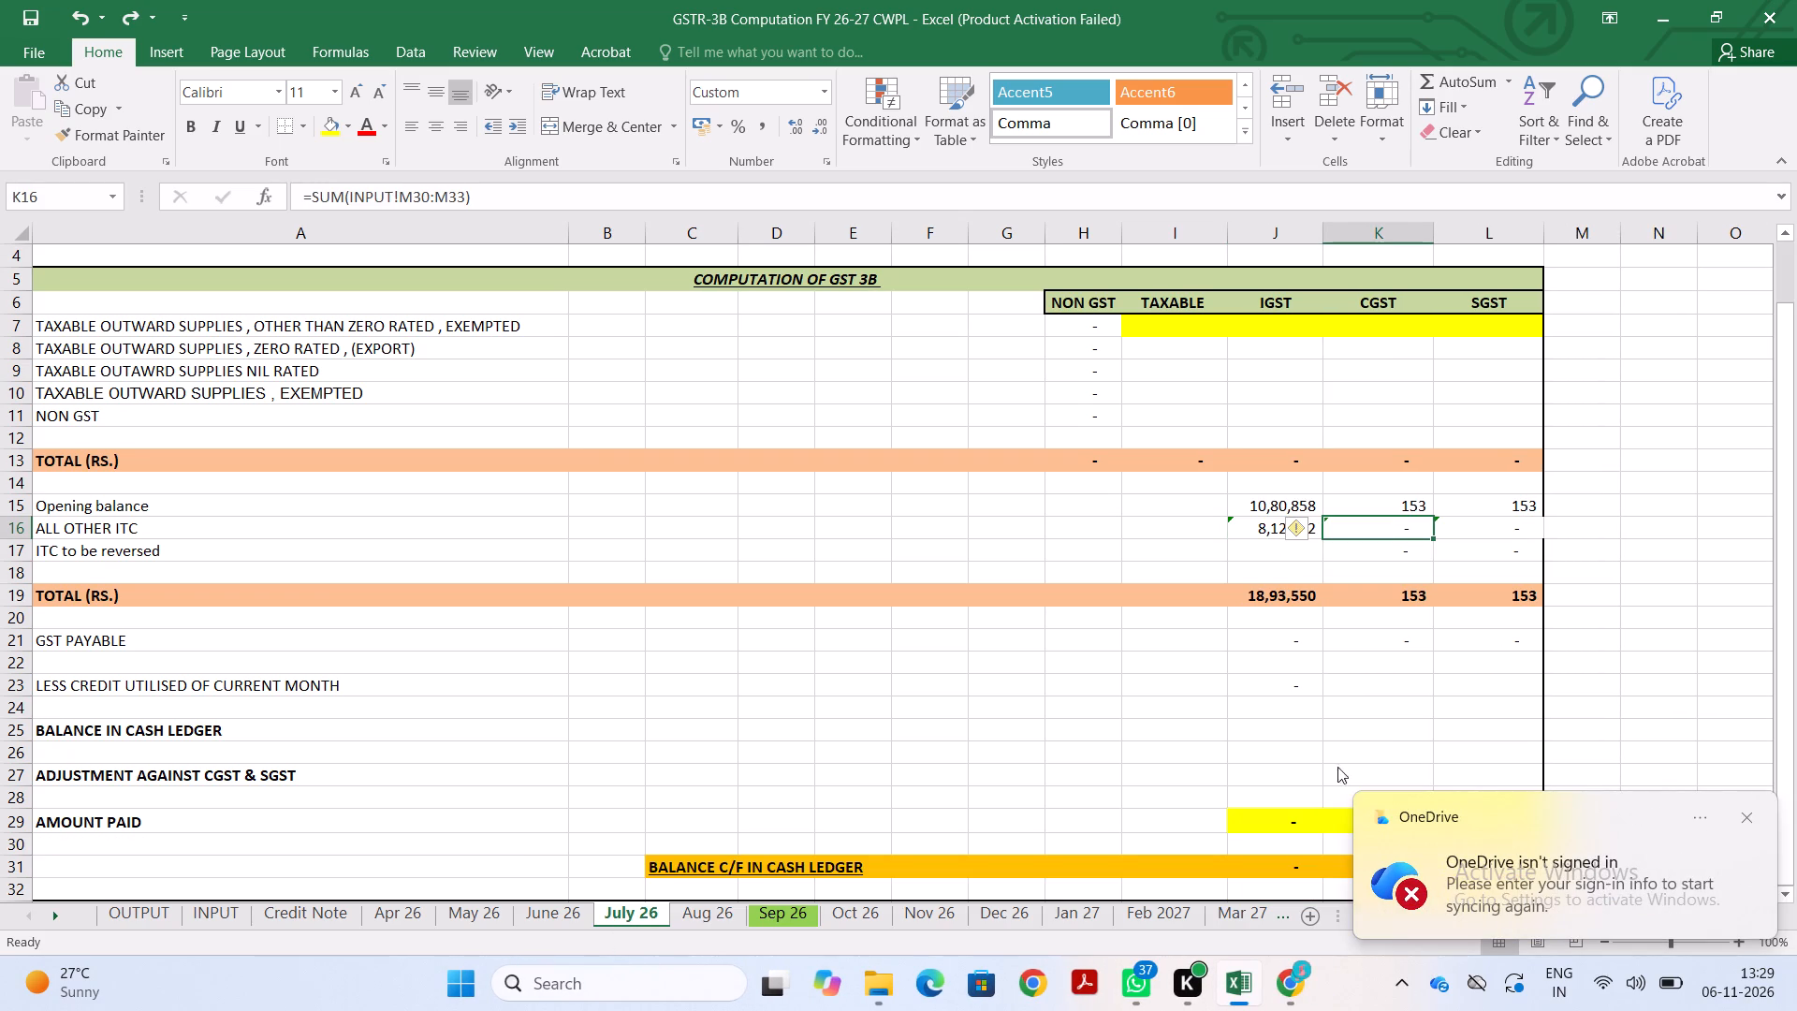
left_click(1264, 529)
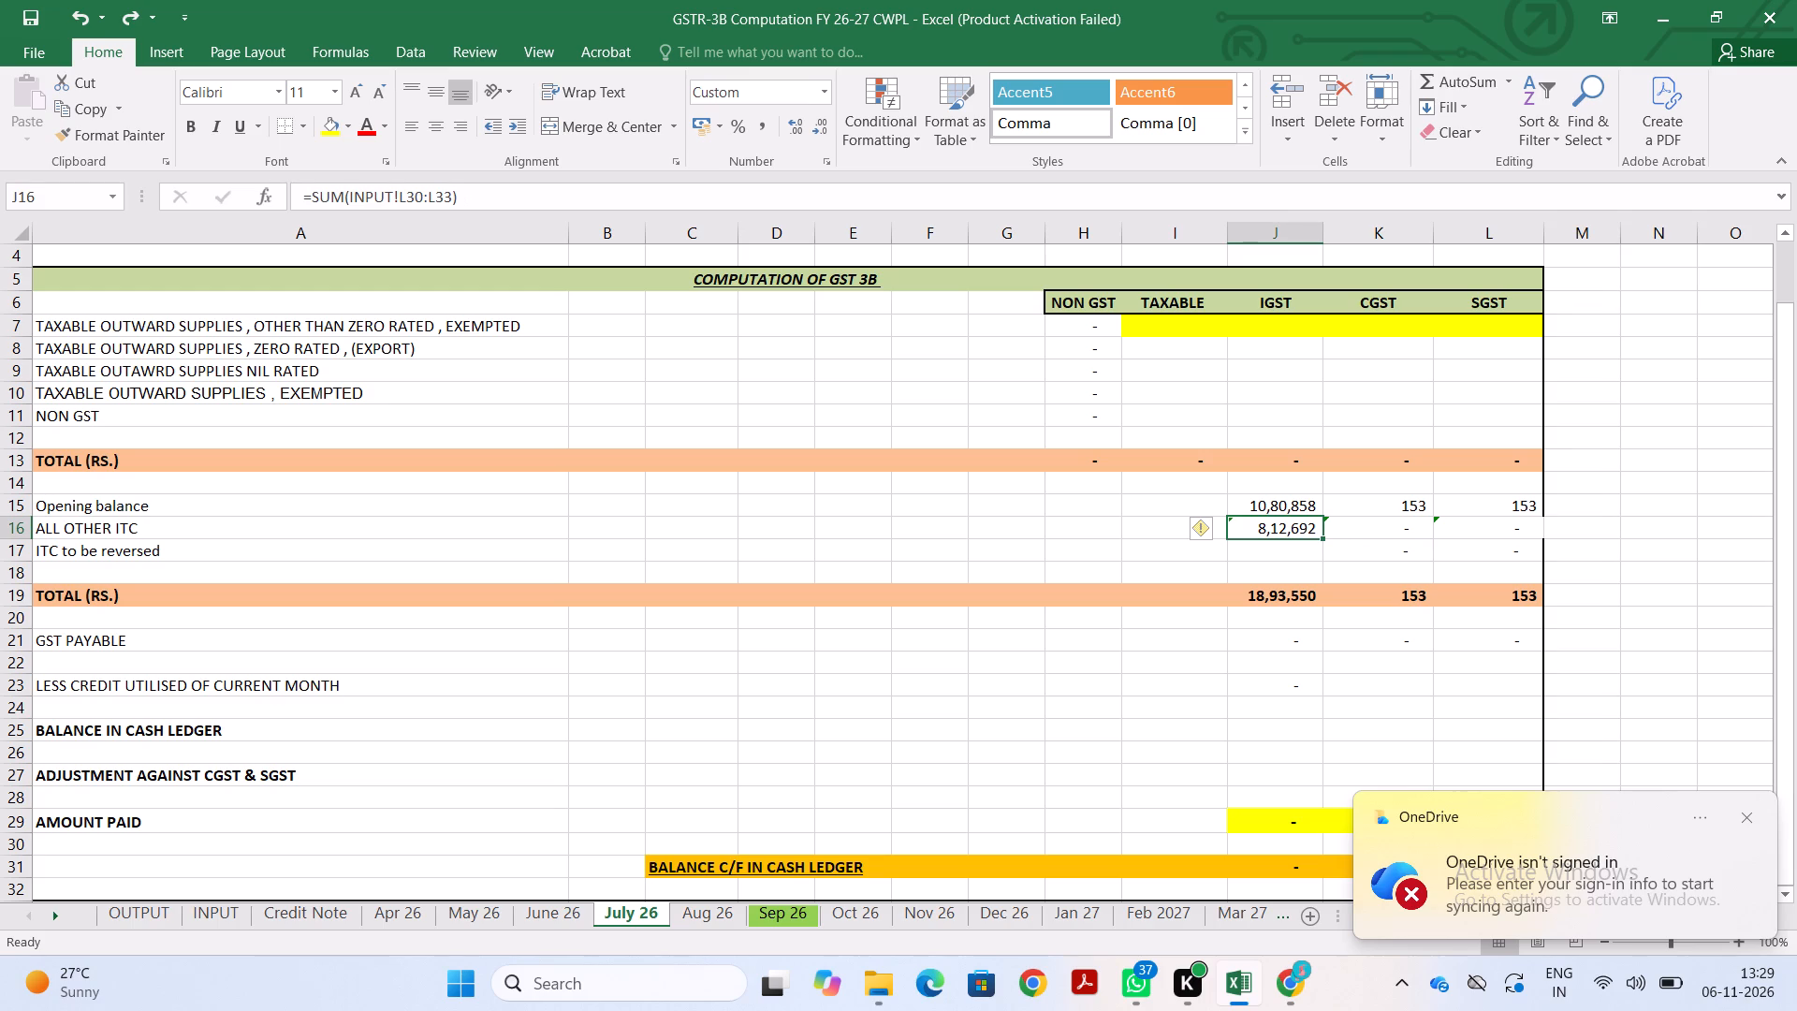
key("ctrl+c")
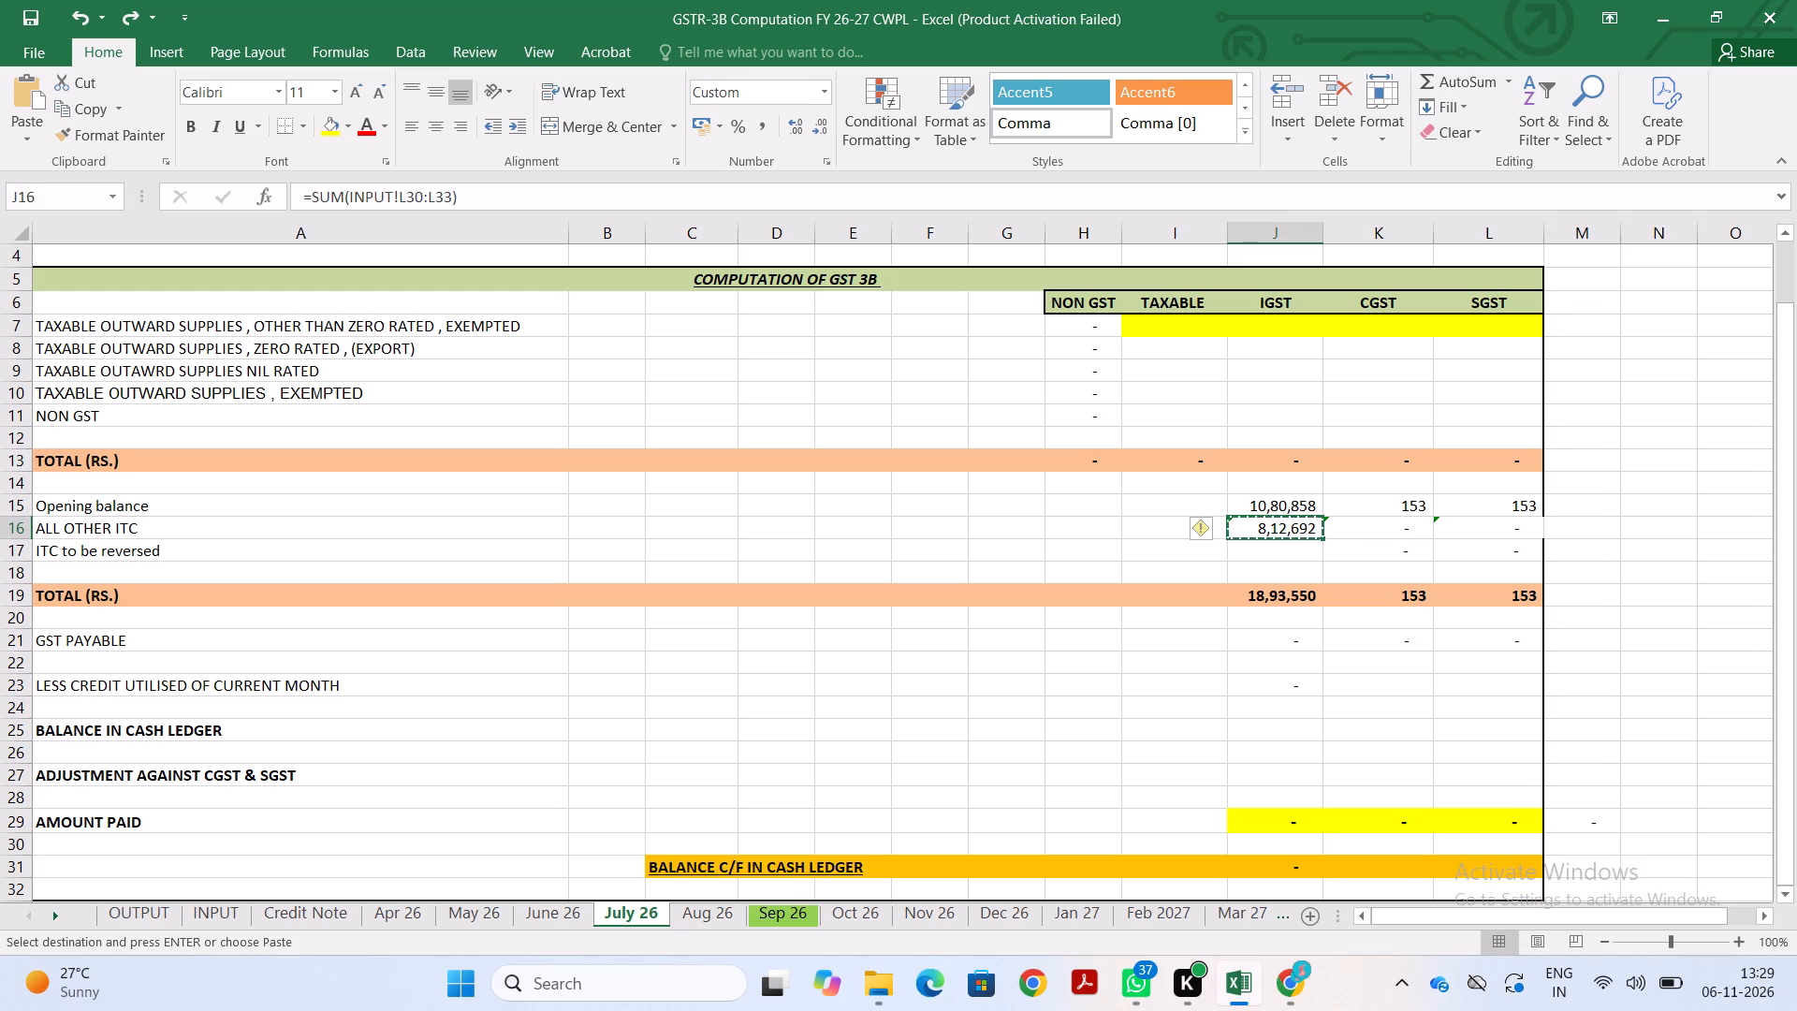
left_click(702, 912)
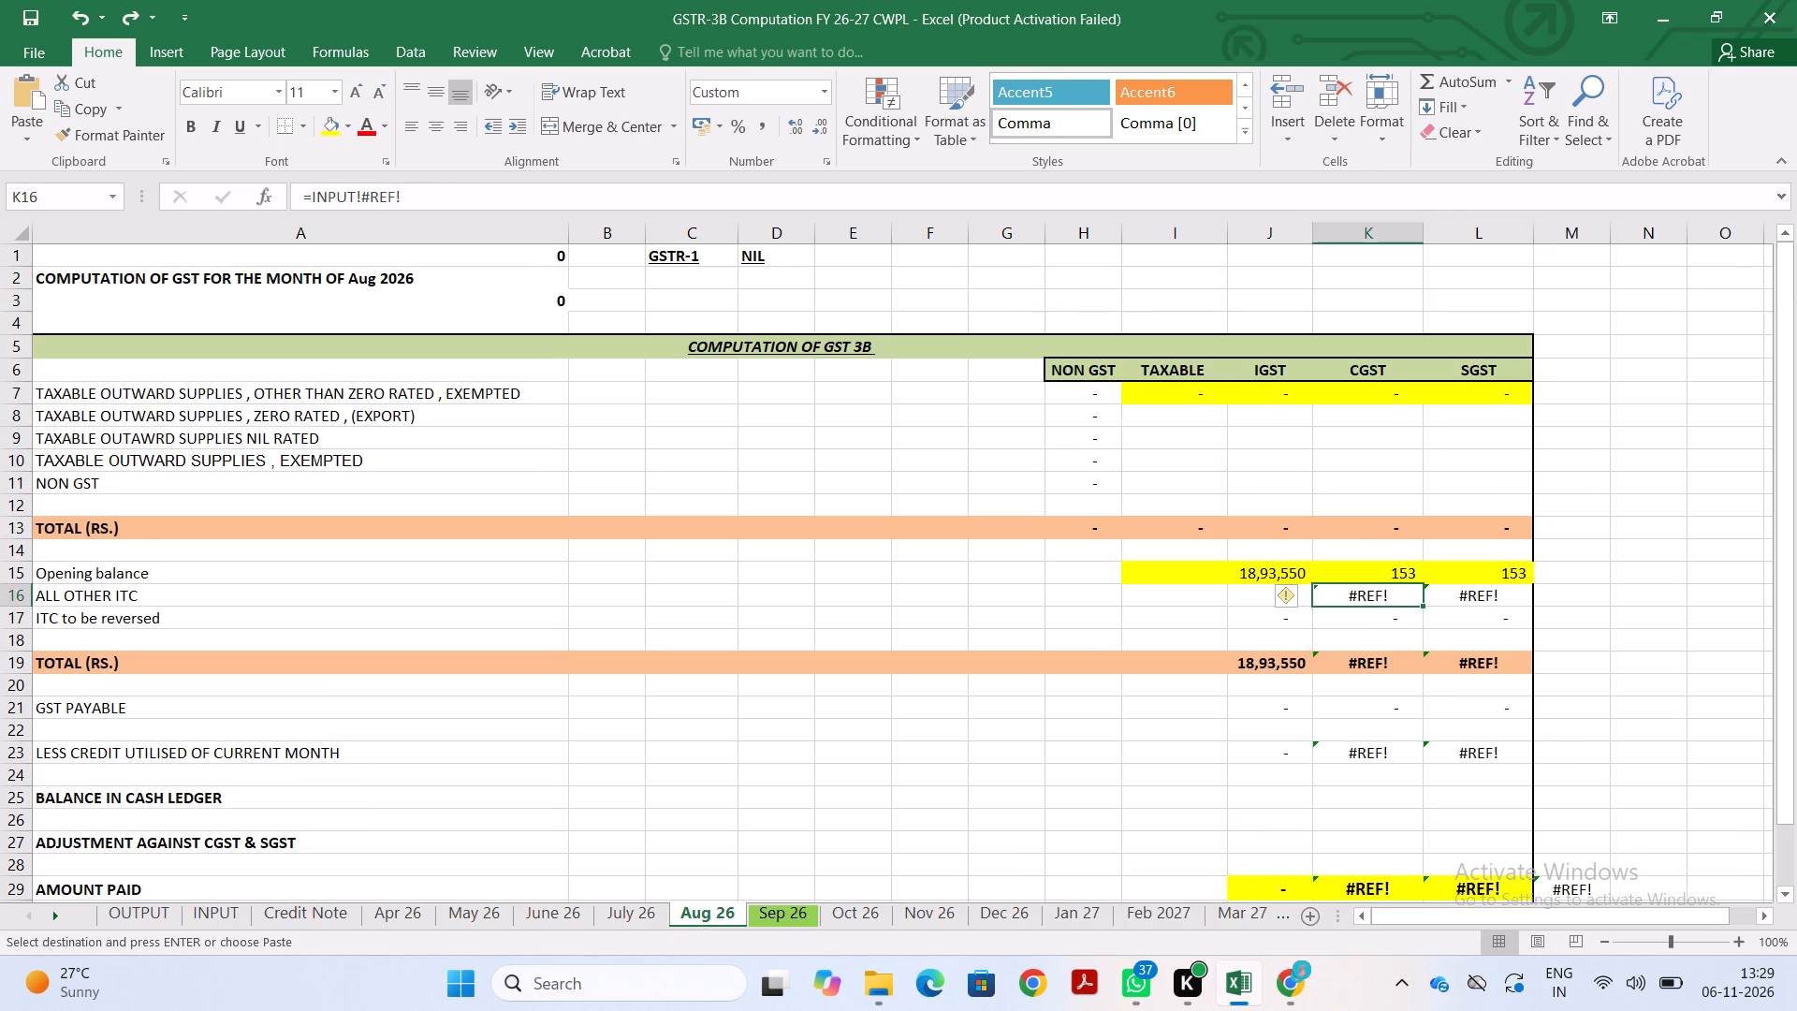
left_click(1239, 591)
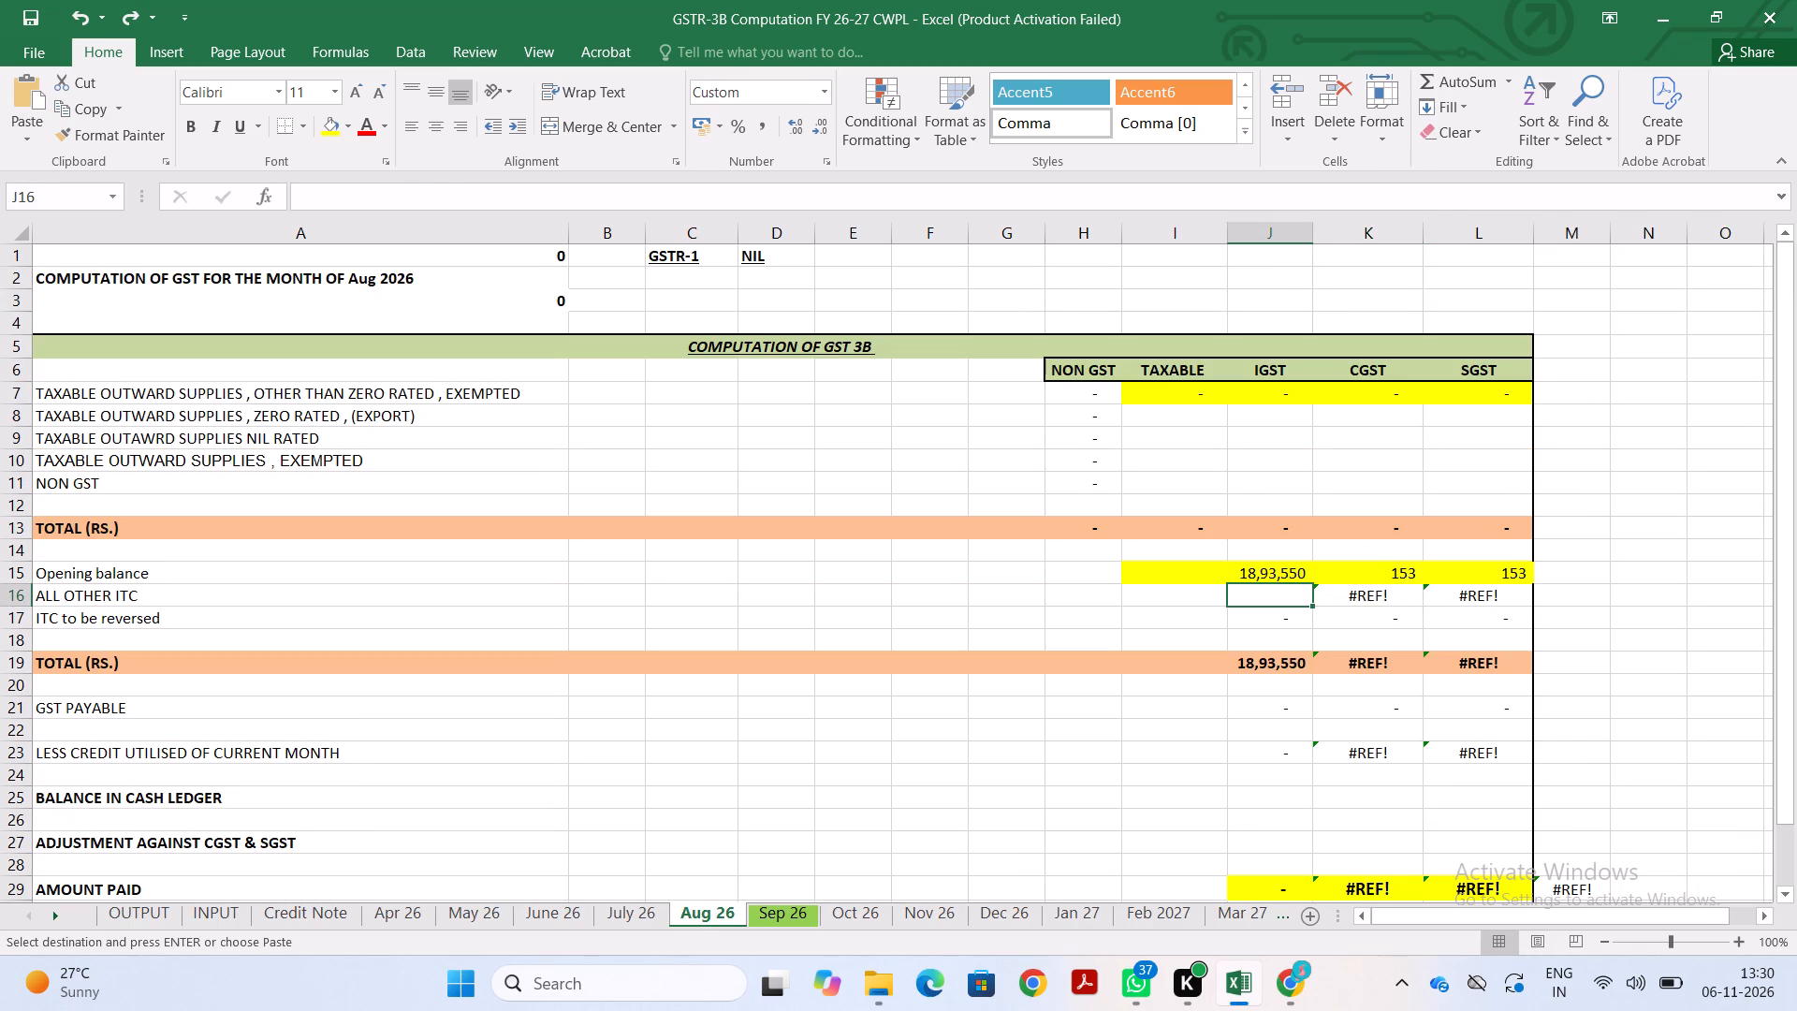
key("ctrl+v")
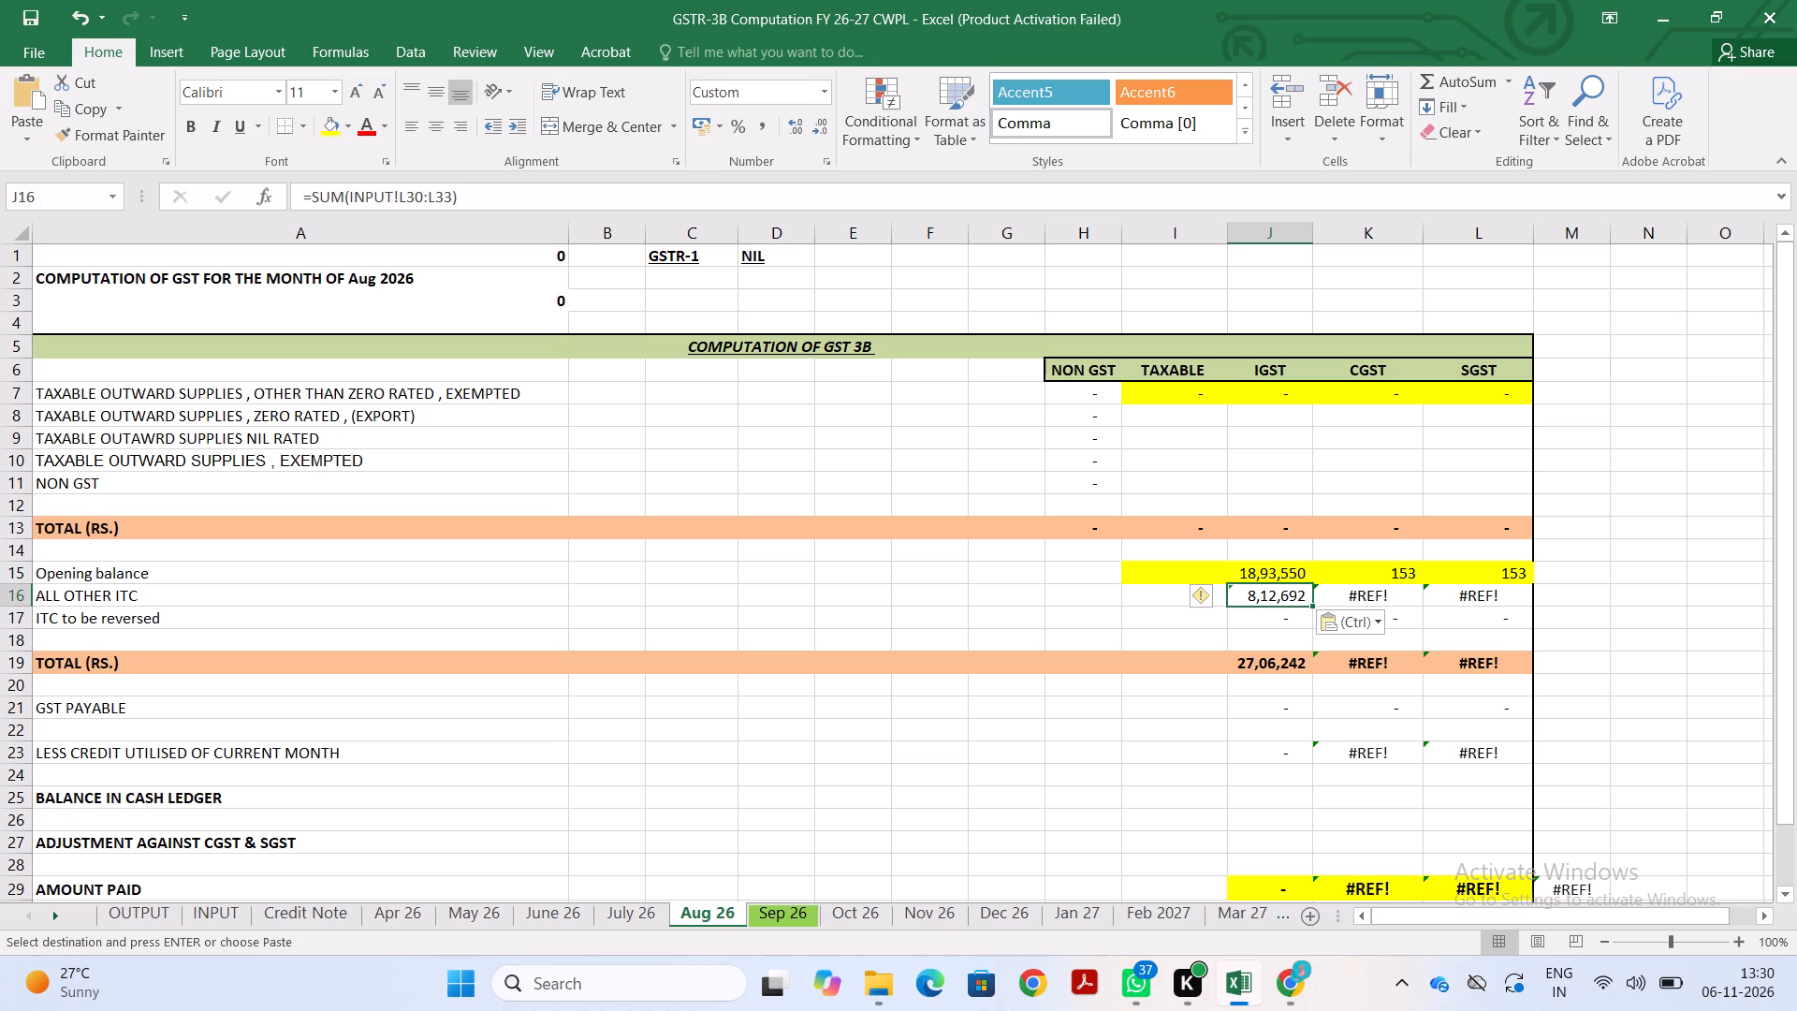
Check the source rows of Aug 26 J16 on the INPUT sheet and replace its SUM range with INPUT!L36:L37.
key("ctrl+bracketleft")
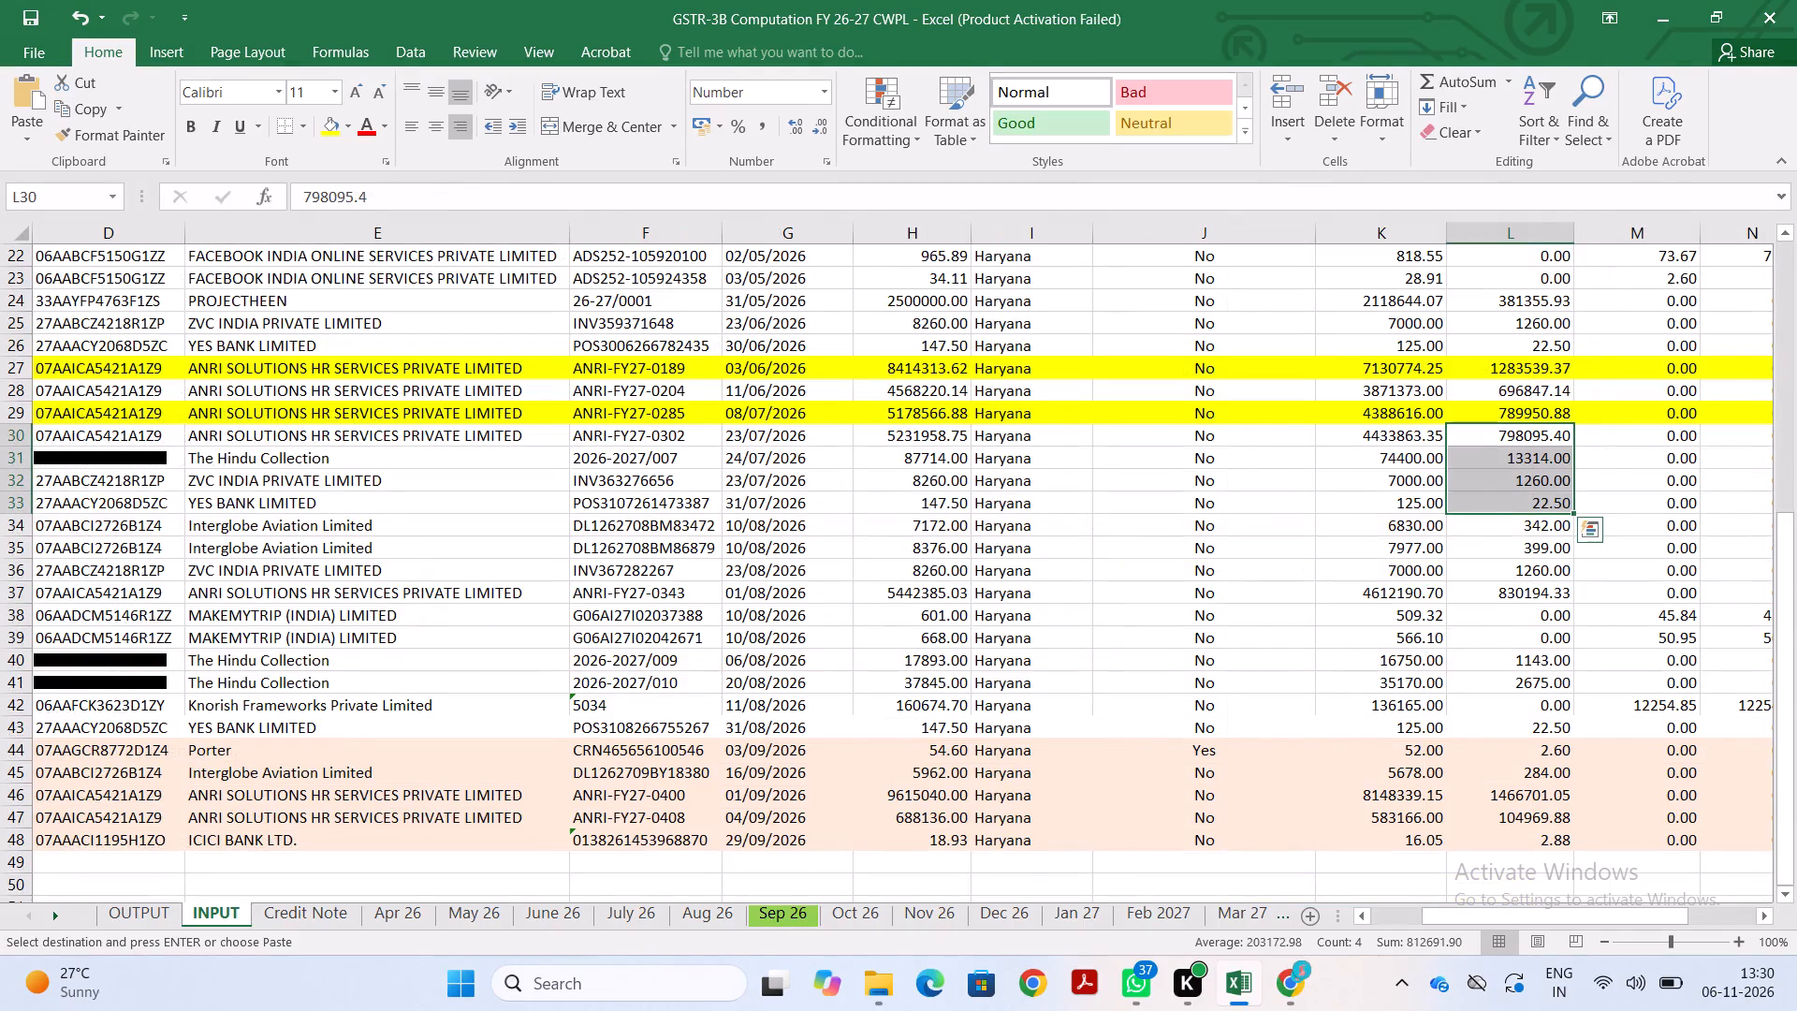
scroll(1343, 661, "right", 3)
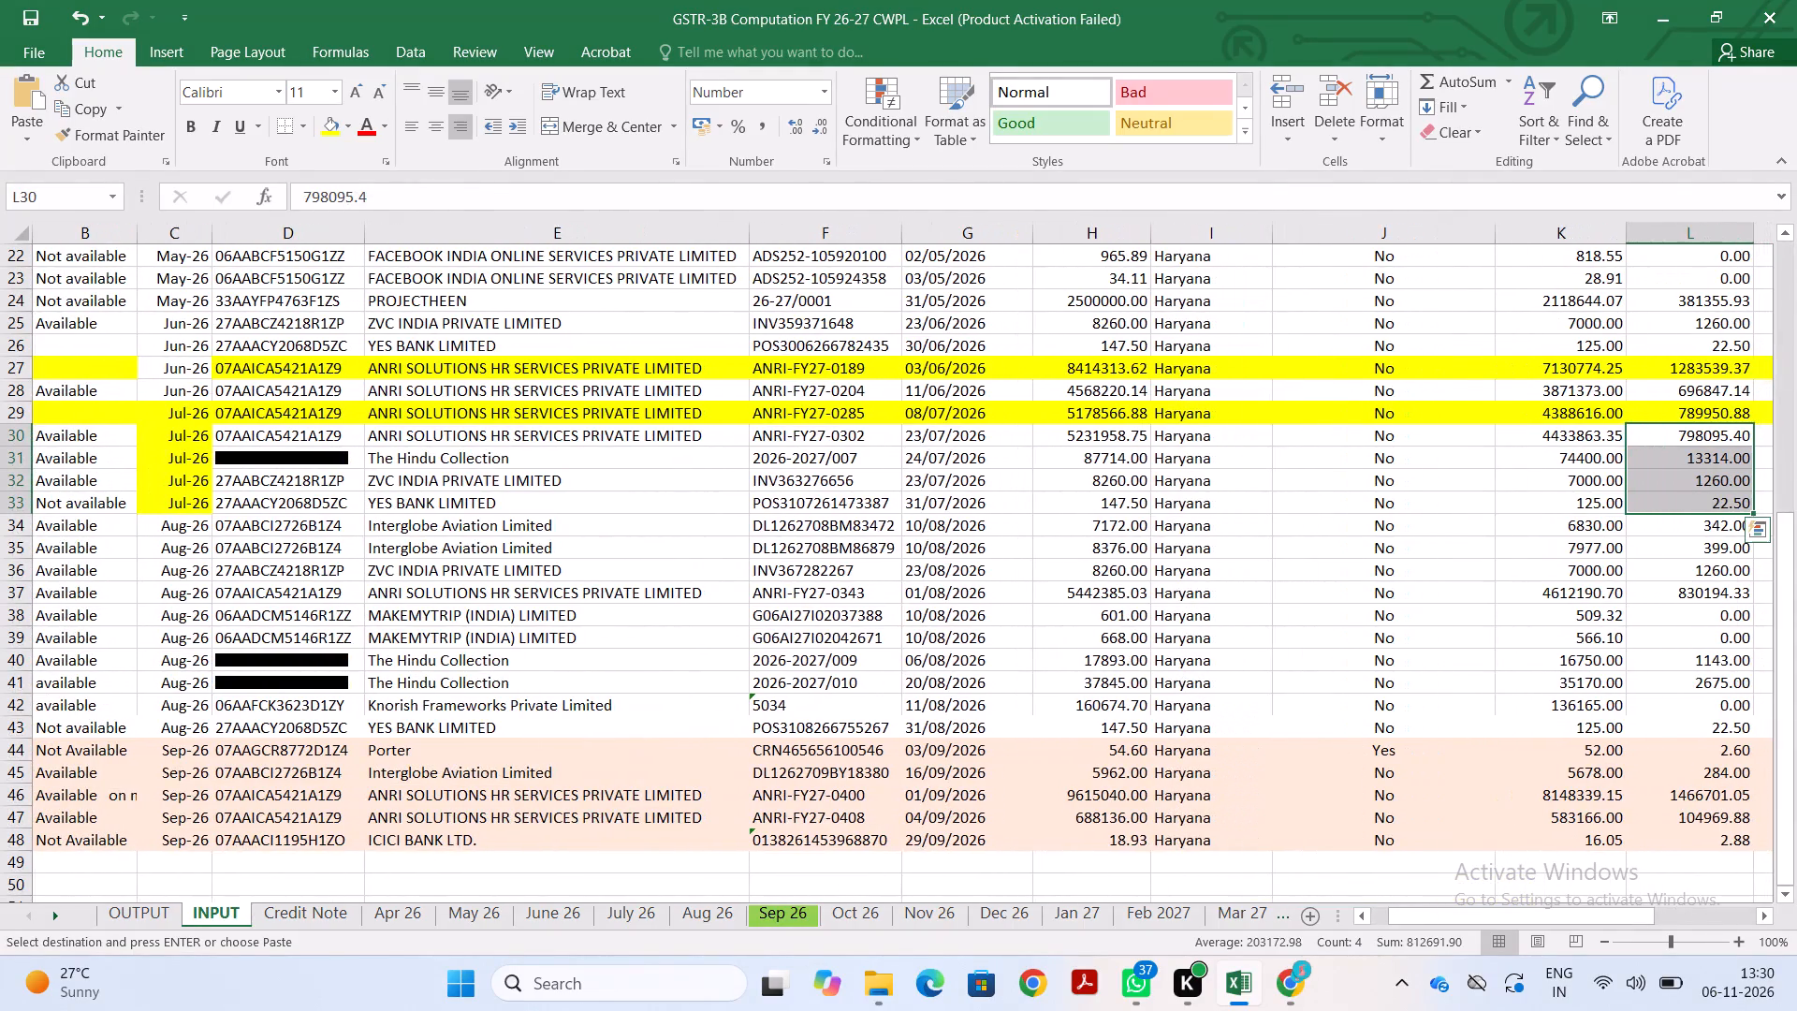
key("Escape")
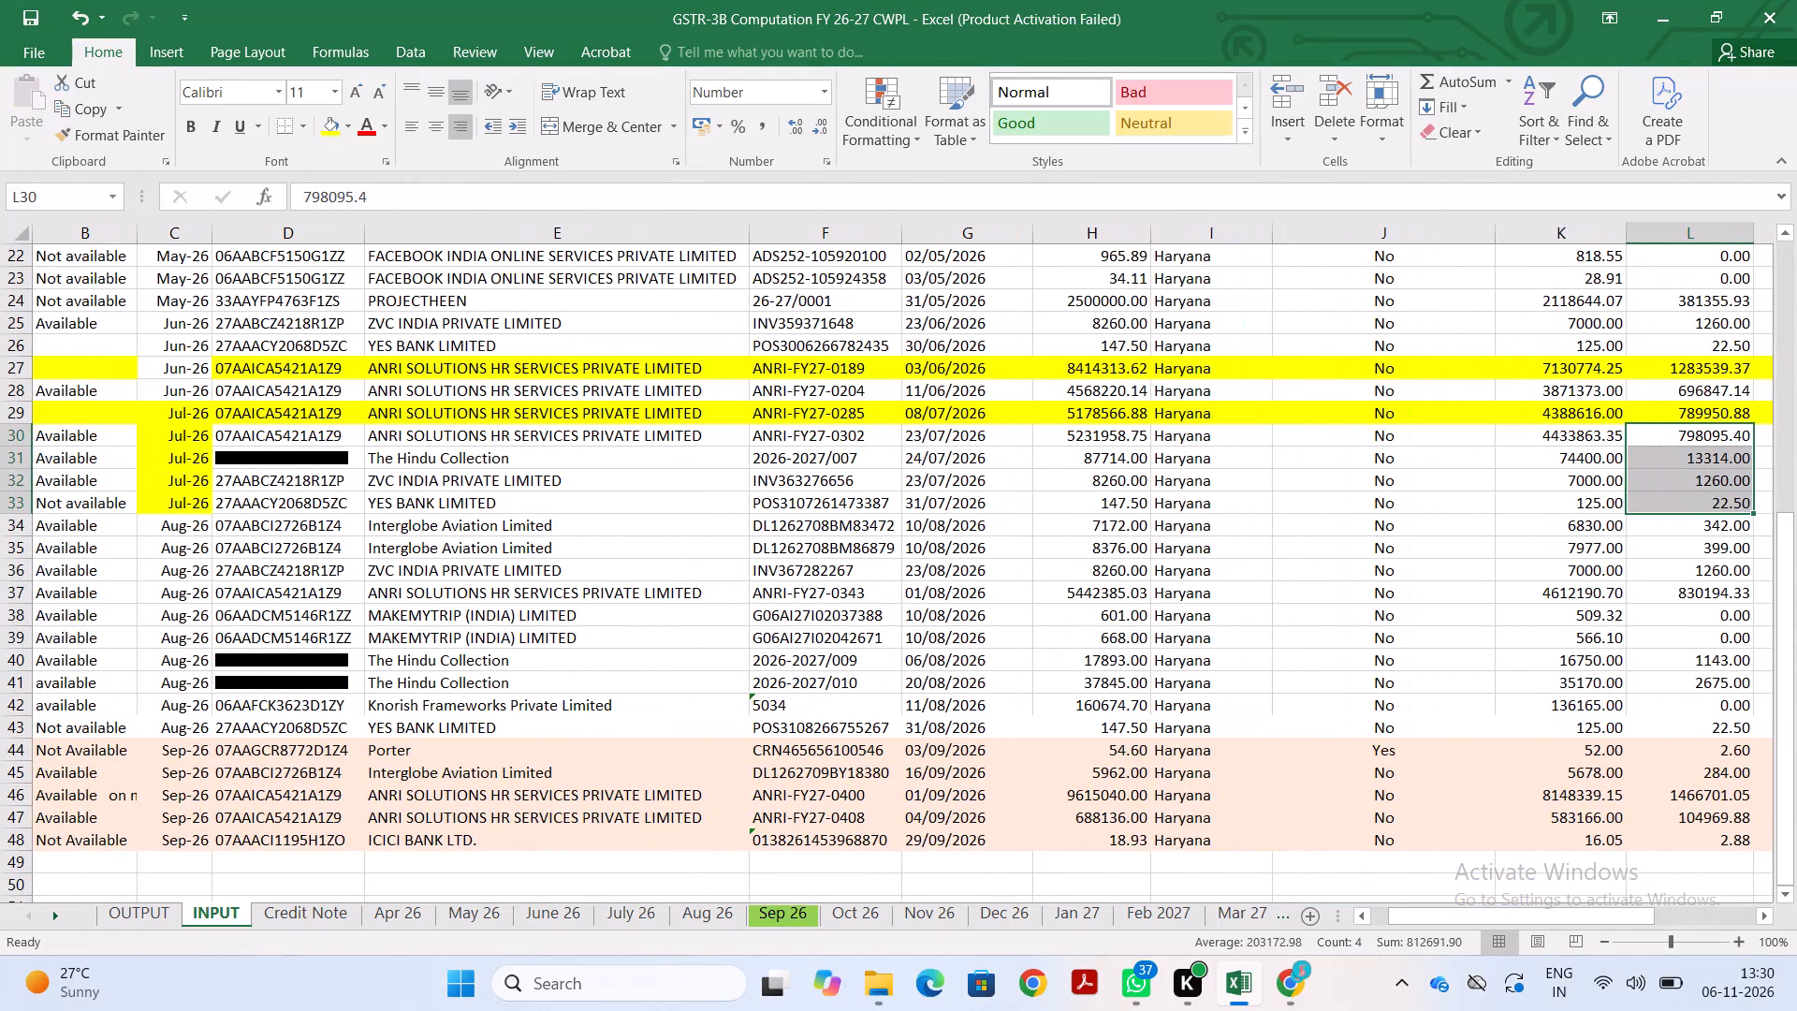
left_click(726, 909)
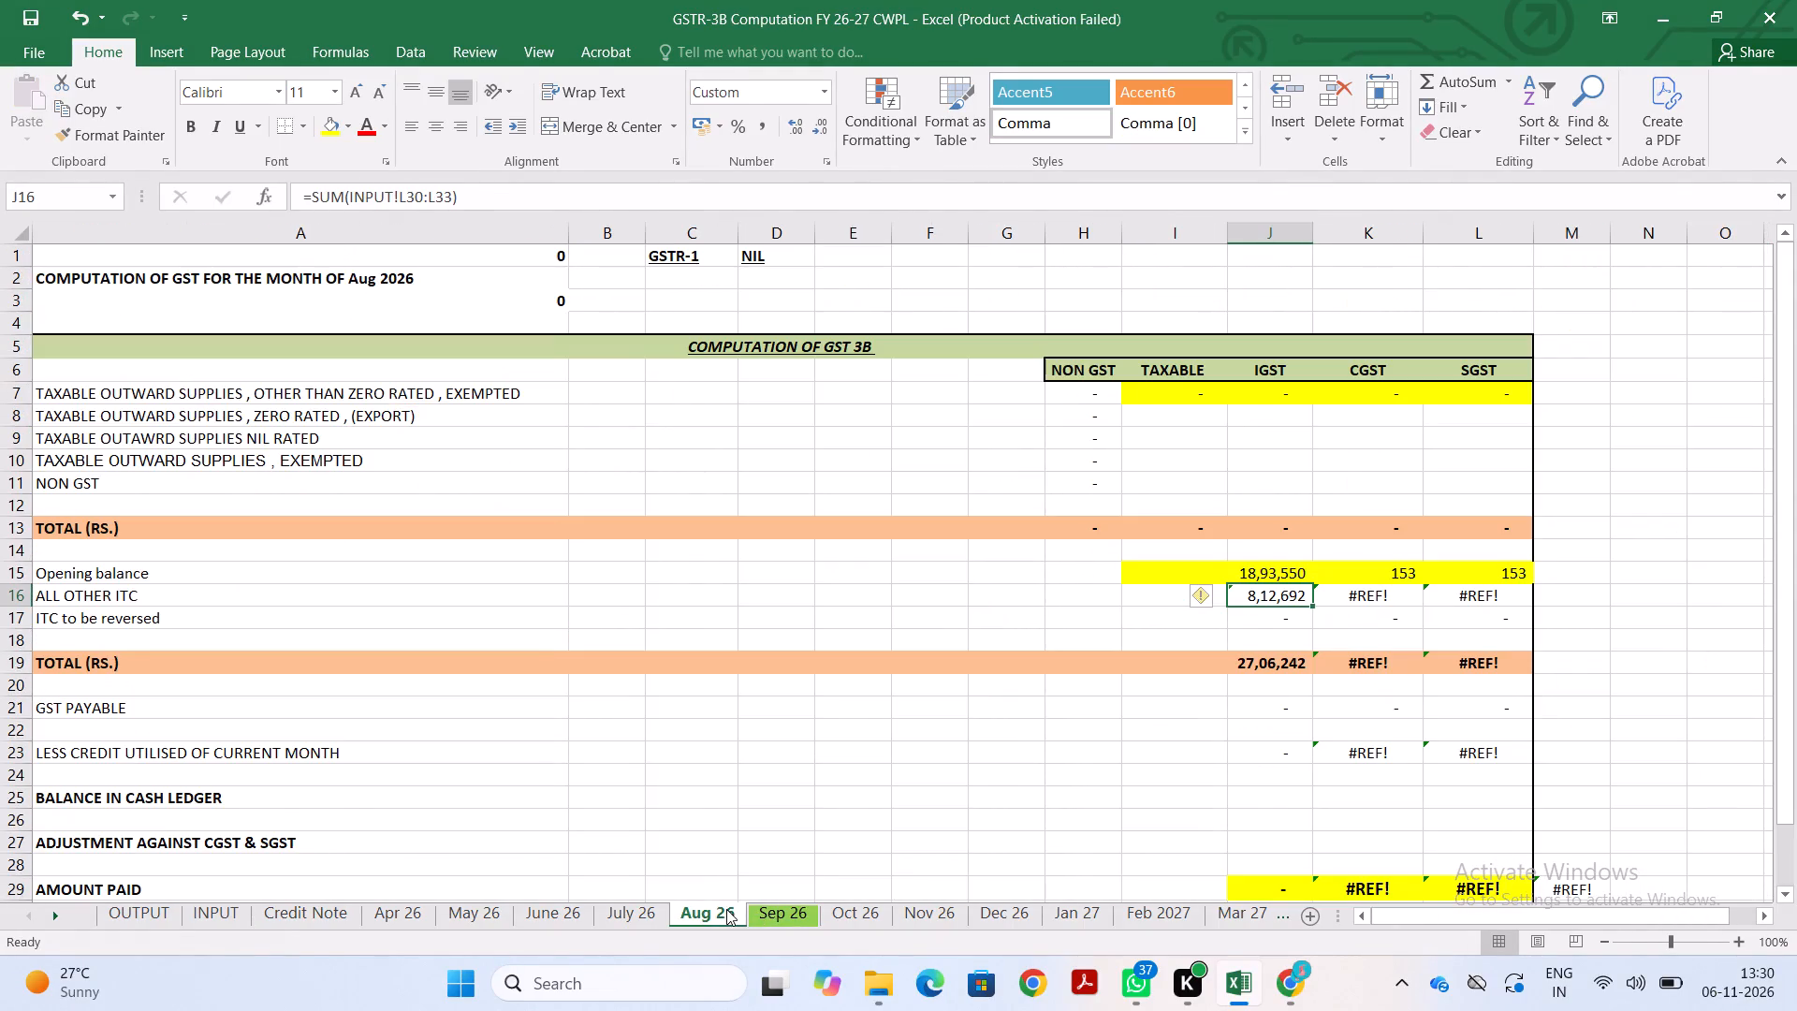
key("F2")
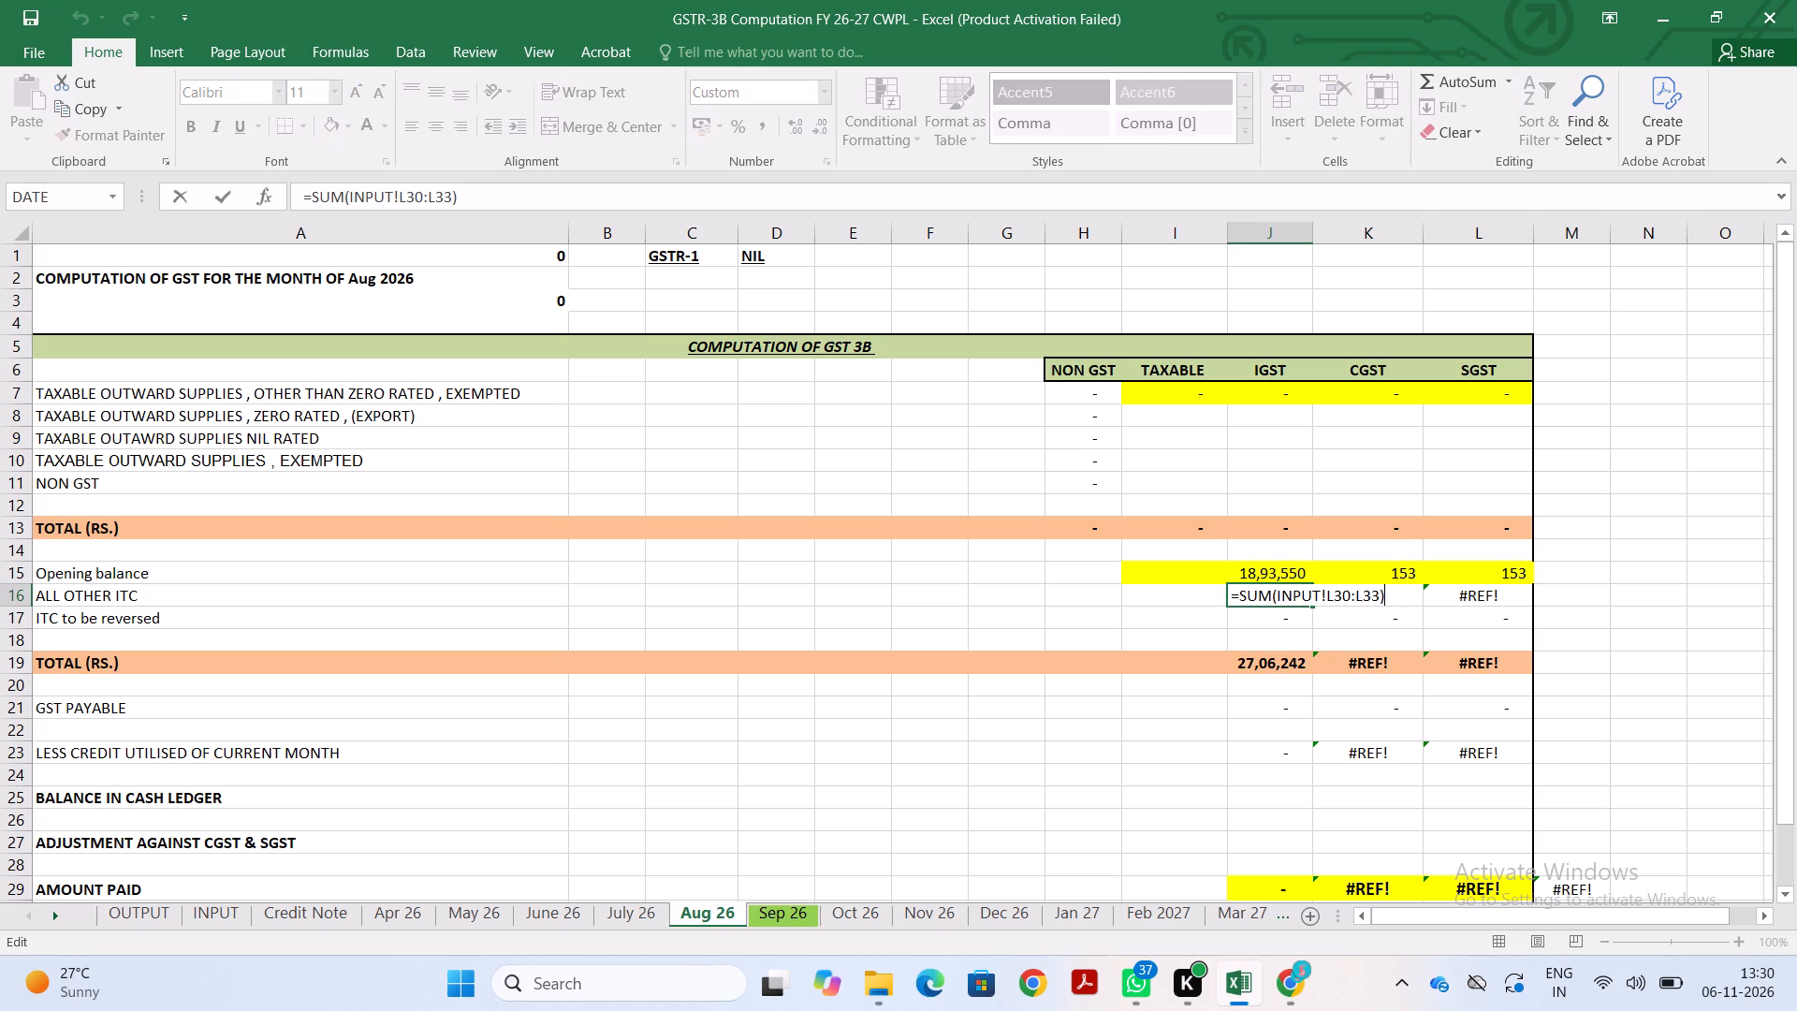
key("BackSpace")
key("BackSpace")
key("BackSpace")
key("BackSpace")
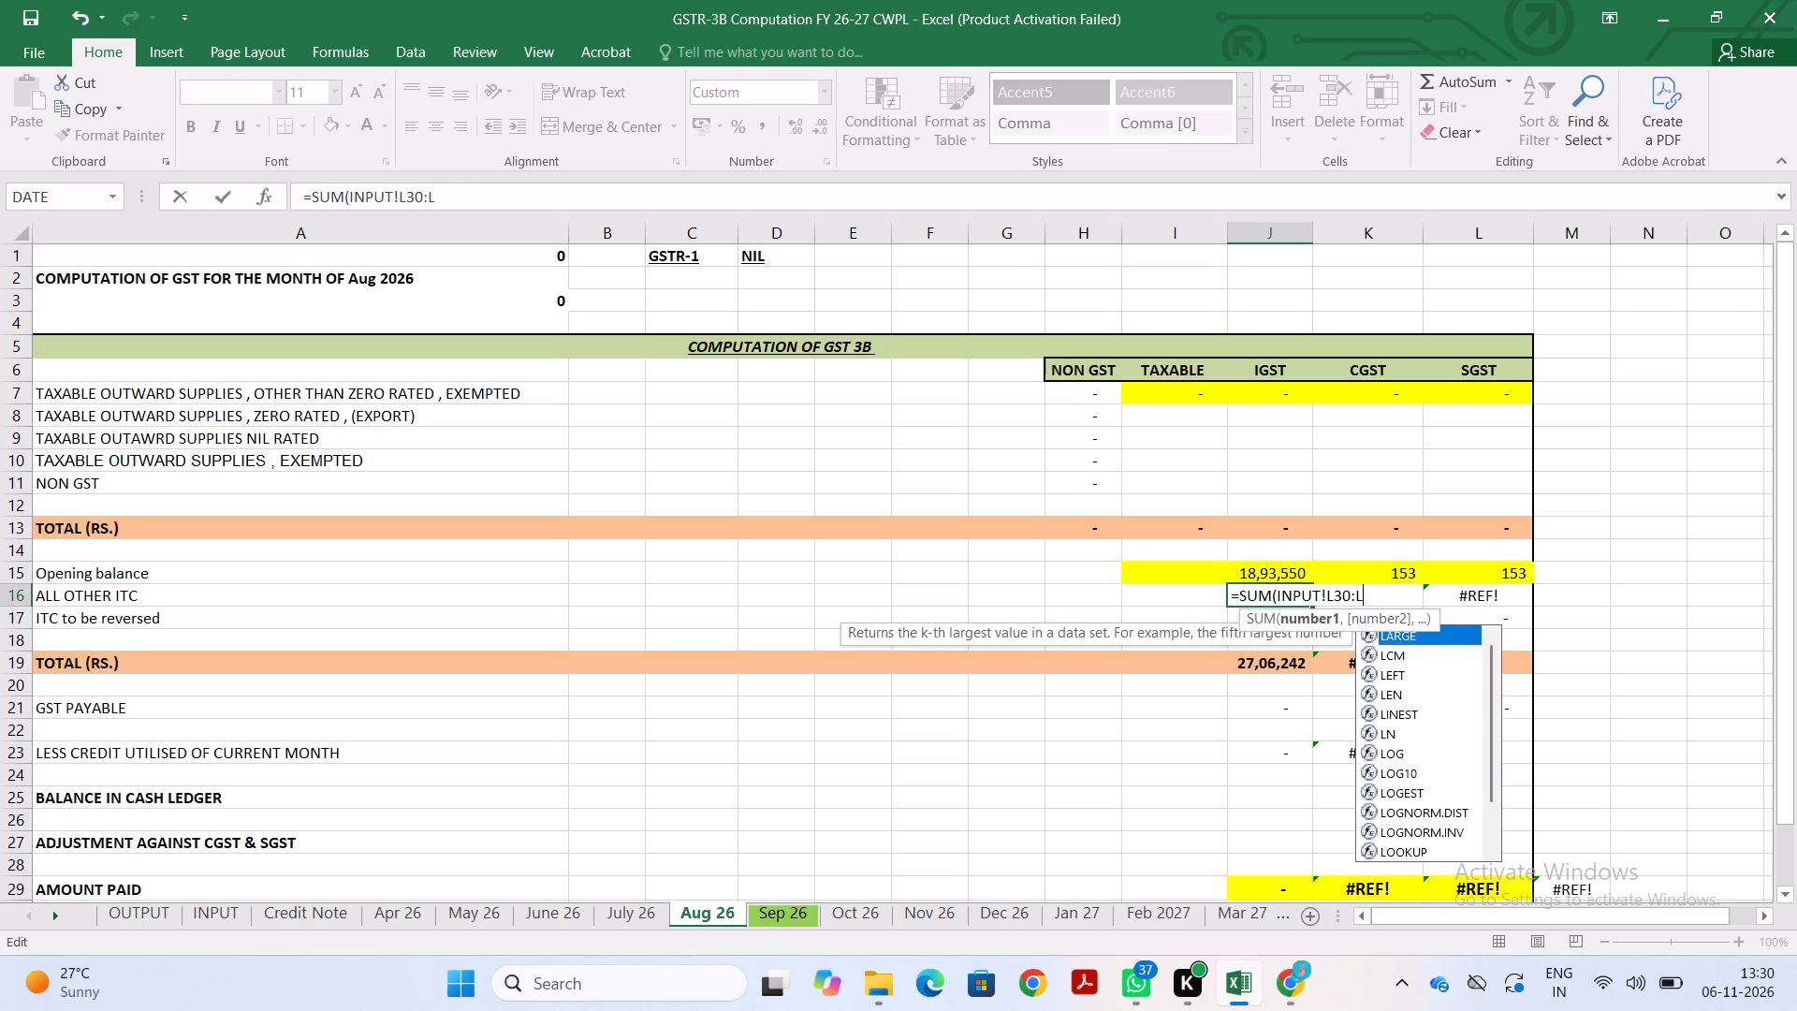
key("BackSpace")
key("BackSpace")
key("BackSpace")
key("BackSpace")
key("BackSpace")
key("BackSpace")
key("BackSpace")
key("BackSpace")
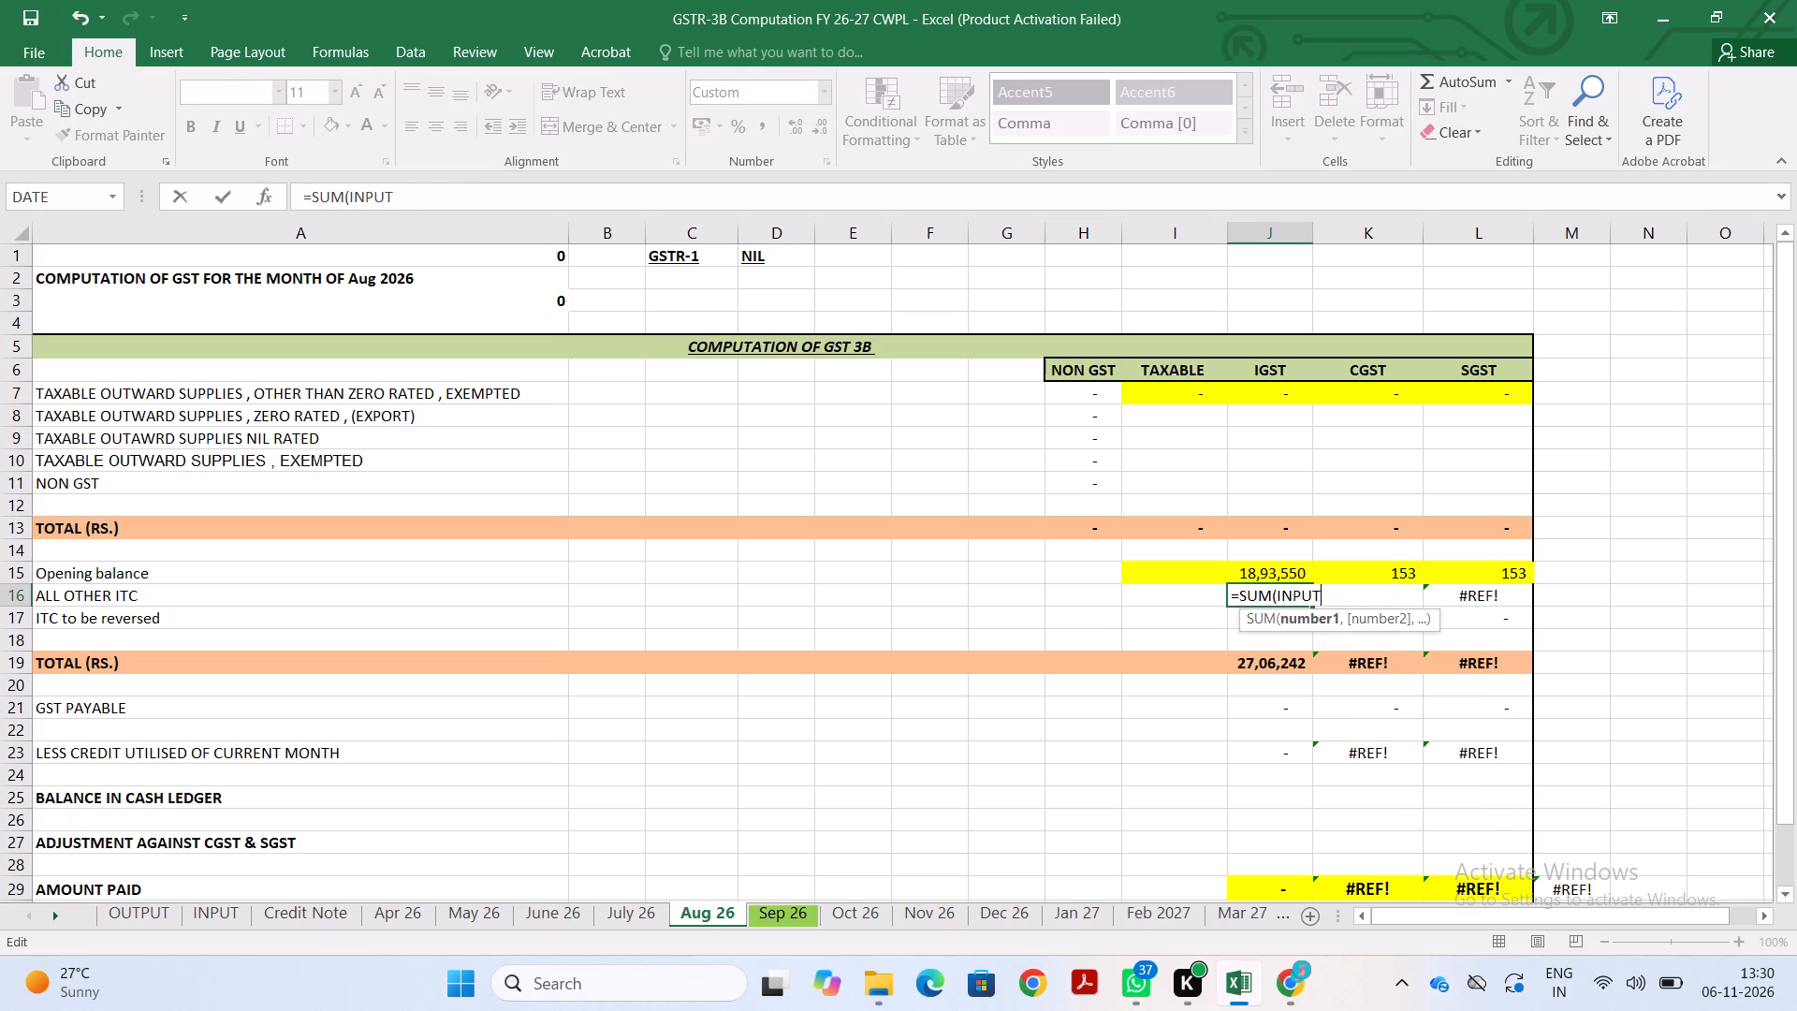
key("BackSpace")
key("BackSpace")
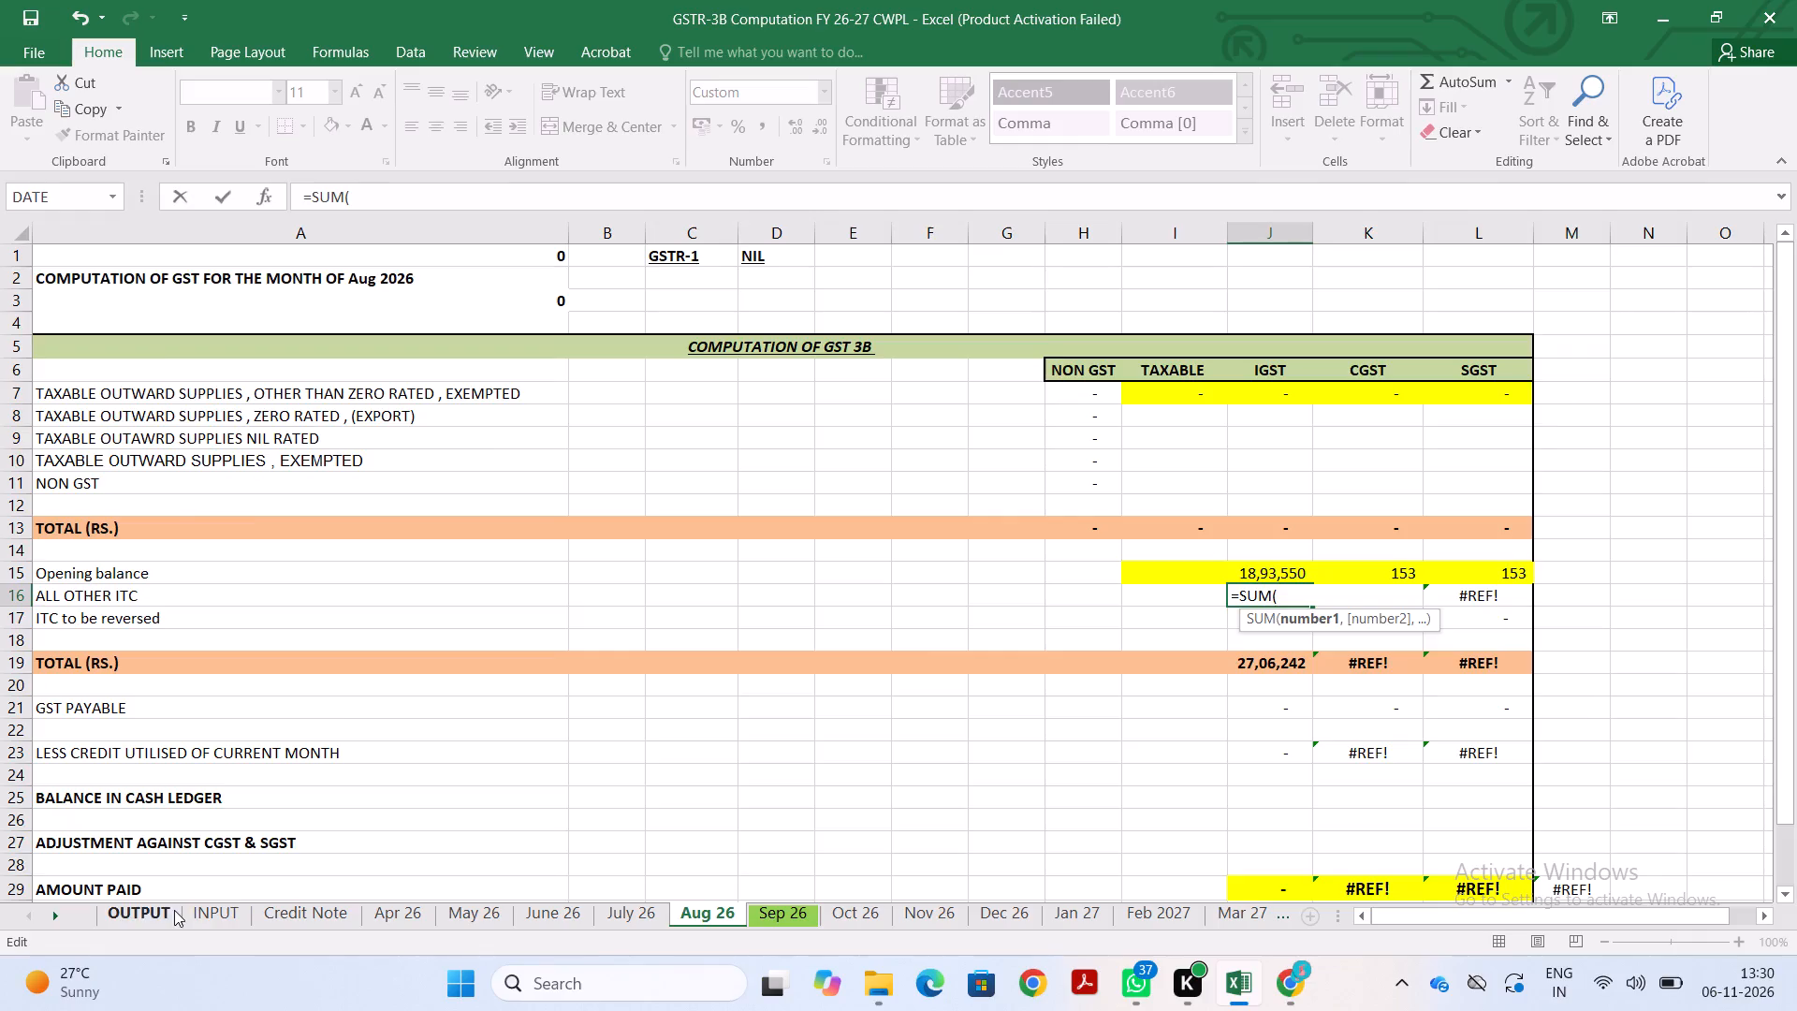
left_click(200, 909)
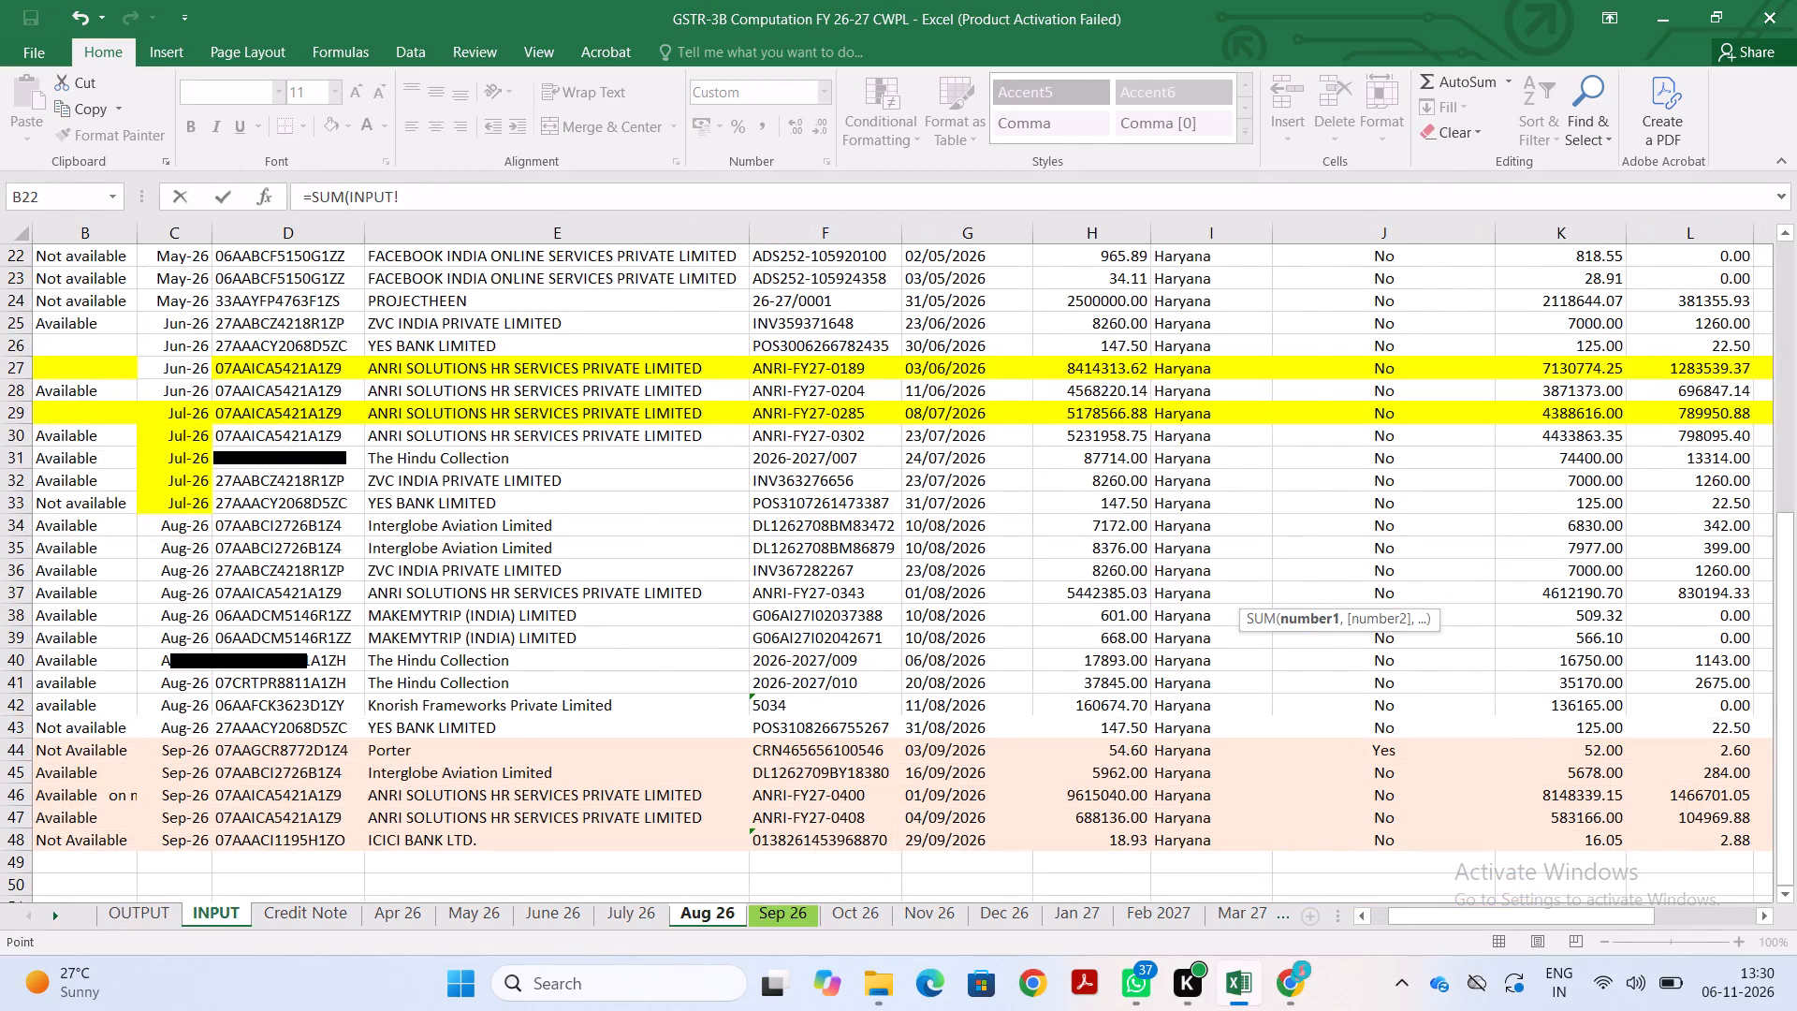
scroll(416, 684, "right", 4)
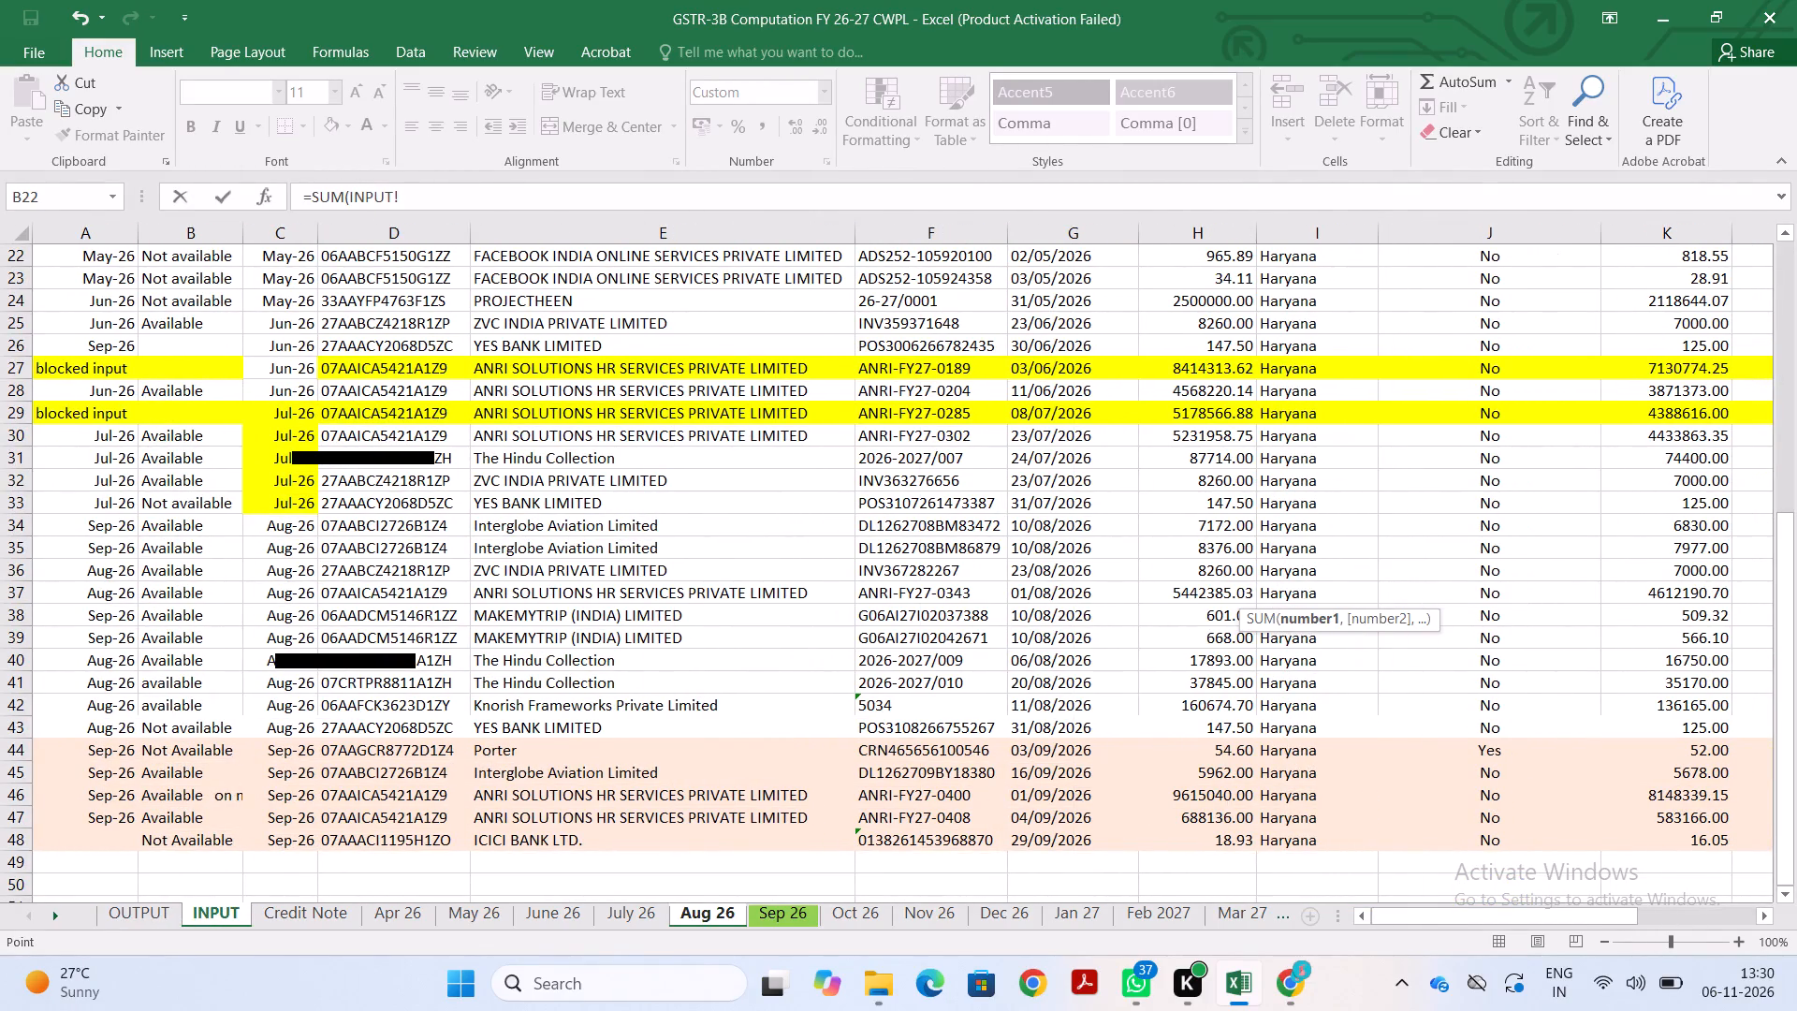
scroll(808, 602, "left", 6)
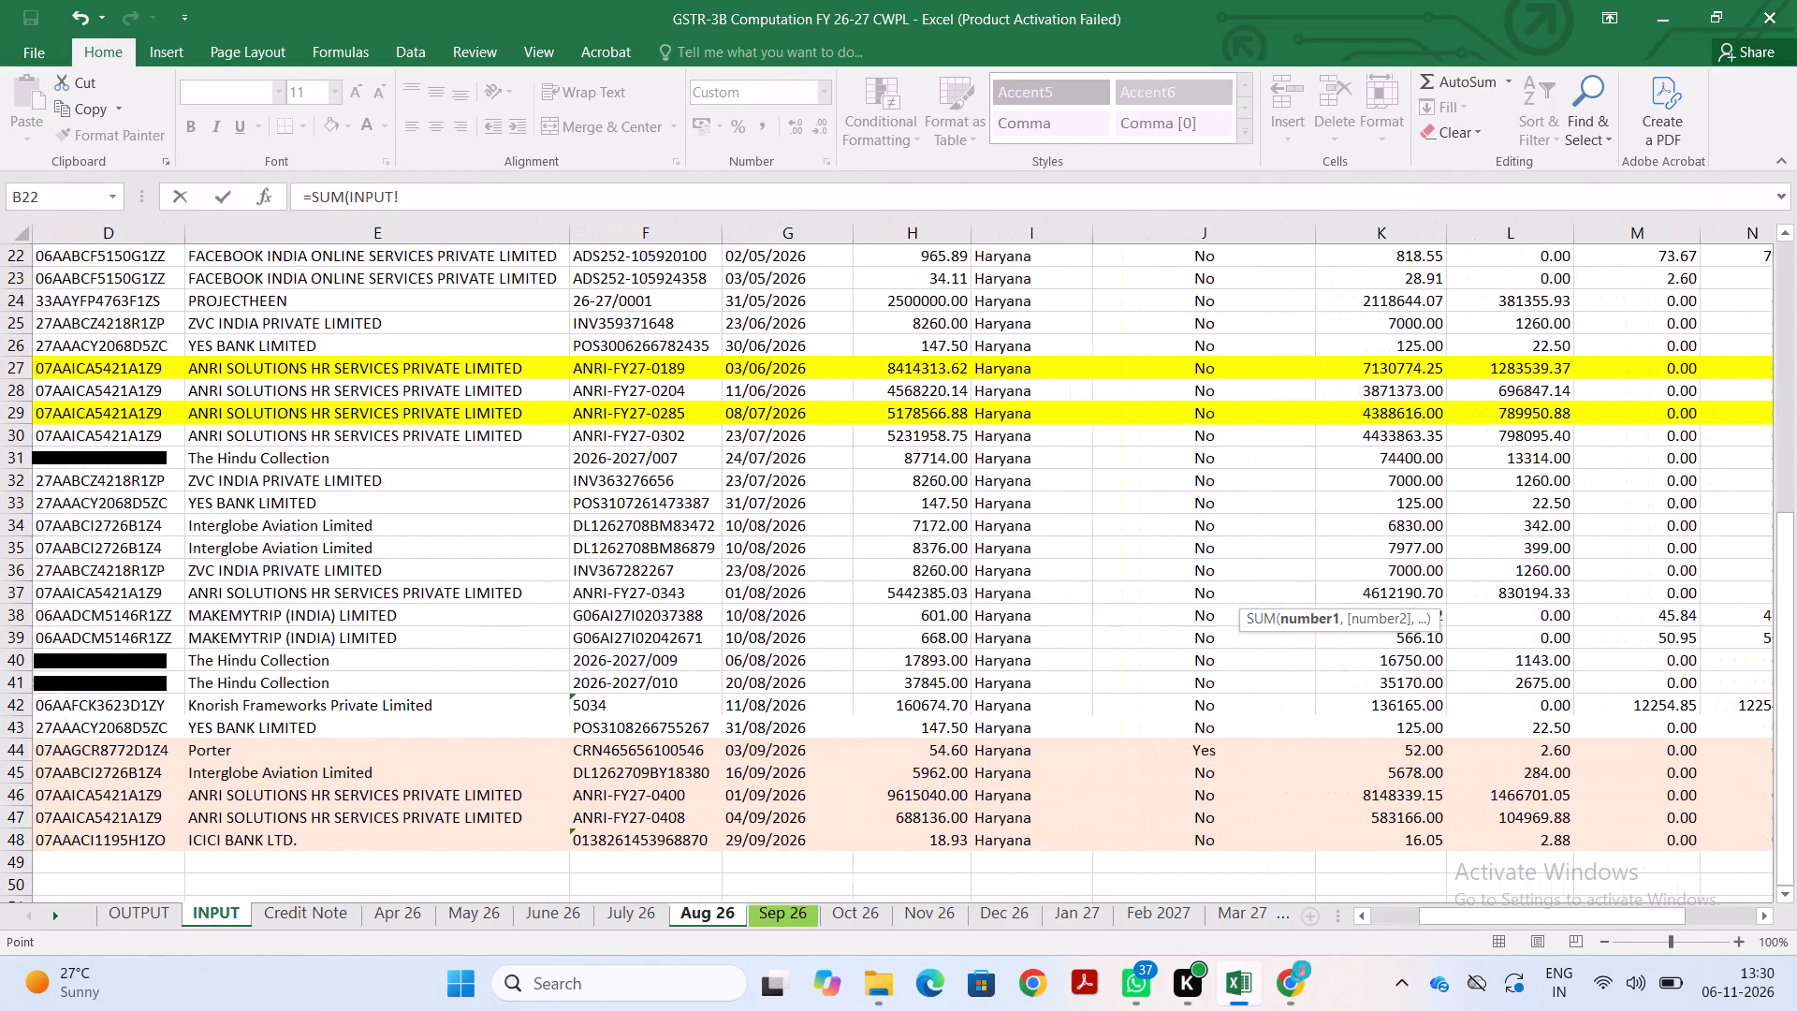
scroll(808, 602, "left", 1)
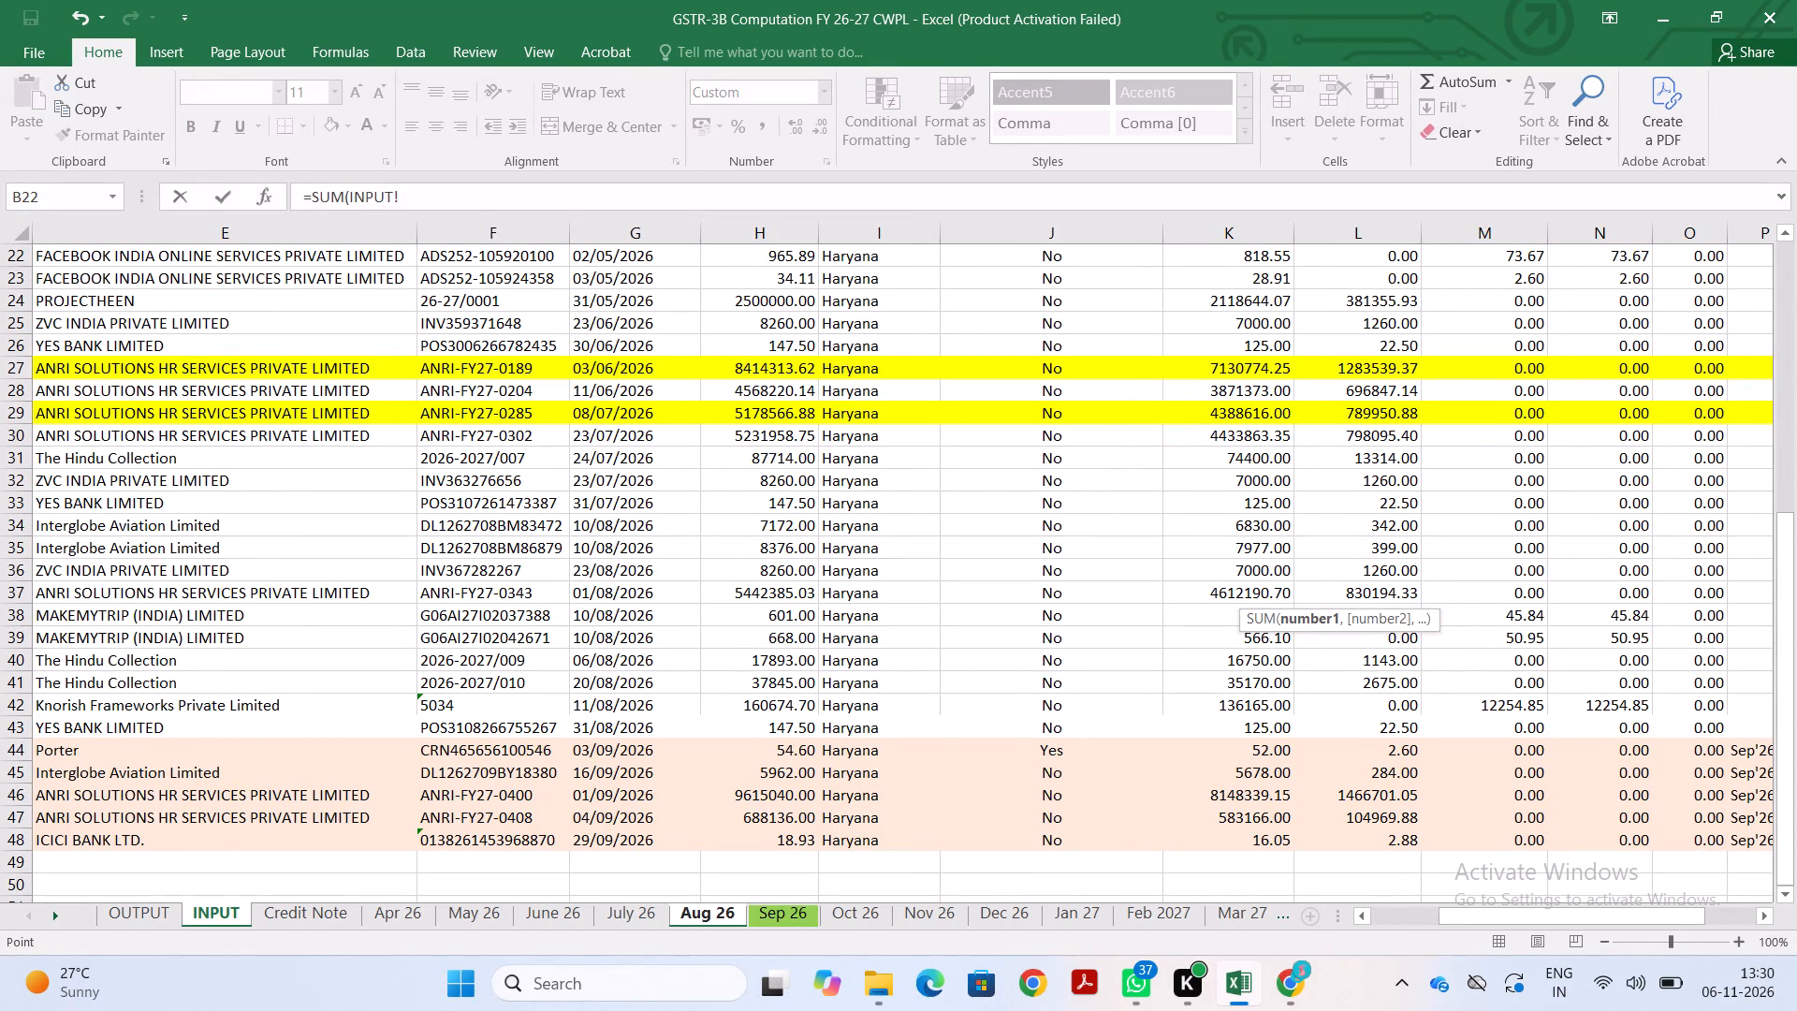
left_click_drag(1368, 570, 1368, 579)
left_click_drag(1368, 579, 1367, 591)
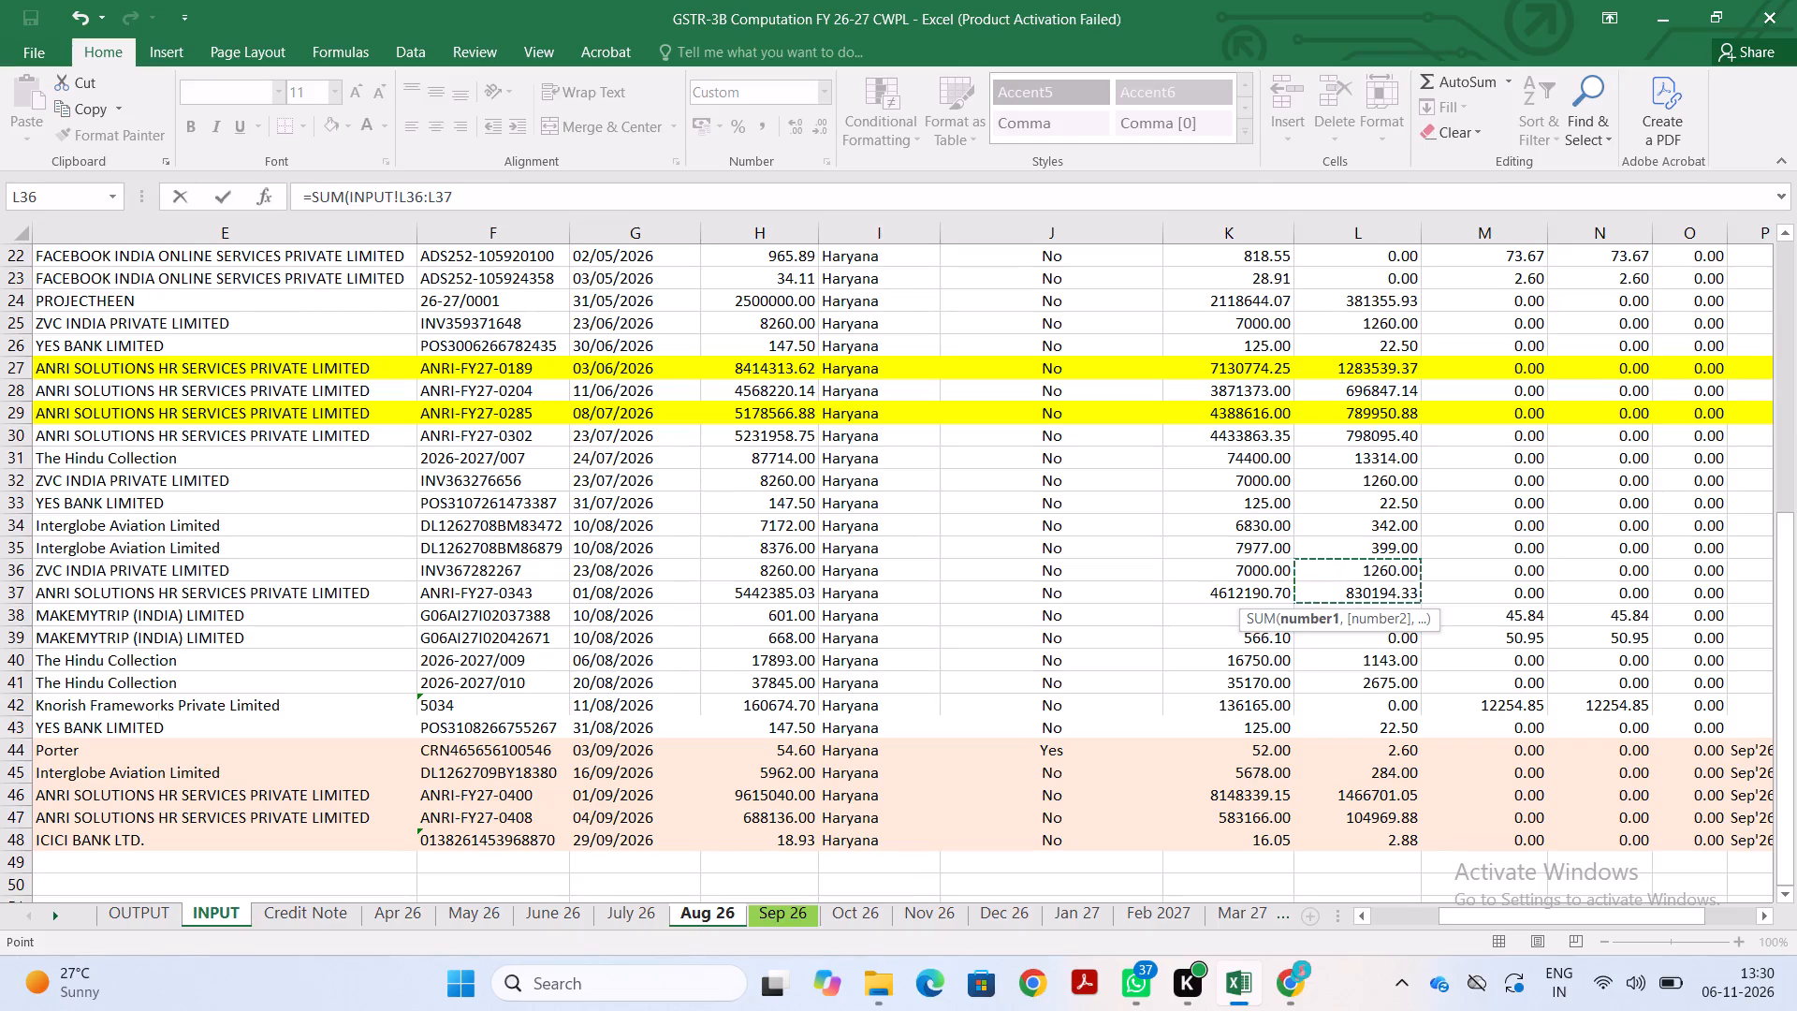
key("comma")
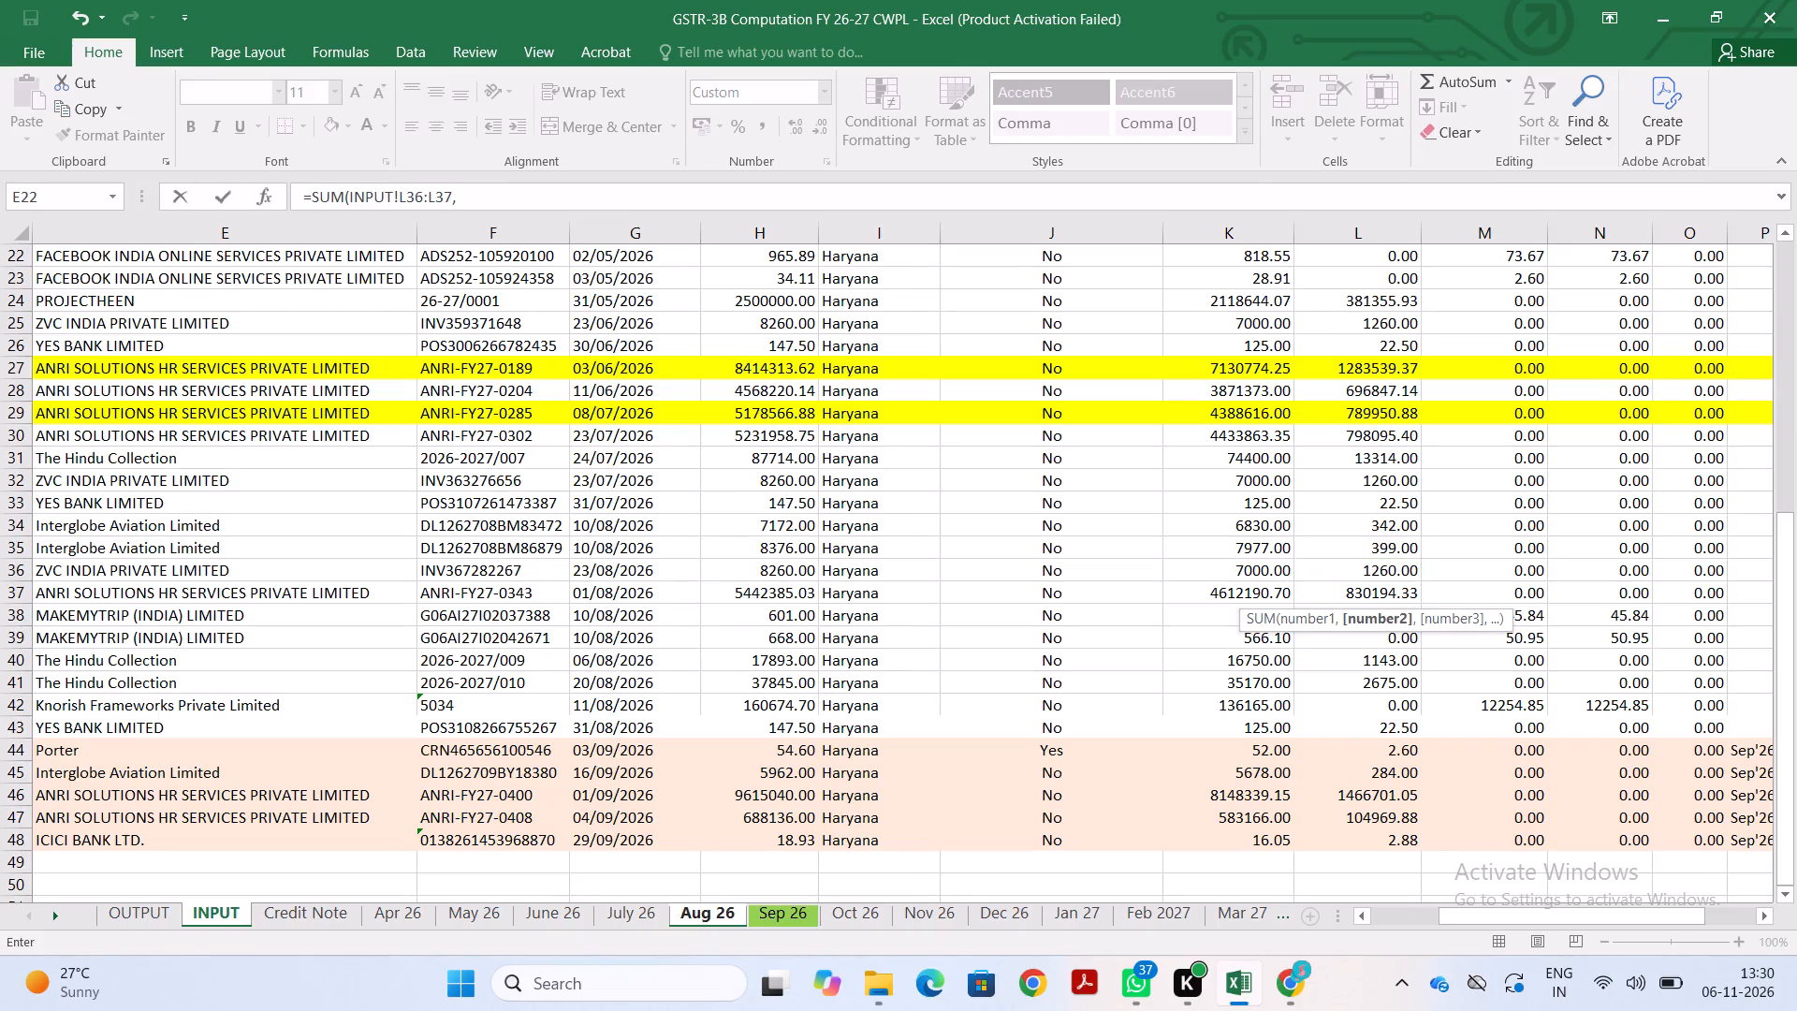
Add INPUT!L40:L43 as the second range and complete the Aug 26 IGST ALL OTHER ITC formula in J16.
scroll(1176, 627, "right", 7)
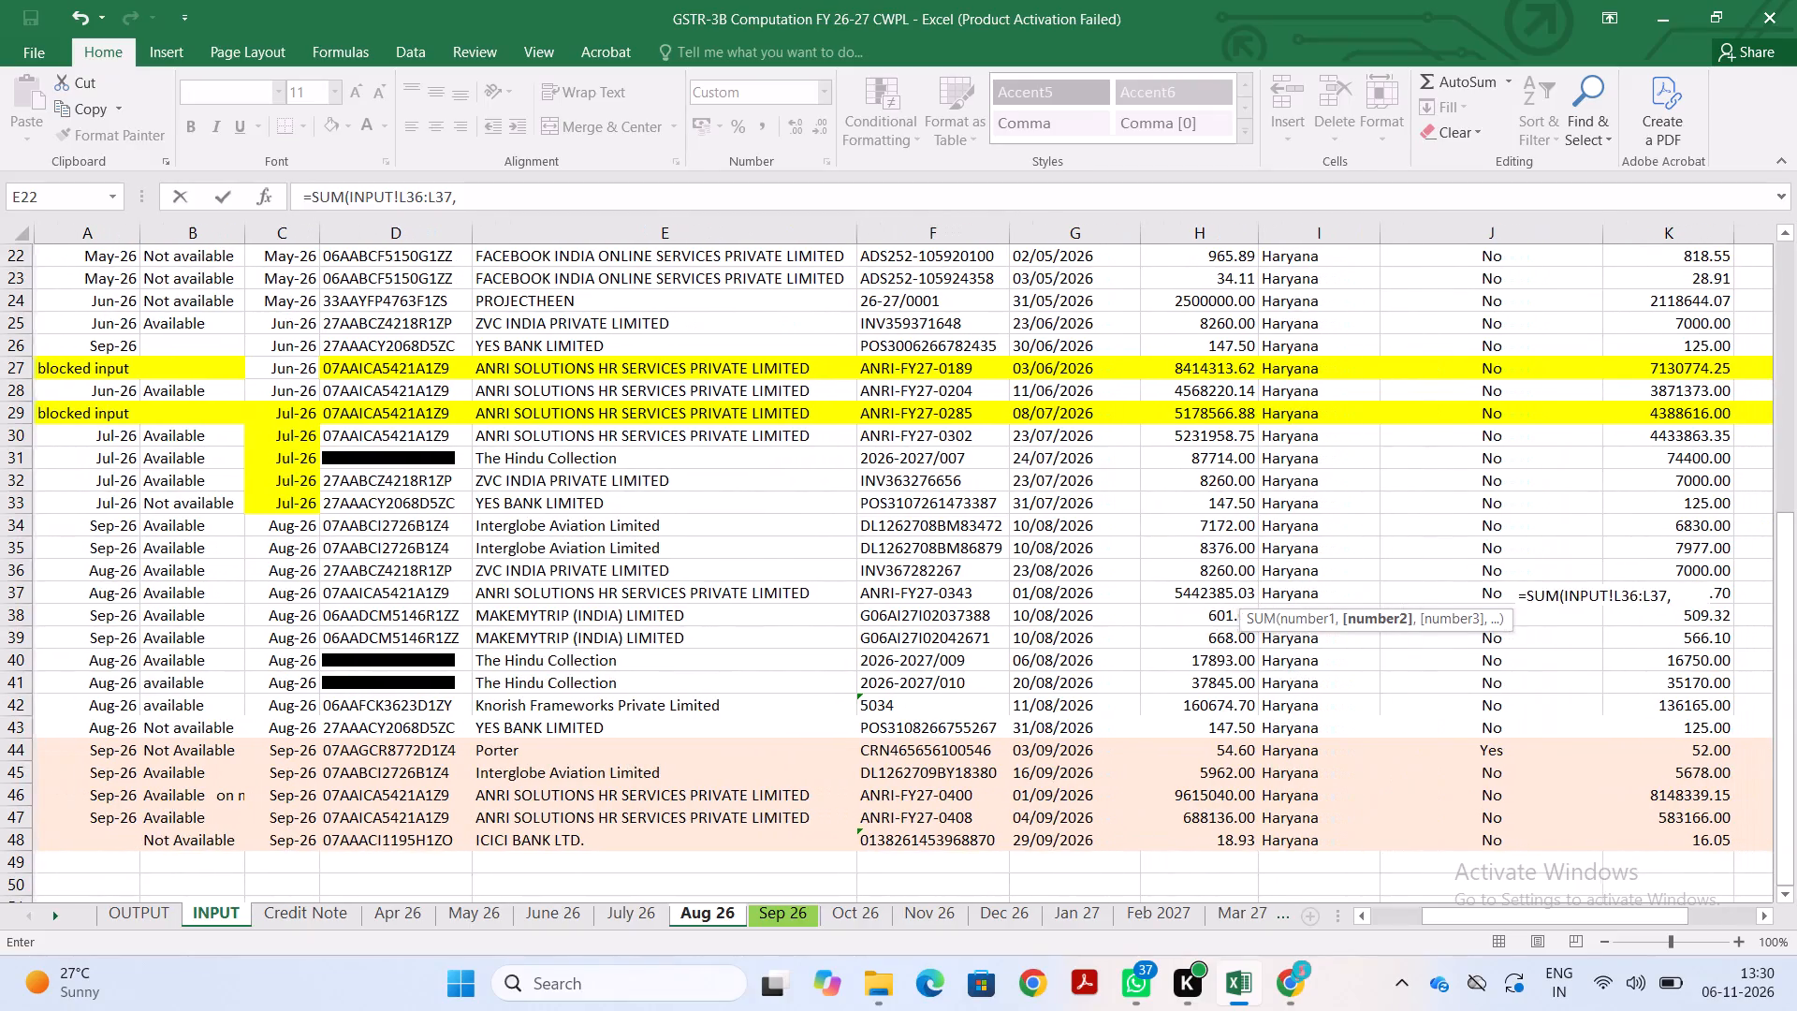
scroll(1176, 627, "down", 2)
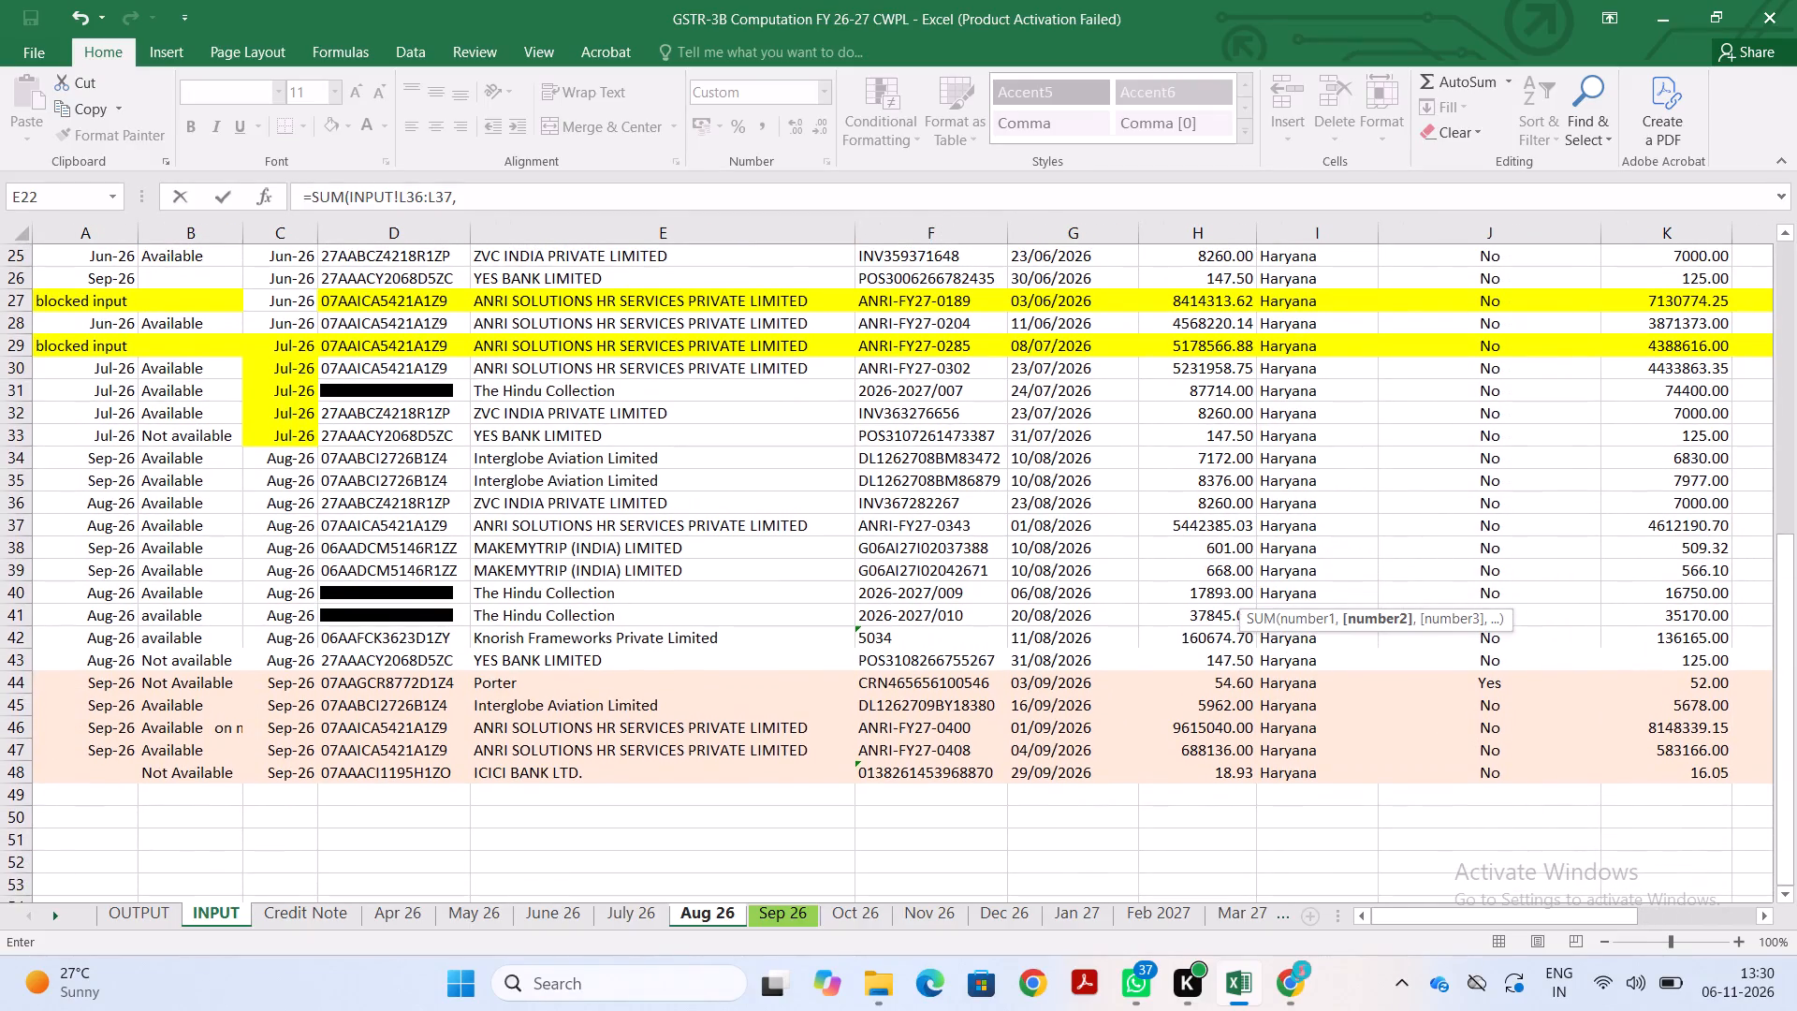
scroll(1176, 627, "left", 1)
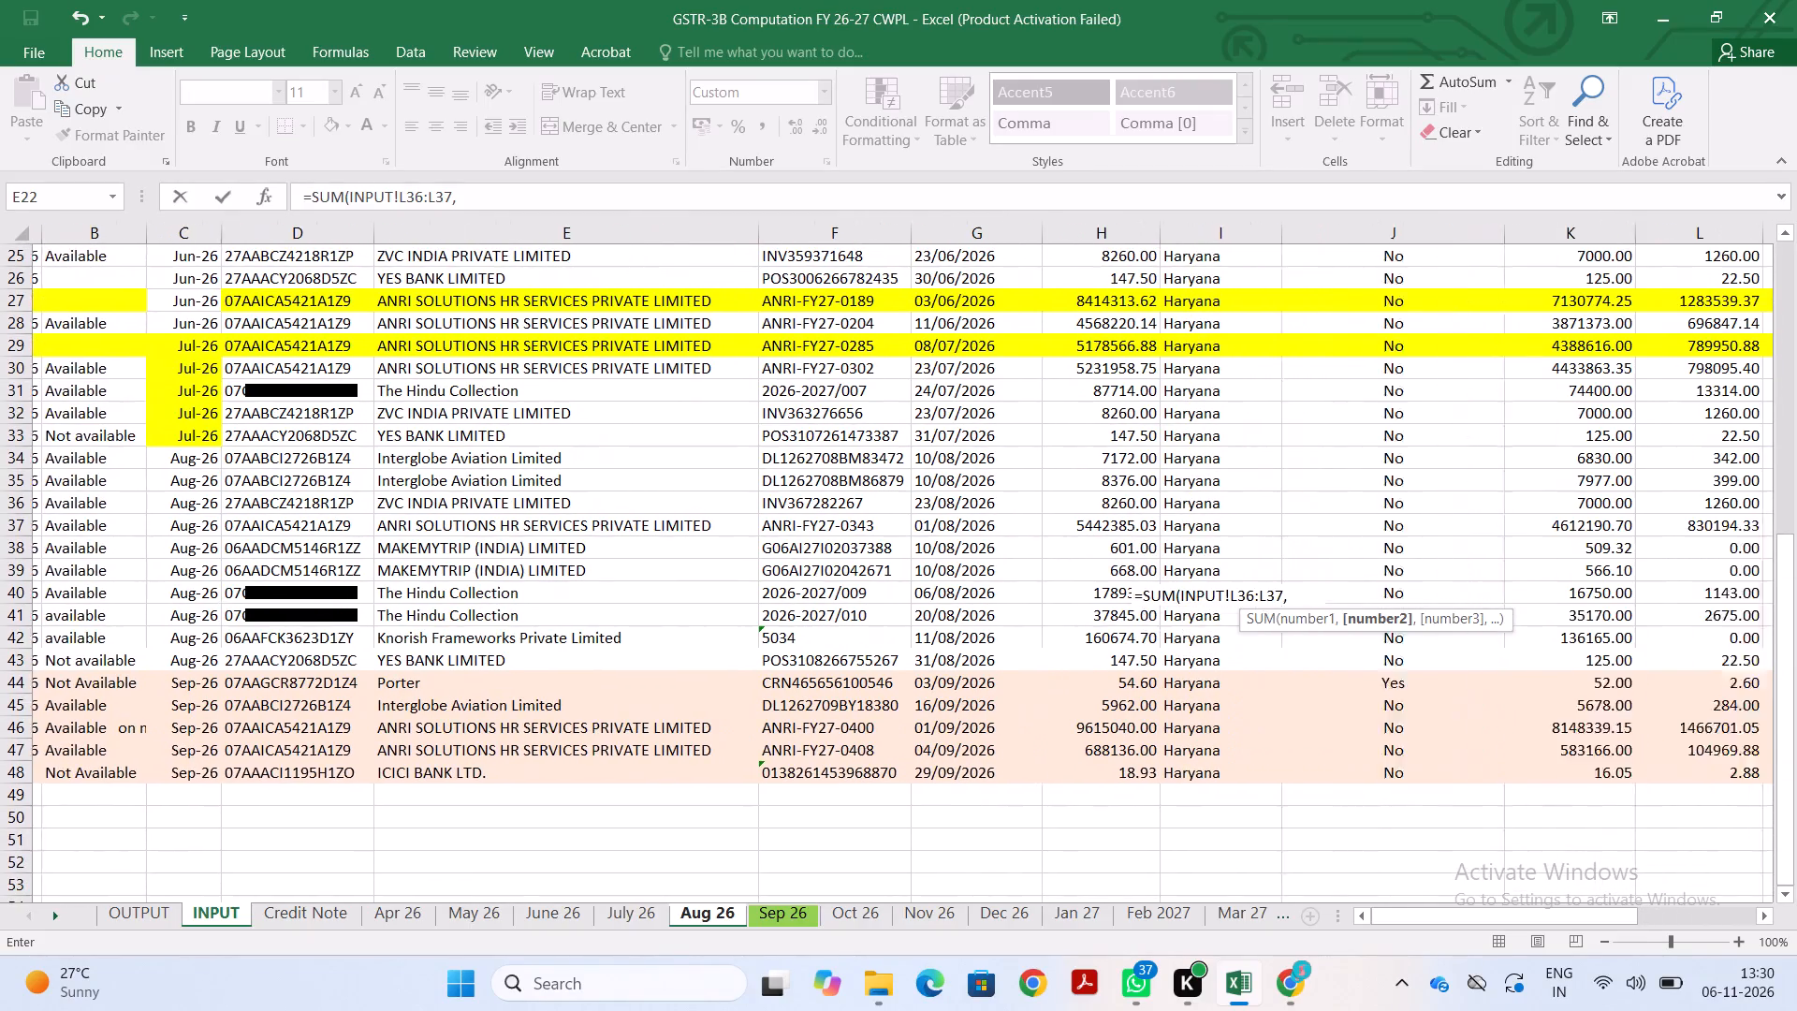
scroll(1176, 627, "left", 3)
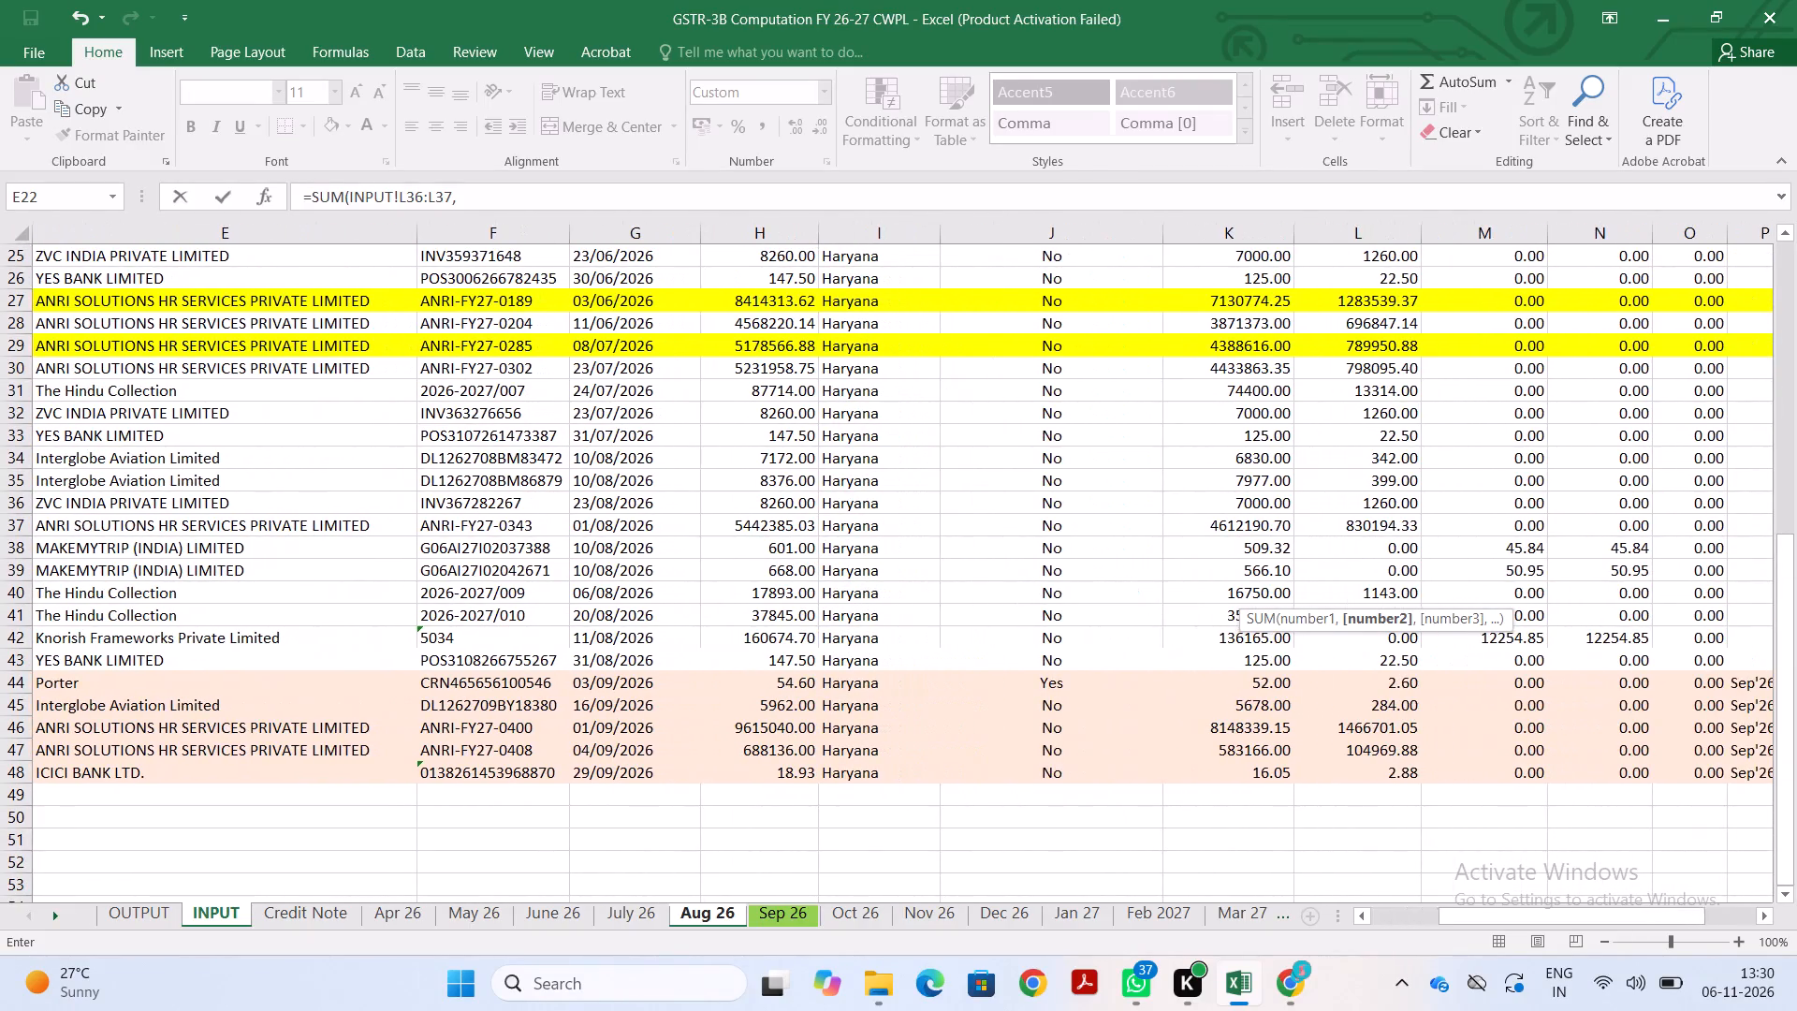
scroll(1176, 627, "left", 3)
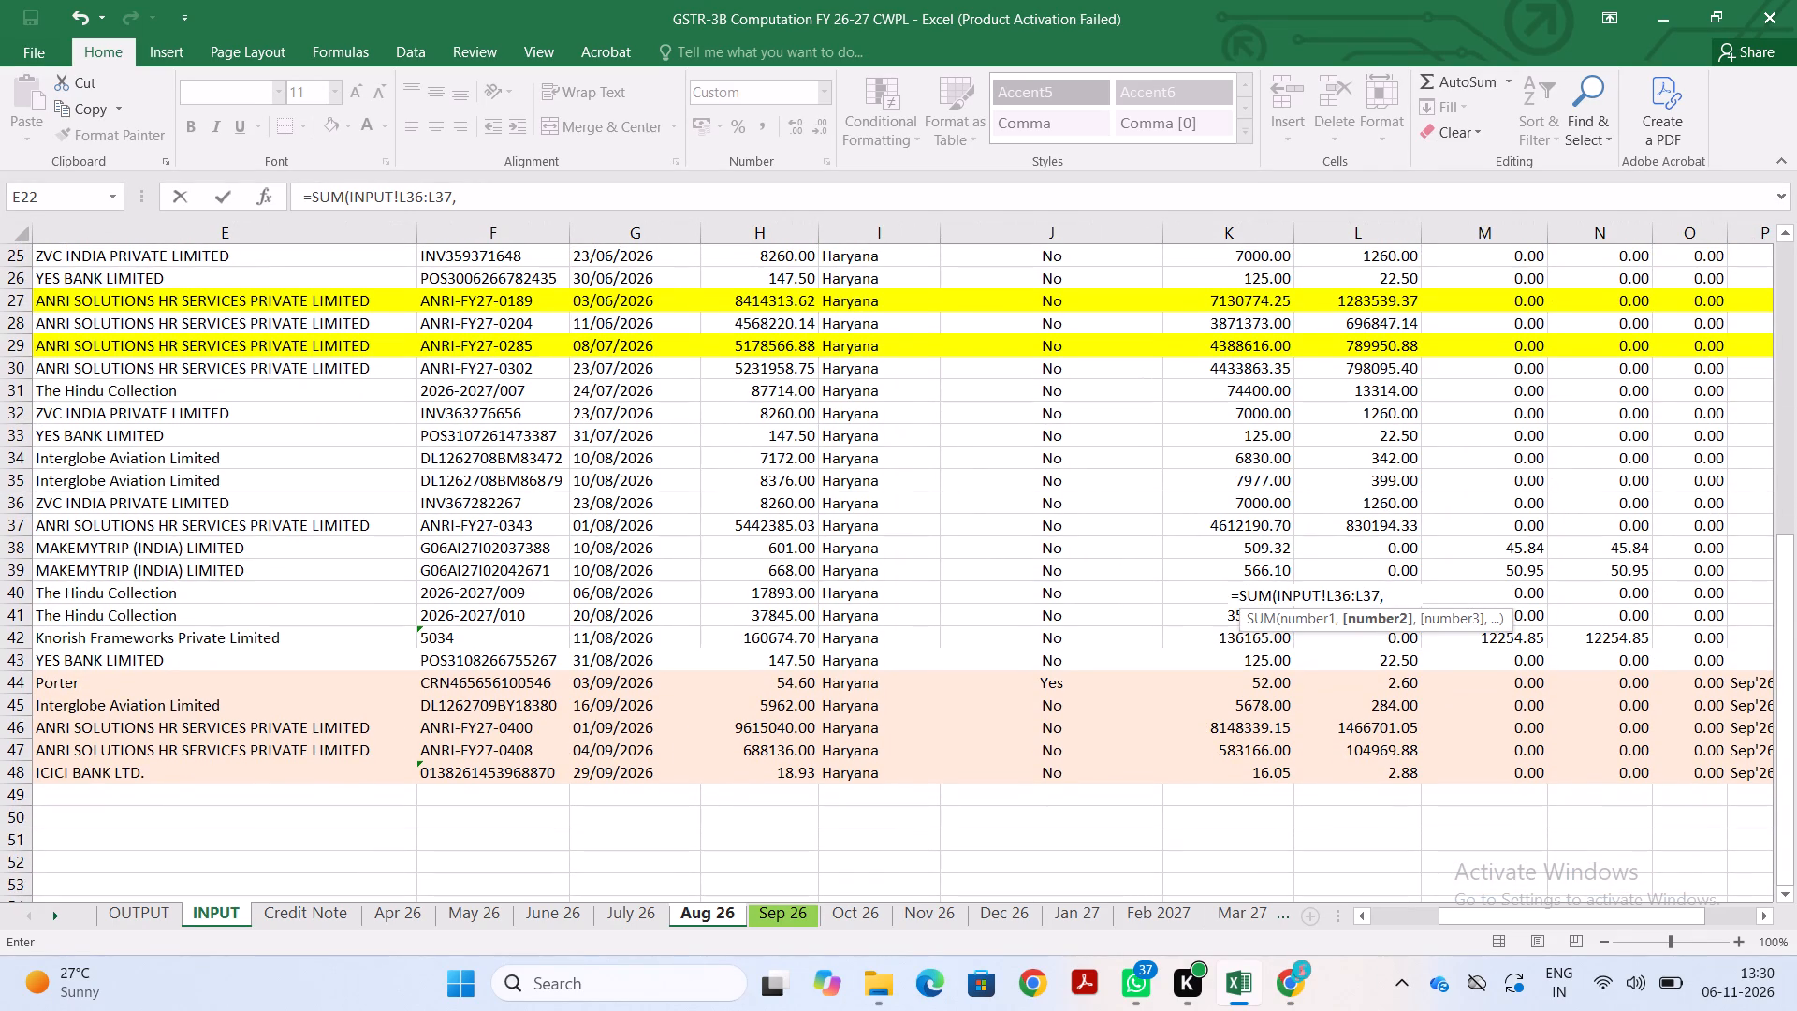
left_click_drag(1404, 597, 1399, 650)
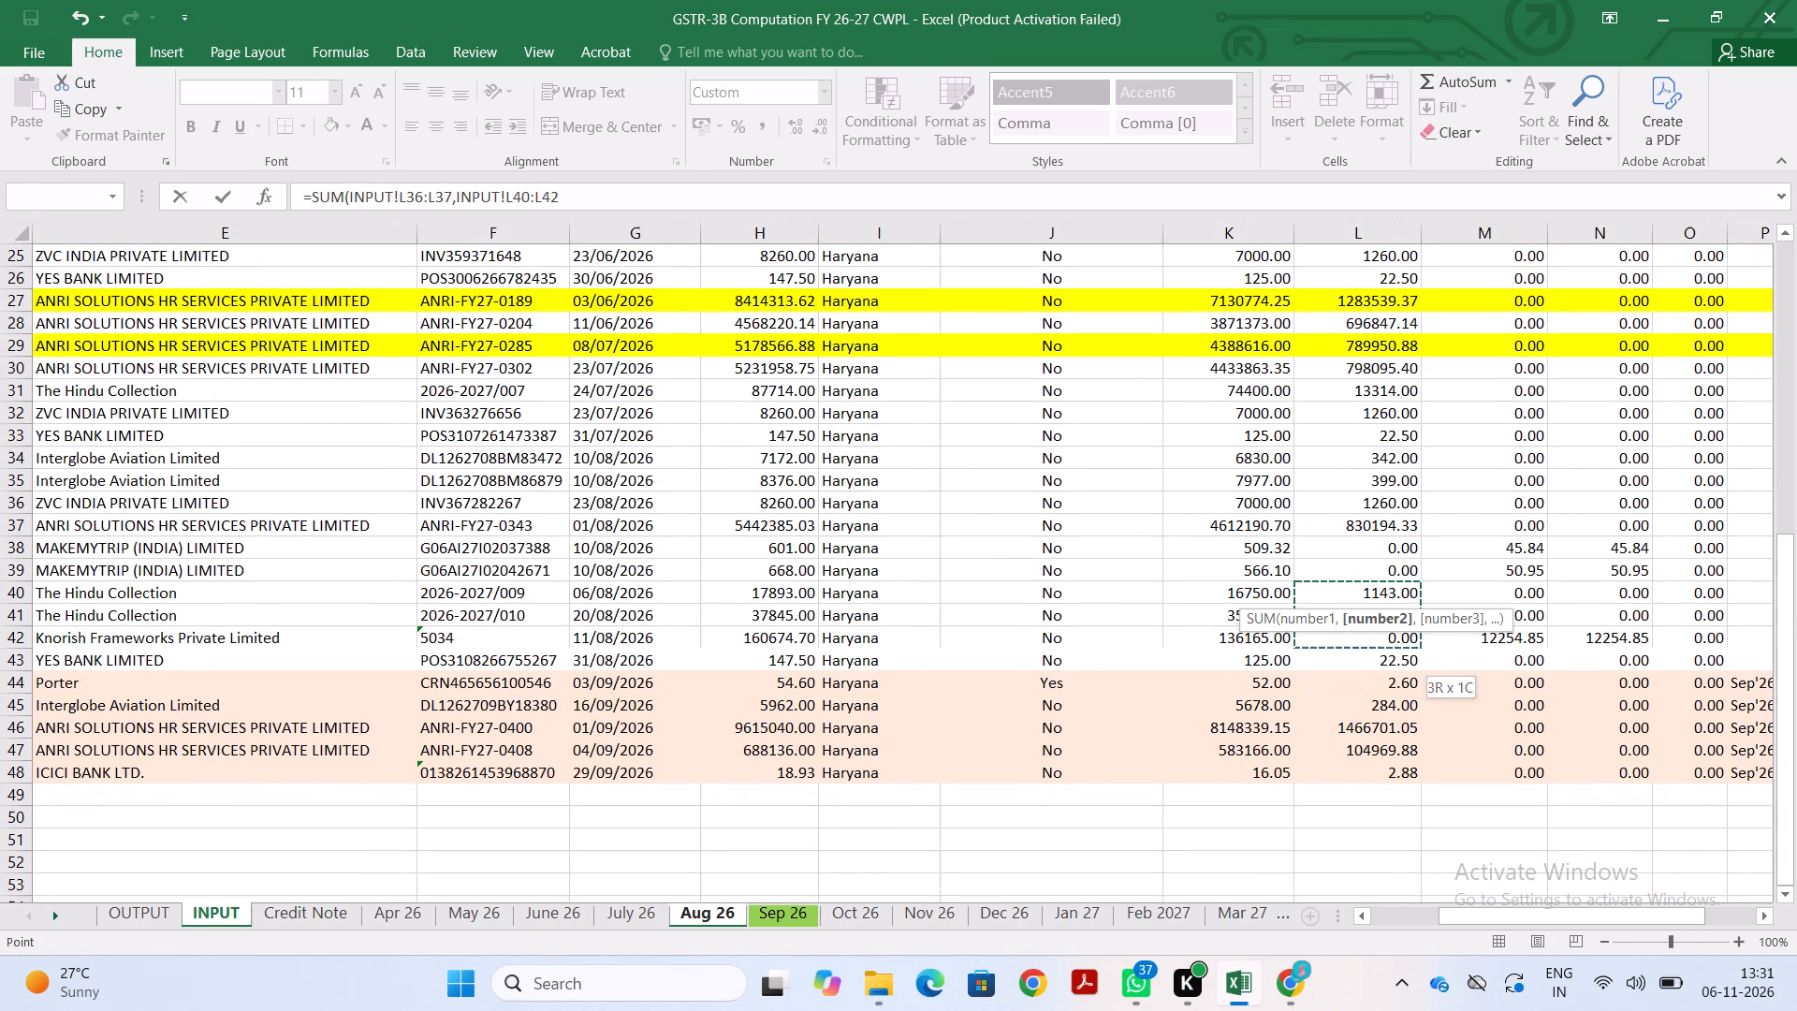
left_click_drag(1399, 650, 1399, 657)
key("Return")
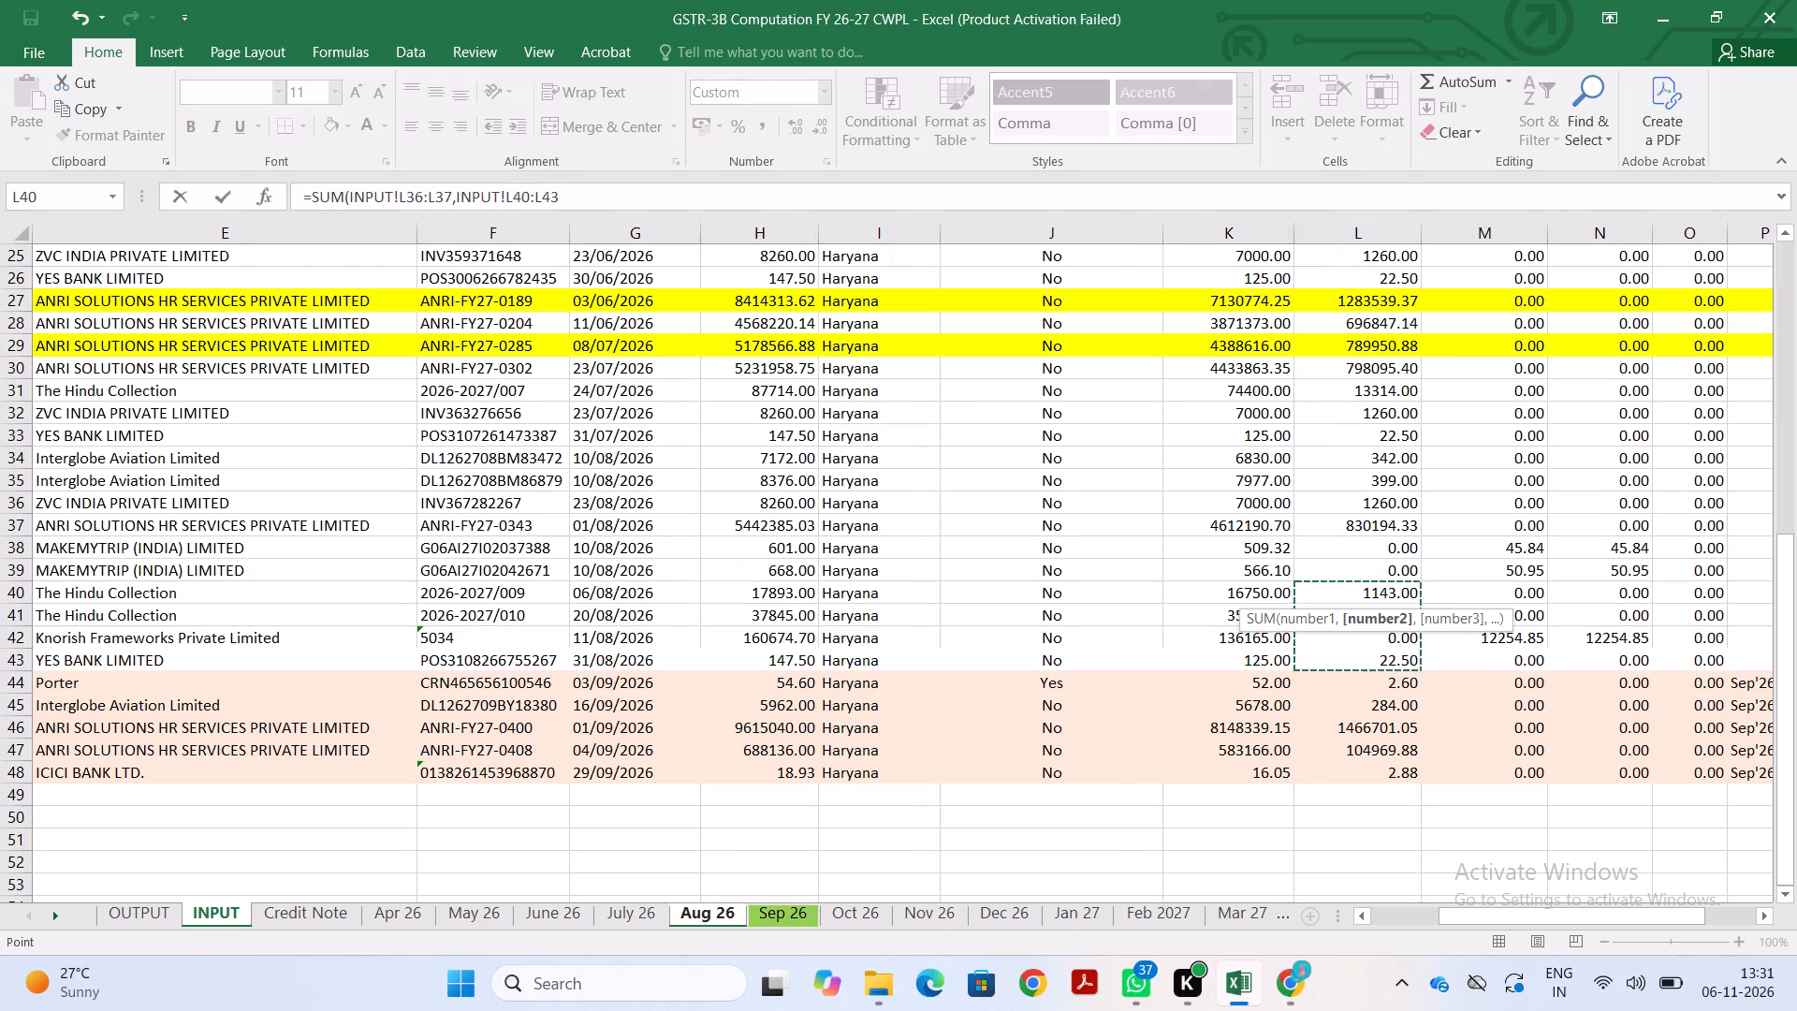
key("Up")
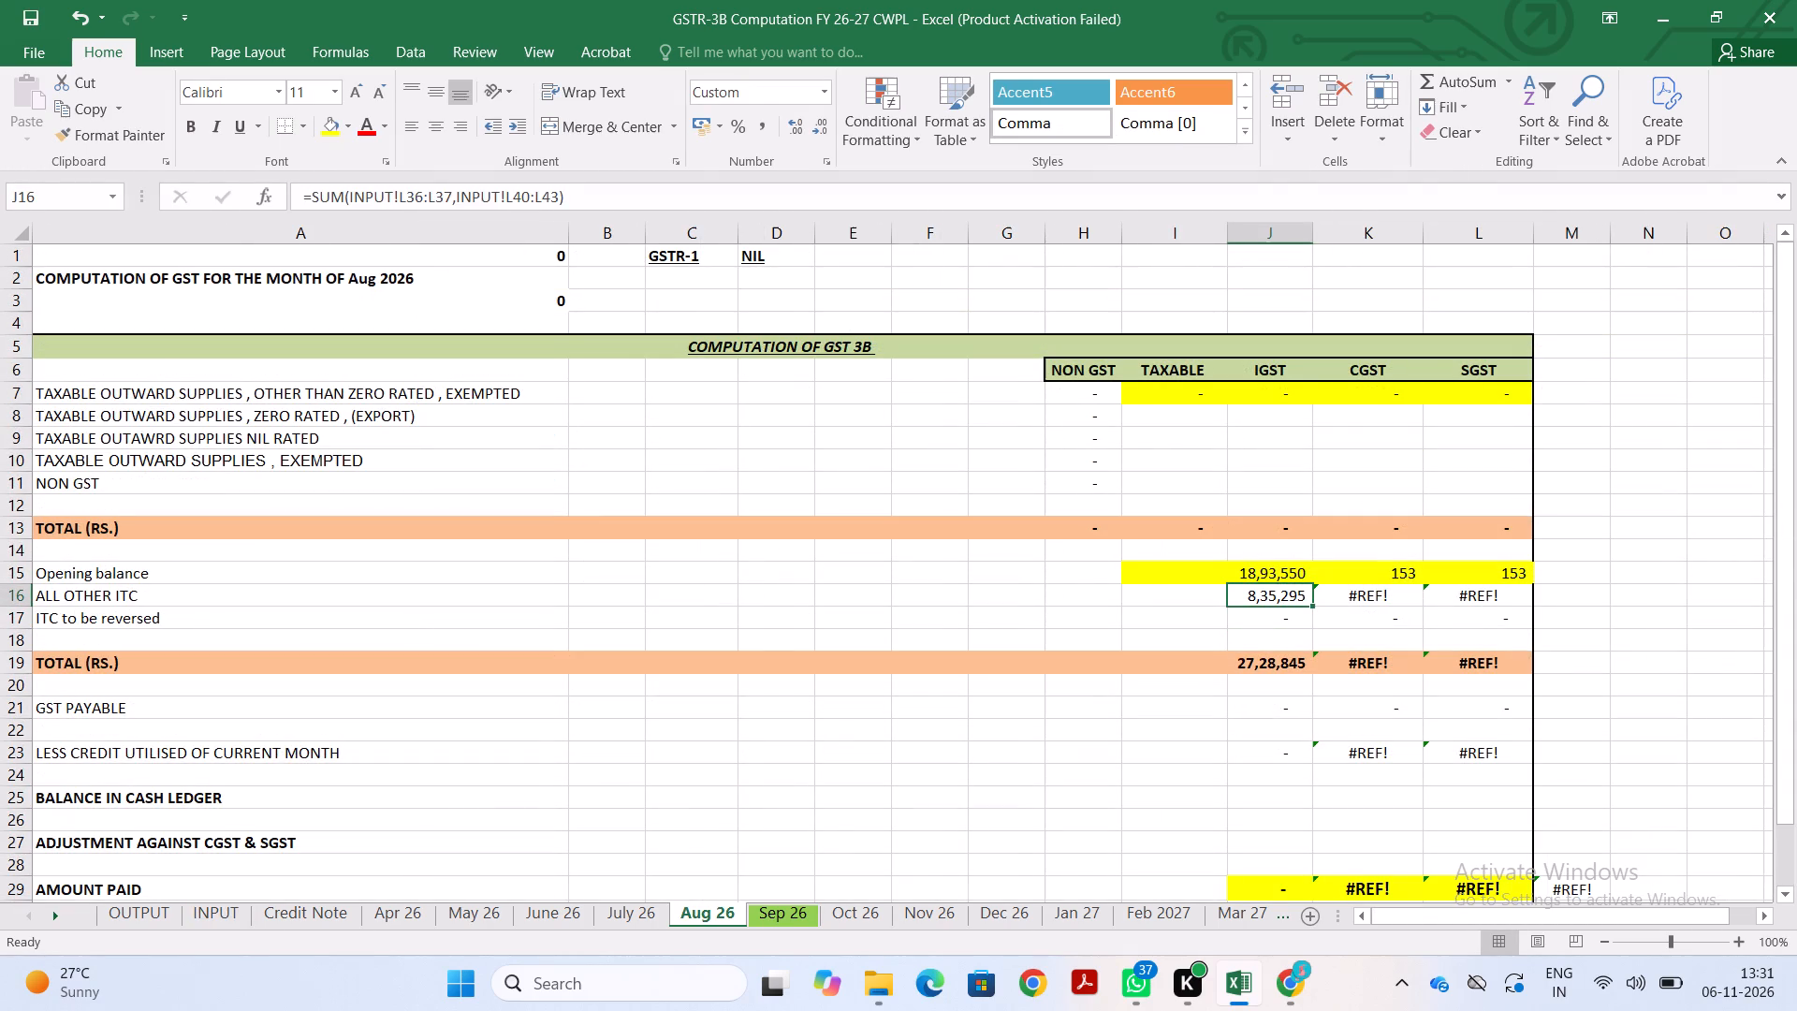
key("shift+space")
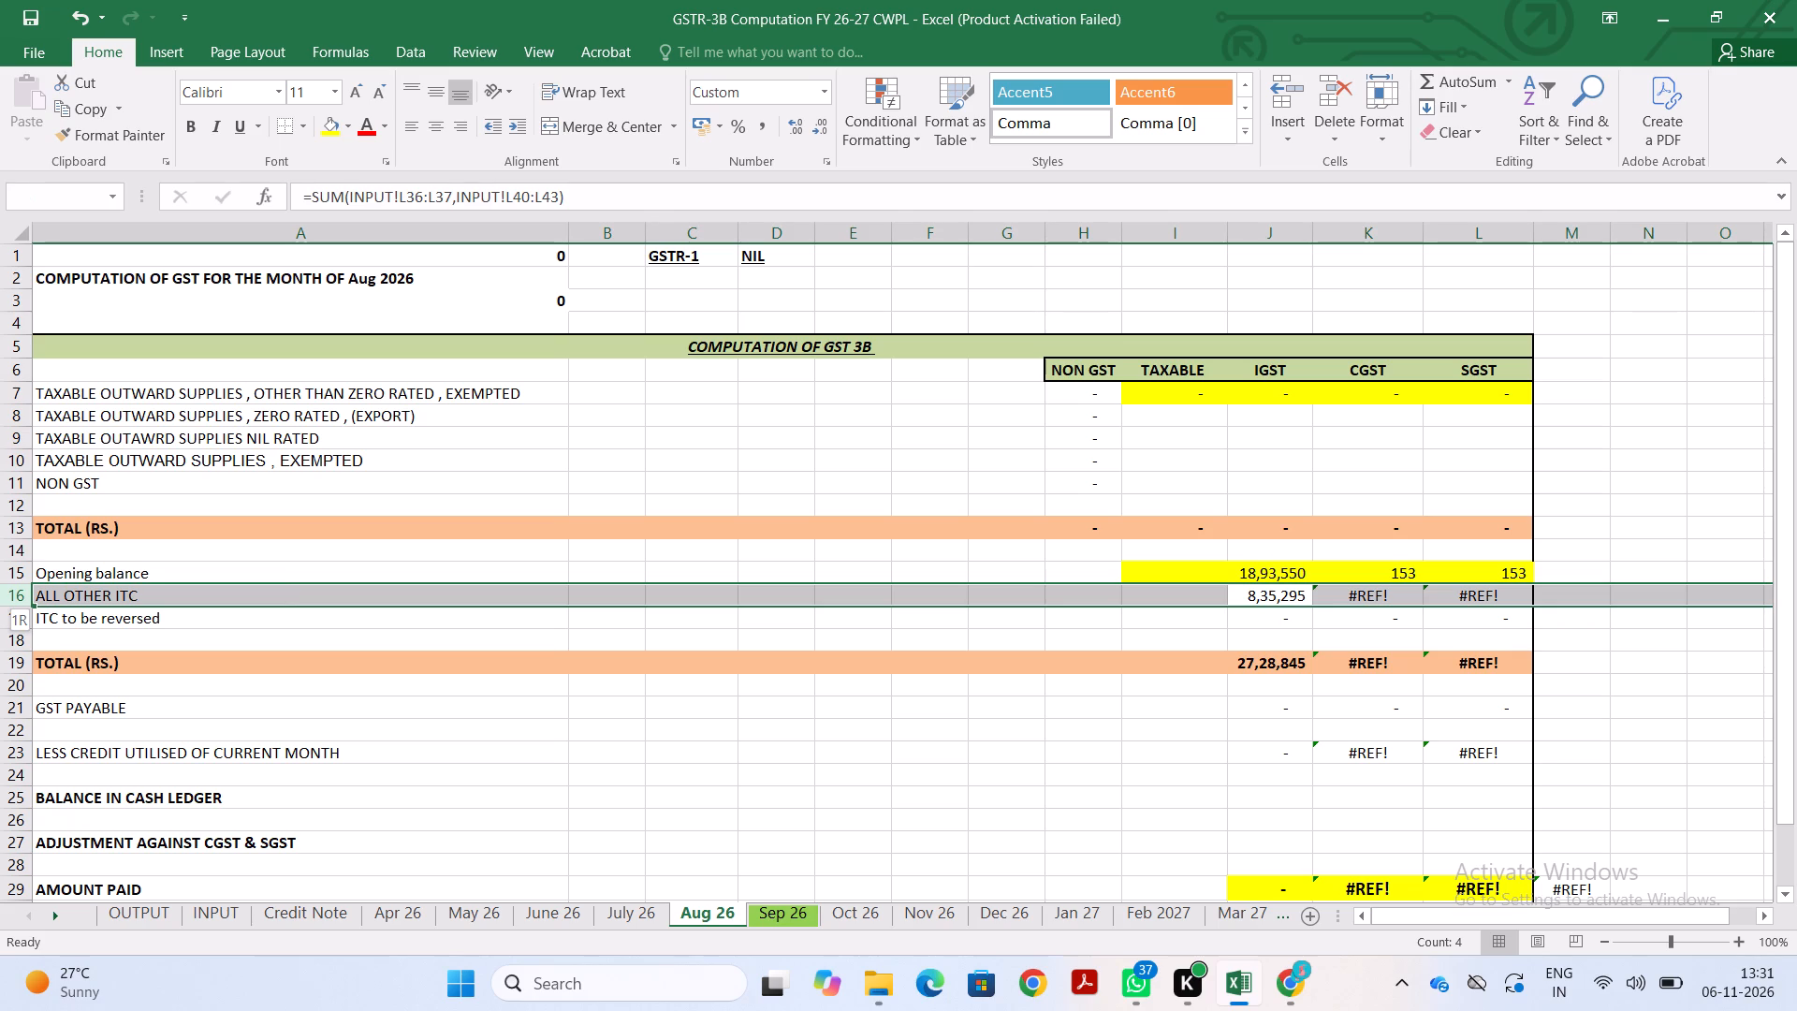
Switch to the GST portal in Chrome and review the GSTR-3B Eligible ITC table.
key("alt+Tab")
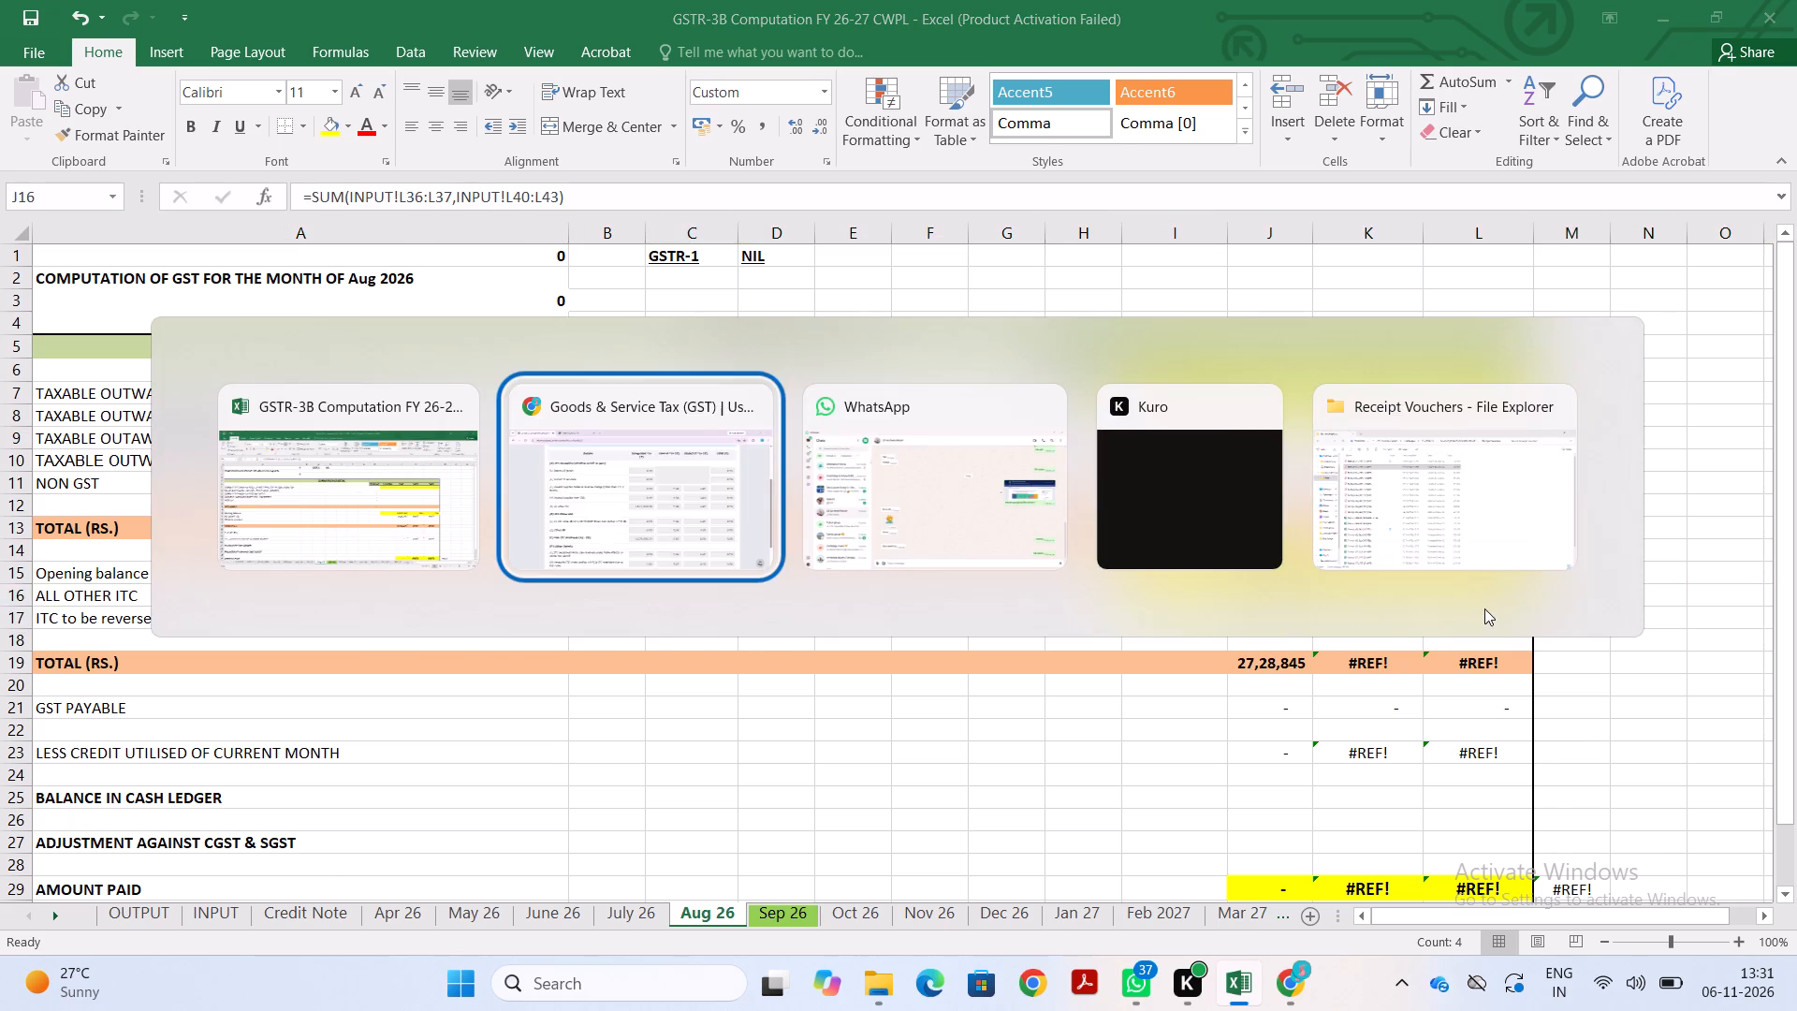
scroll(1484, 608, "up", 2)
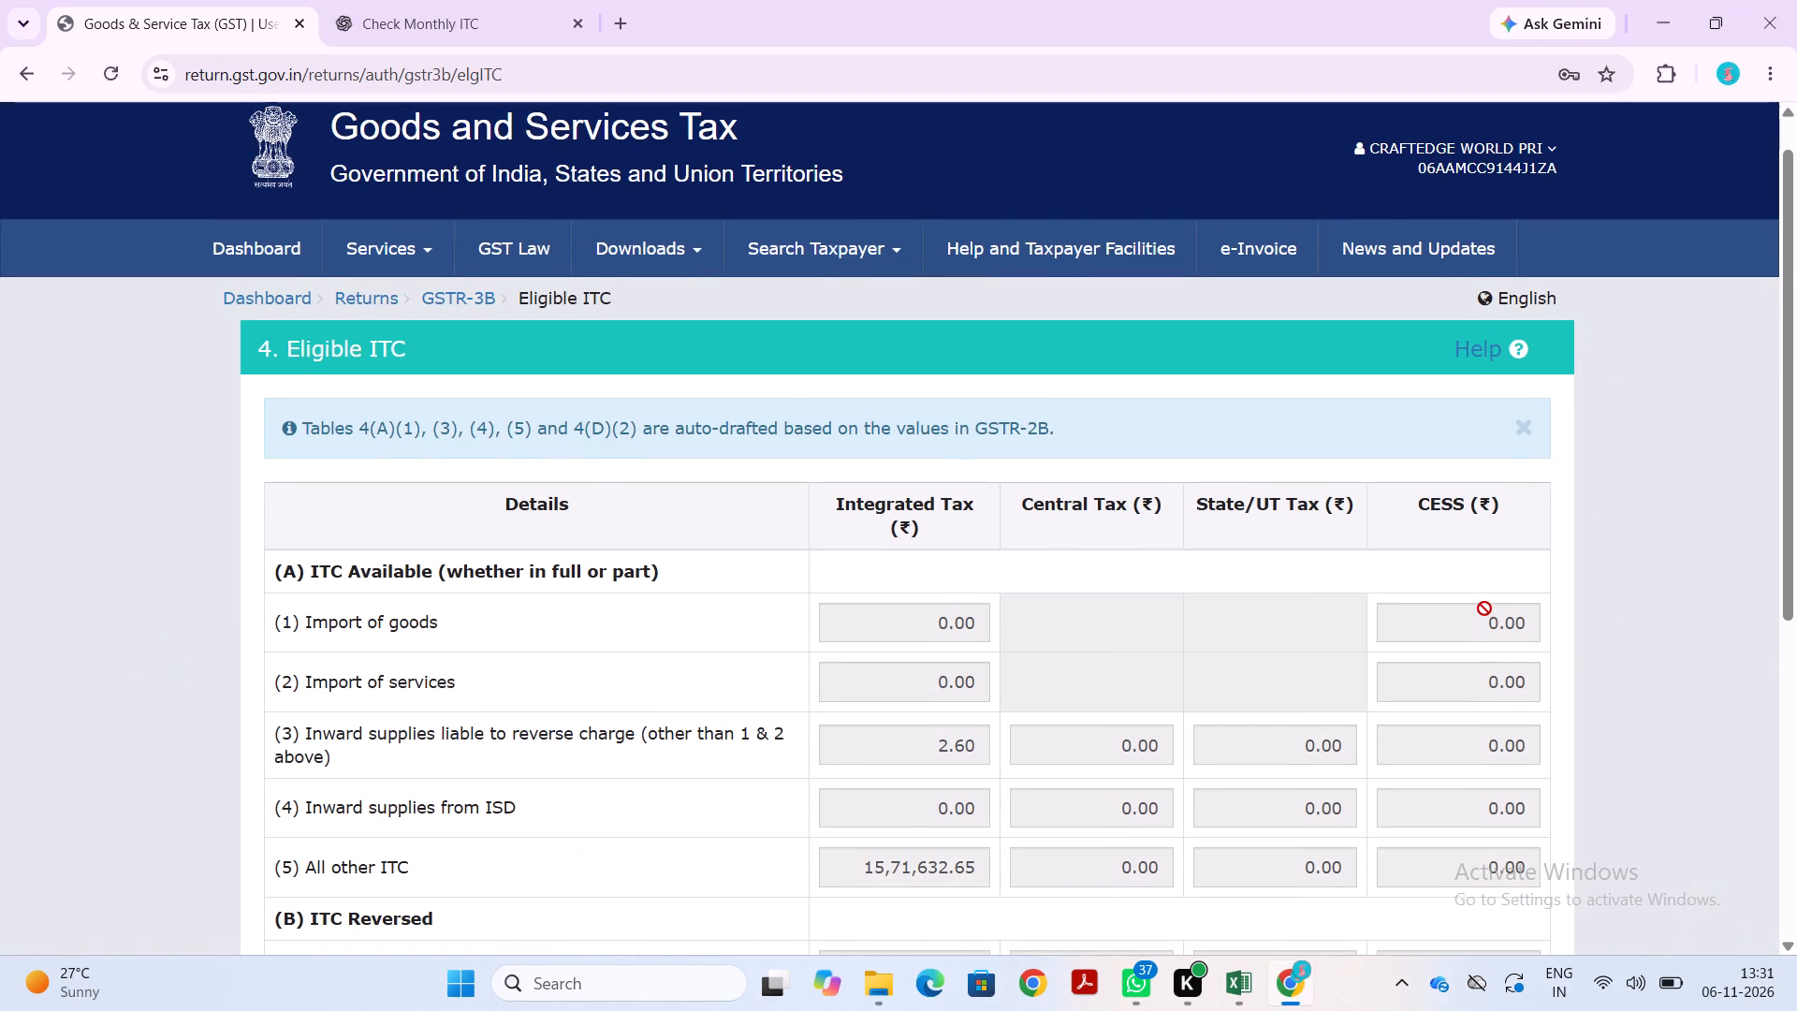
scroll(1484, 608, "down", 5)
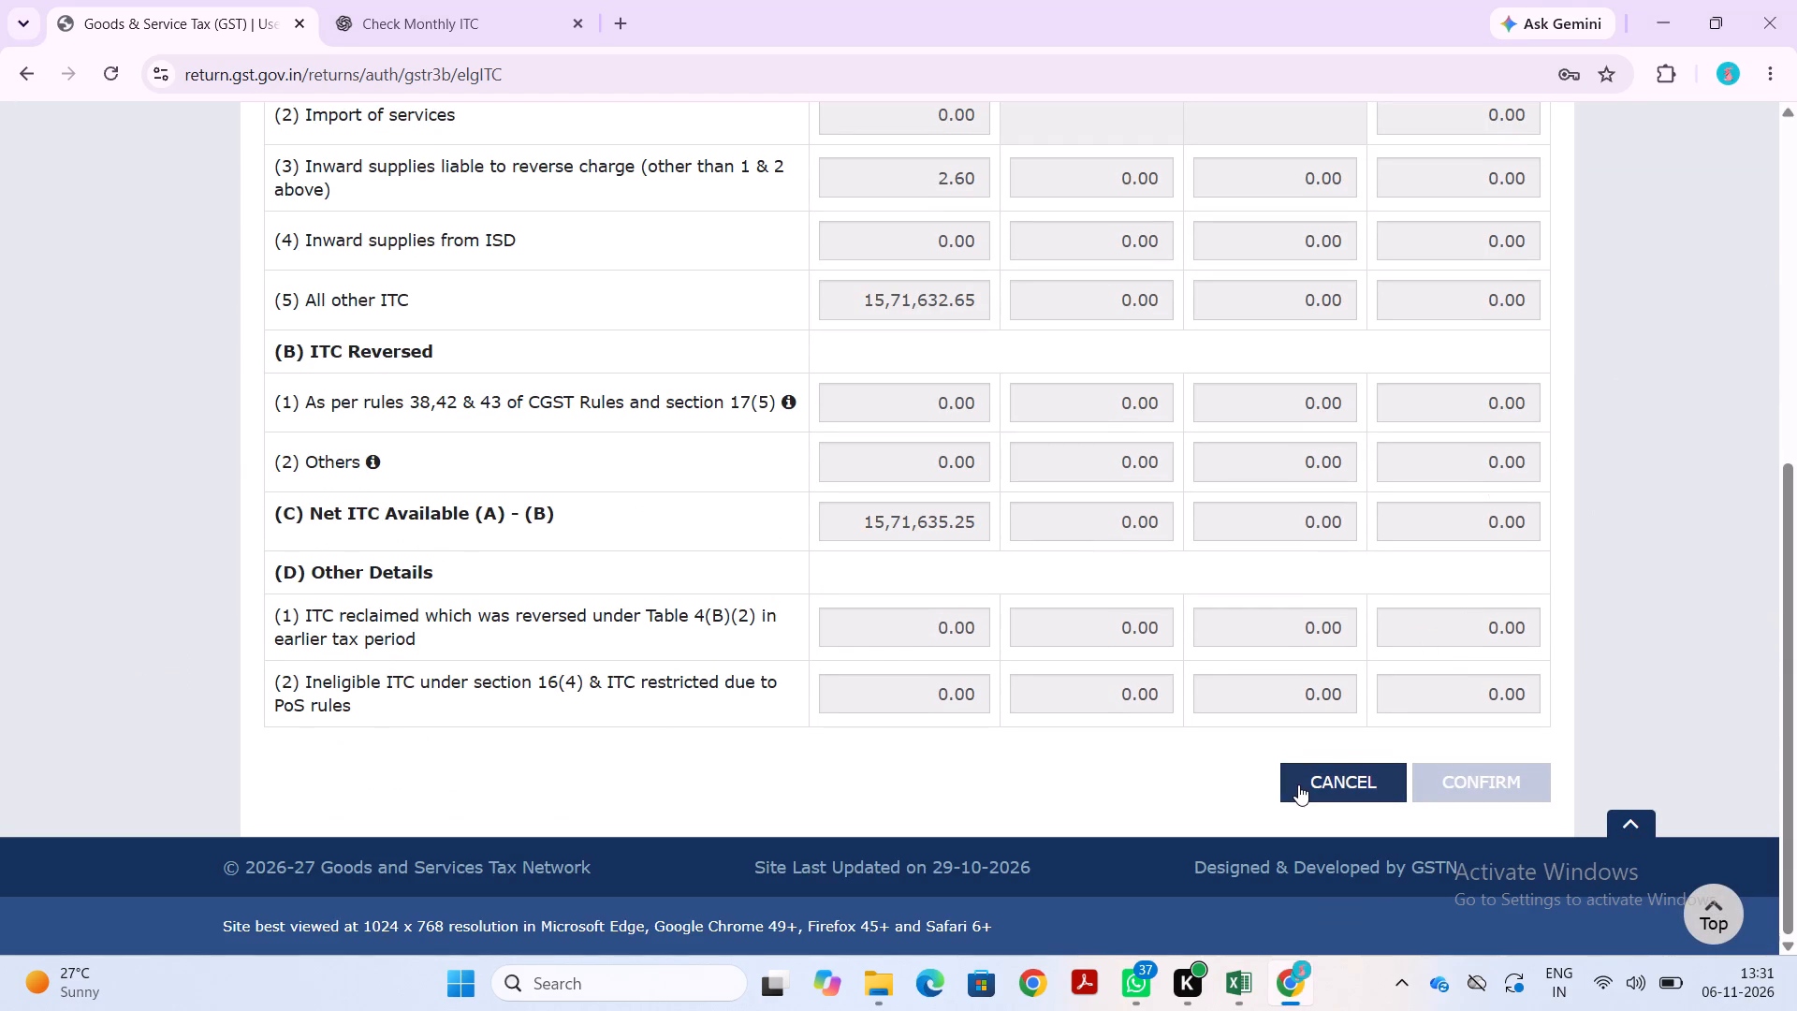
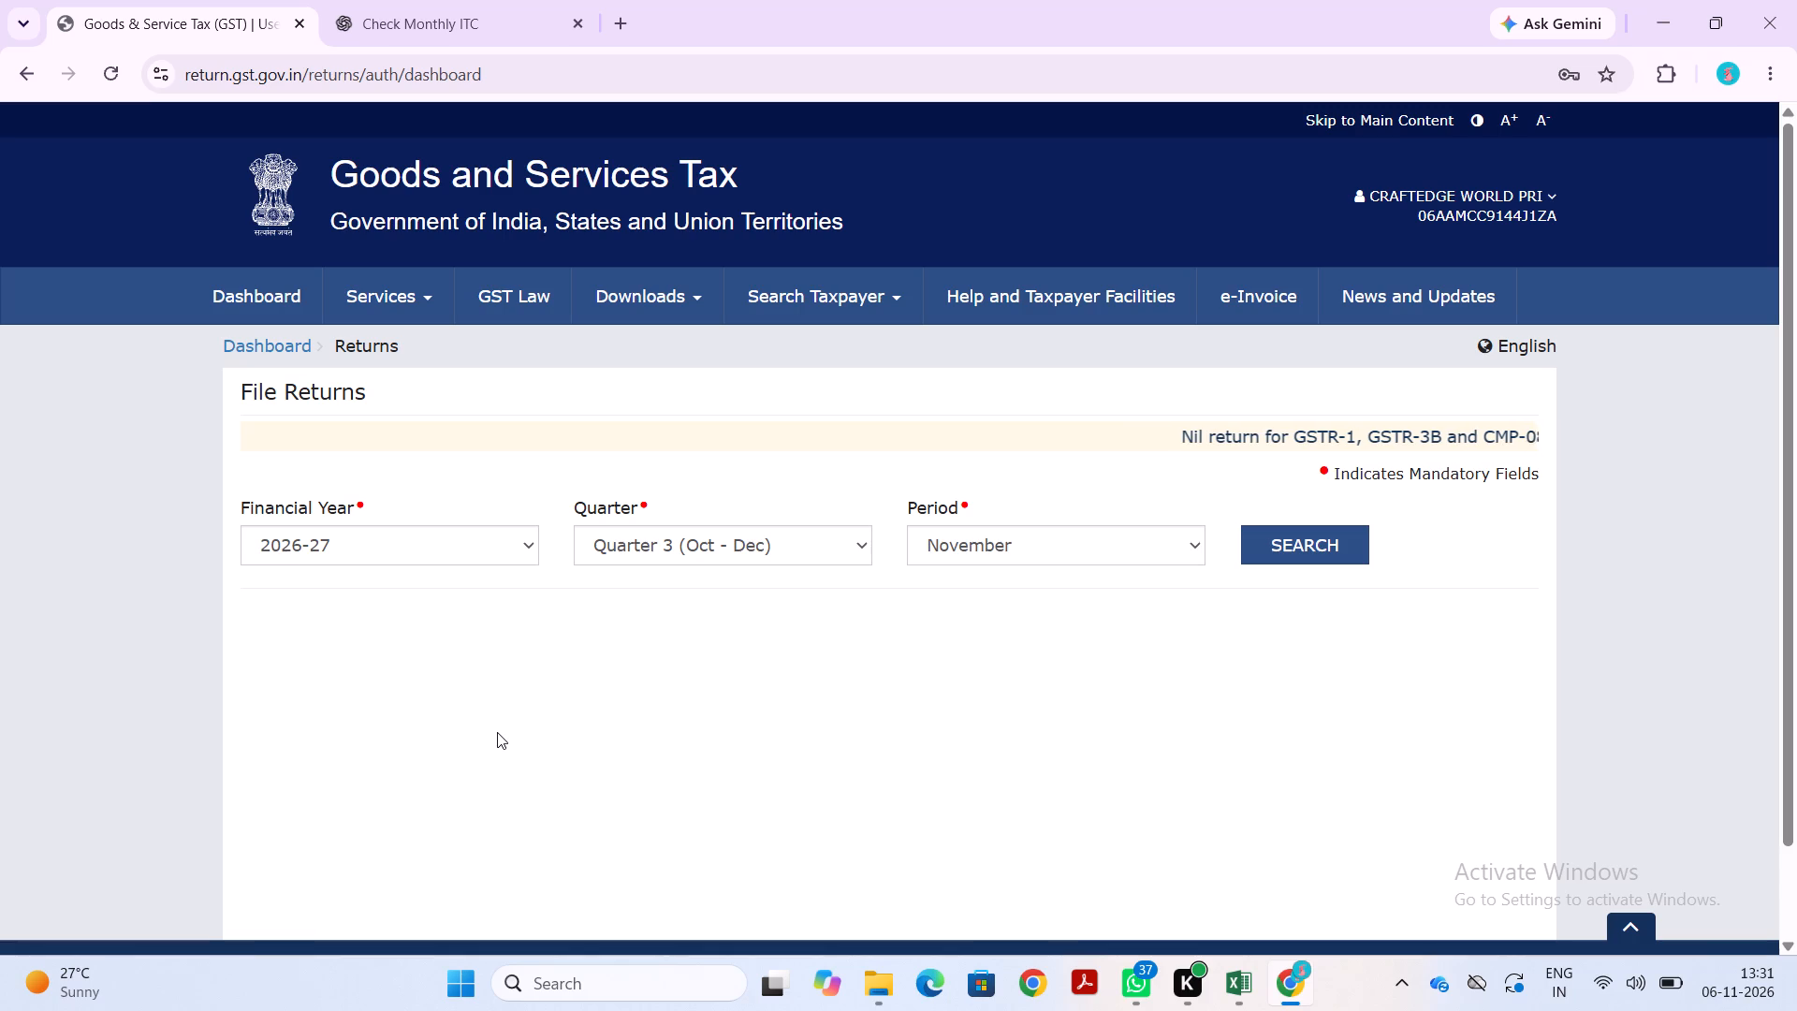
Search the portal's returns for Quarter 2 (Jul - Sep), August of 2026-27 and open the filed GSTR-3B.
left_click(759, 549)
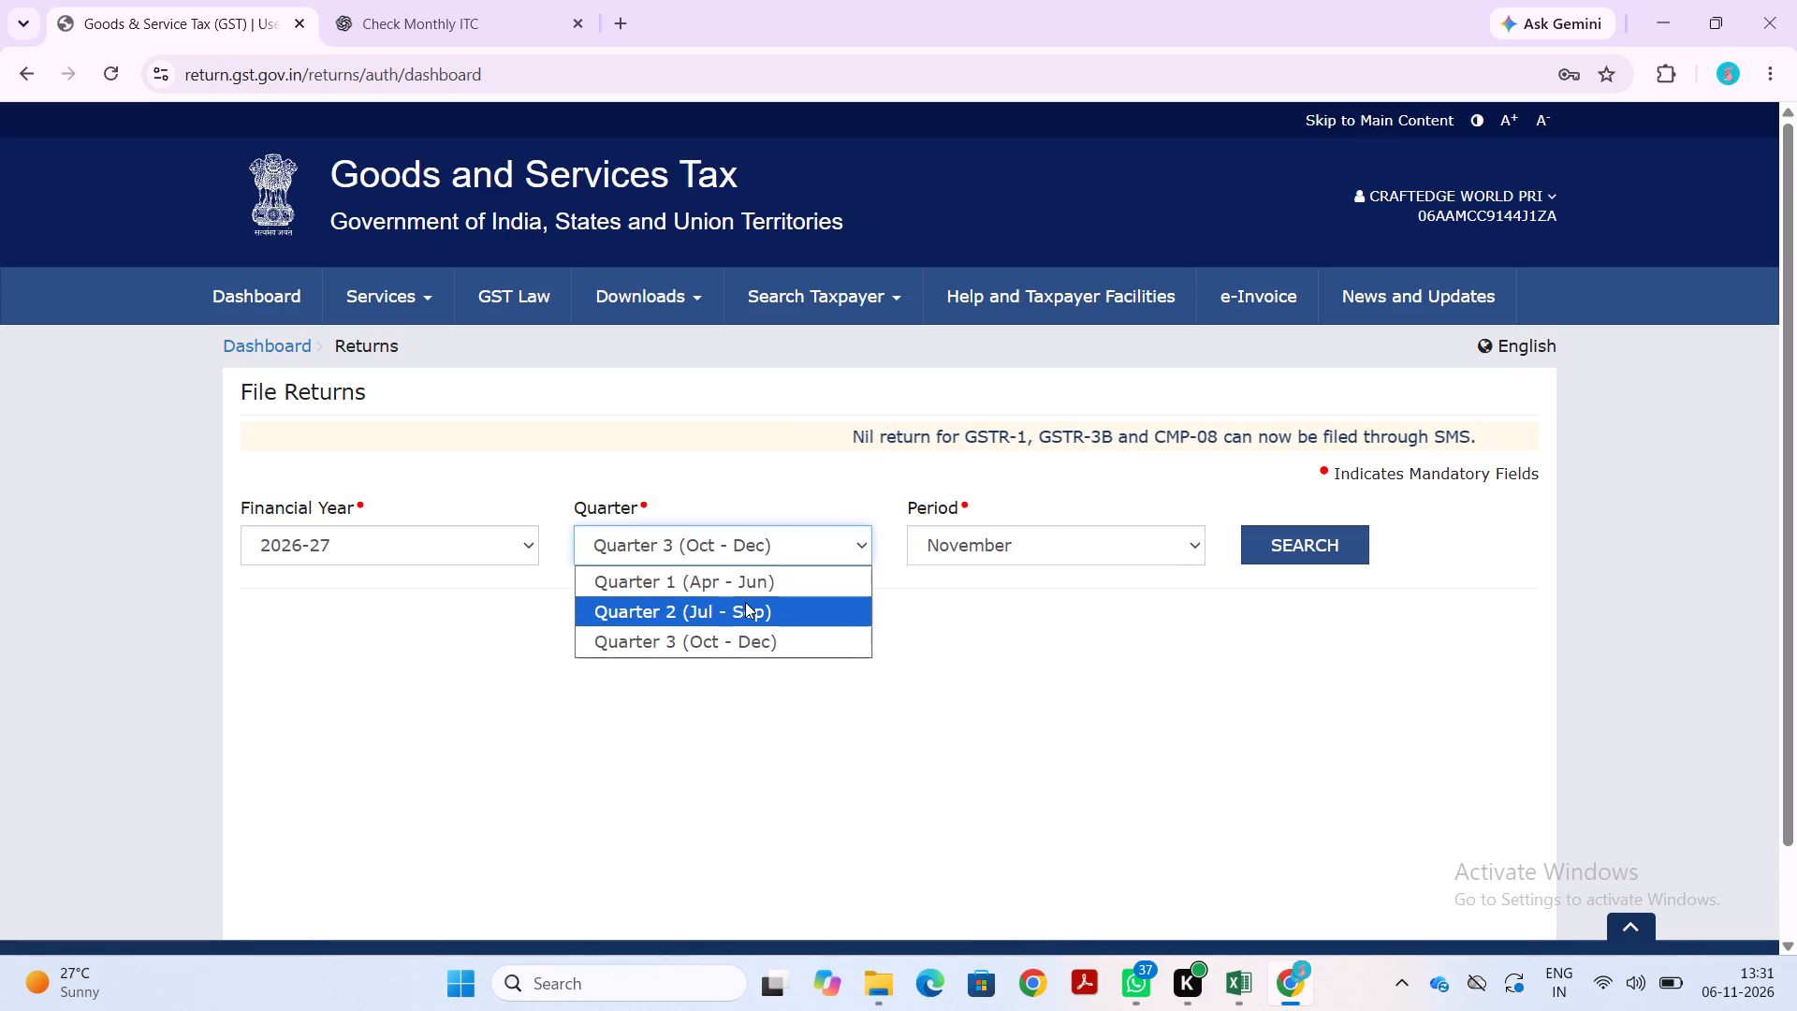
left_click(745, 602)
left_click_drag(986, 543, 984, 608)
left_click(984, 608)
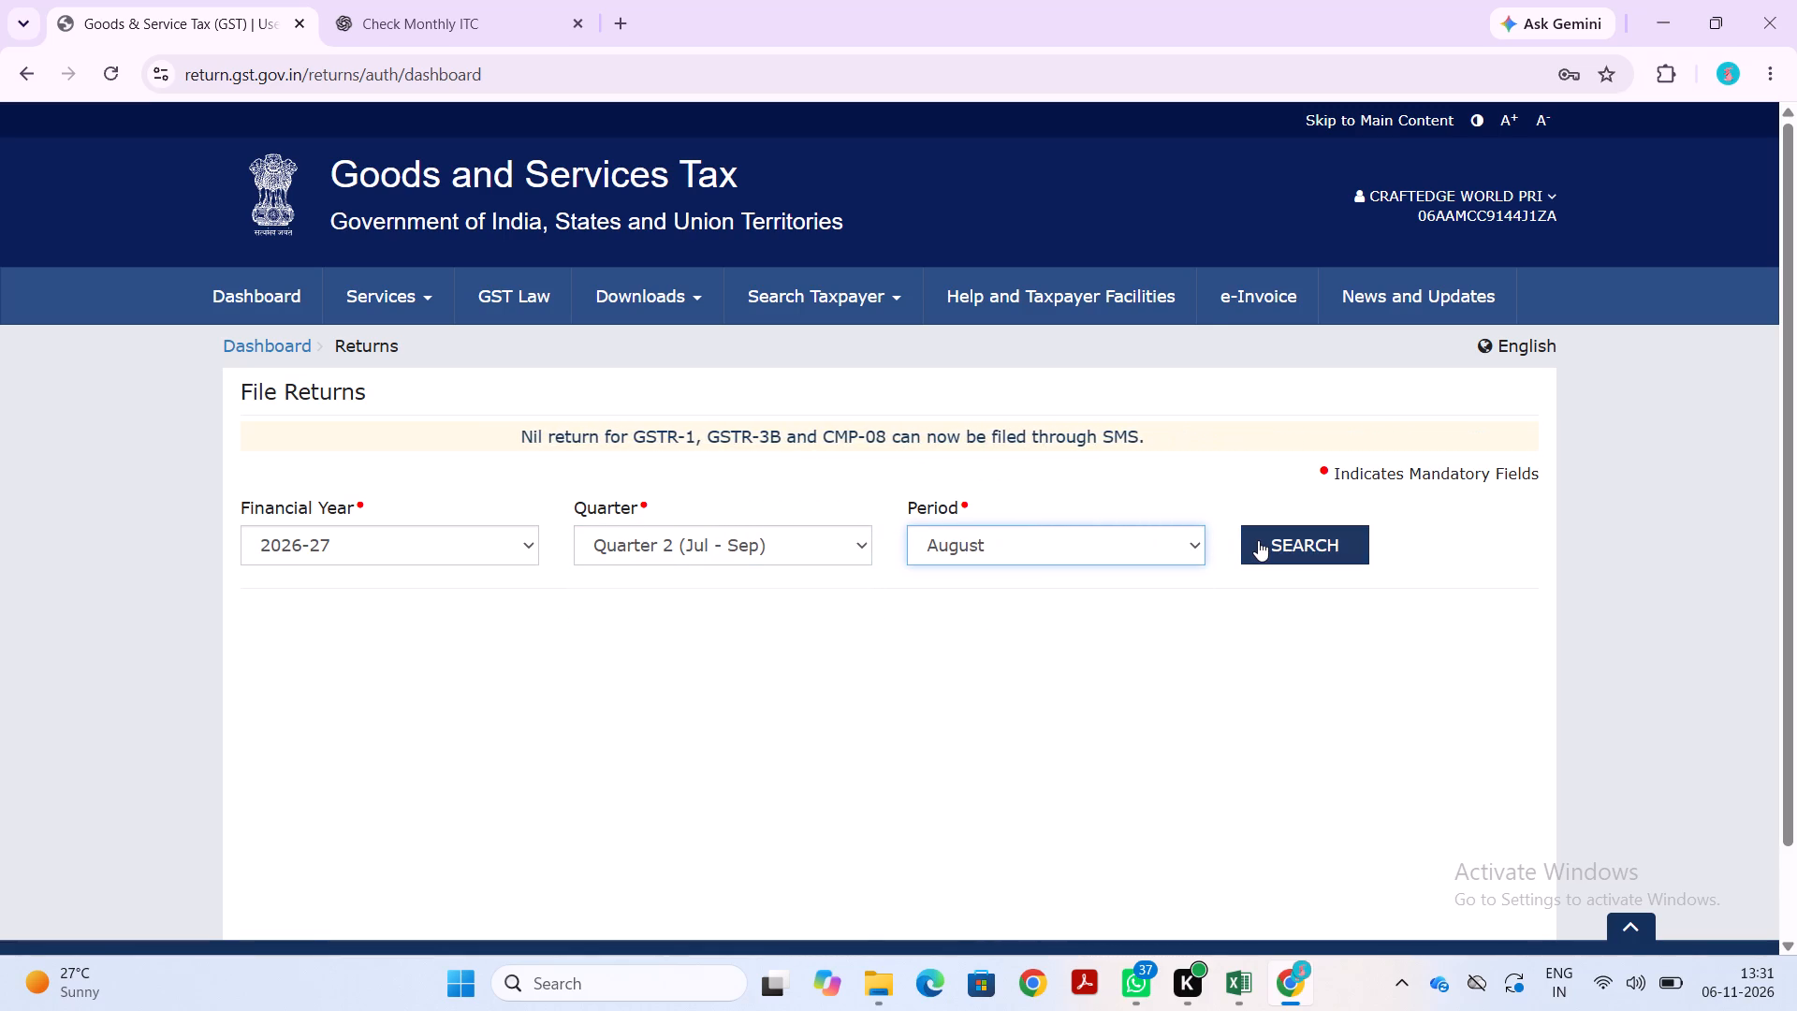
left_click(1258, 540)
key("alt+Tab")
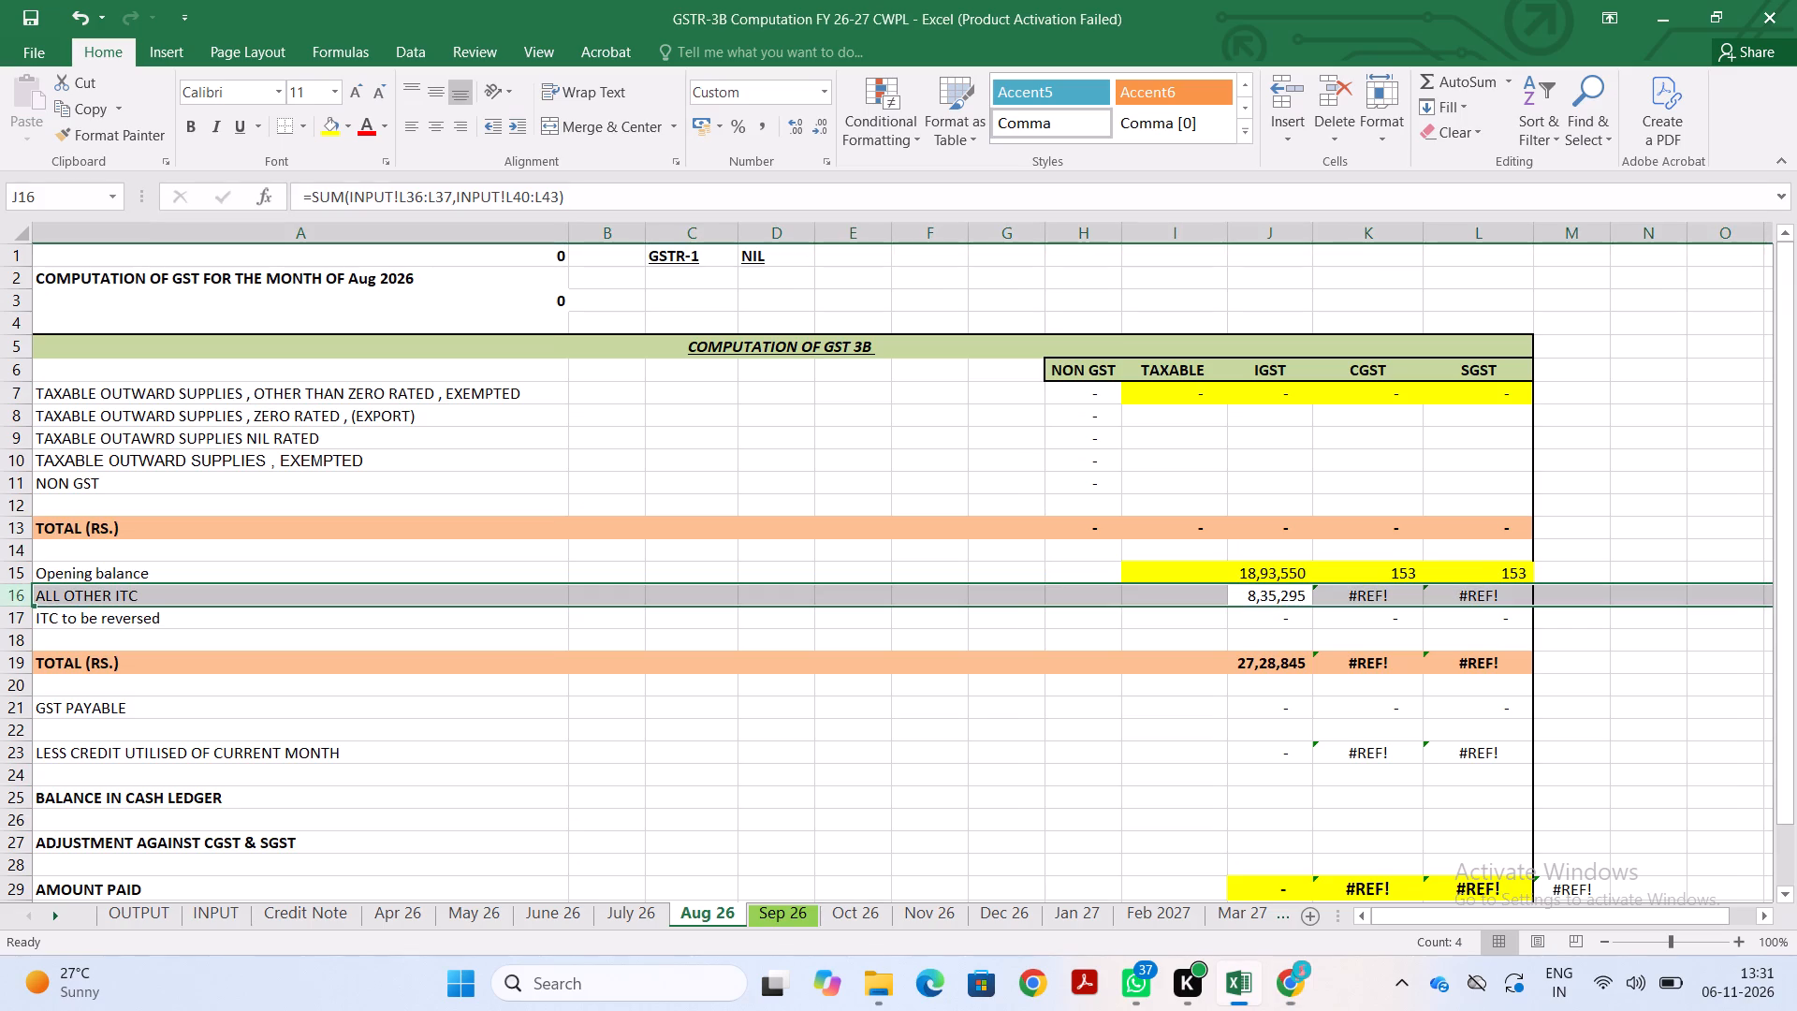
key("alt+Tab")
scroll(982, 713, "down", 3)
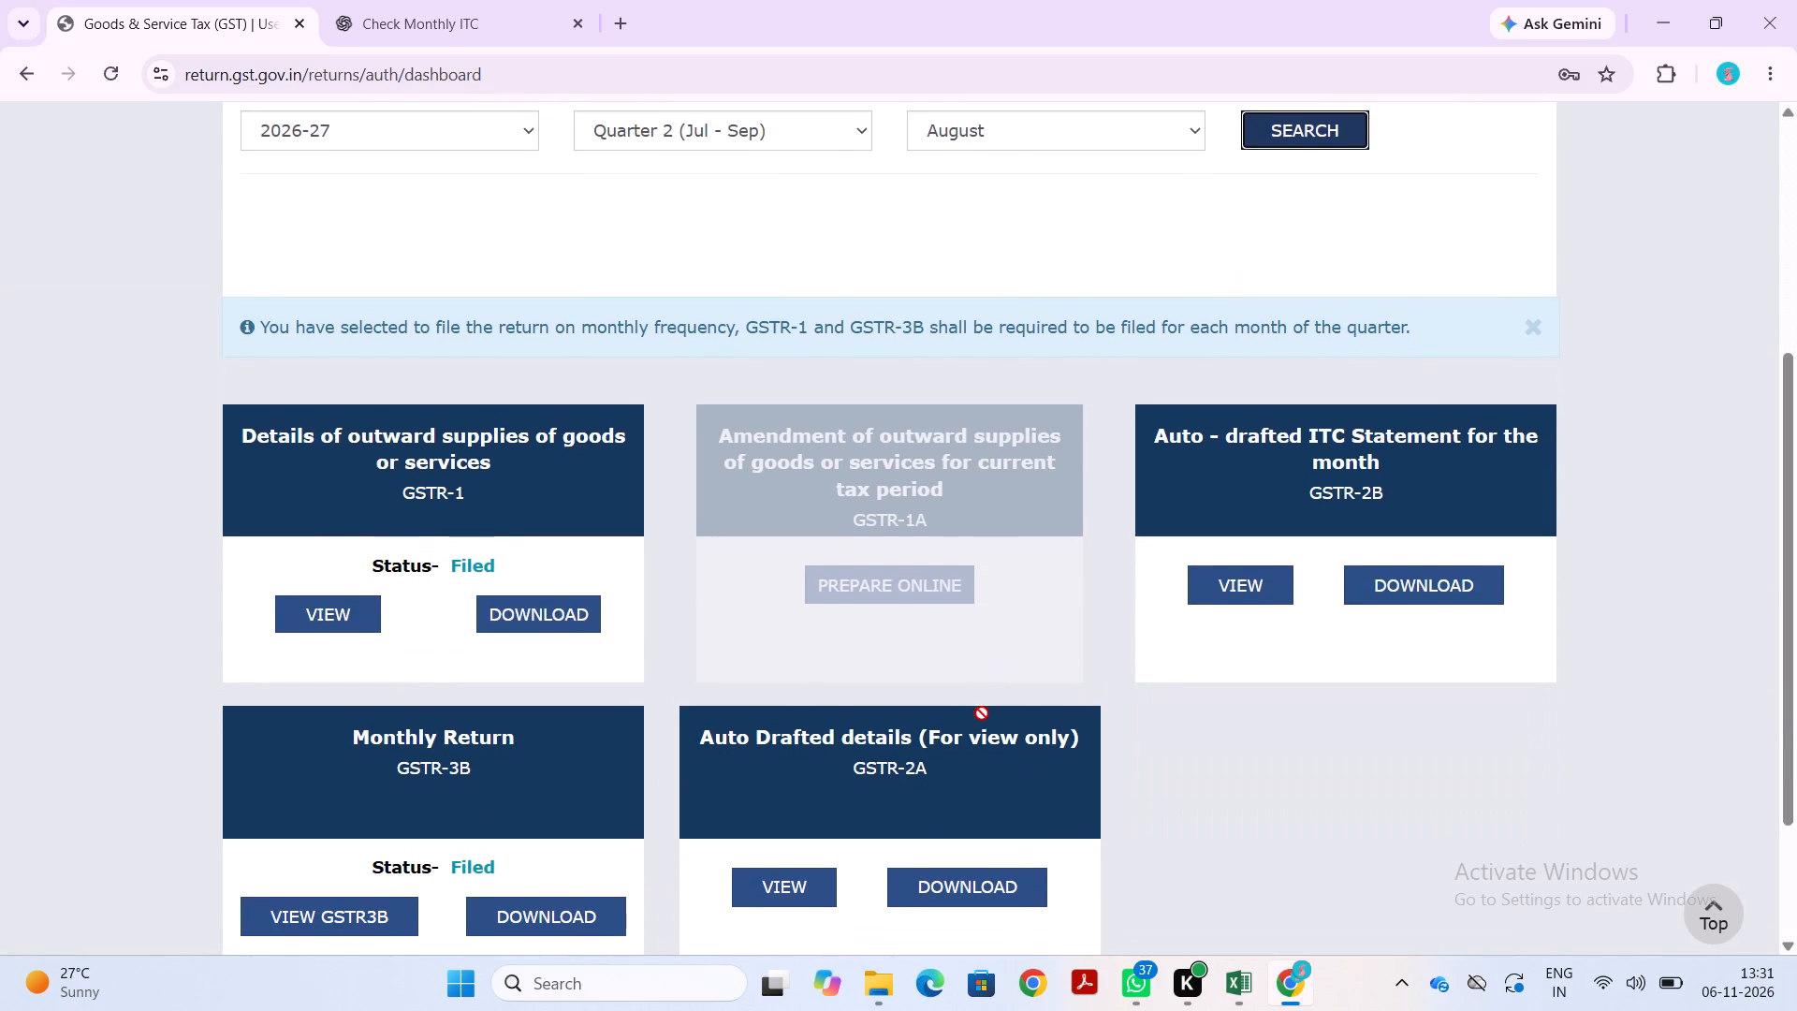
scroll(982, 713, "down", 1)
left_click(307, 847)
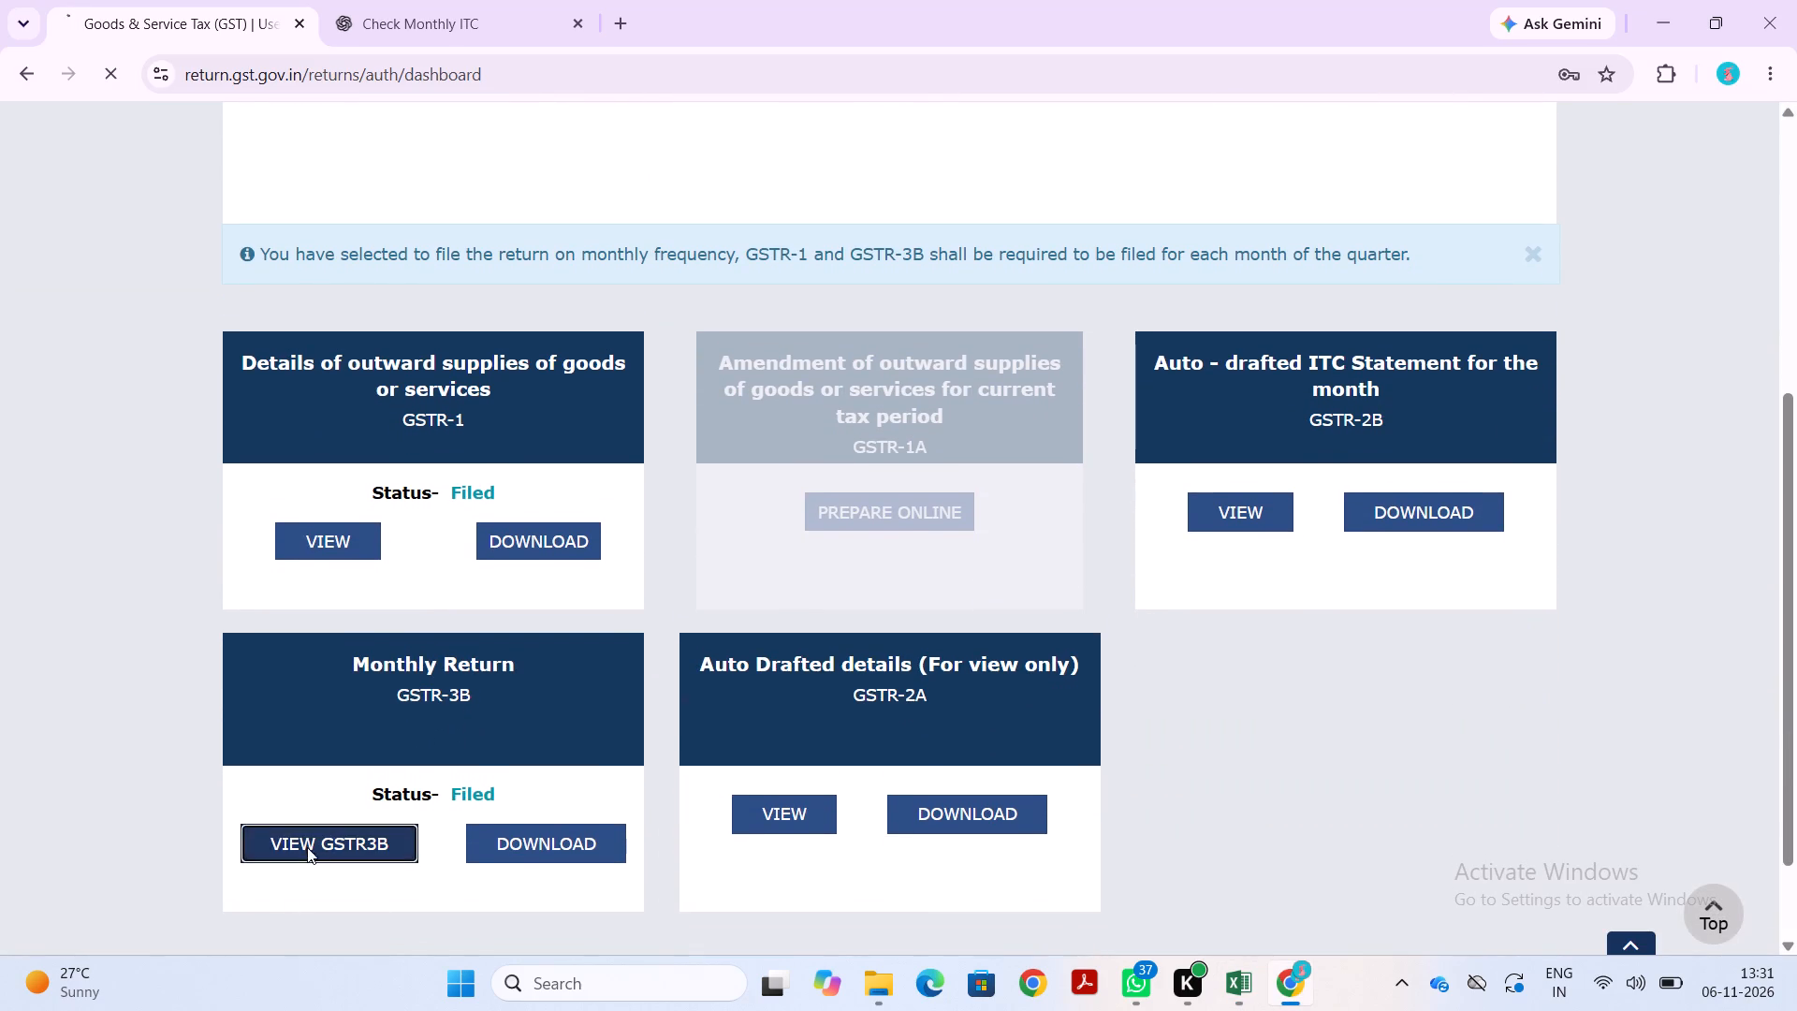
scroll(489, 812, "down", 2)
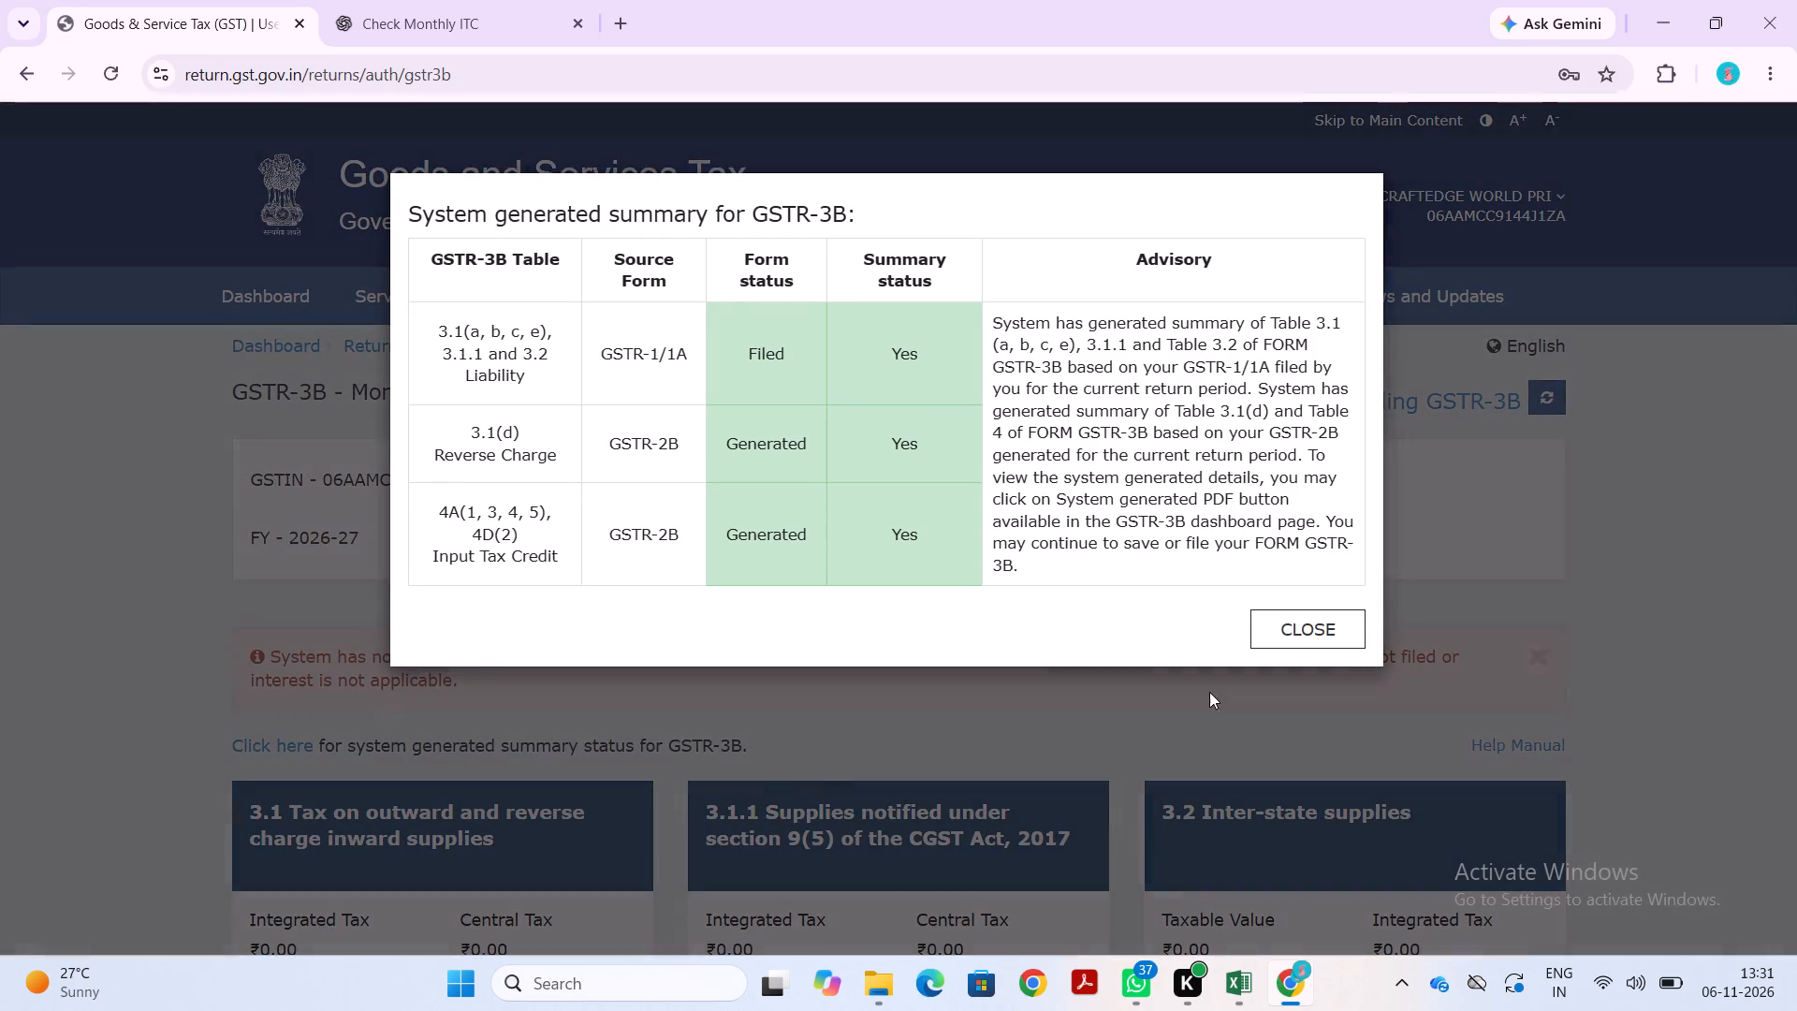
left_click(1337, 619)
Open the August GSTR-3B Eligible ITC table and compare its All other ITC figures with the Aug 26 sheet in Excel.
scroll(1337, 619, "down", 3)
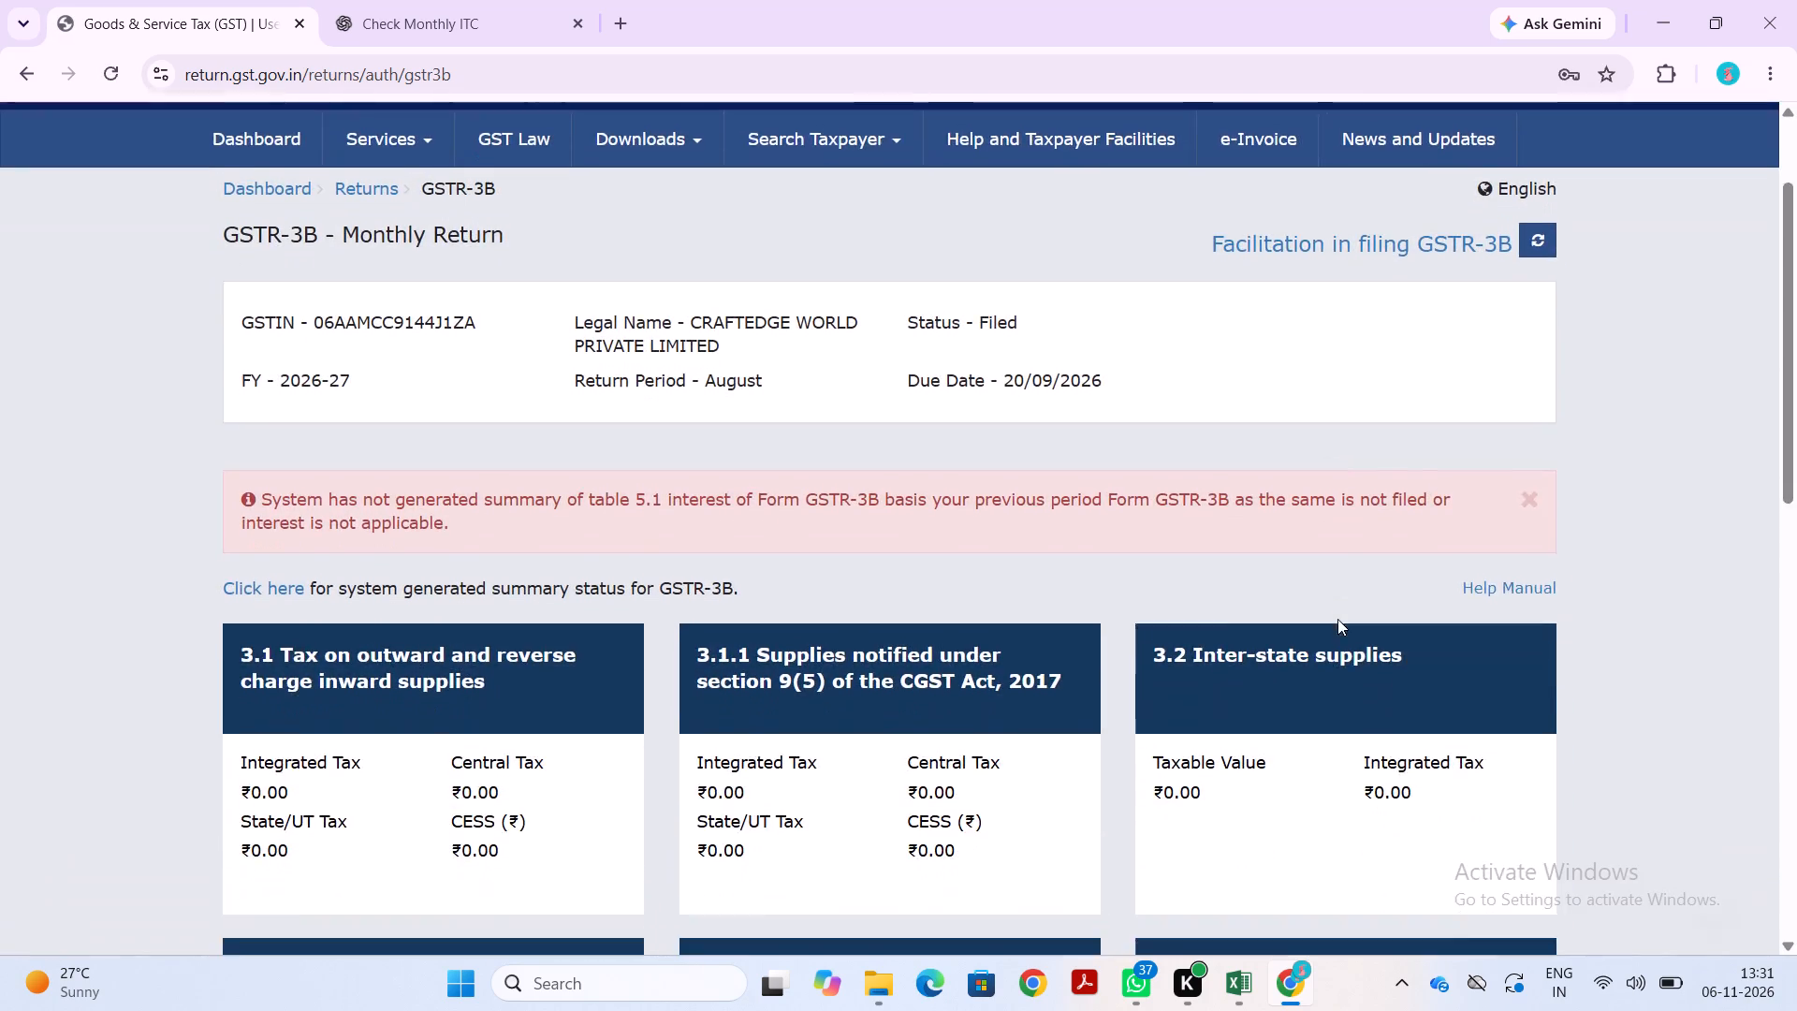
scroll(1337, 619, "down", 2)
scroll(1337, 619, "up", 1)
left_click(575, 205)
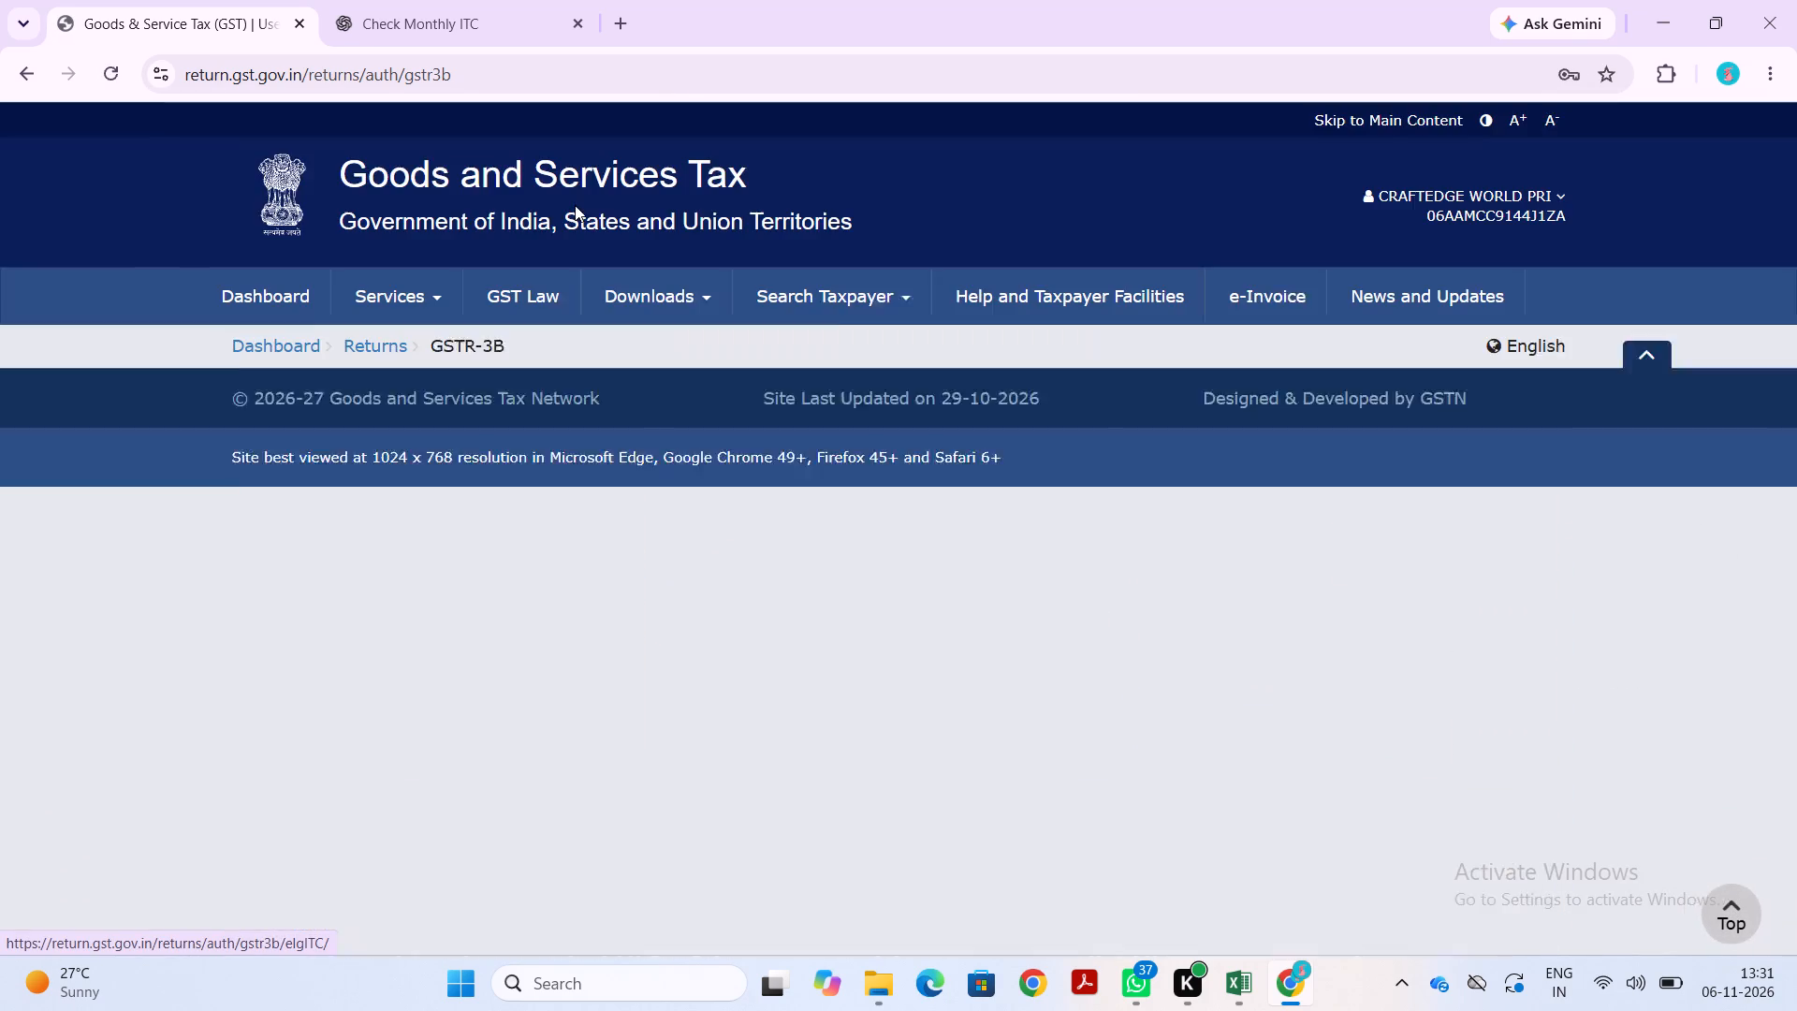
scroll(723, 596, "down", 3)
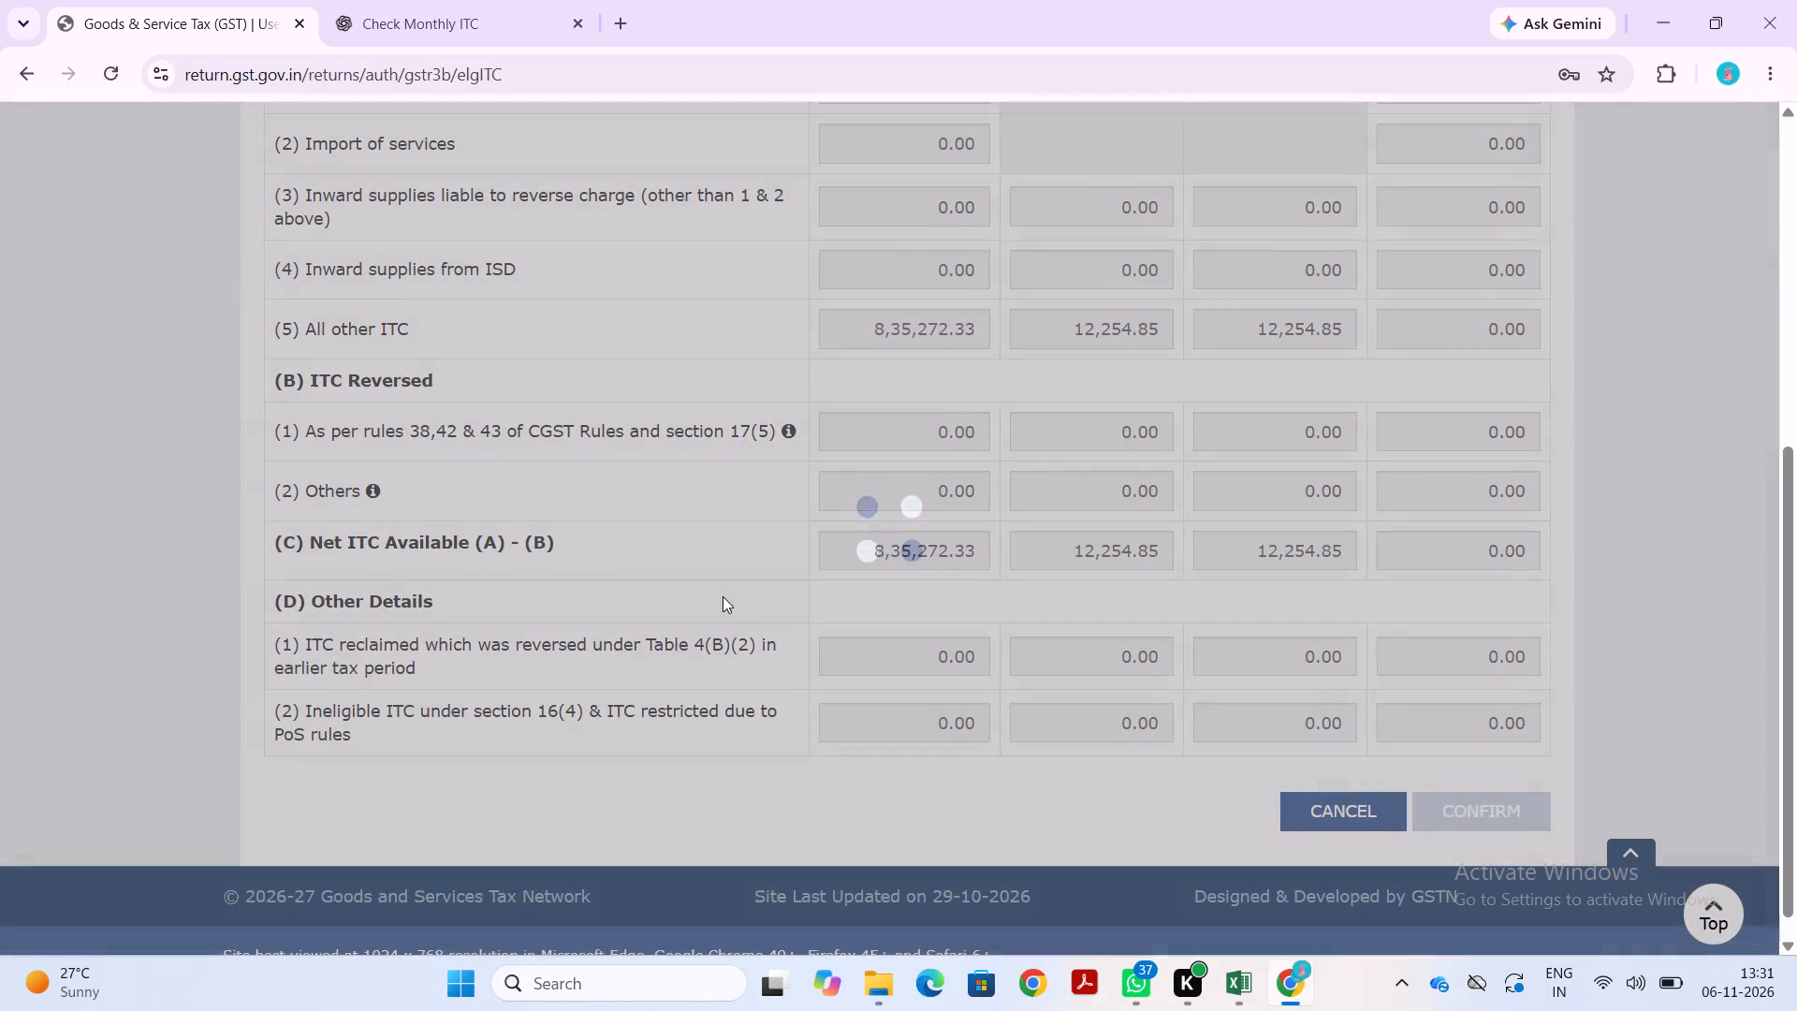
key("alt+Tab")
key("alt+Tab")
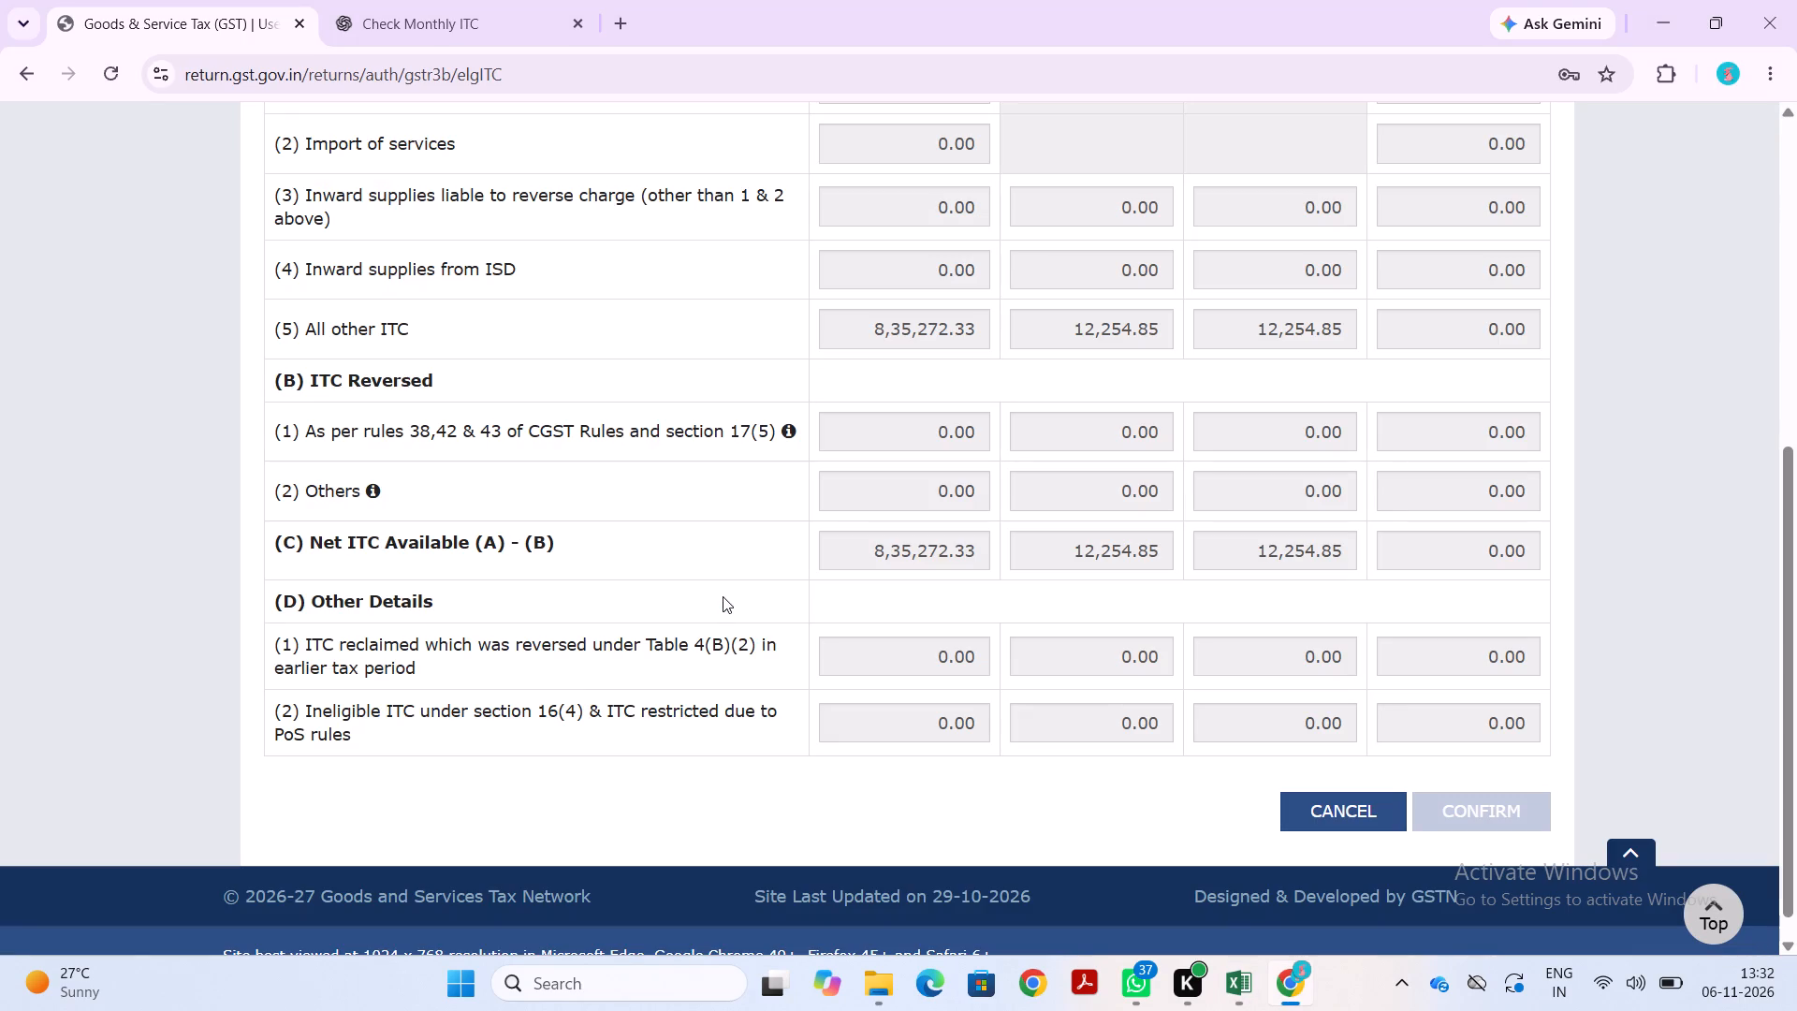
key("alt+Tab")
key("alt+Tab")
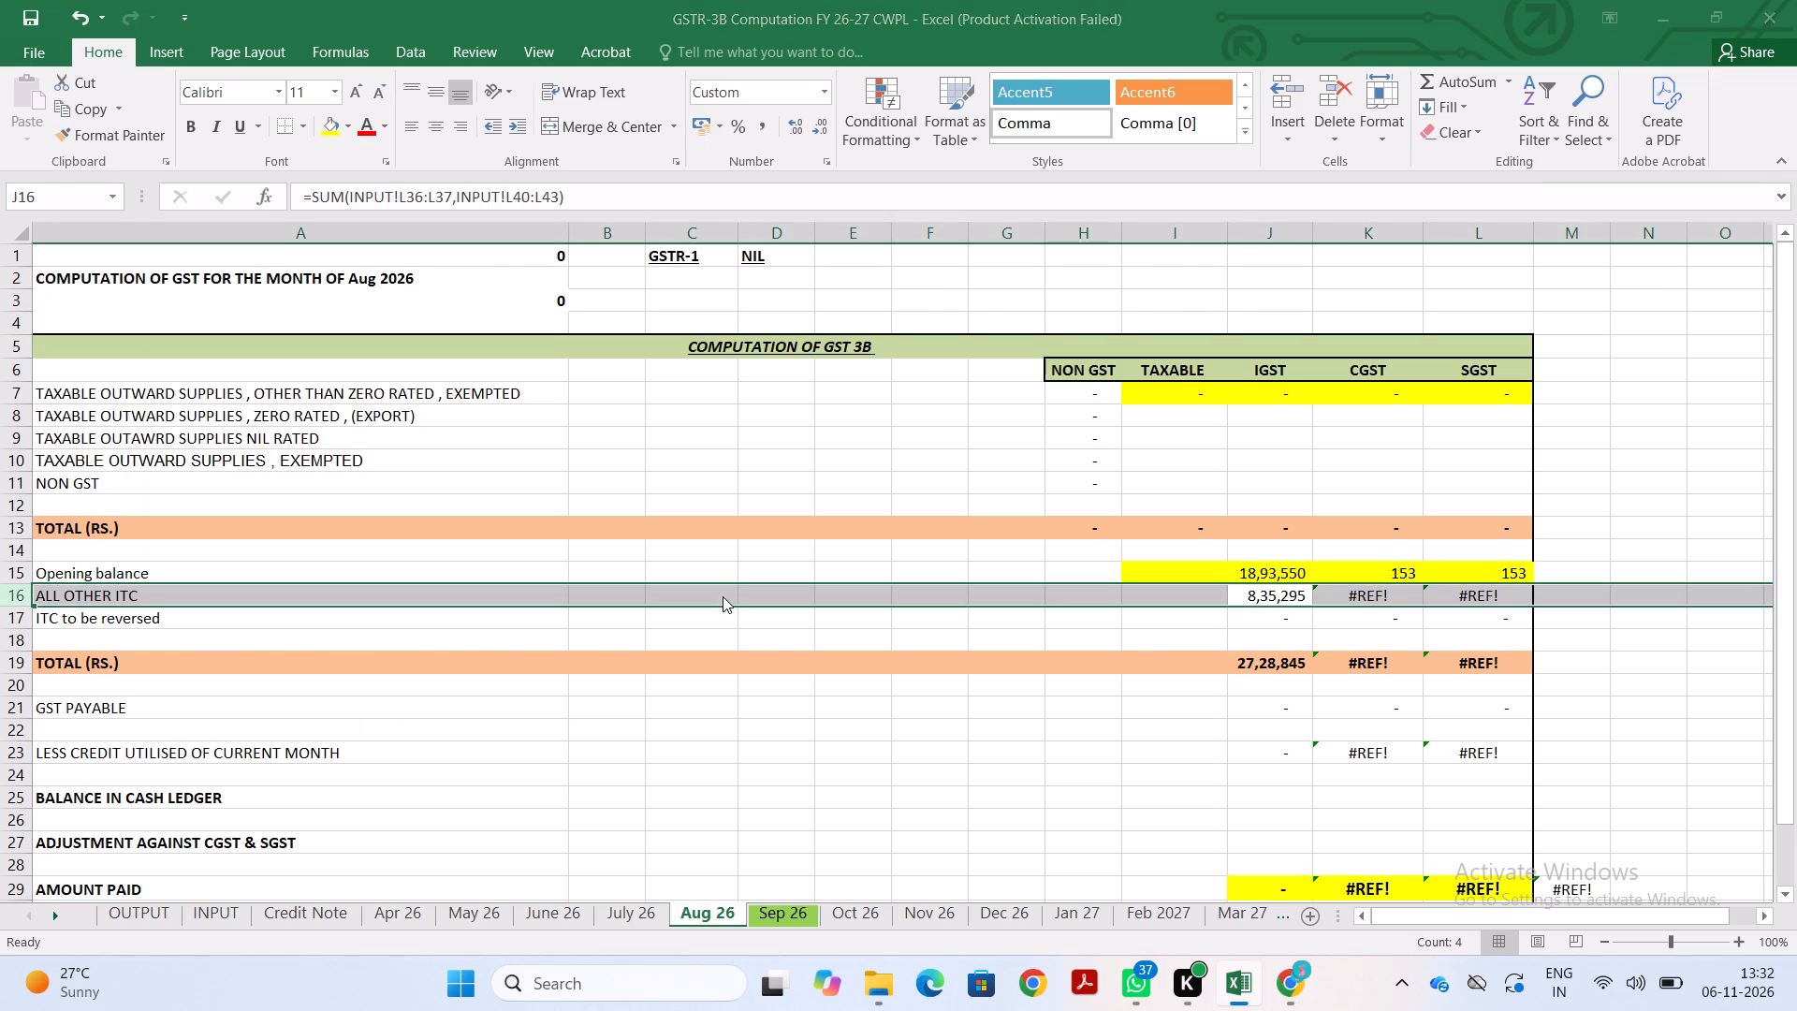
key("alt+Tab")
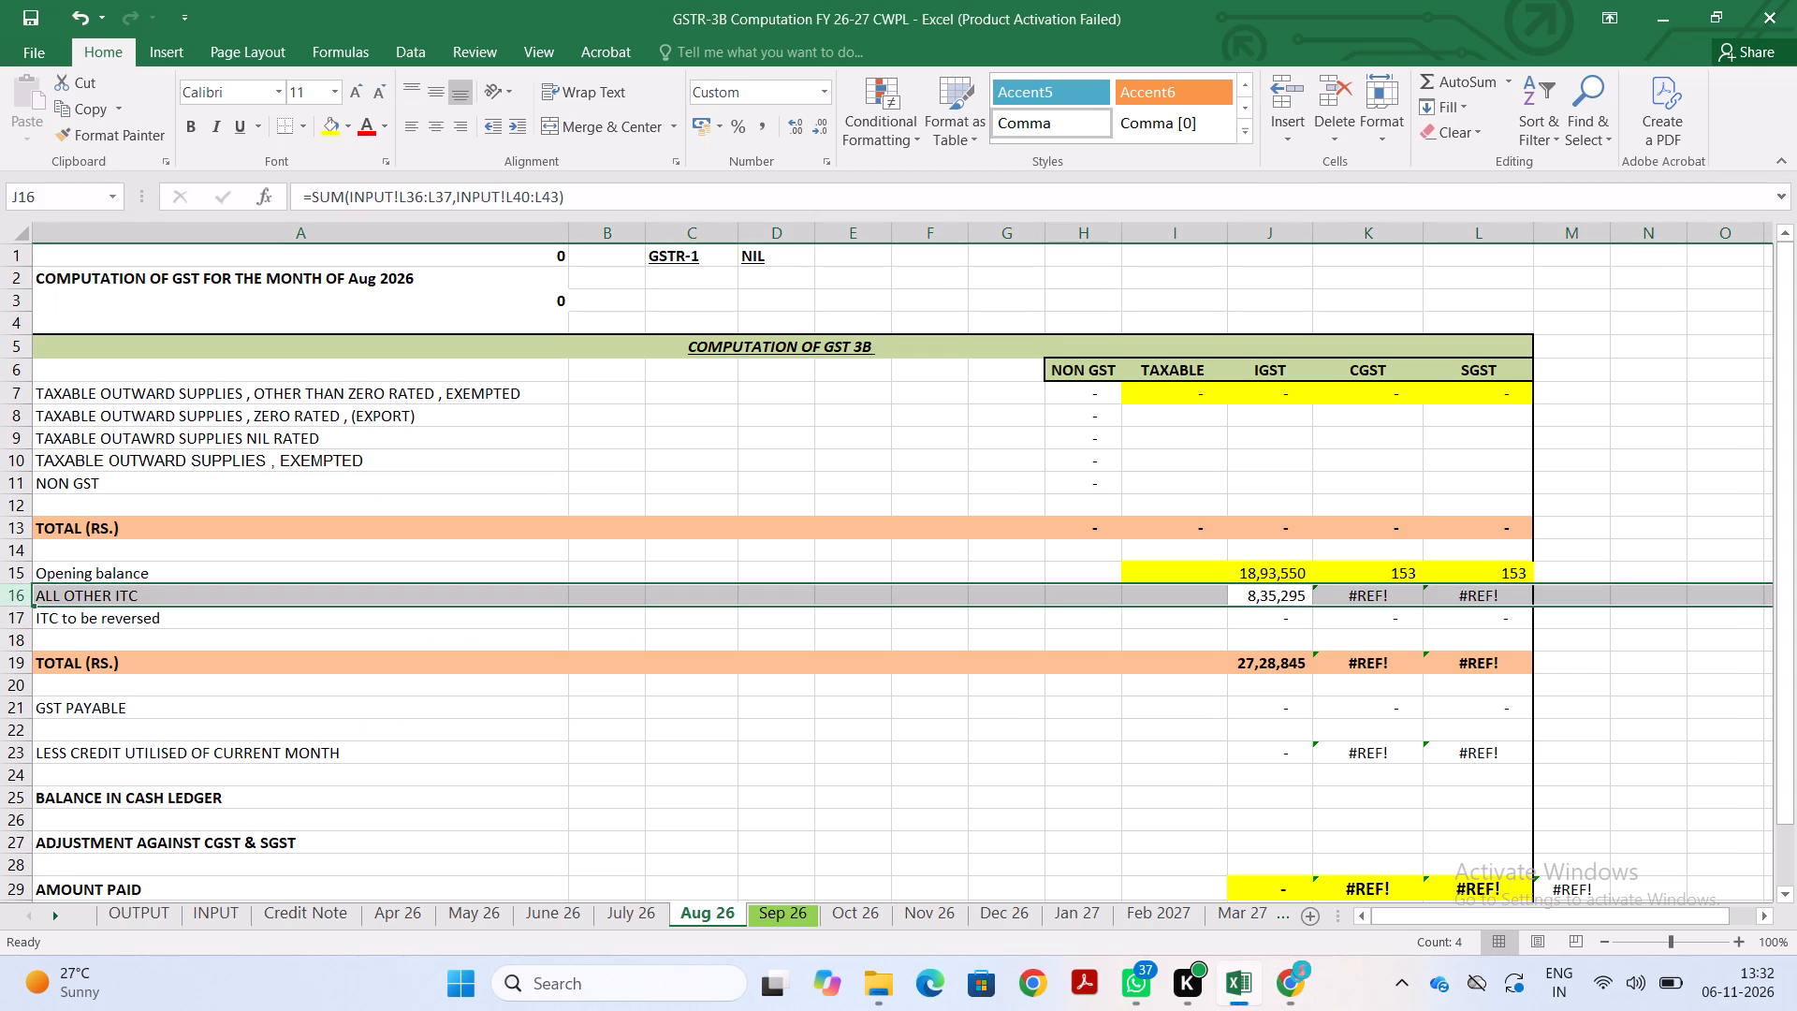
Copy the Aug 26 ALL OTHER ITC formula from J16 into the CGST and SGST cells K16 and L16.
key("Right")
key("Left")
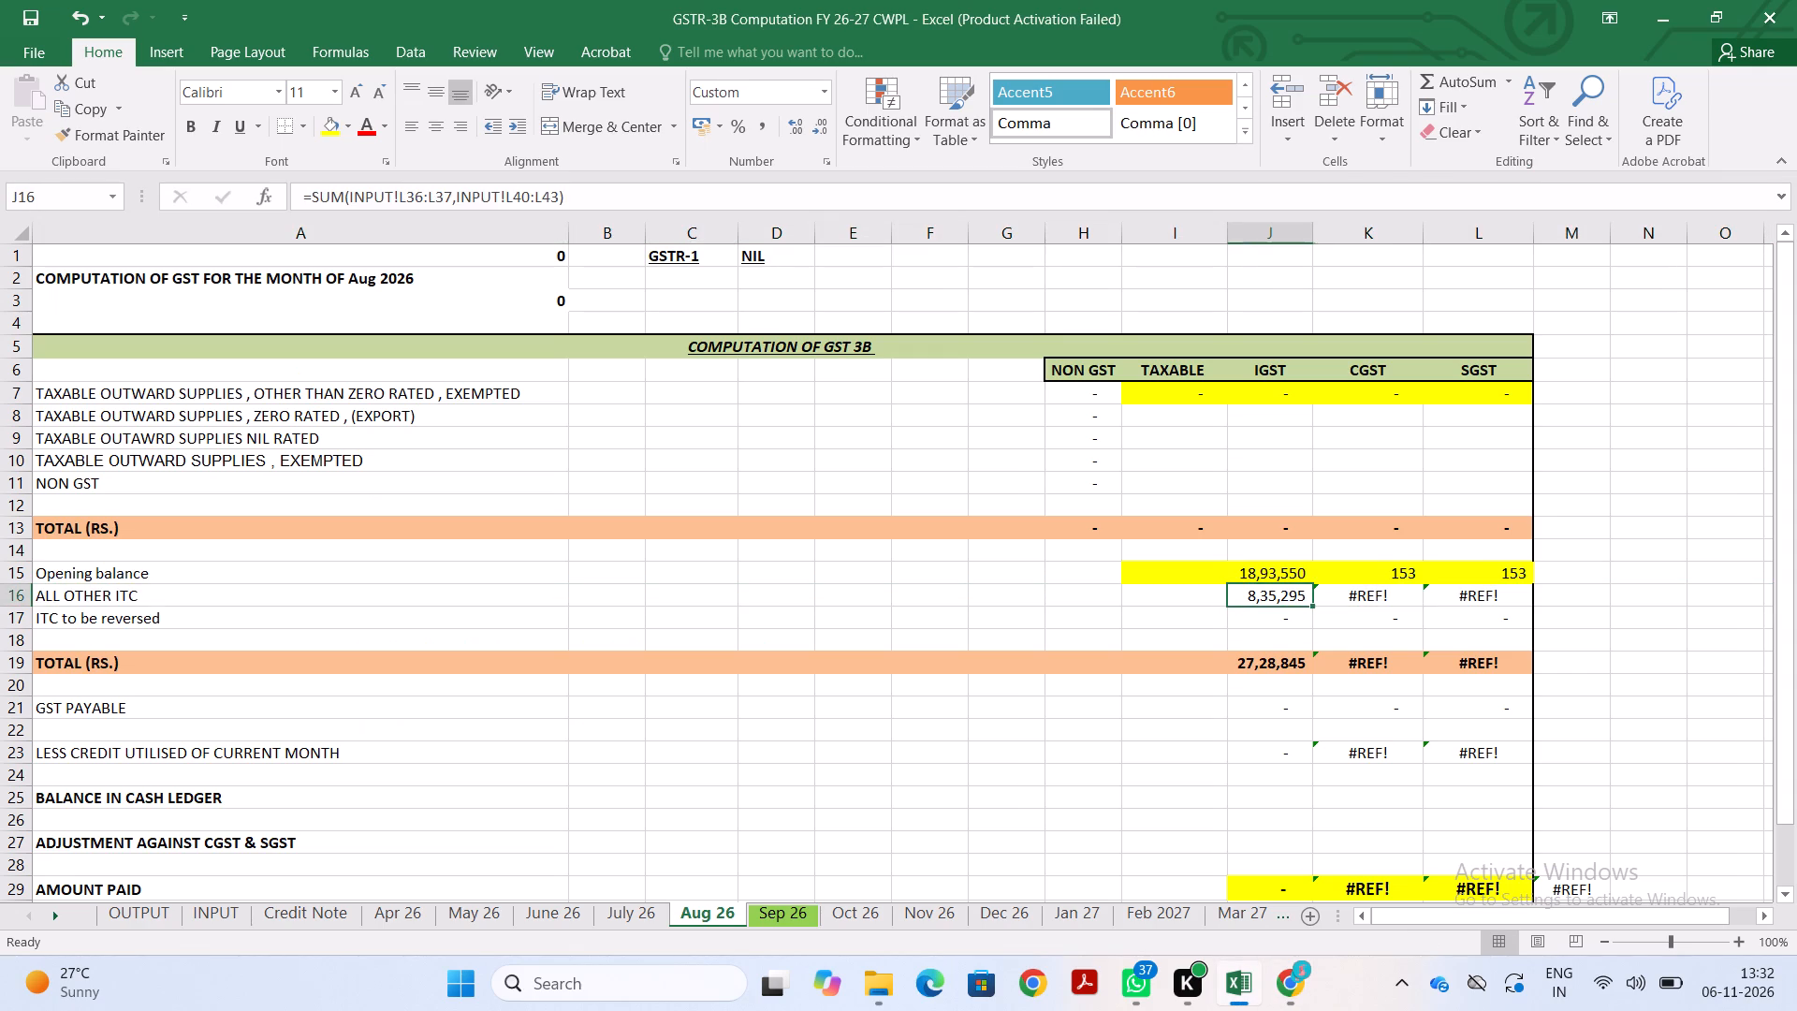
key("ctrl+c")
key("Right")
key("ctrl+v")
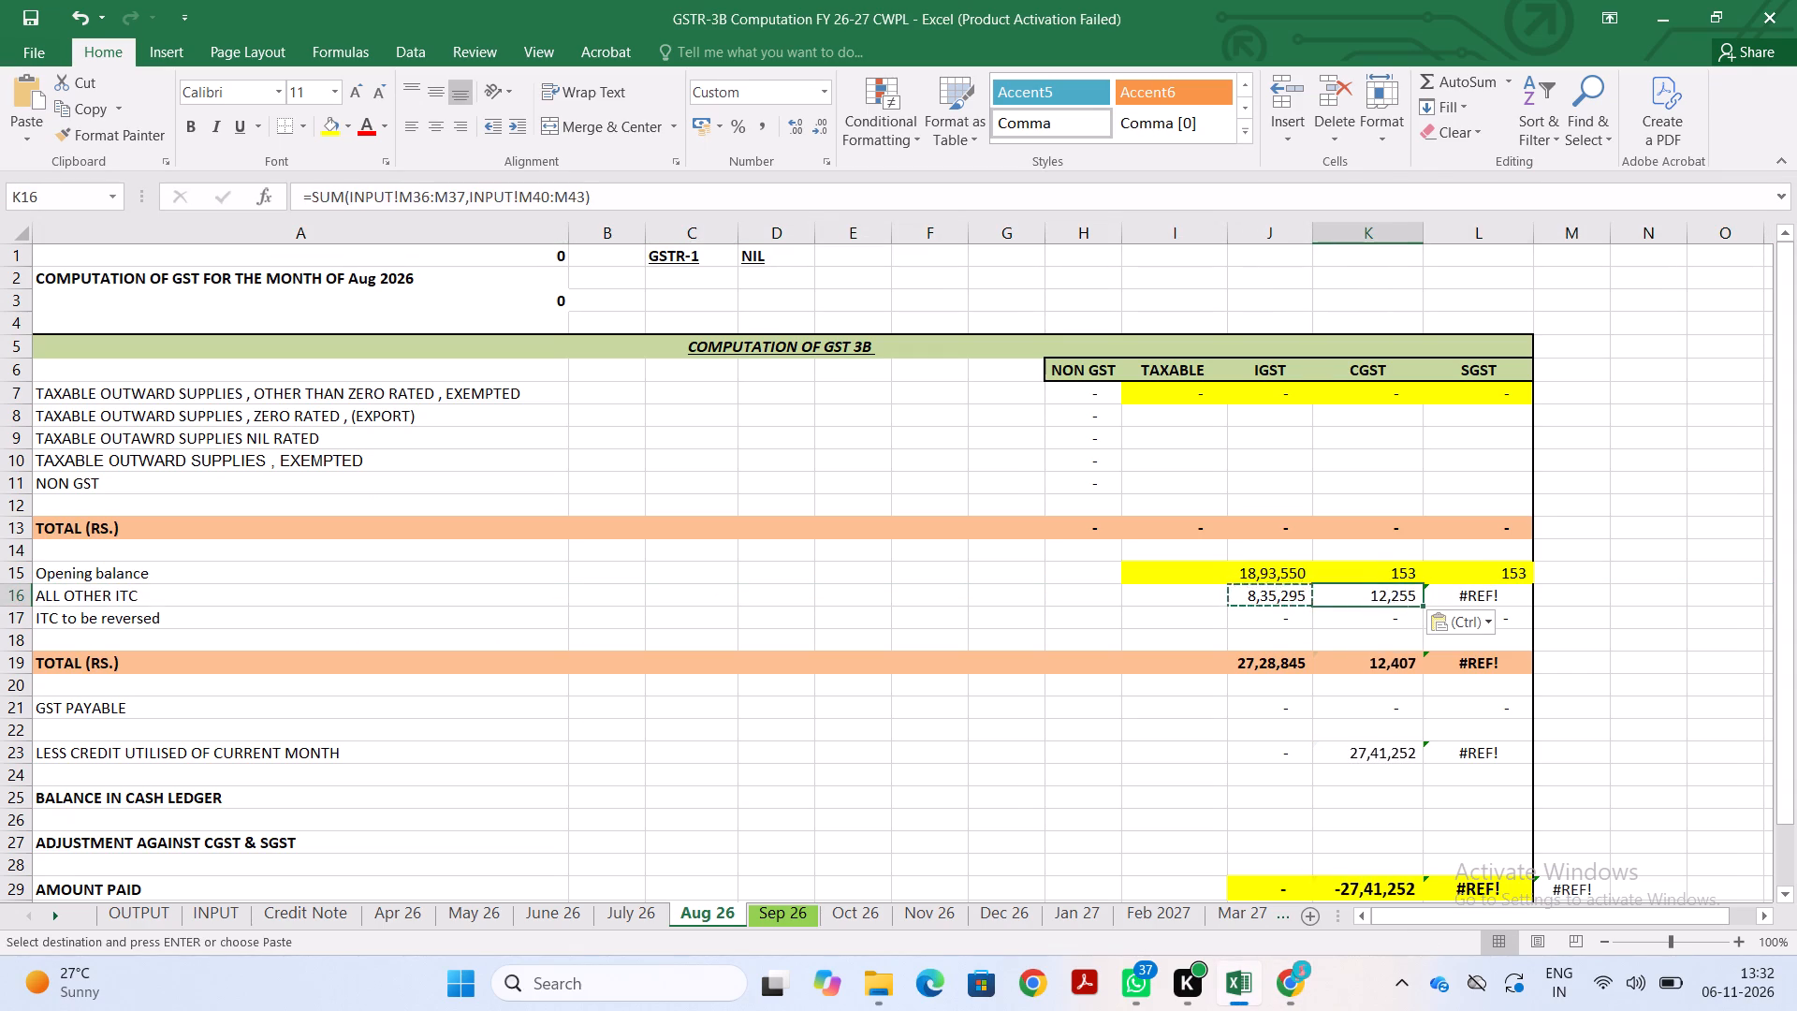
key("Right")
key("ctrl+v")
key("Left")
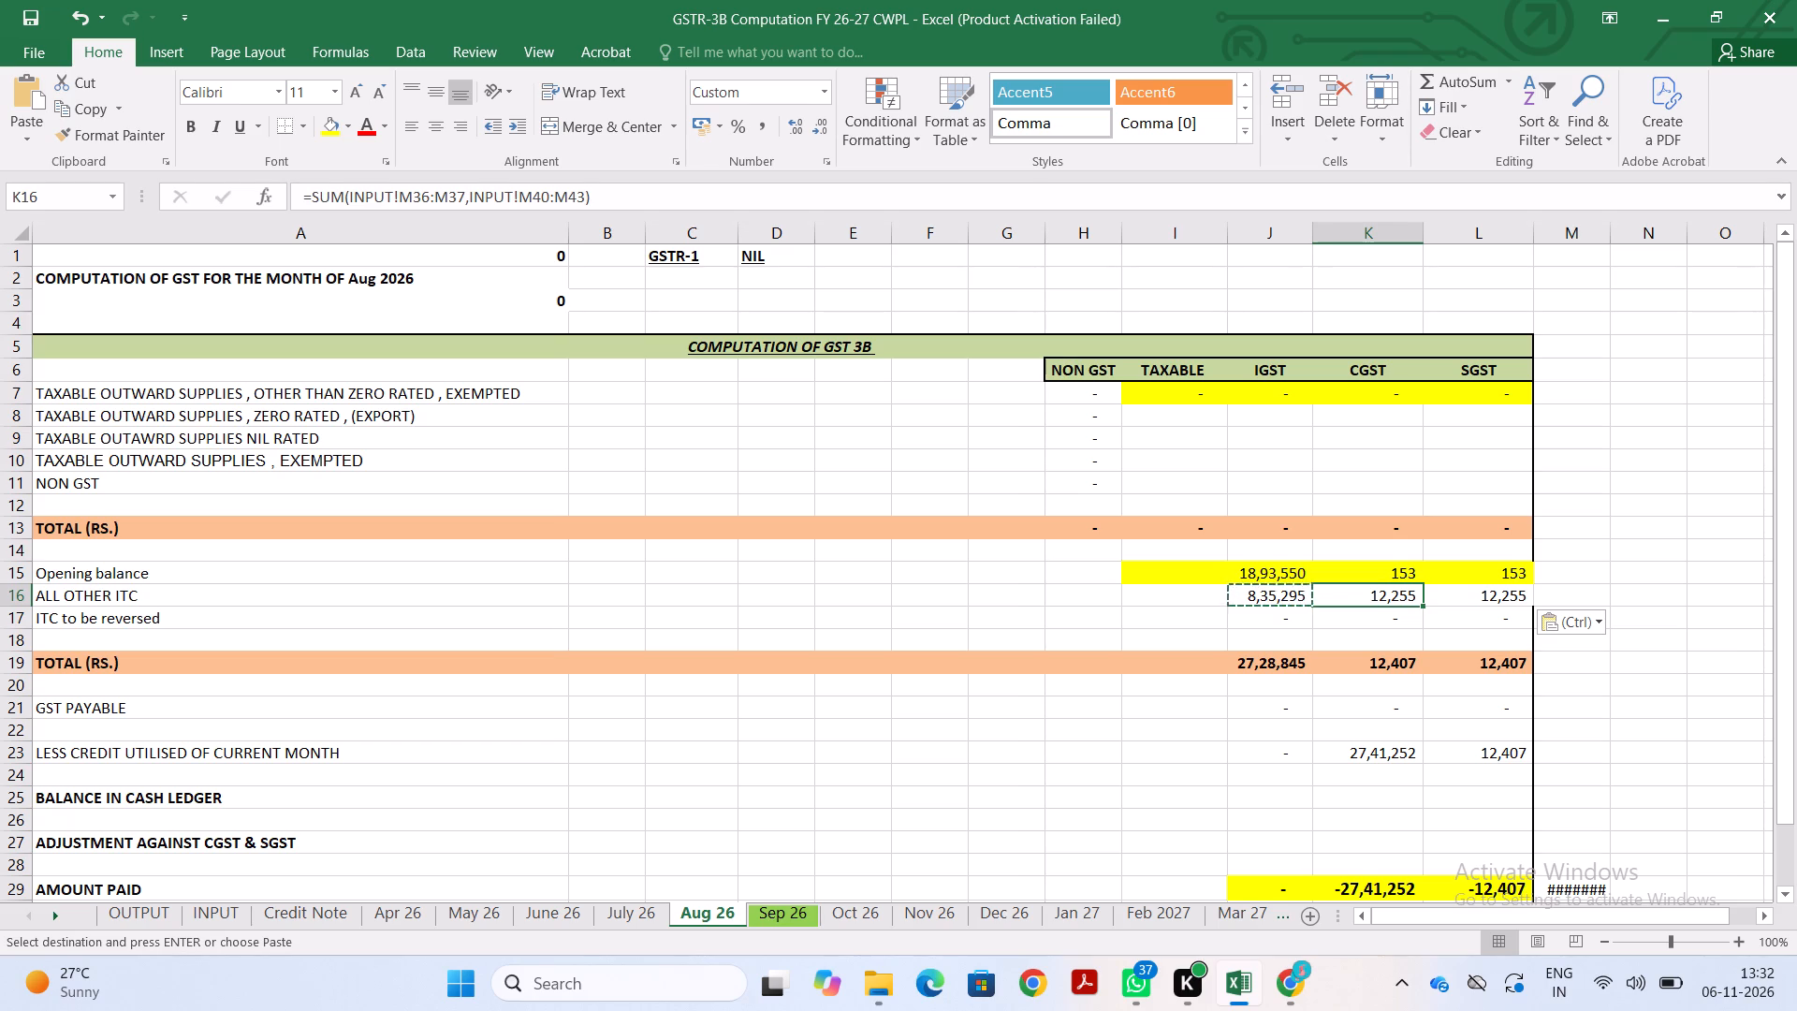
Examine the July to September rows on the INPUT sheet for their claim month, ITC availability and tax amounts.
left_click(220, 918)
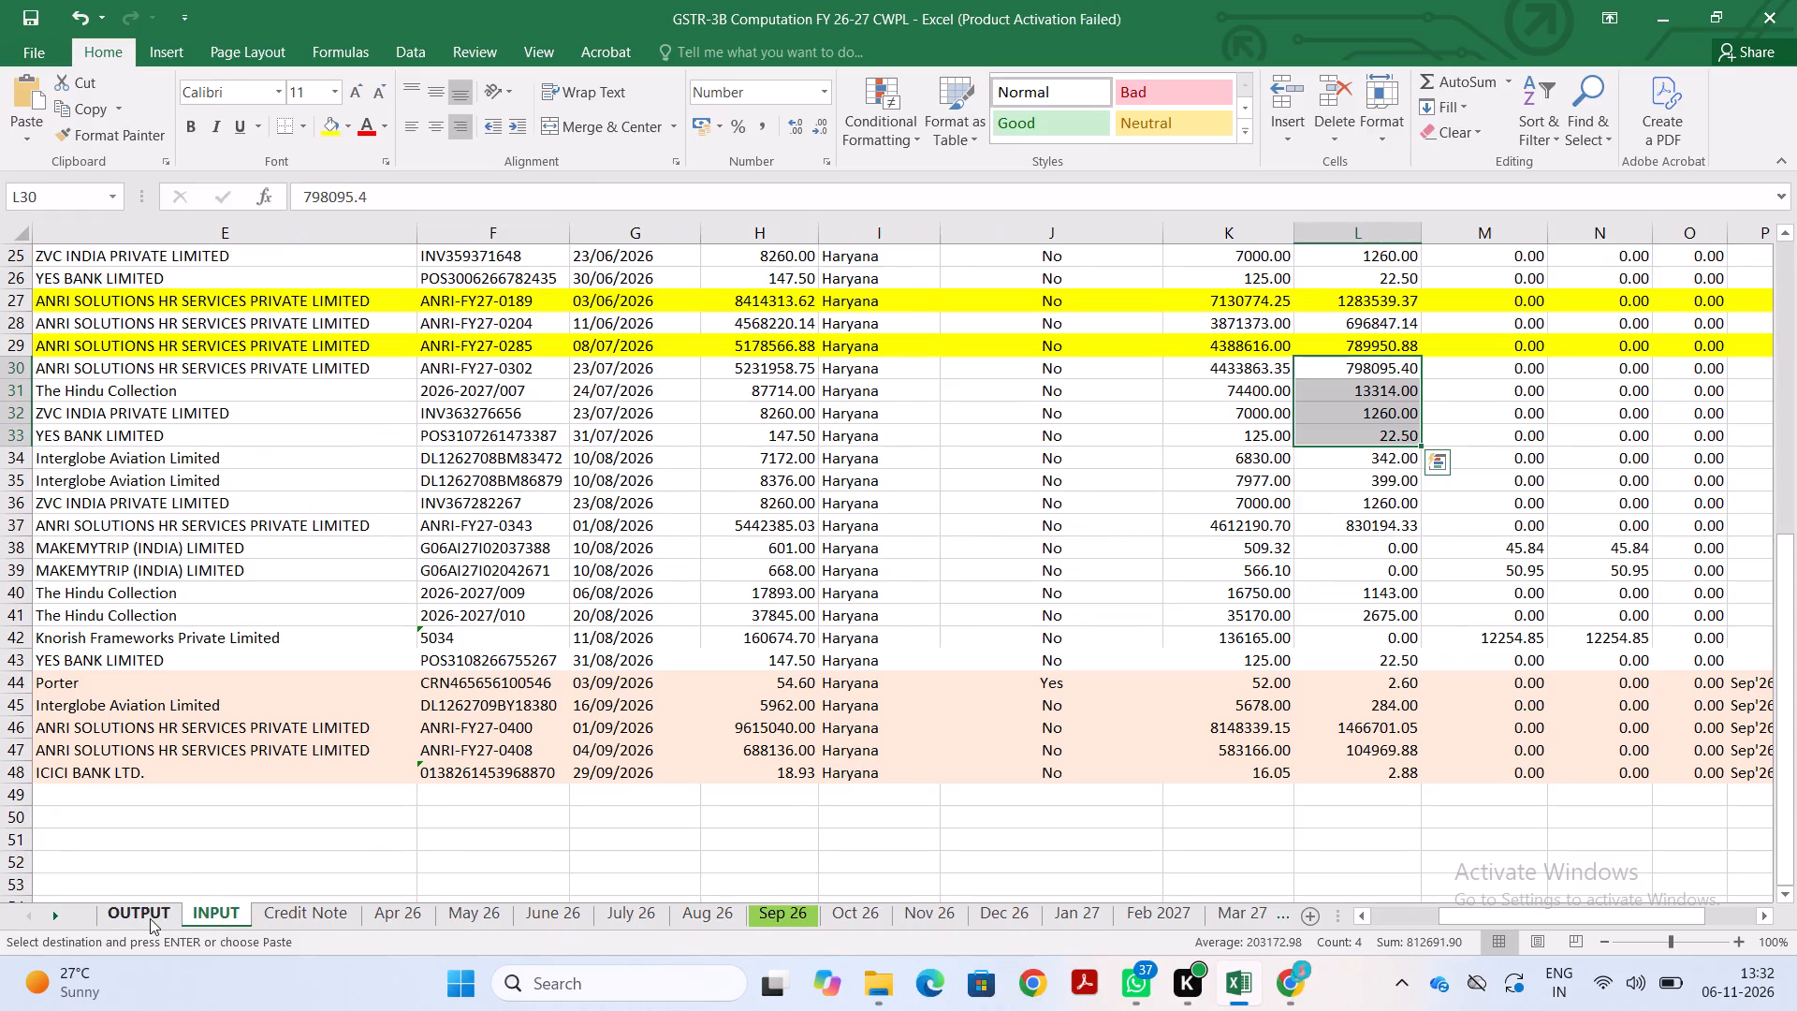
scroll(727, 725, "up", 11)
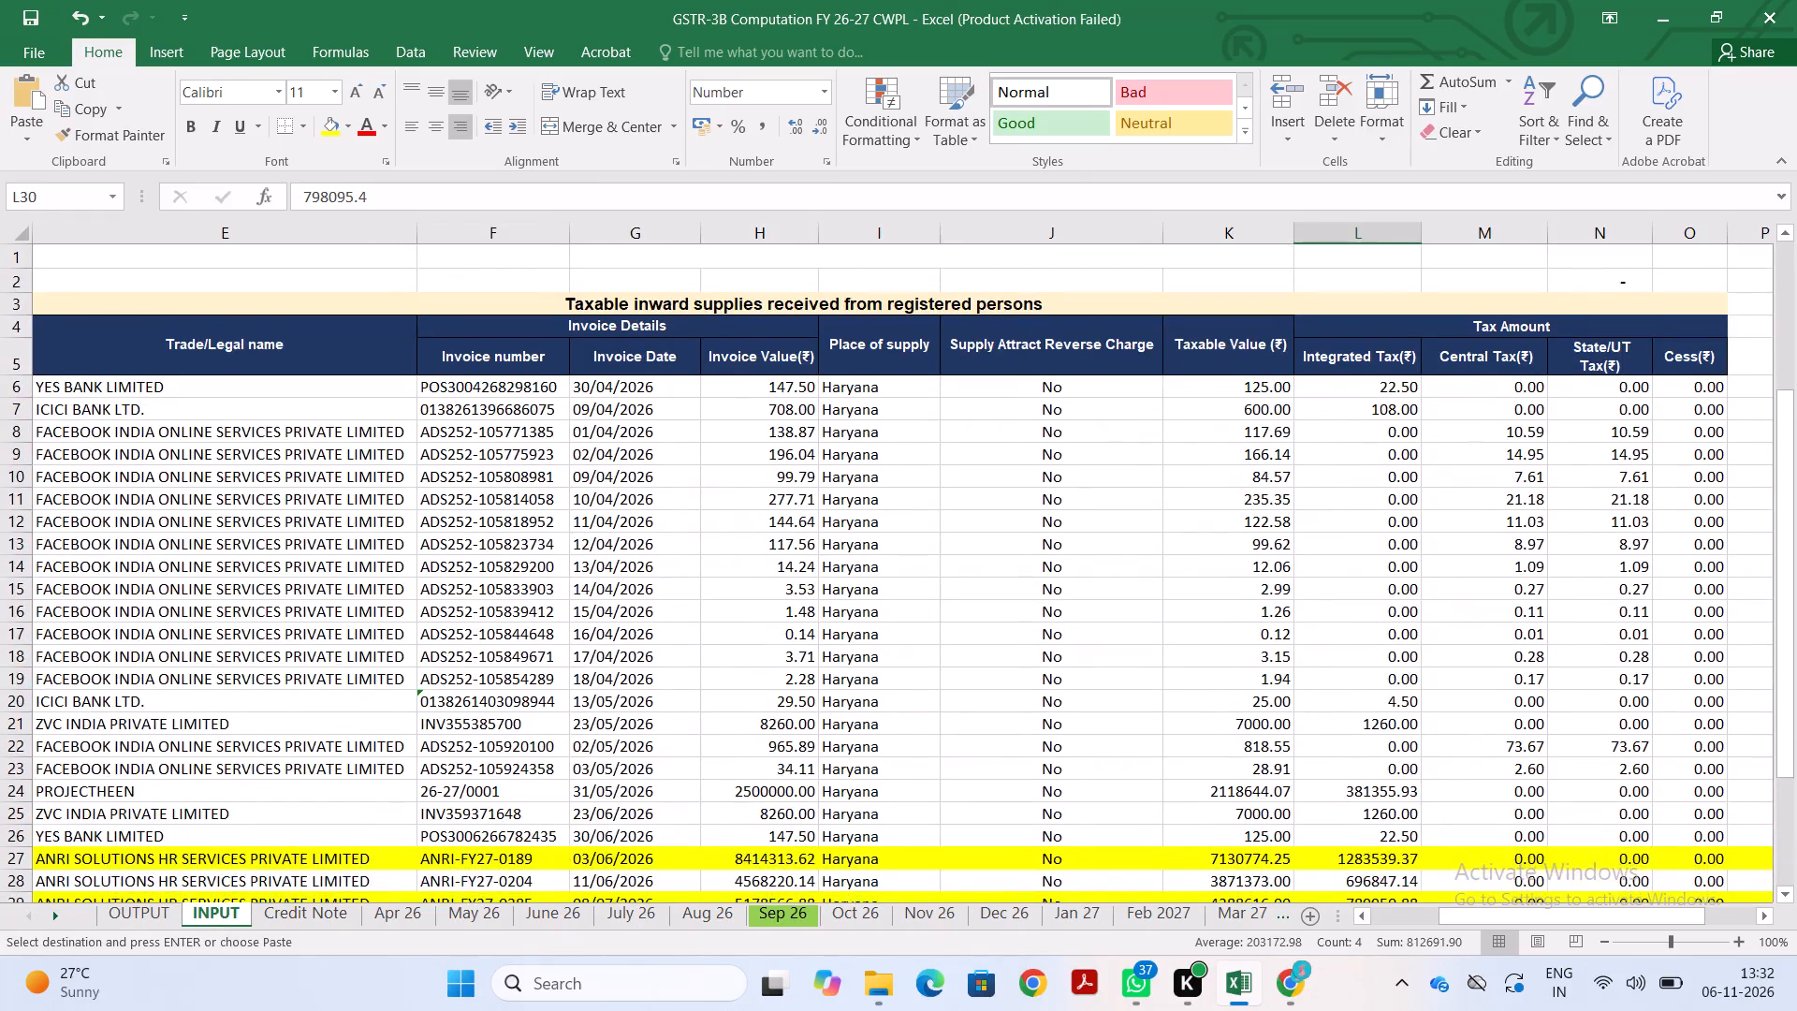
scroll(727, 725, "down", 4)
scroll(727, 725, "up", 1)
key("shift+space")
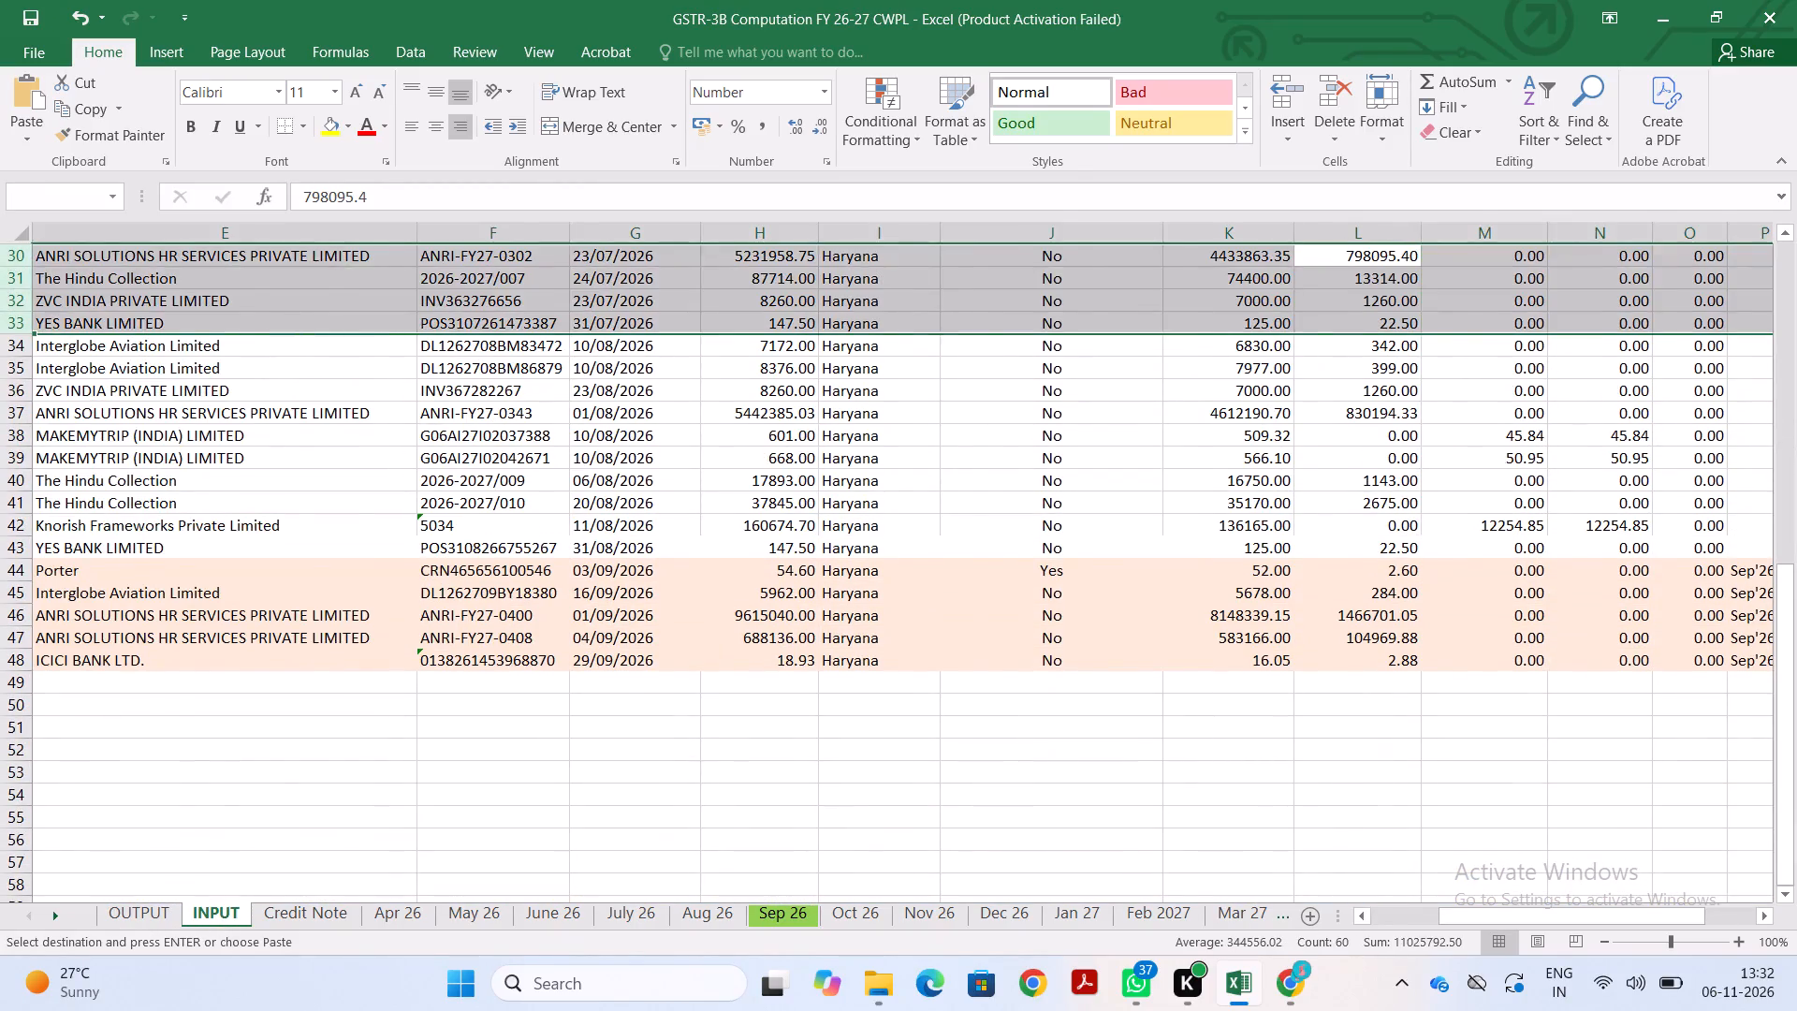
scroll(727, 725, "right", 4)
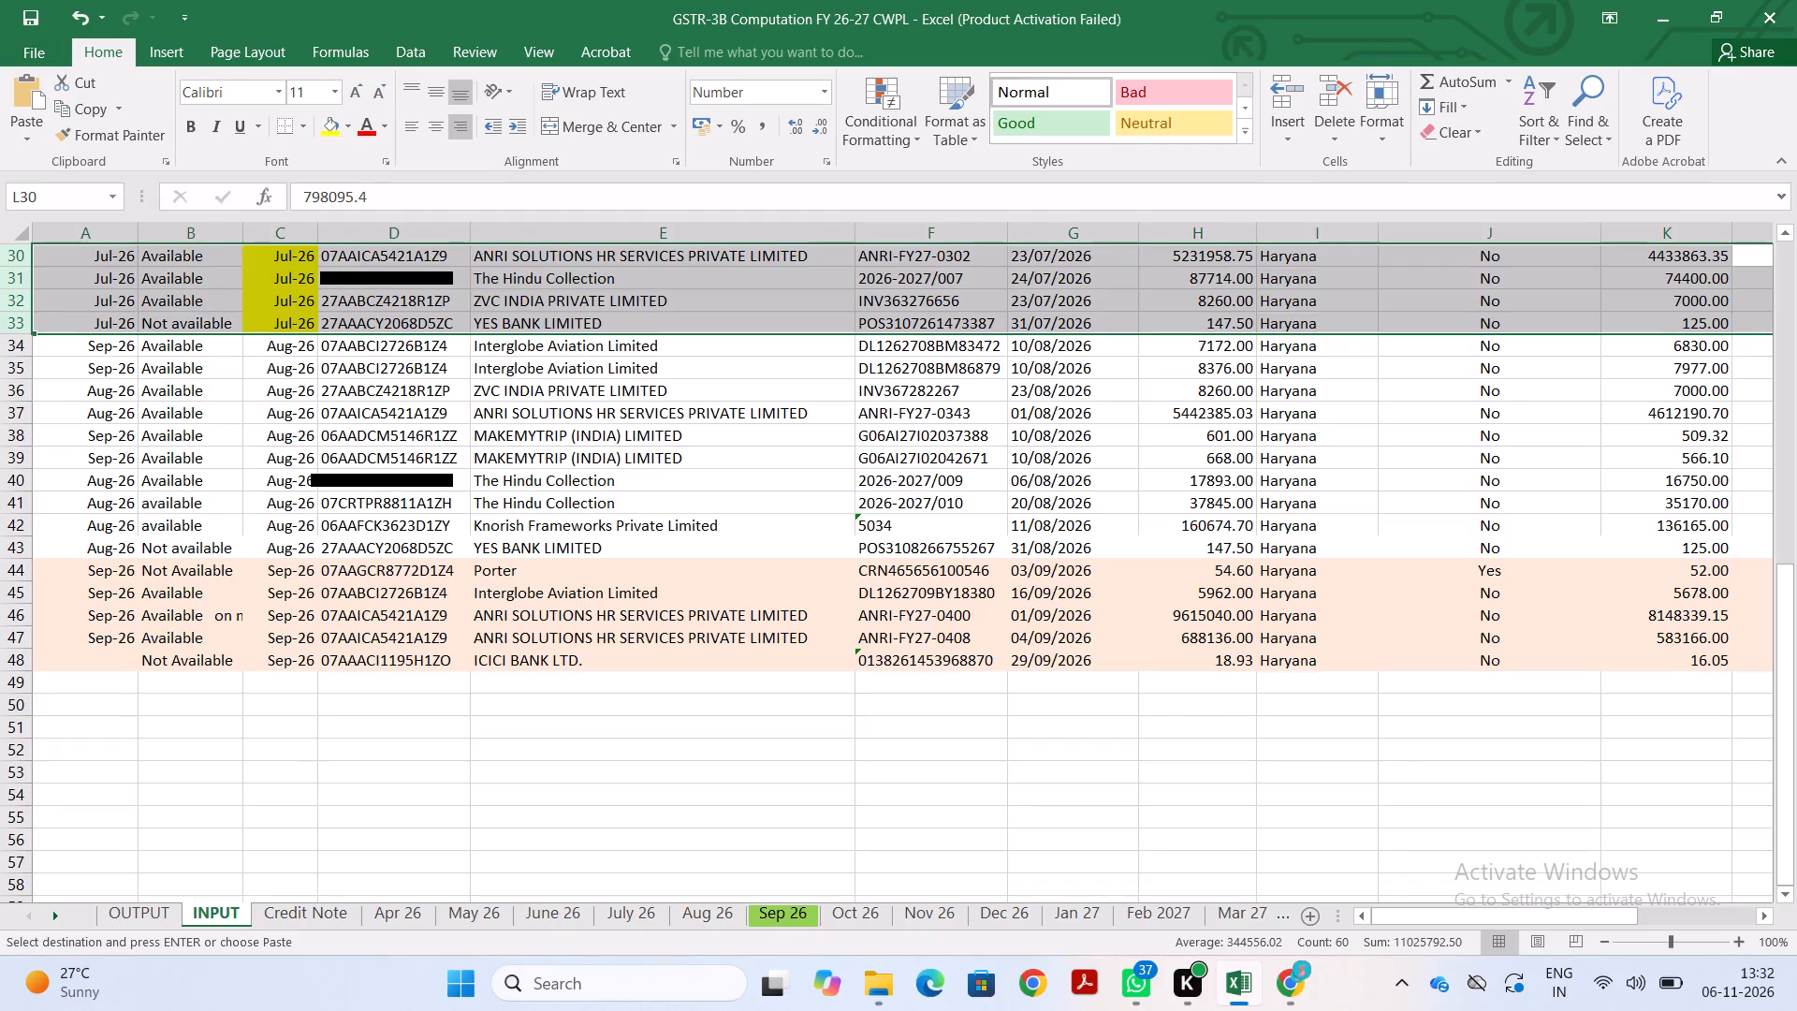
scroll(1751, 414, "left", 3)
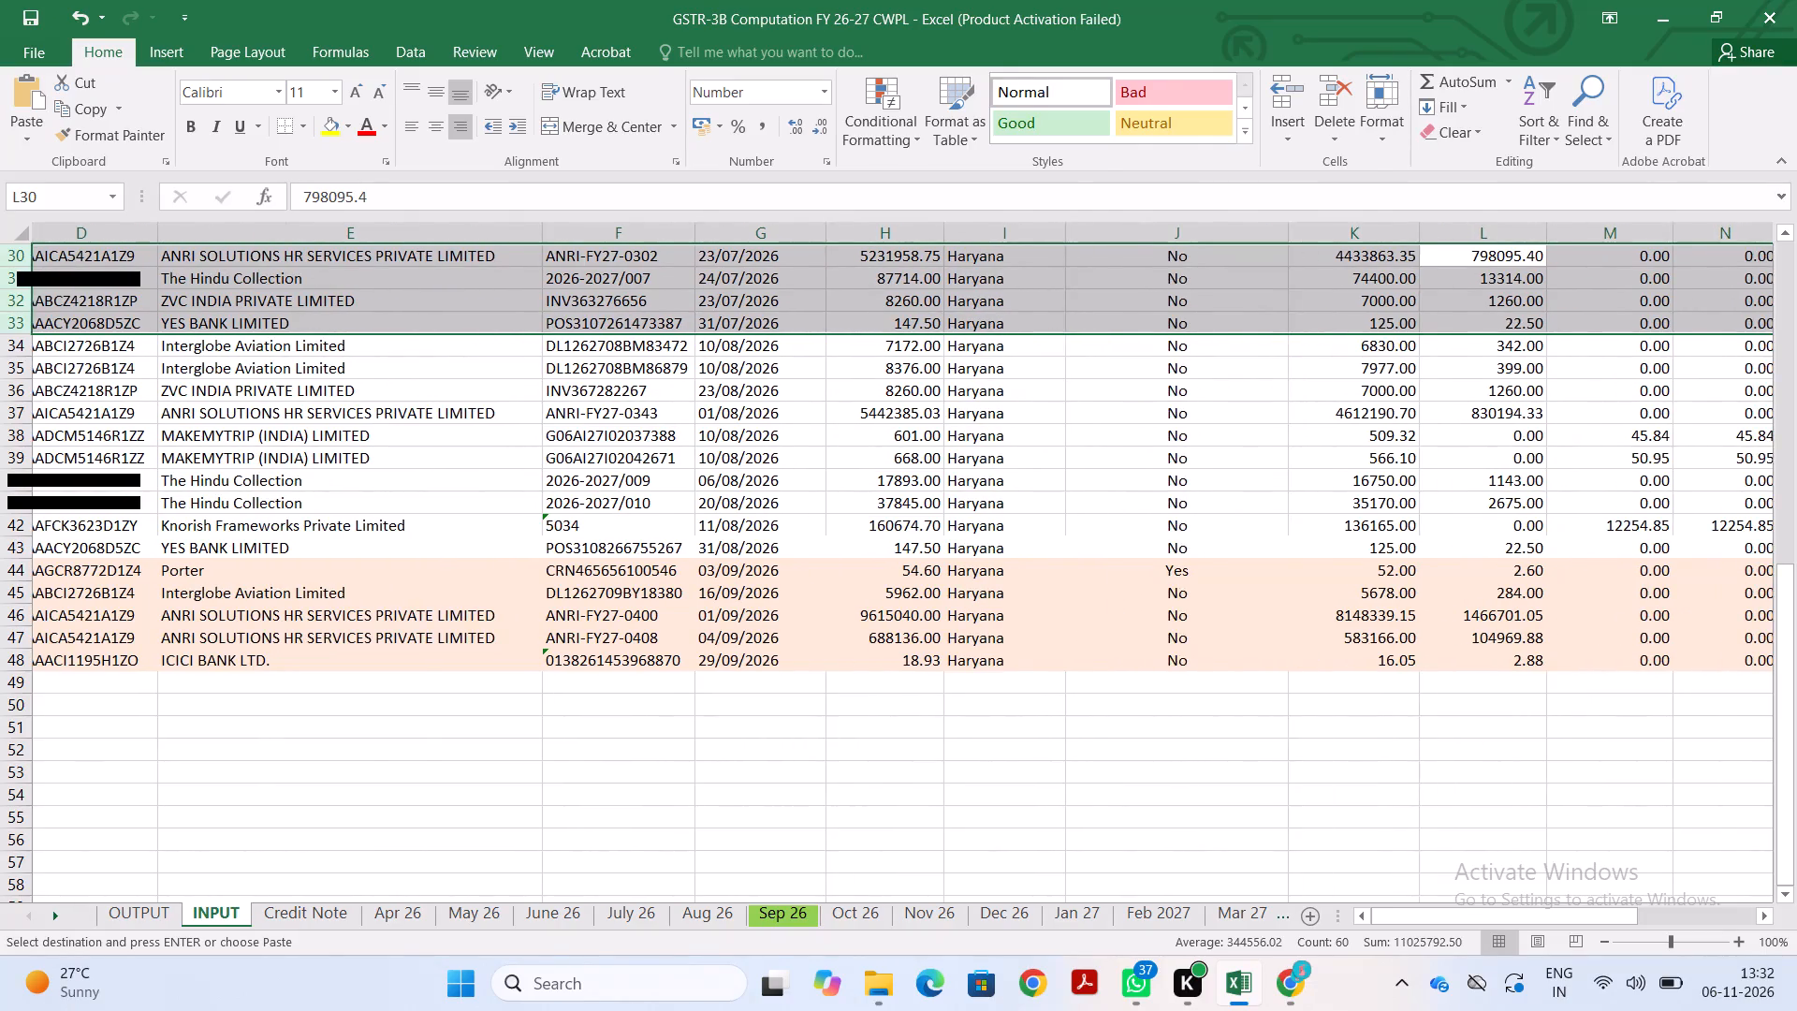
scroll(1751, 414, "left", 1)
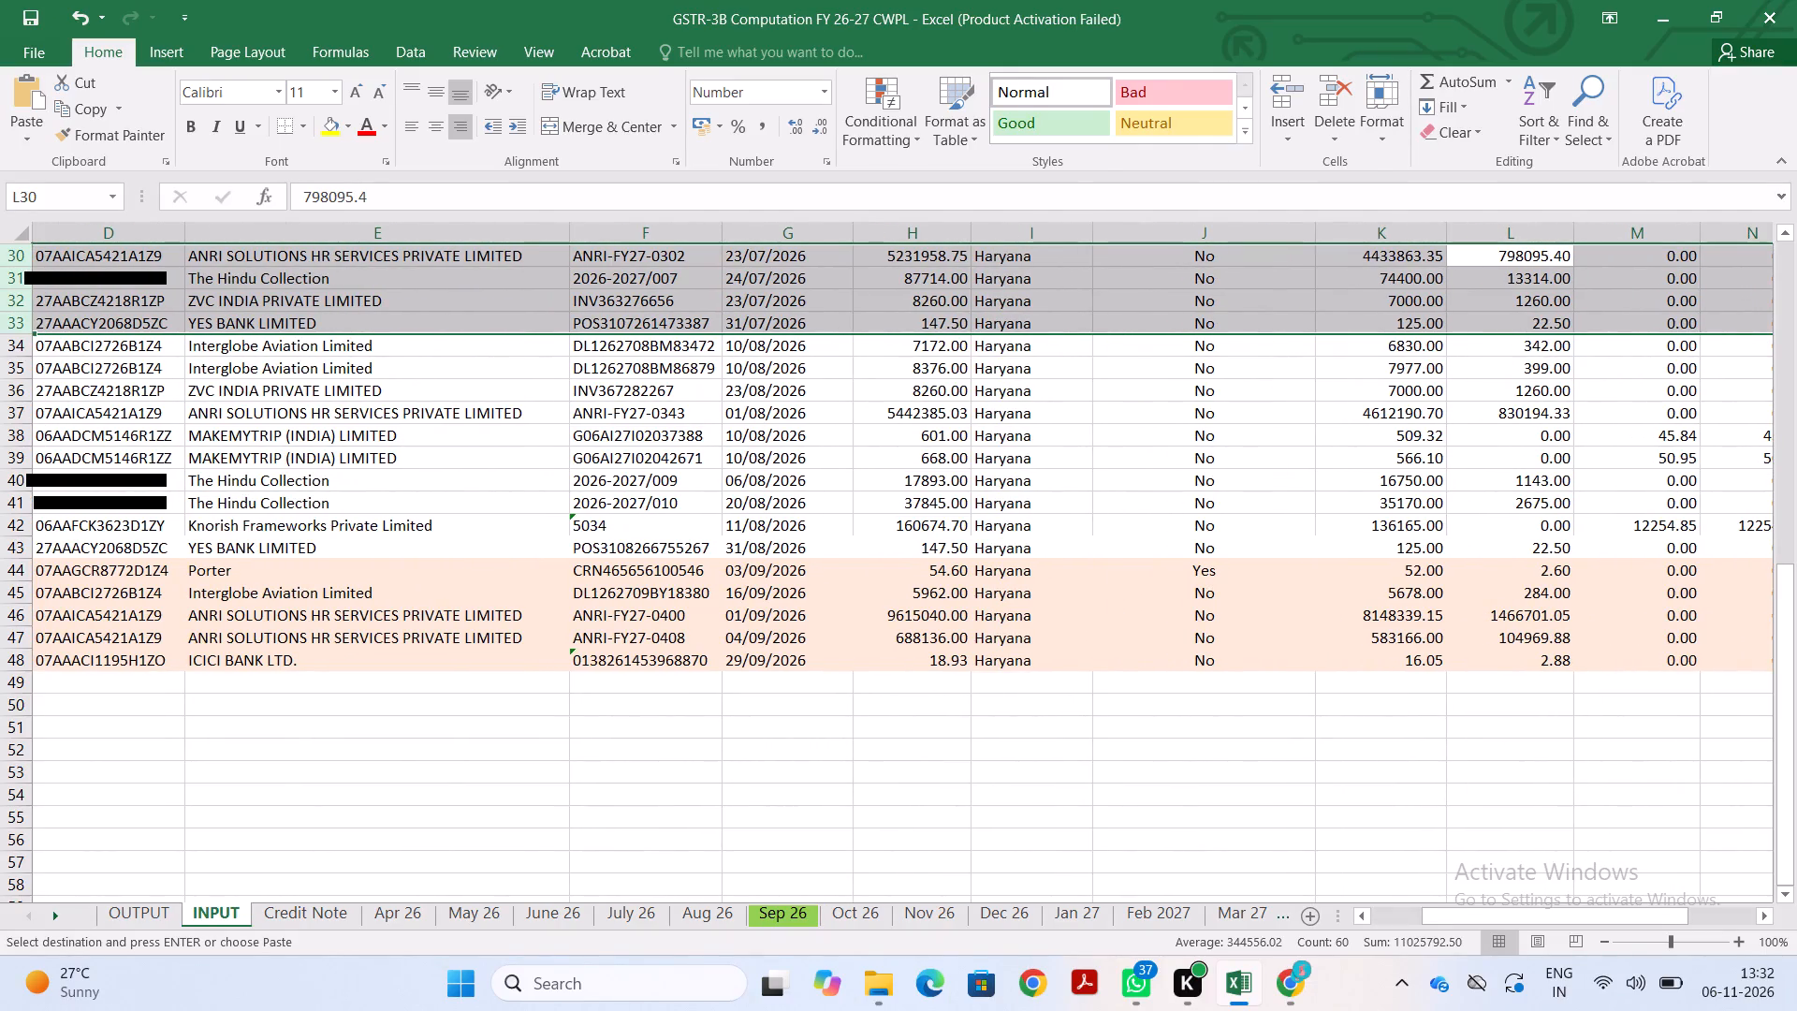
Check the combined IGST of INPUT cells L36:L37 and L40:L43 against the month and availability of those rows.
left_click_drag(1544, 388, 1543, 388)
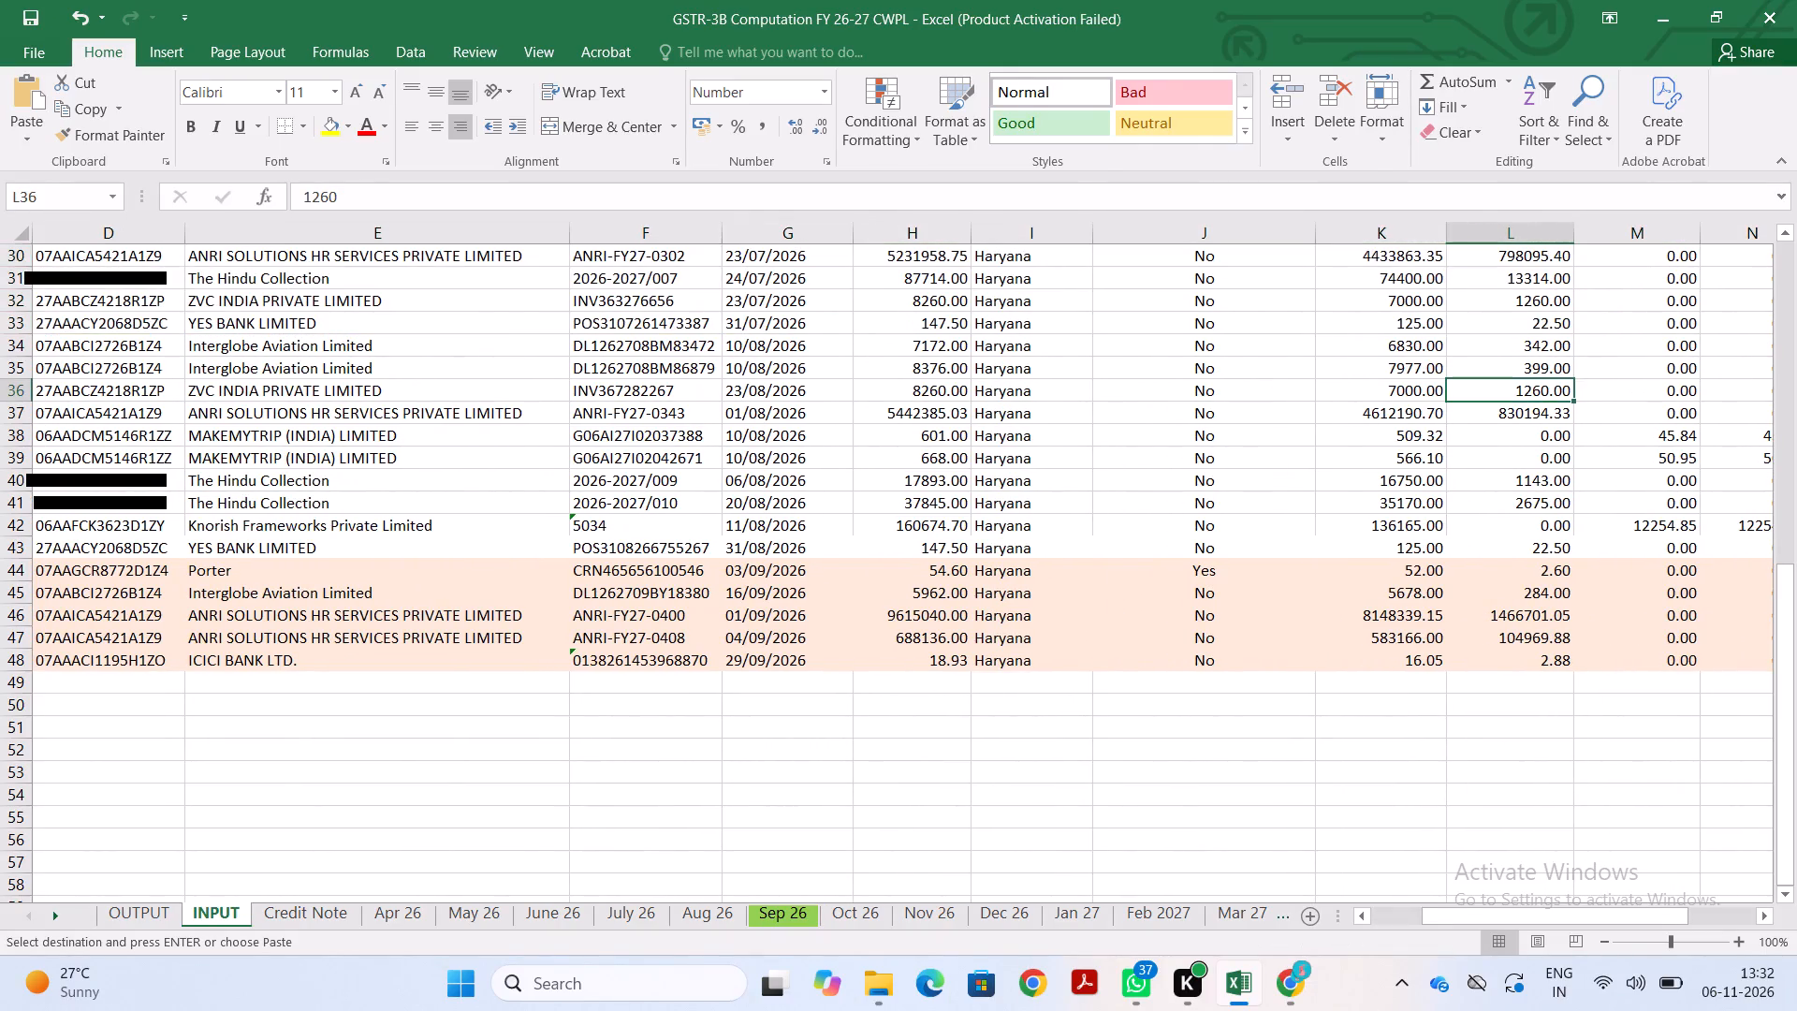
left_click_drag(1543, 388, 1538, 412)
scroll(1223, 538, "right", 6)
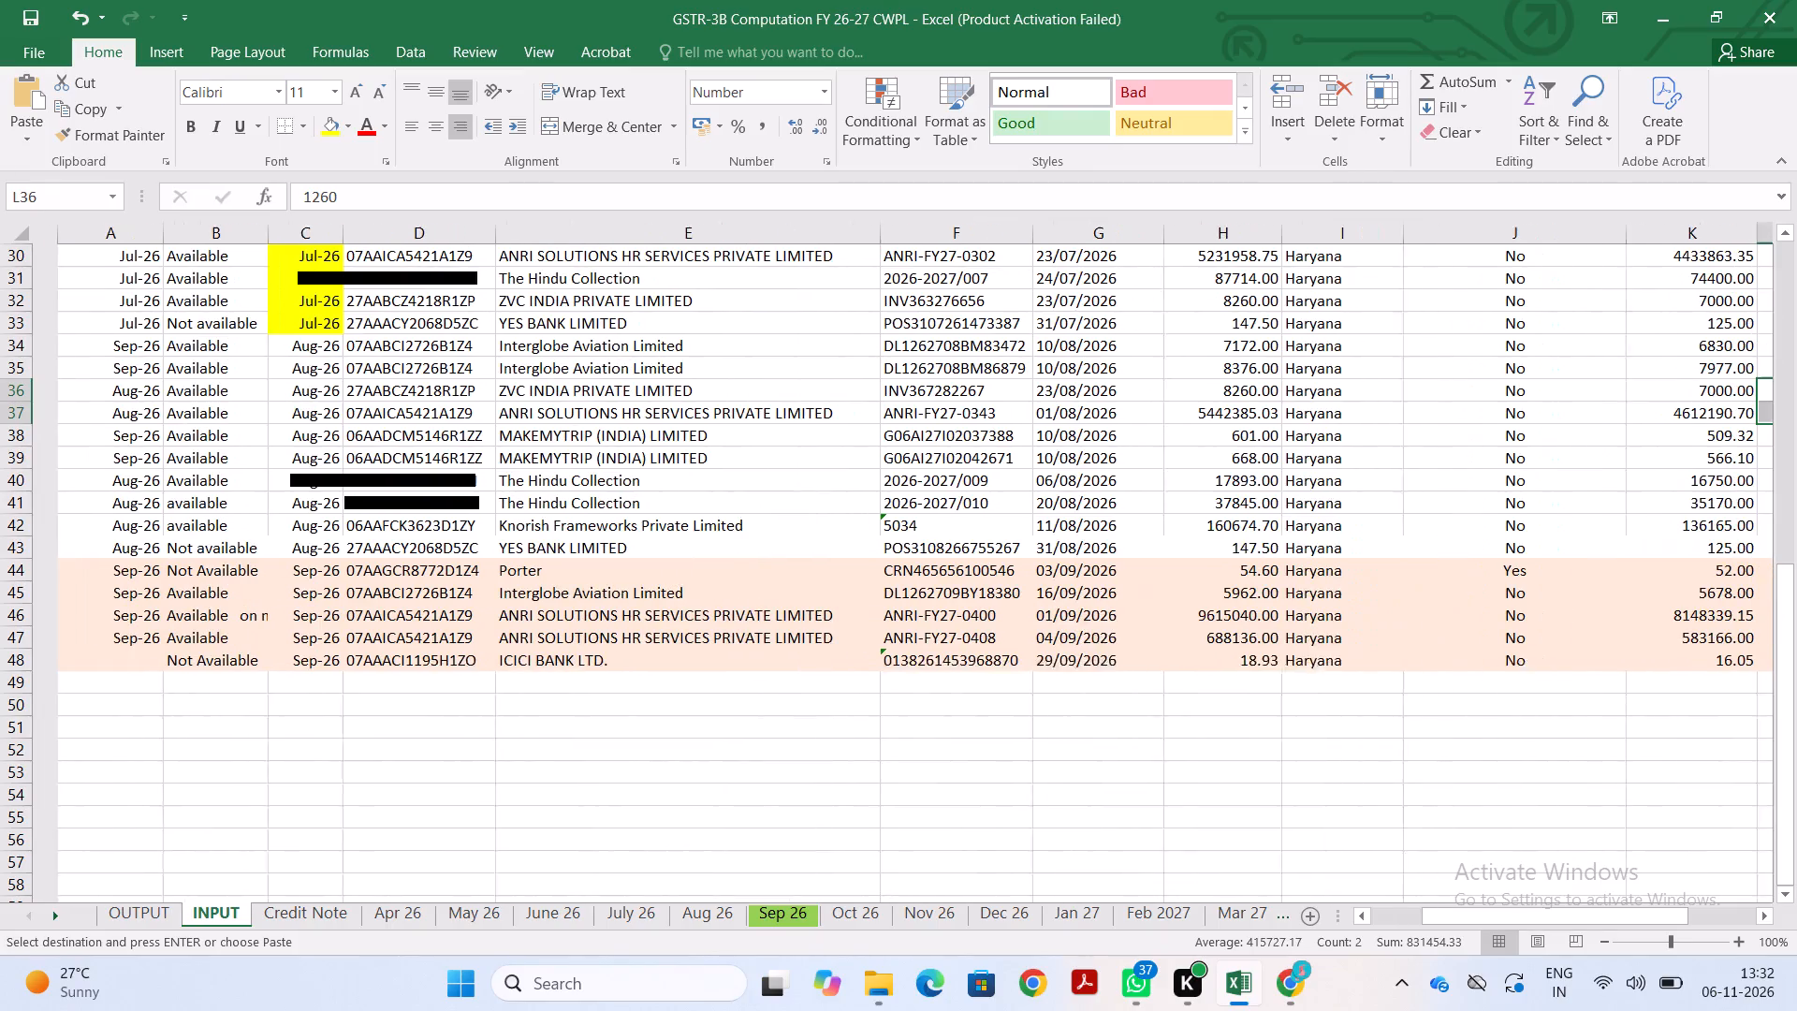
scroll(1223, 538, "left", 4)
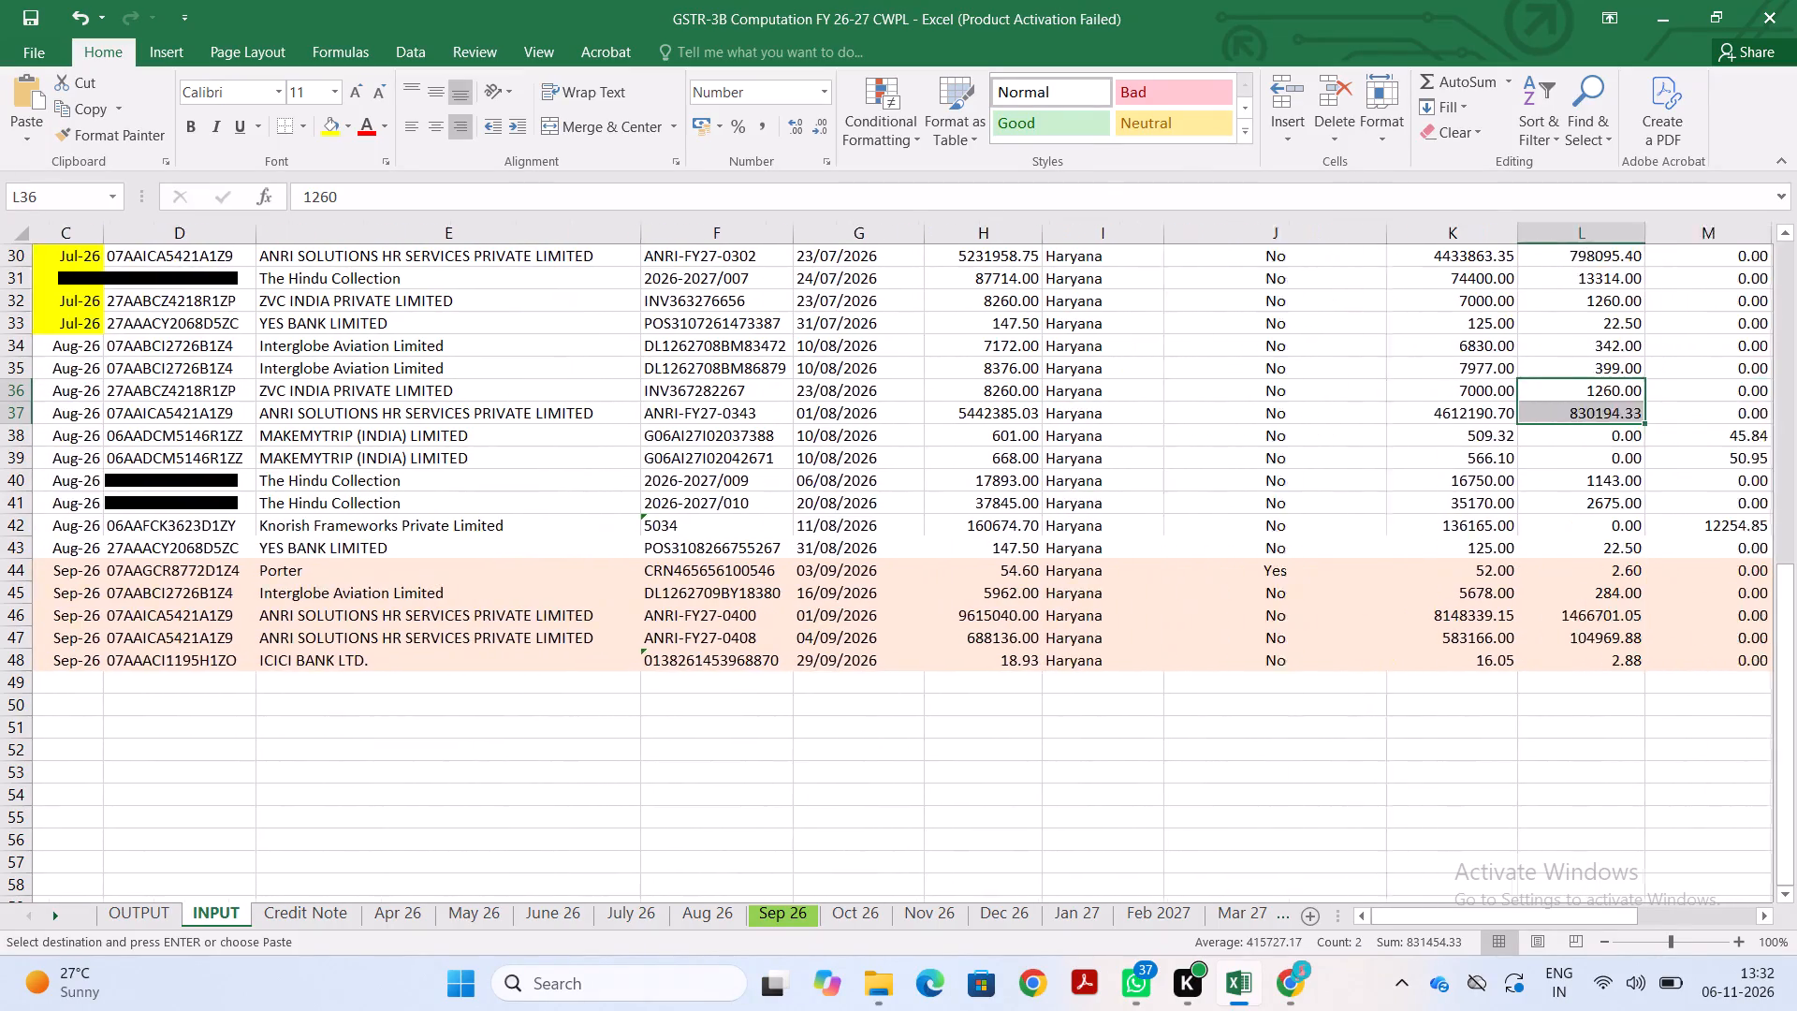
scroll(1223, 538, "left", 1)
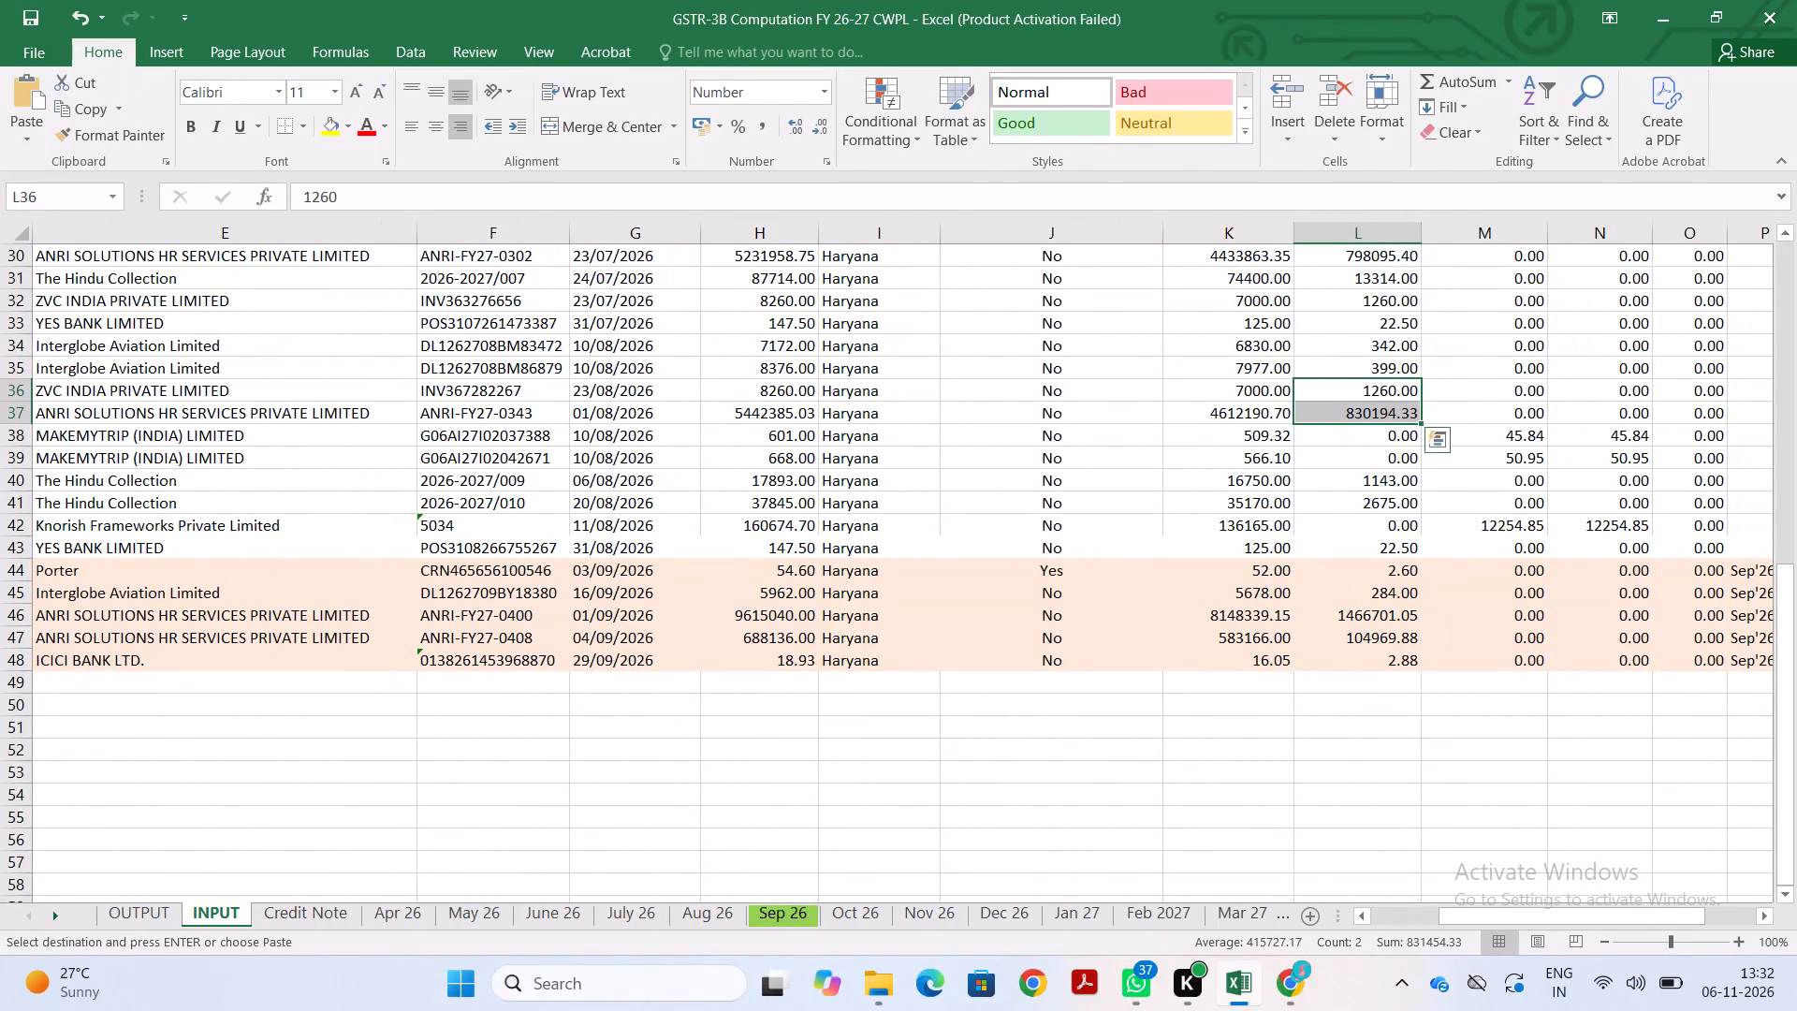
left_click_drag(1362, 475, 1362, 490, "ctrl")
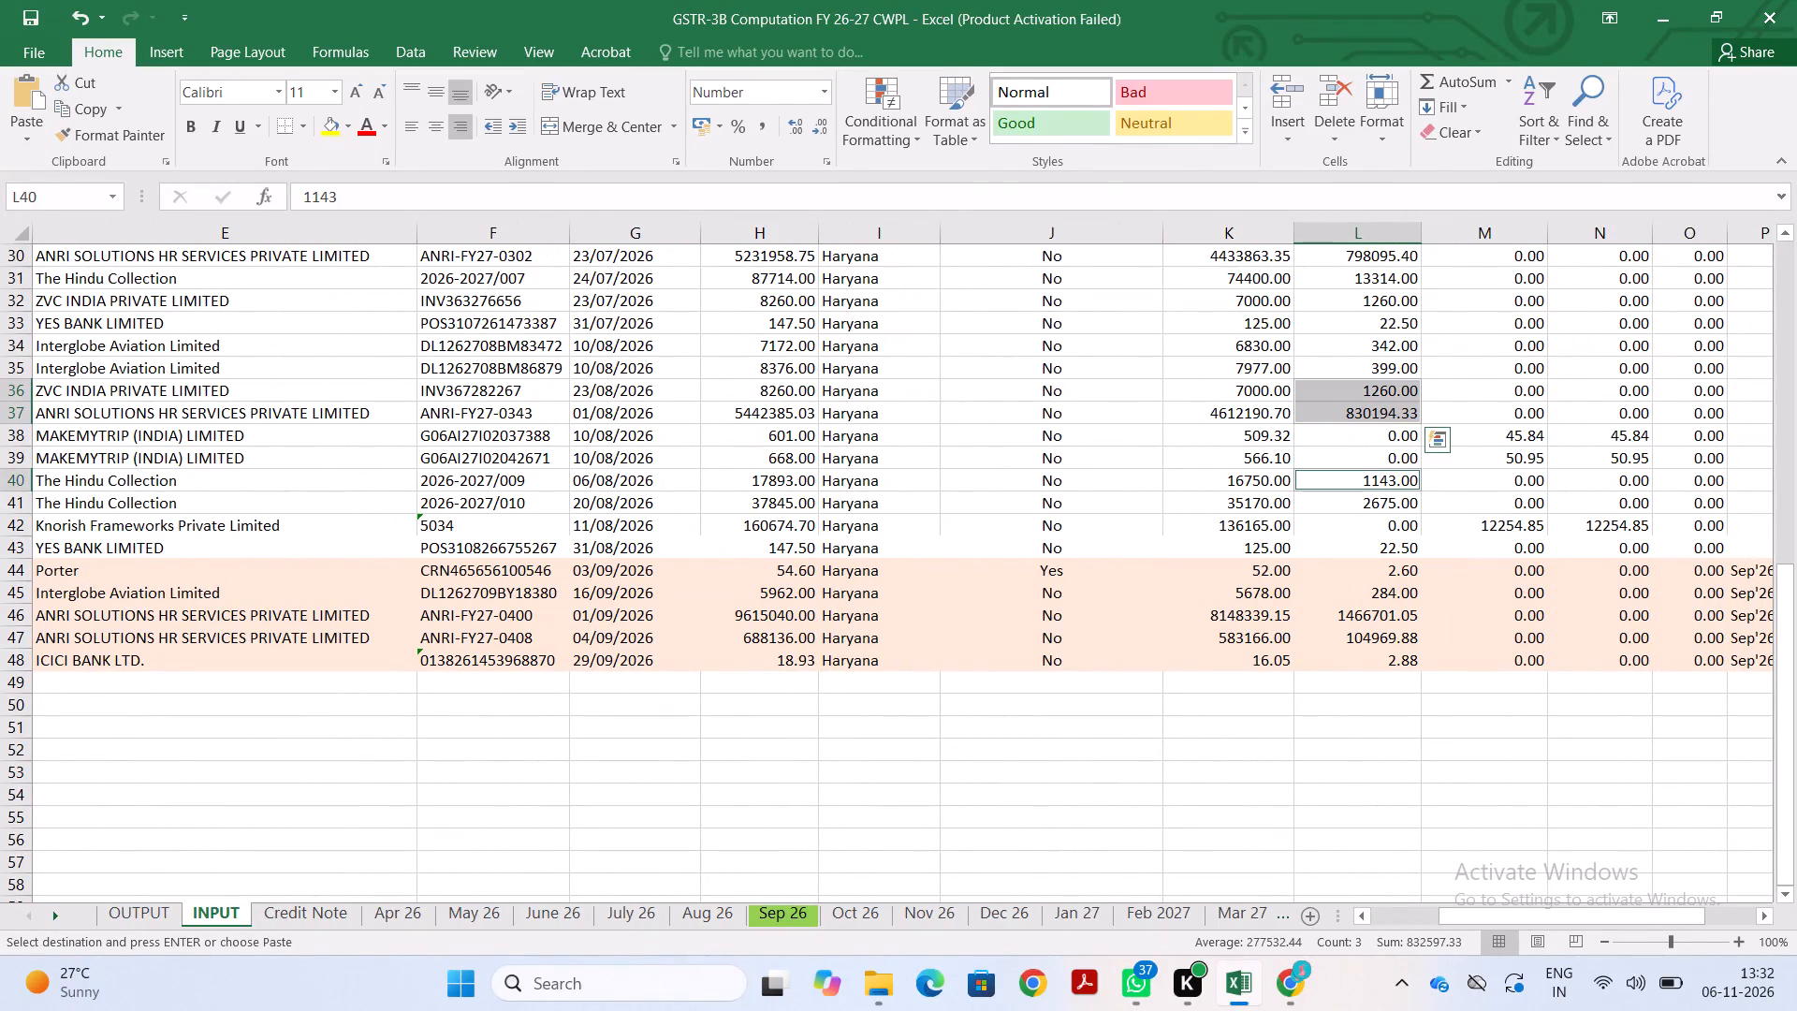
left_click_drag(1362, 490, 1365, 538, "ctrl")
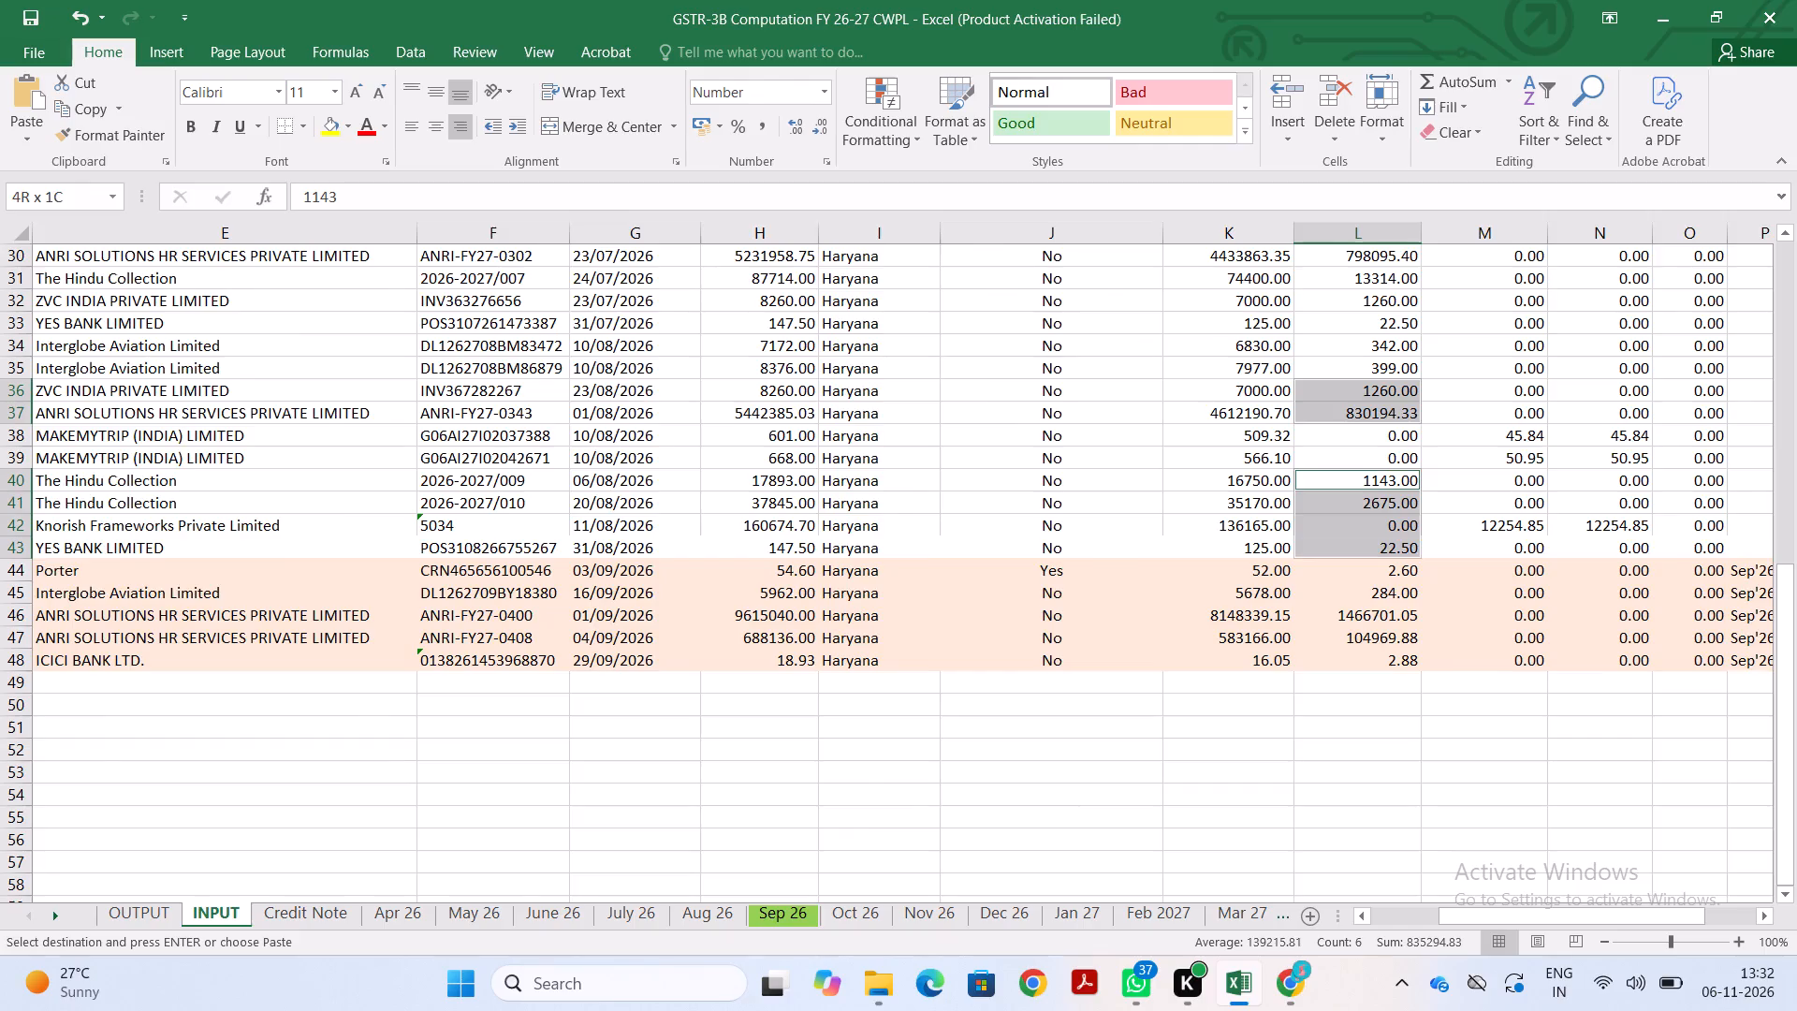
scroll(1205, 582, "right", 4)
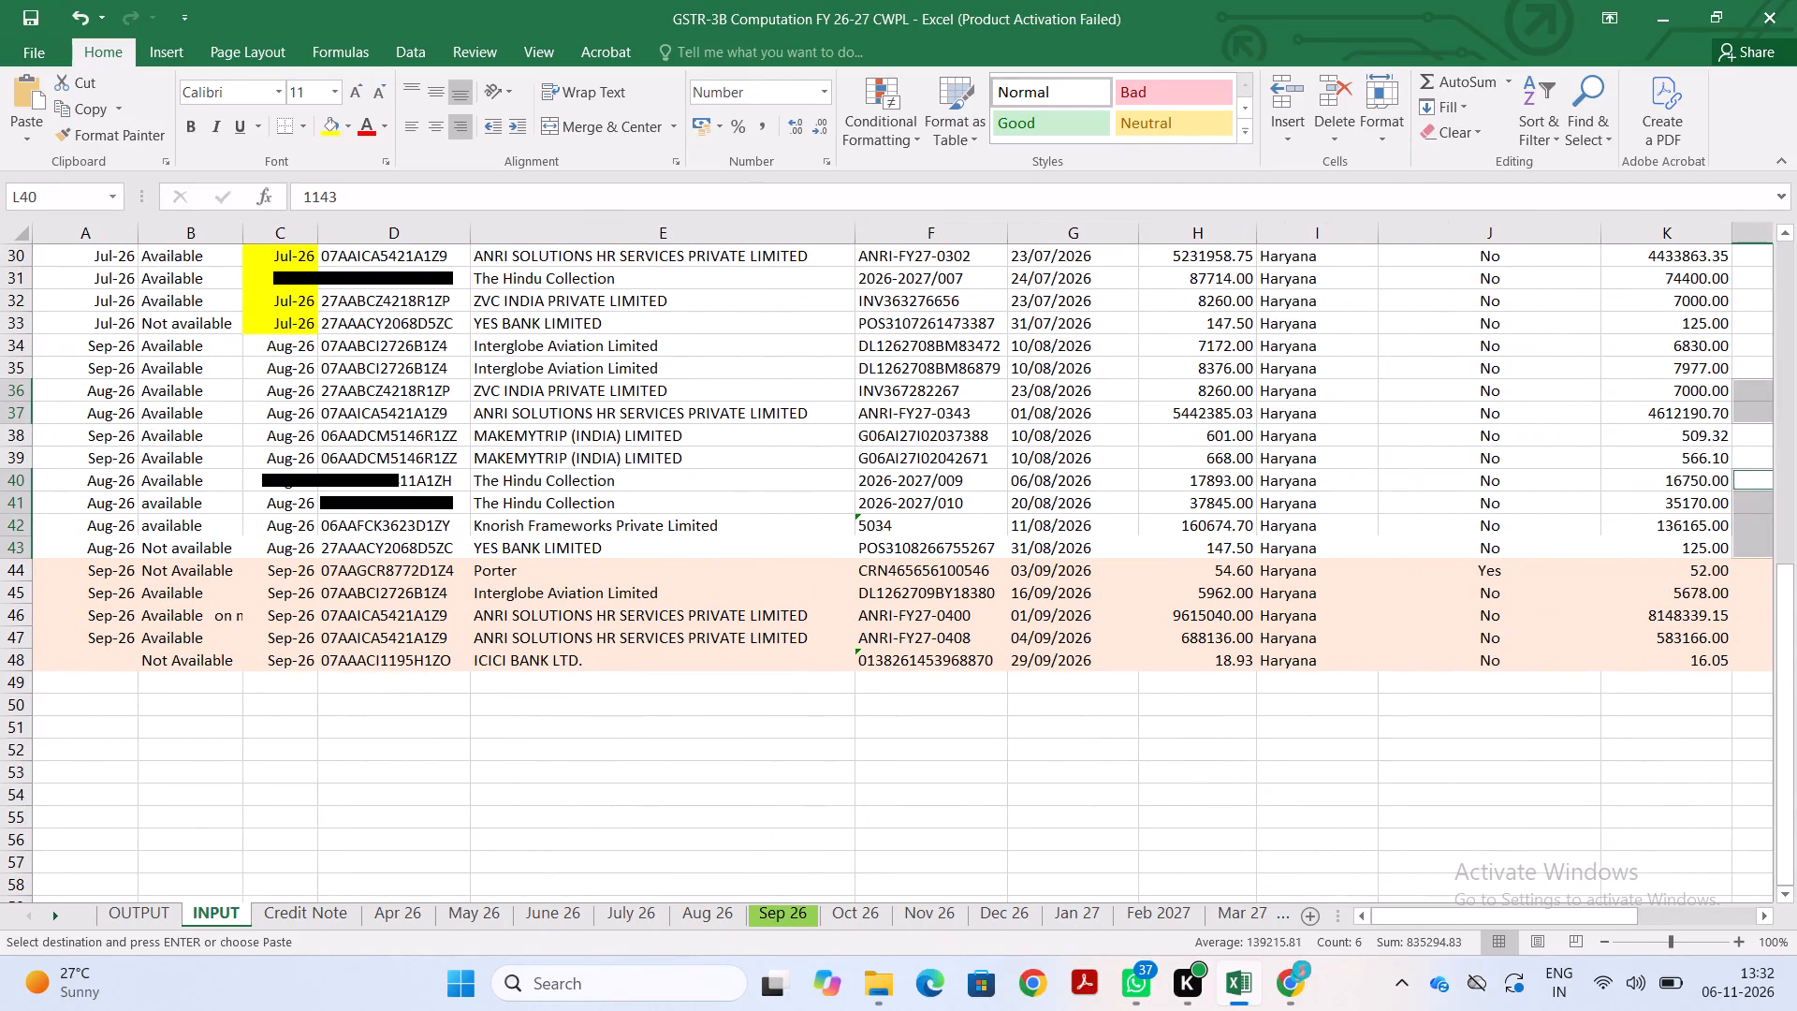
scroll(1205, 582, "left", 5)
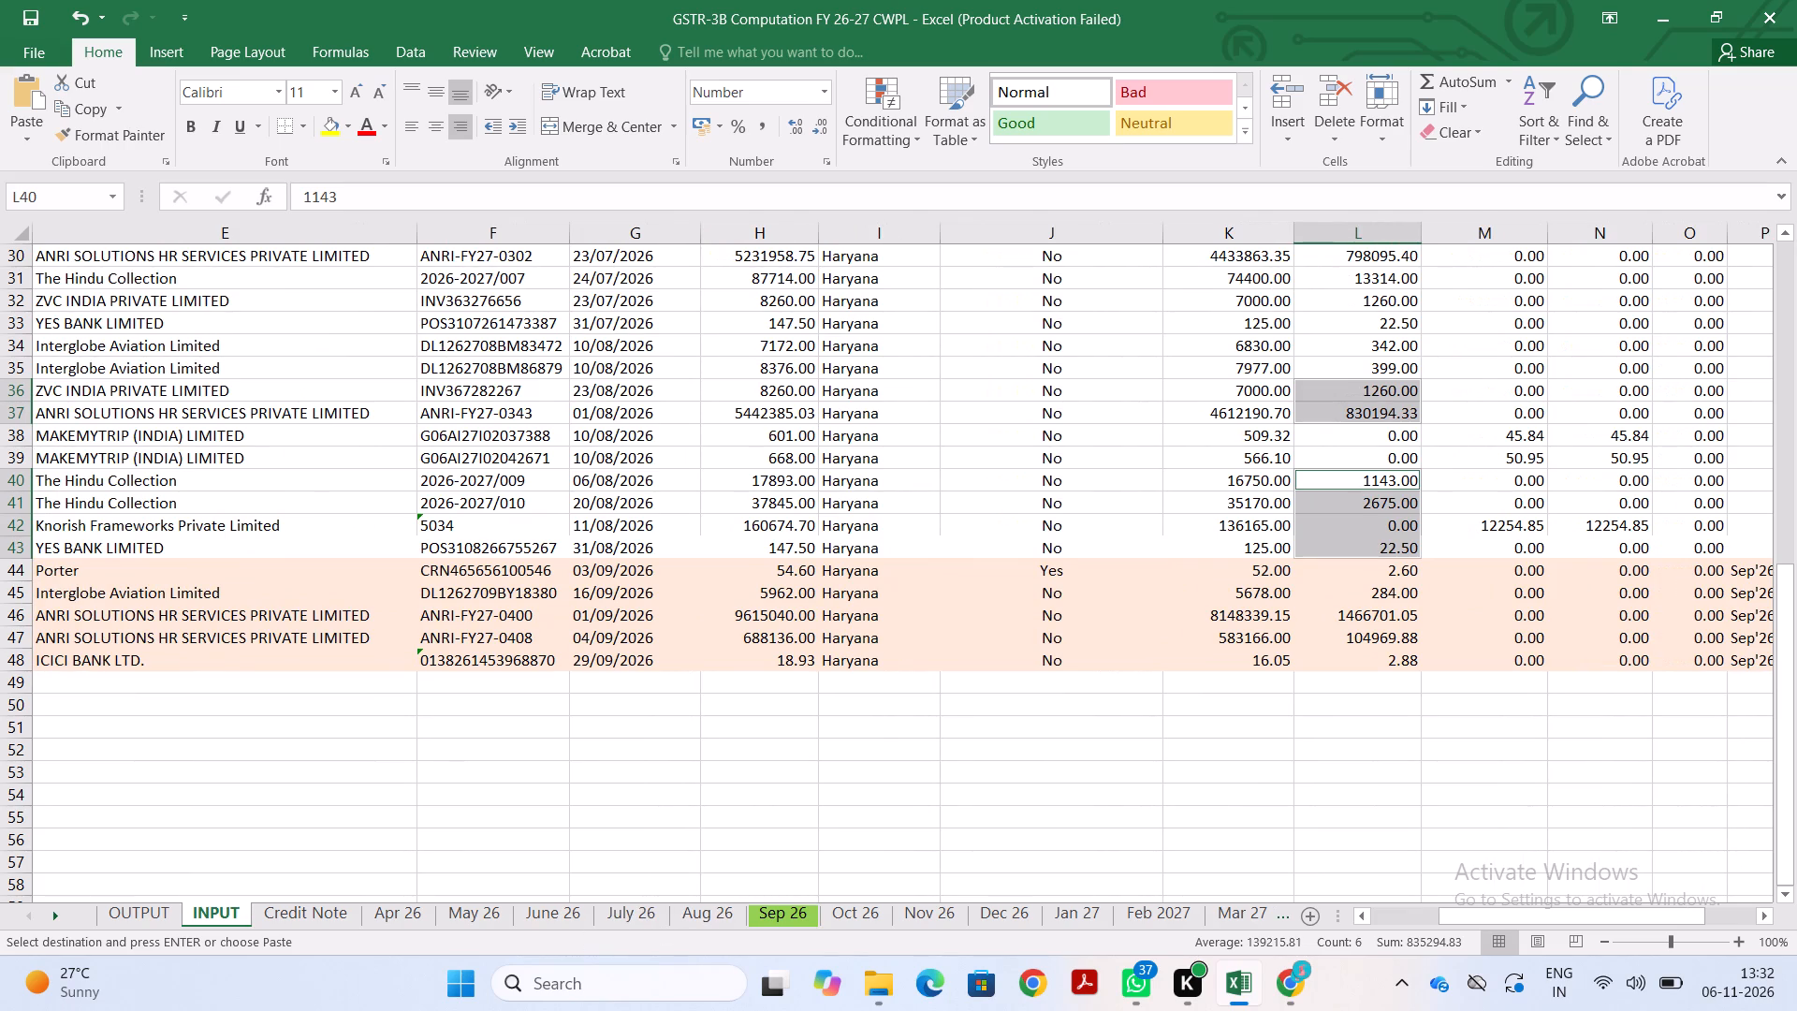
Check the combined IGST of INPUT cells L36:L37 and L40:L42 against the portal's August All other ITC.
left_click(1403, 484)
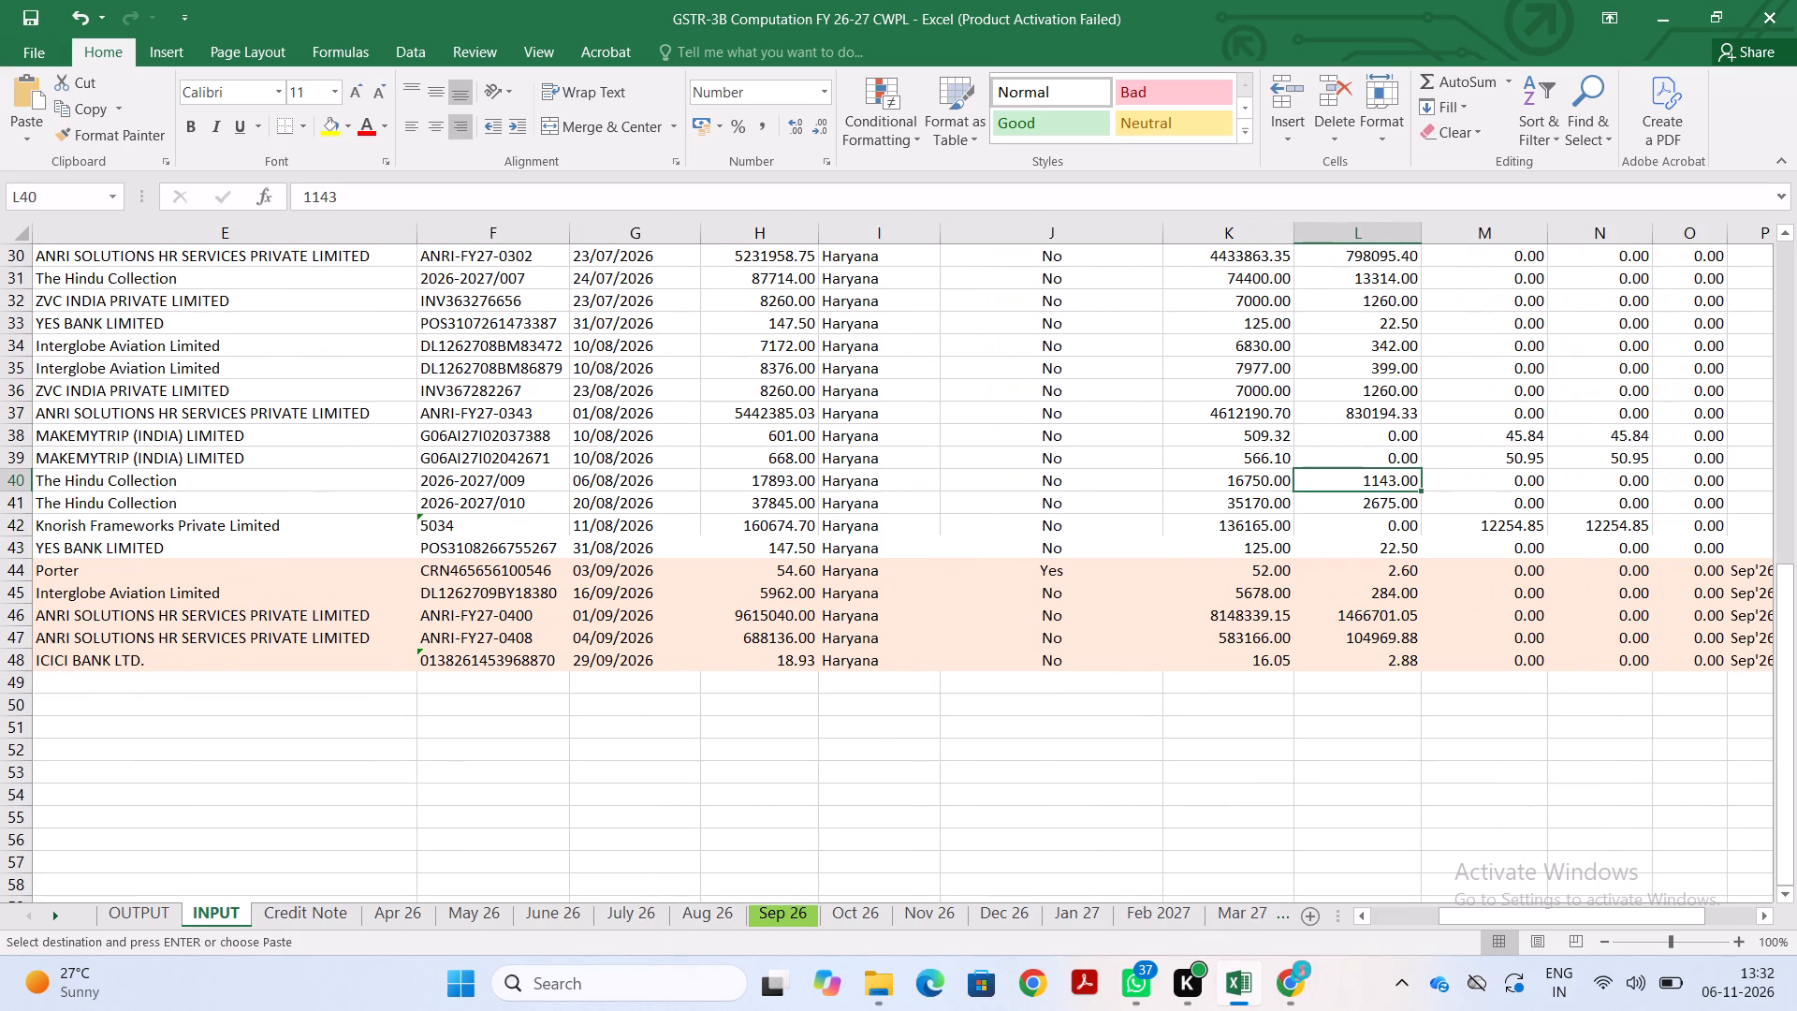
left_click_drag(1405, 391, 1401, 404)
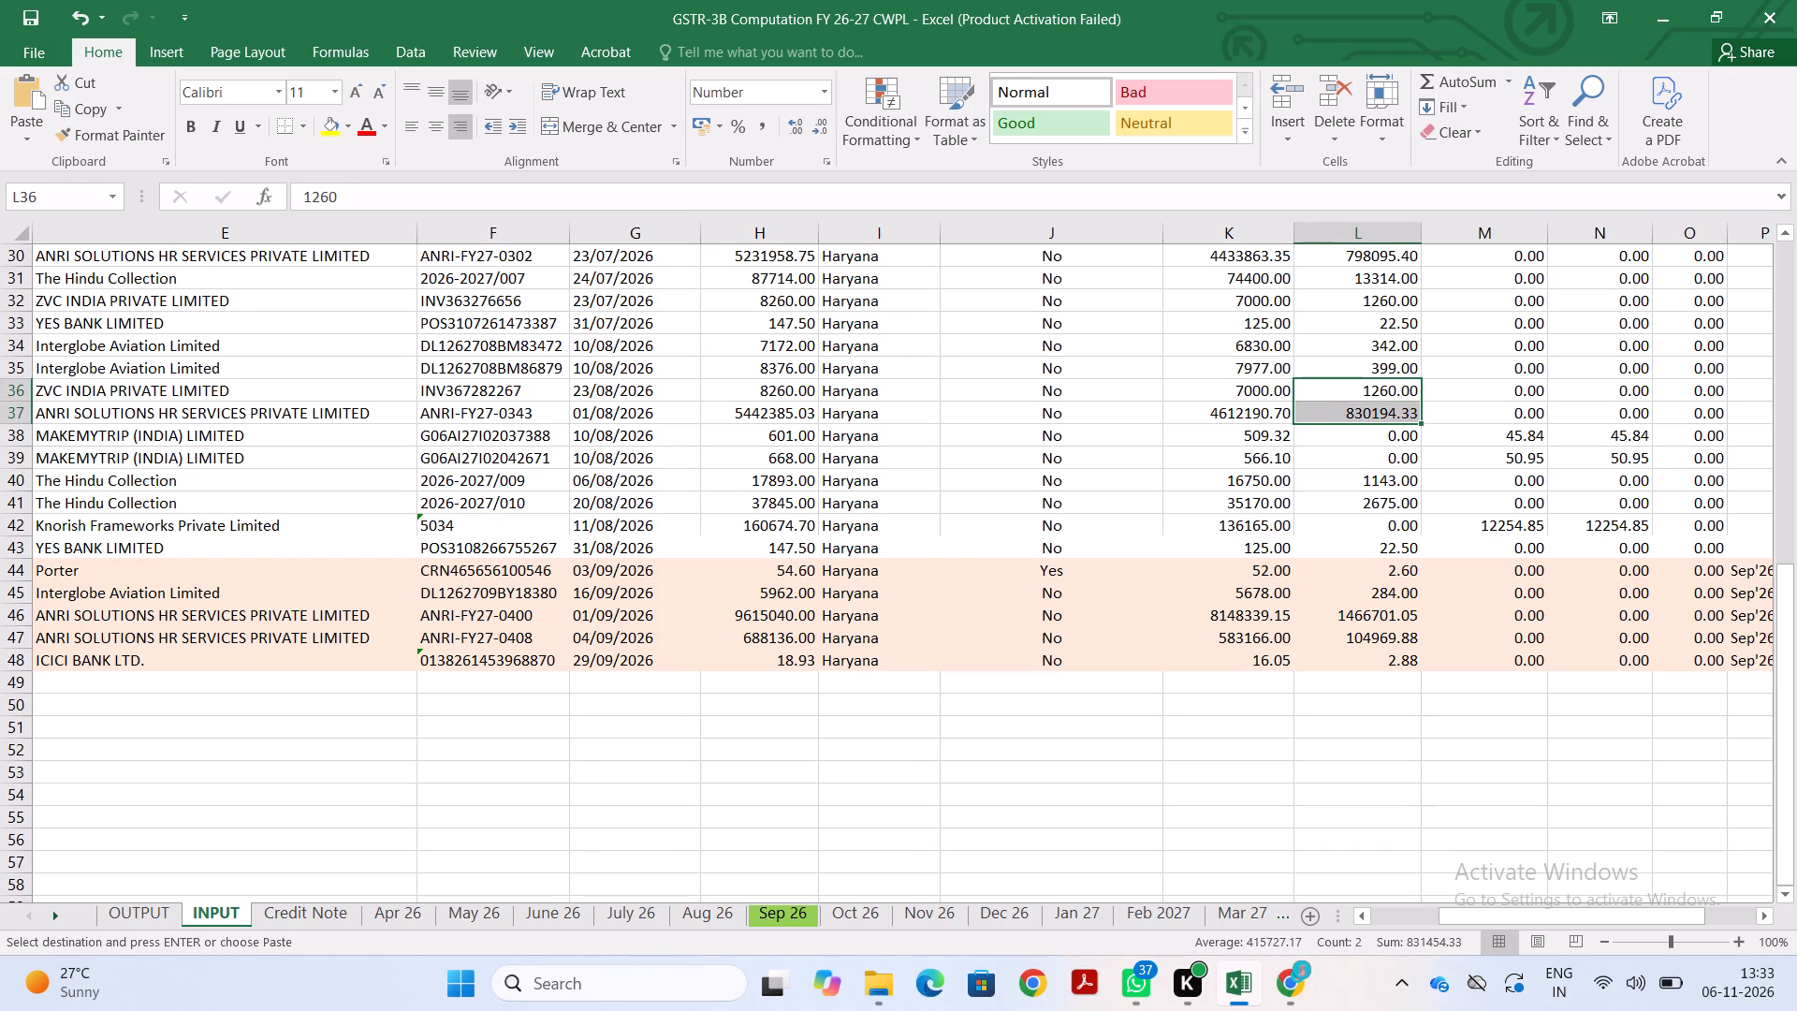
left_click_drag(1391, 486, 1390, 517, "ctrl")
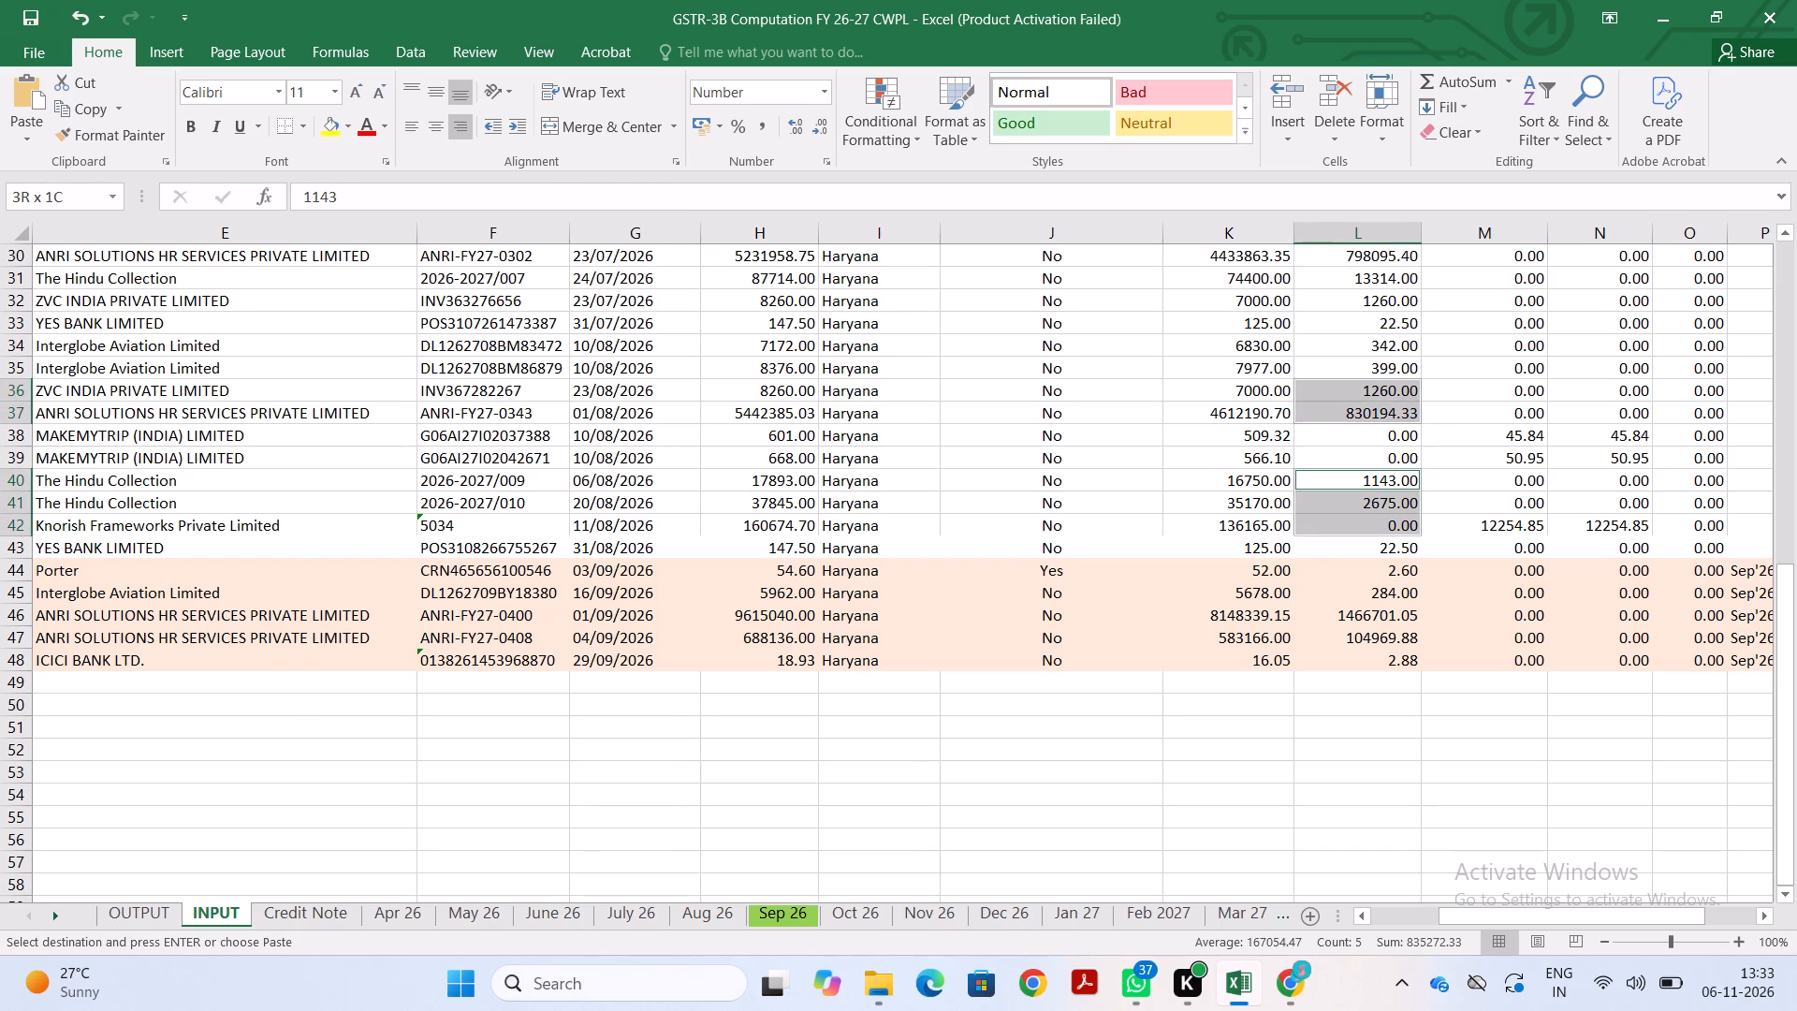
key("alt+Tab")
key("alt+Tab")
Rewrite the Aug 26 IGST ALL OTHER ITC formula in J16 as =SUM(INPUT!L36:L37,INPUT!L40:L42).
left_click(685, 912)
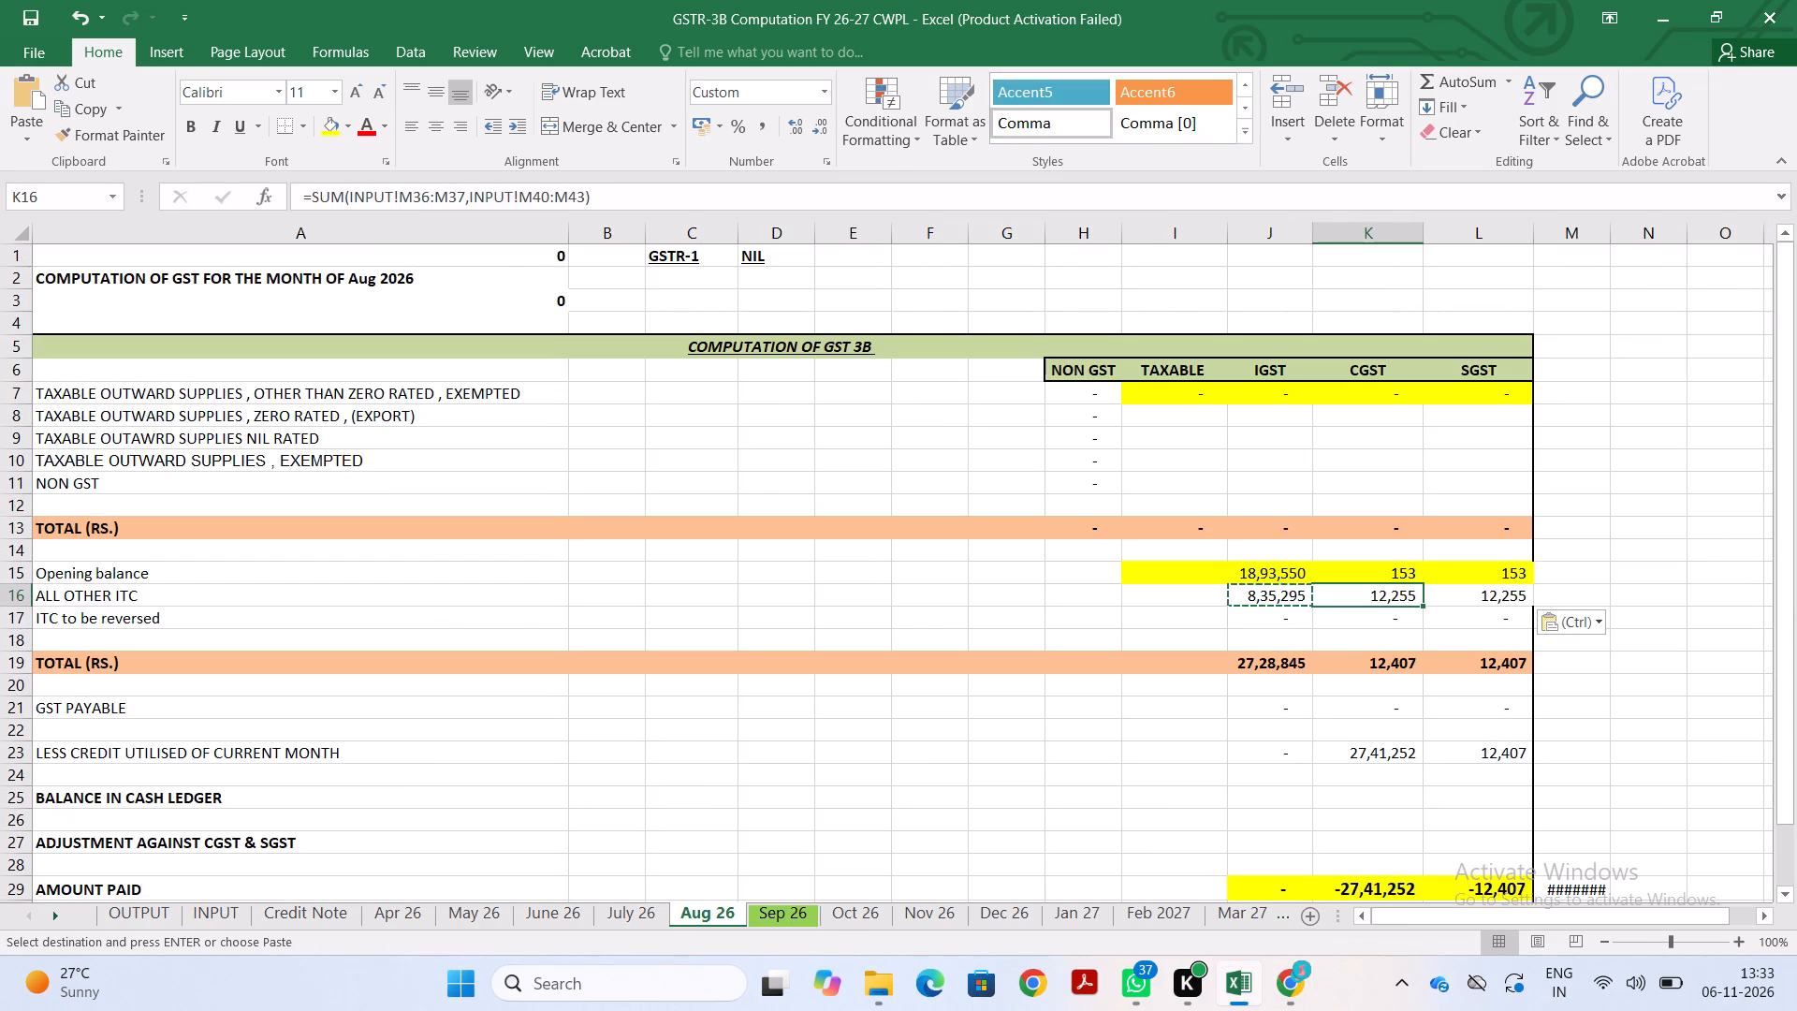
left_click(1268, 593)
key("F2")
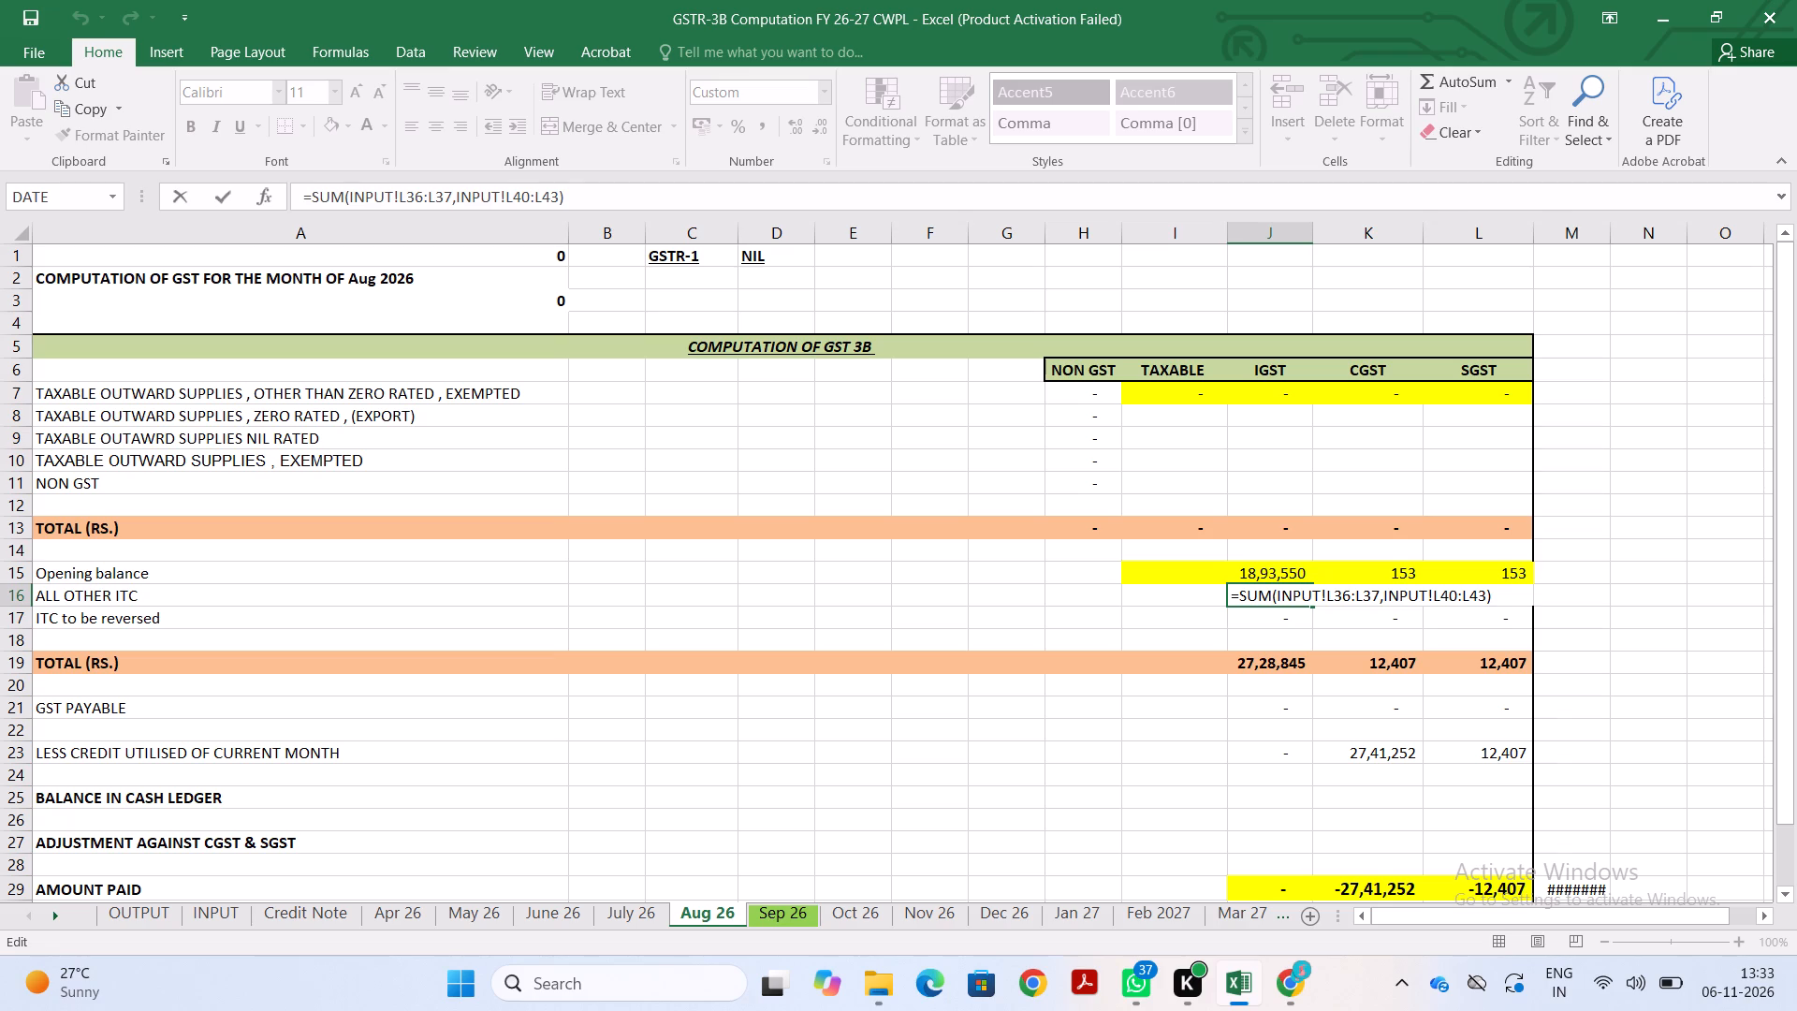
key("BackSpace")
key("BackSpace")
key("BackSpace")
key("BackSpace")
key("Return")
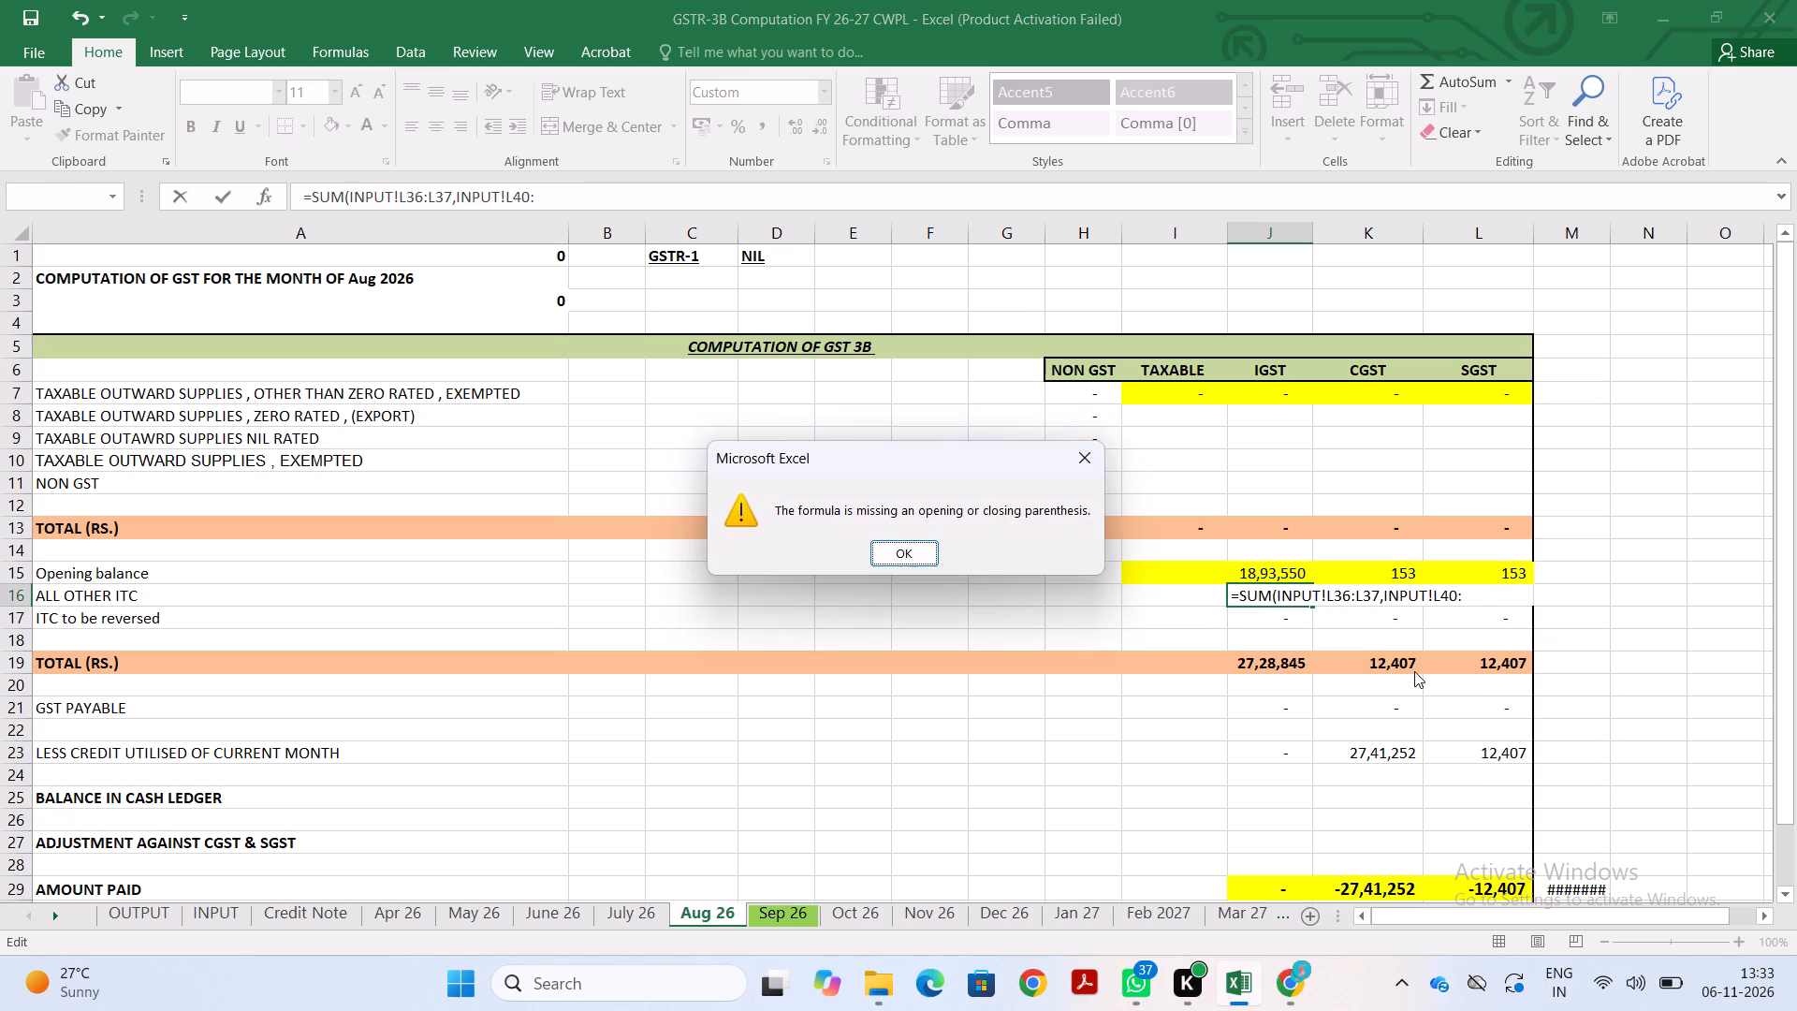
key("BackSpace")
key("Return")
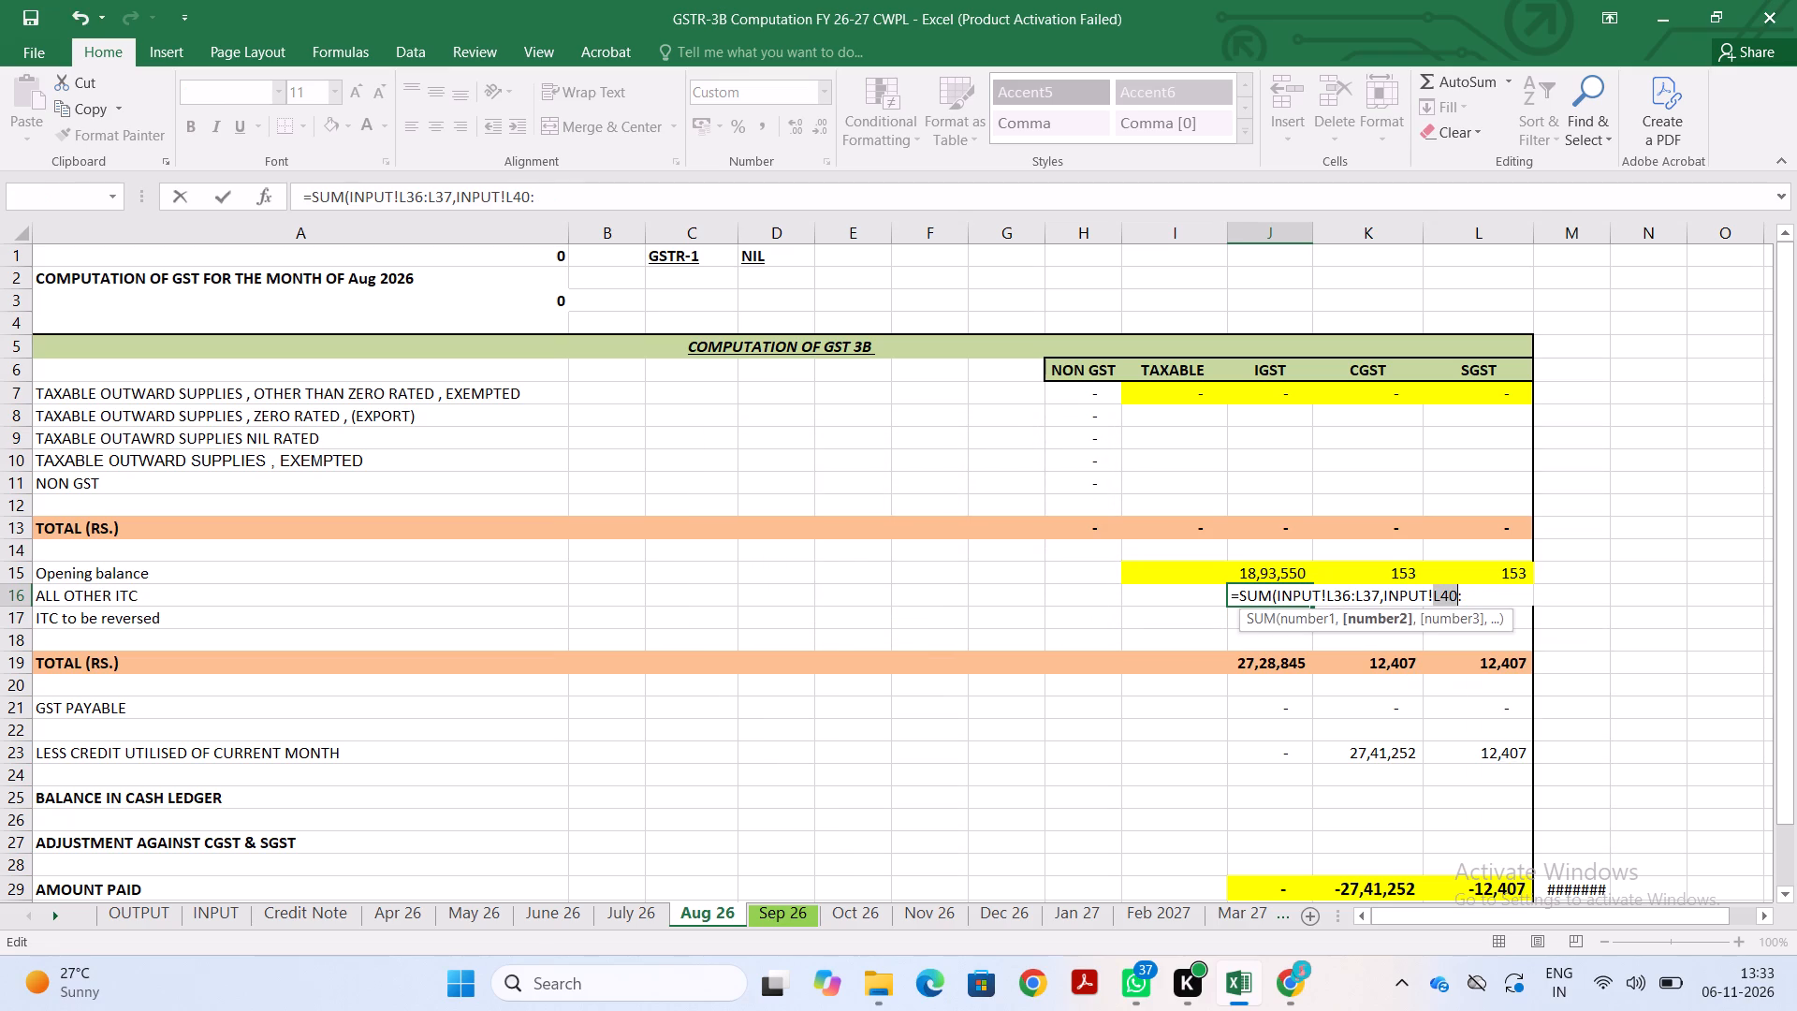
key("BackSpace")
key("Right")
key("BackSpace")
key("BackSpace")
key("BackSpace")
key("BackSpace")
key("BackSpace")
key("BackSpace")
key("BackSpace")
key("BackSpace")
key("BackSpace")
key("BackSpace")
key("BackSpace")
key("BackSpace")
key("BackSpace")
key("BackSpace")
key("BackSpace")
key("BackSpace")
key("BackSpace")
key("BackSpace")
key("BackSpace")
key("BackSpace")
key("BackSpace")
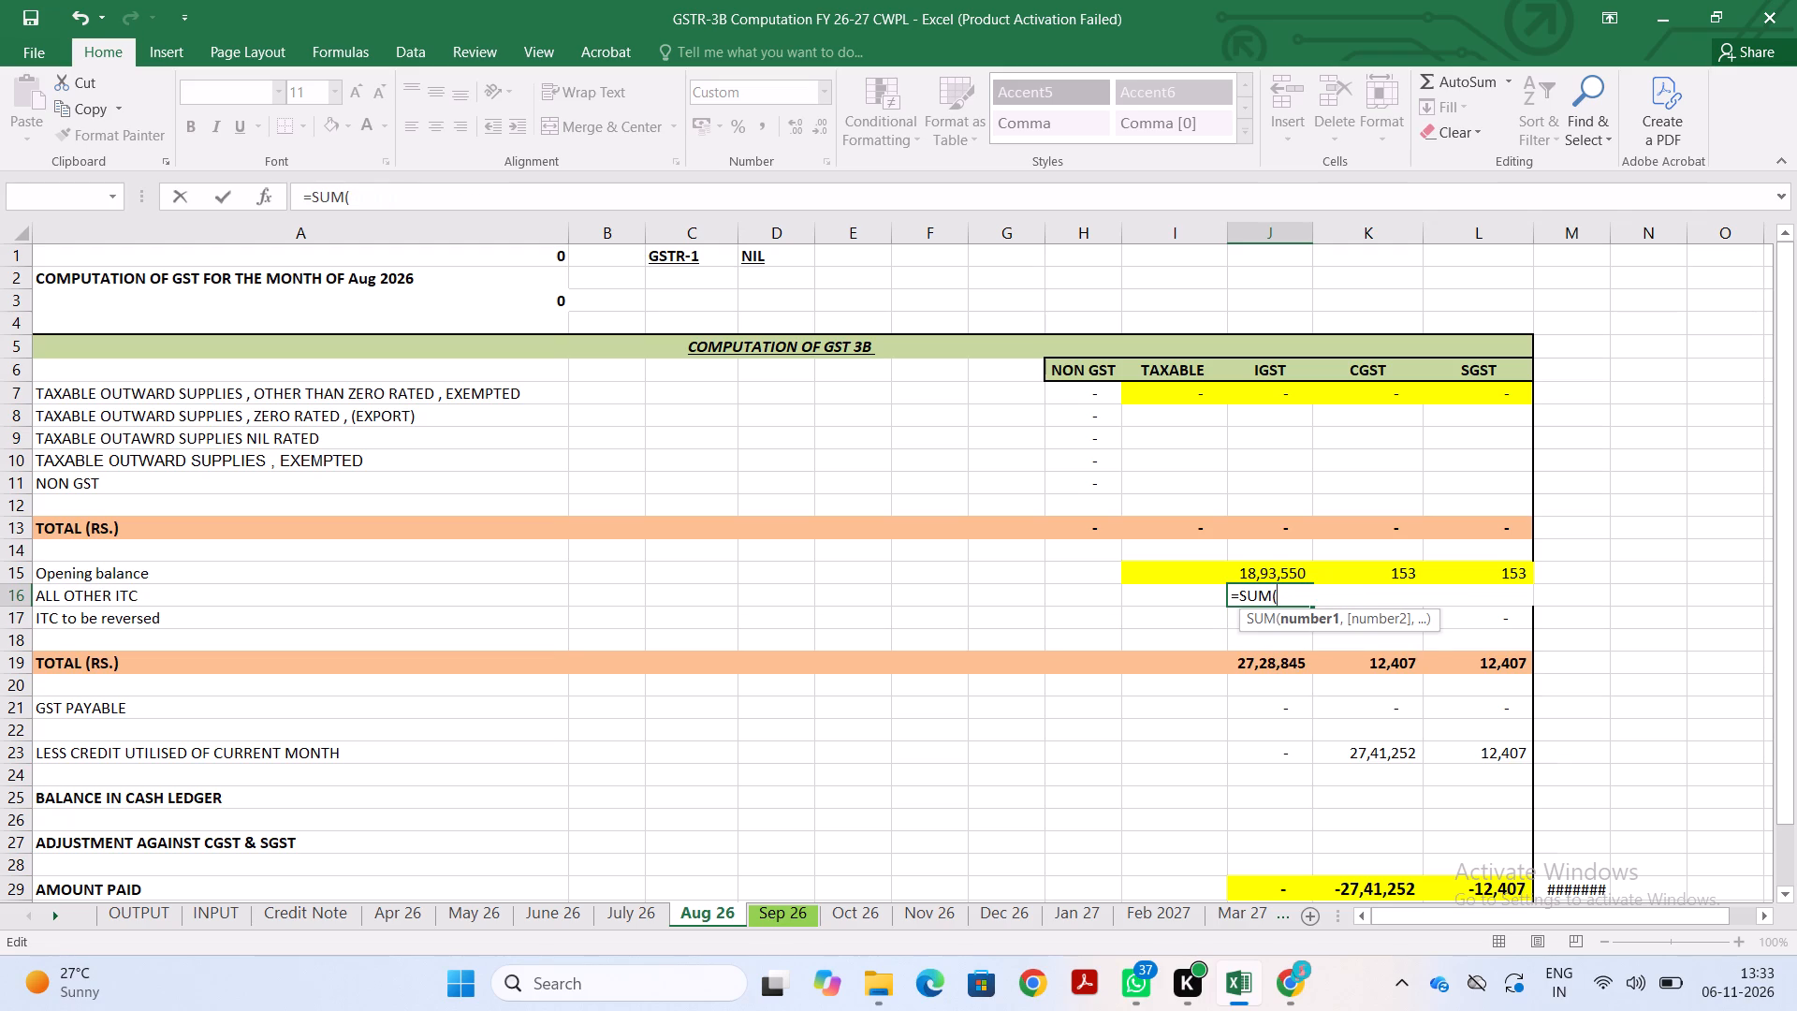
left_click(206, 916)
scroll(1054, 696, "left", 3)
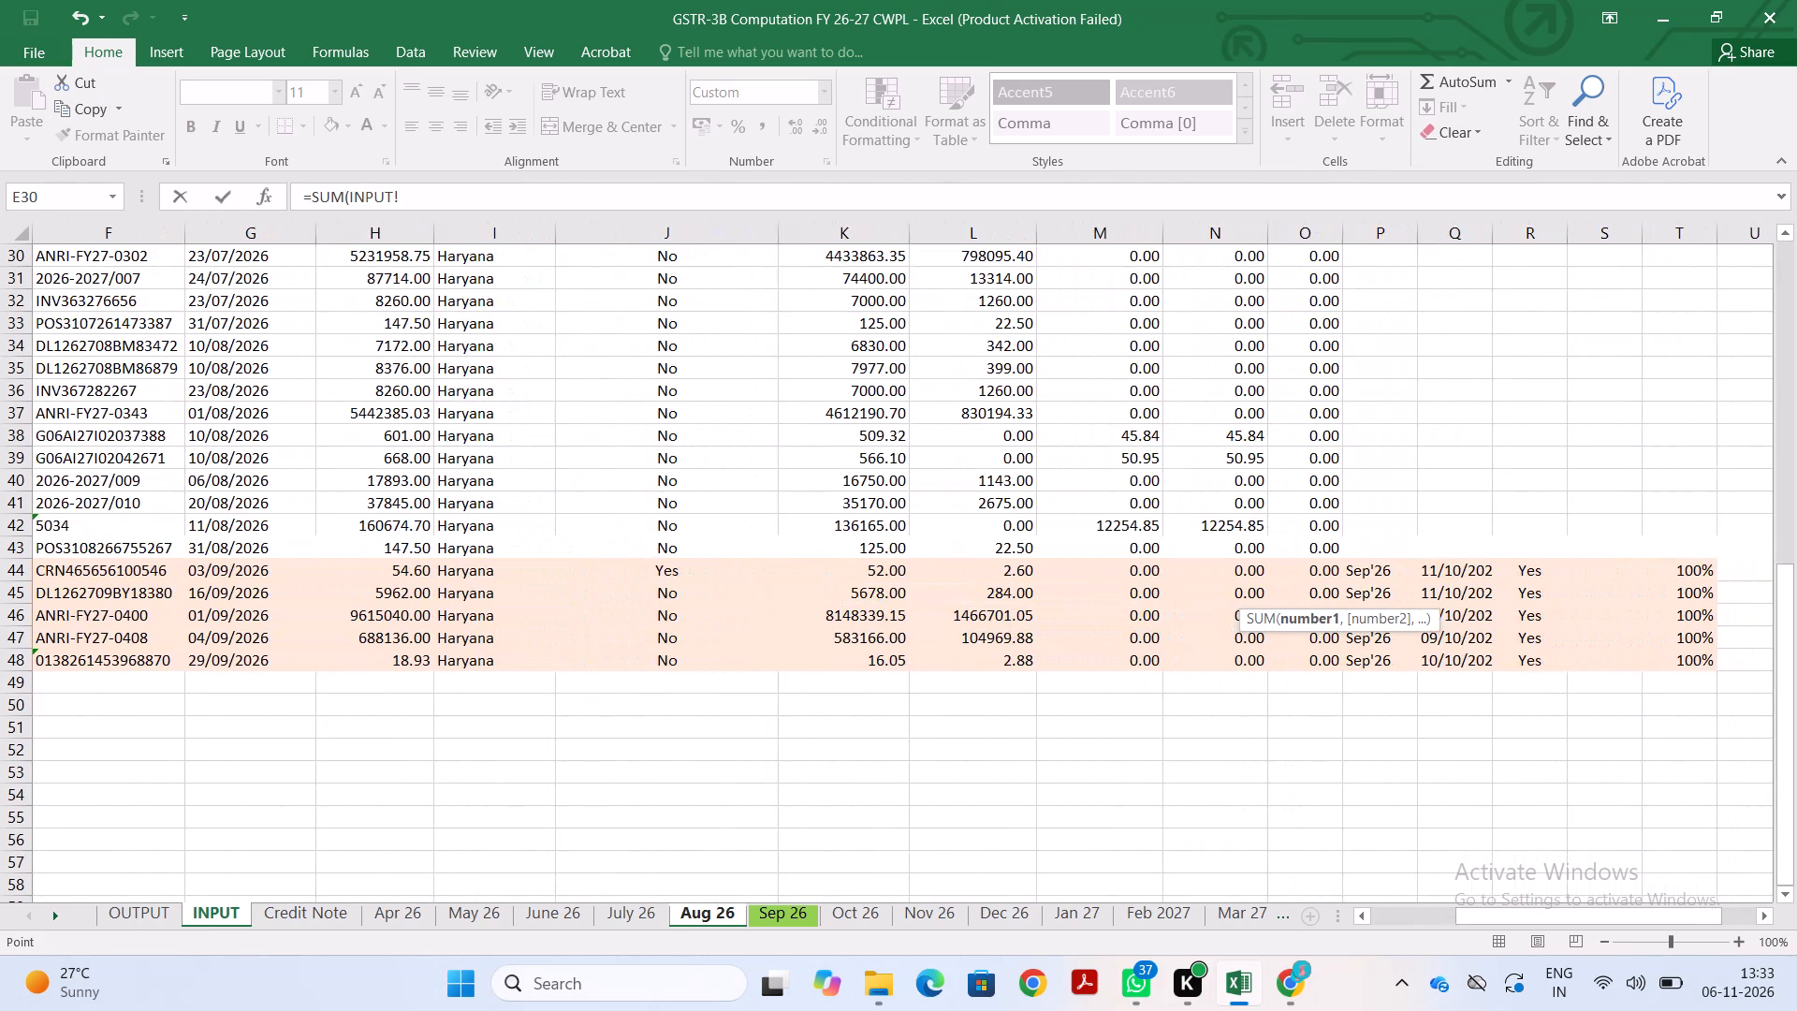
scroll(1054, 696, "up", 3)
scroll(1054, 696, "down", 3)
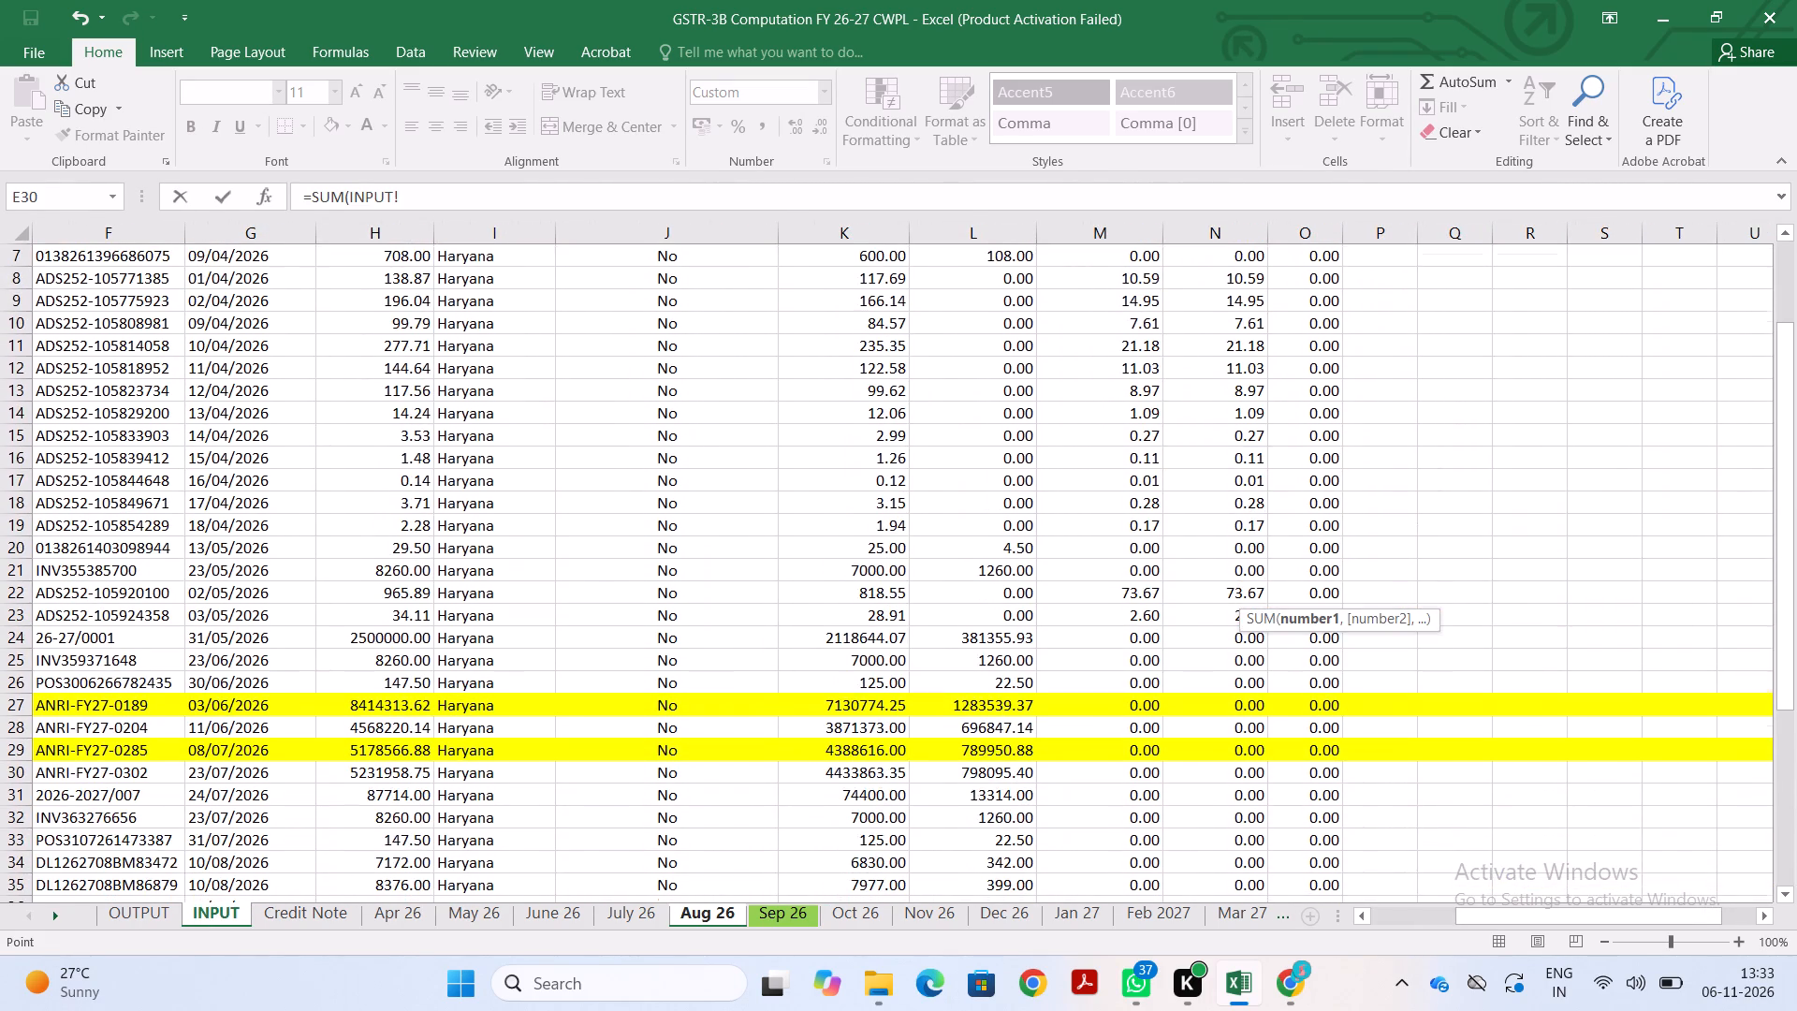
scroll(1054, 696, "down", 4)
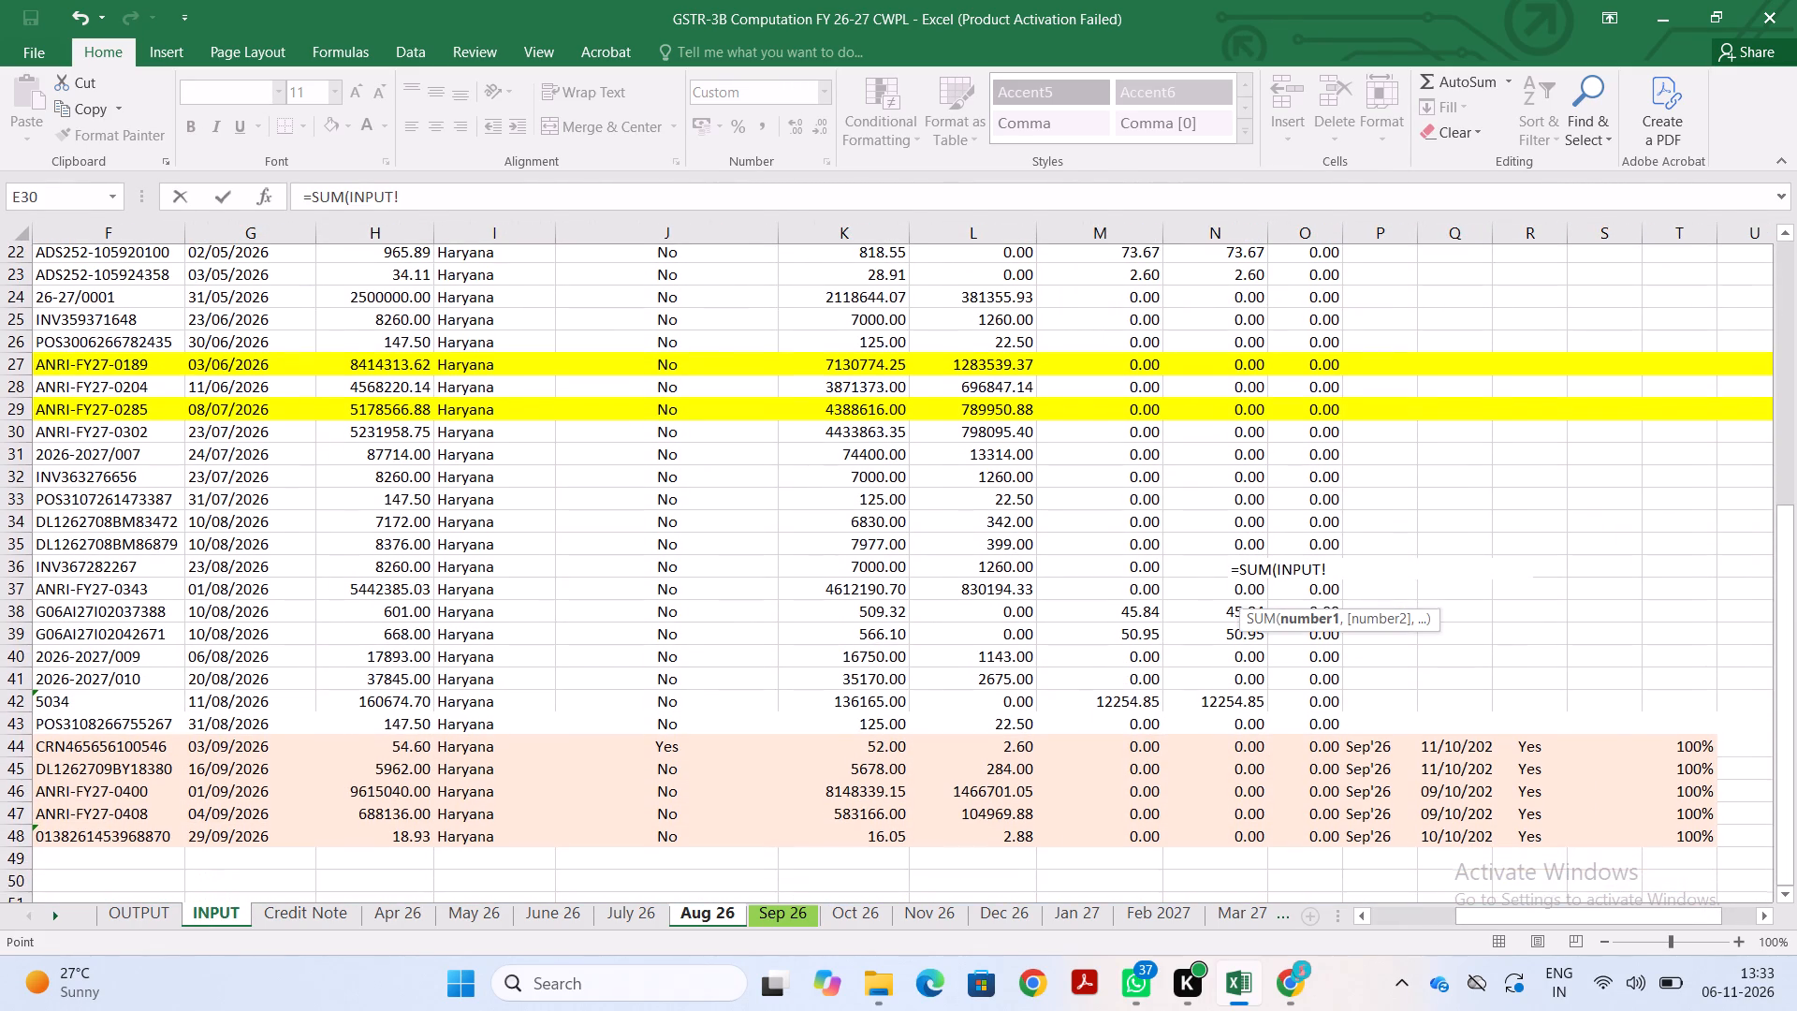
scroll(1054, 696, "down", 1)
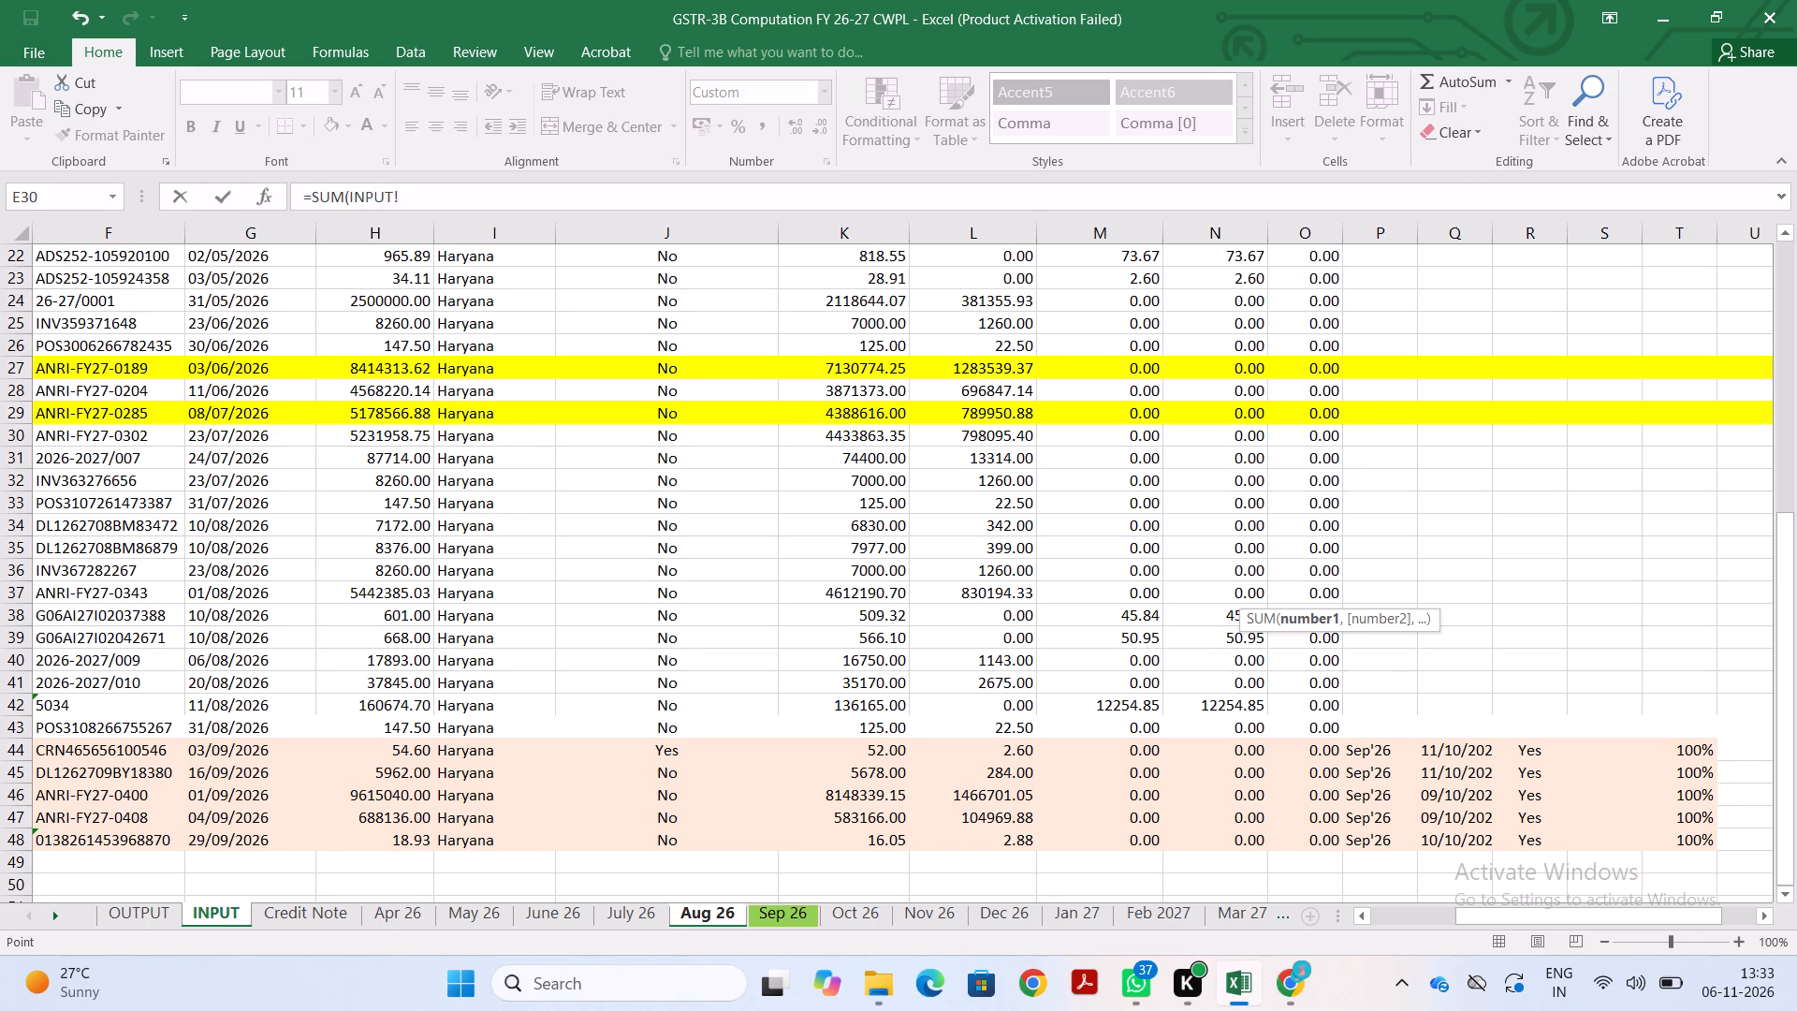
left_click_drag(1007, 574, 1006, 591)
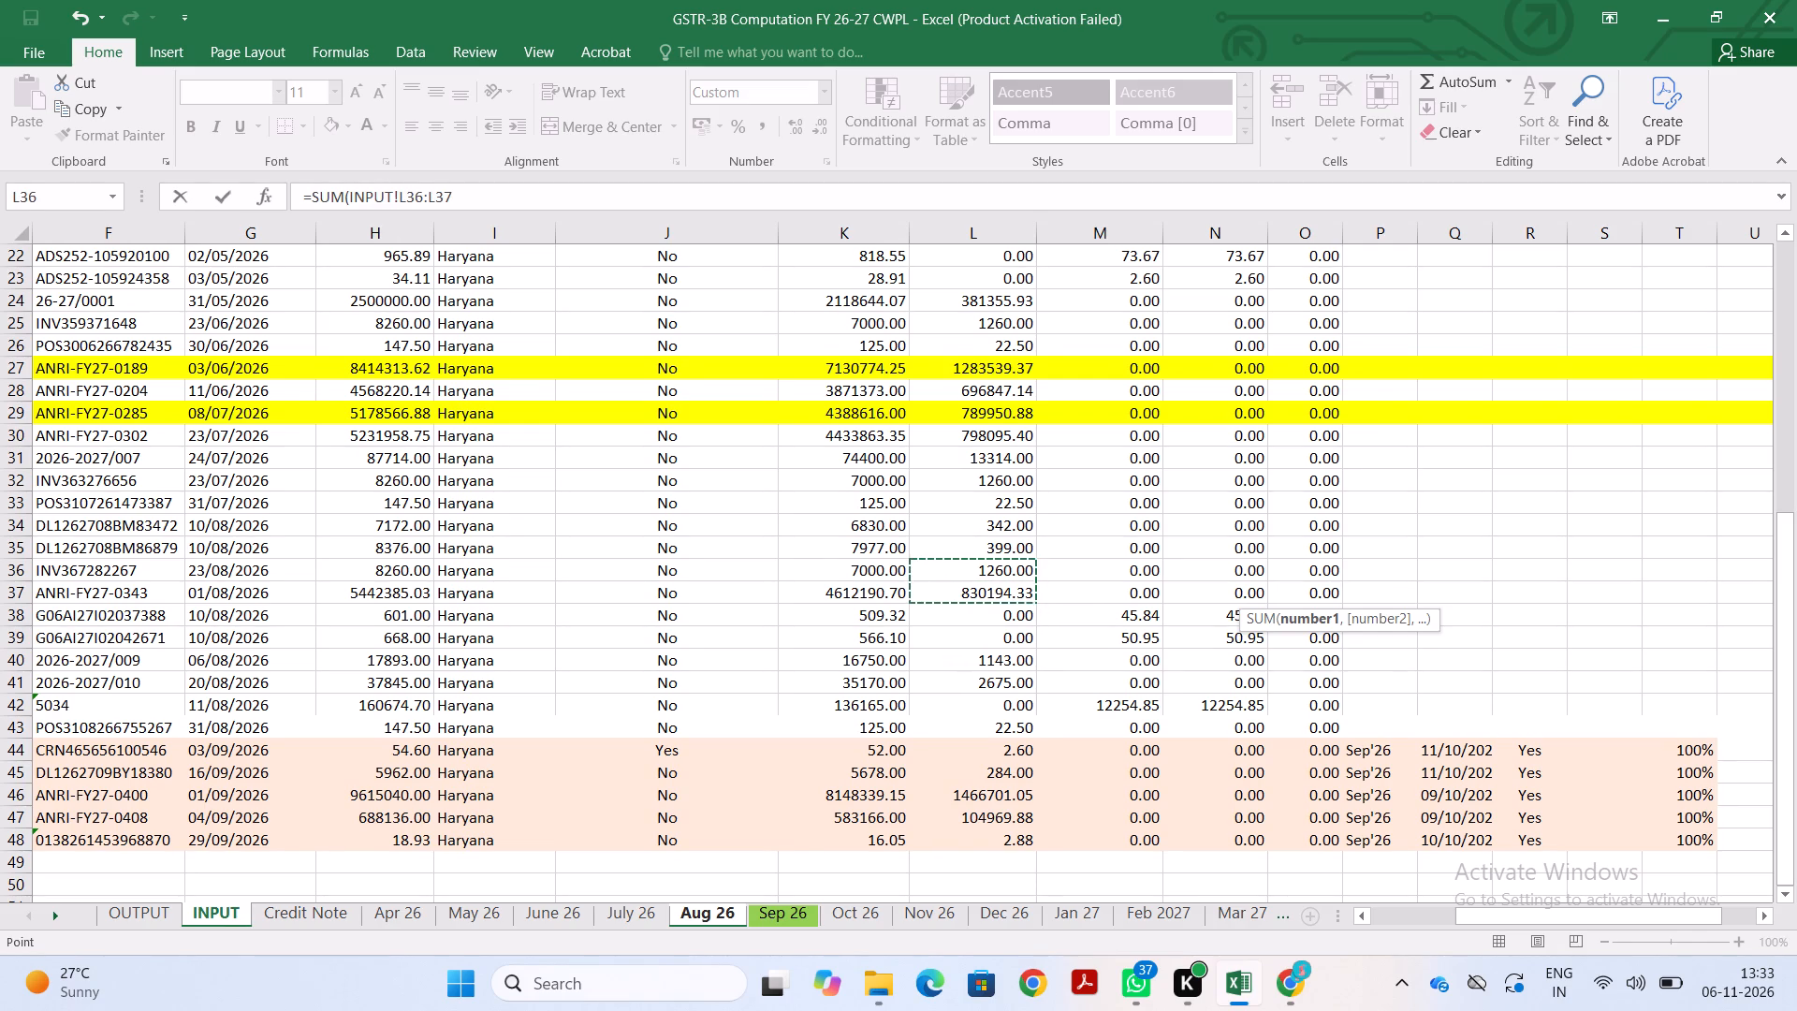
left_click_drag(1001, 660, 1004, 717, "ctrl")
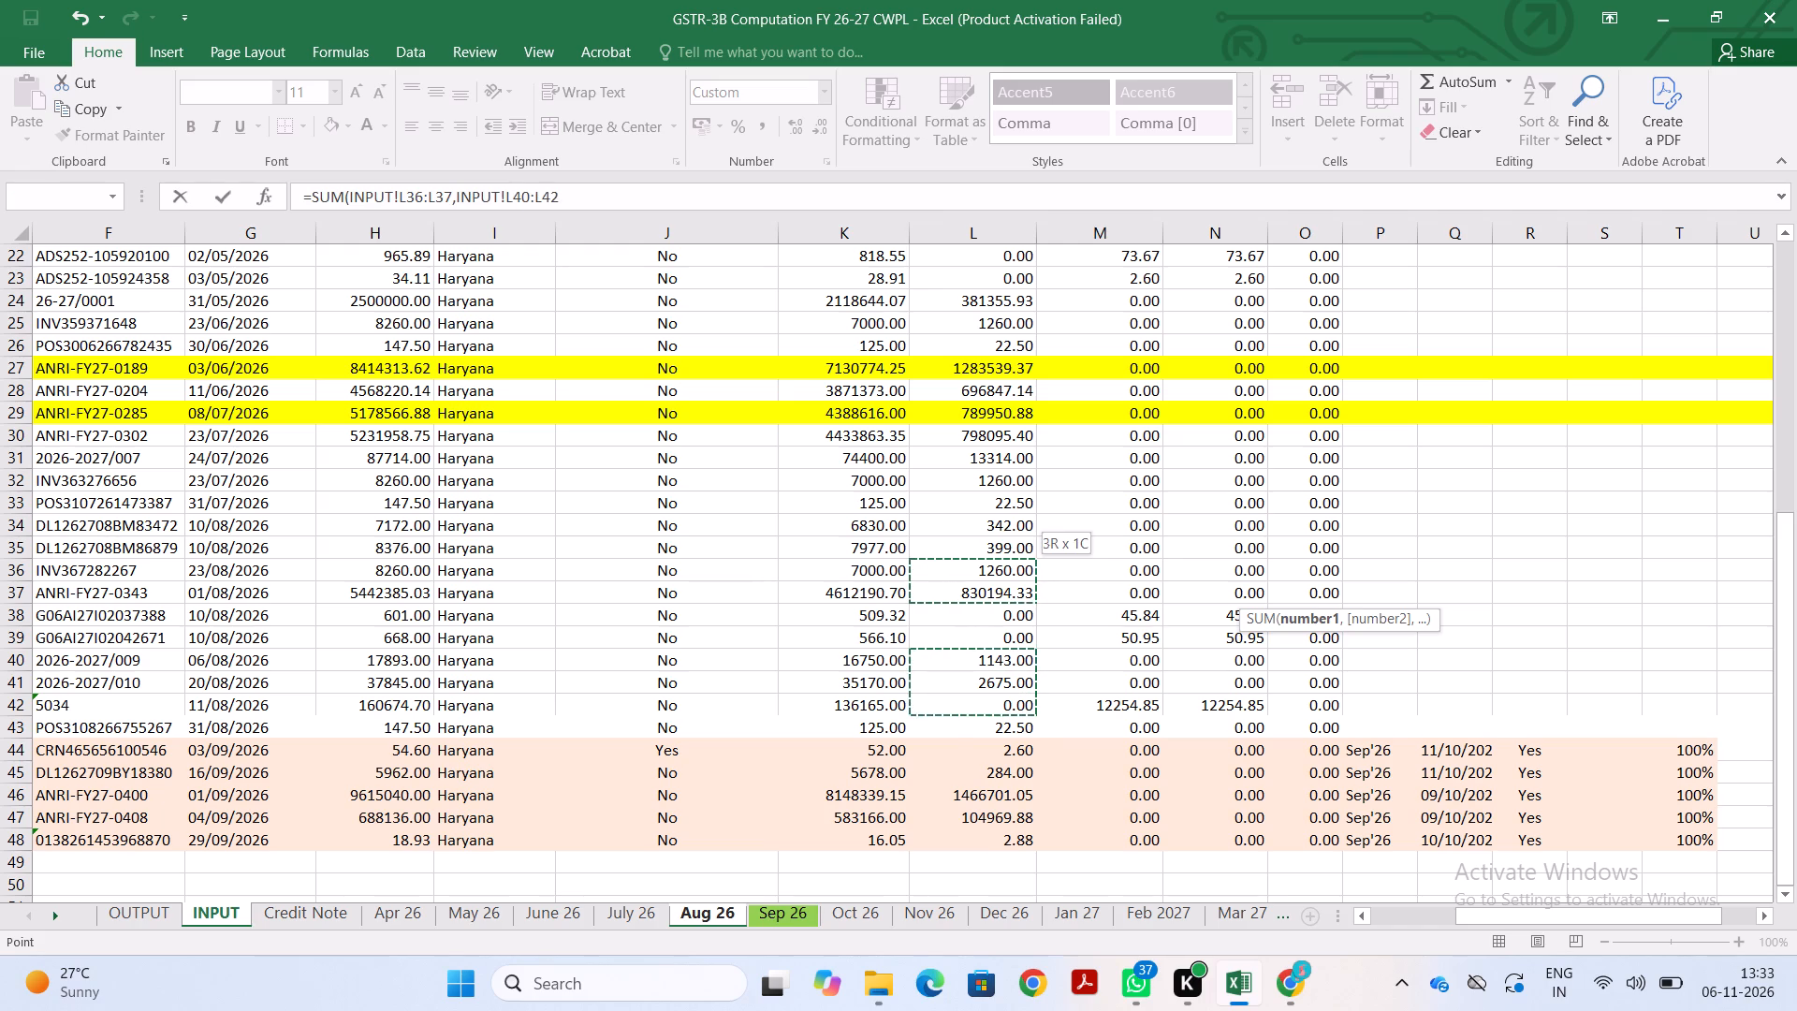
left_click_drag(1004, 717, 1008, 709, "ctrl")
key("Return")
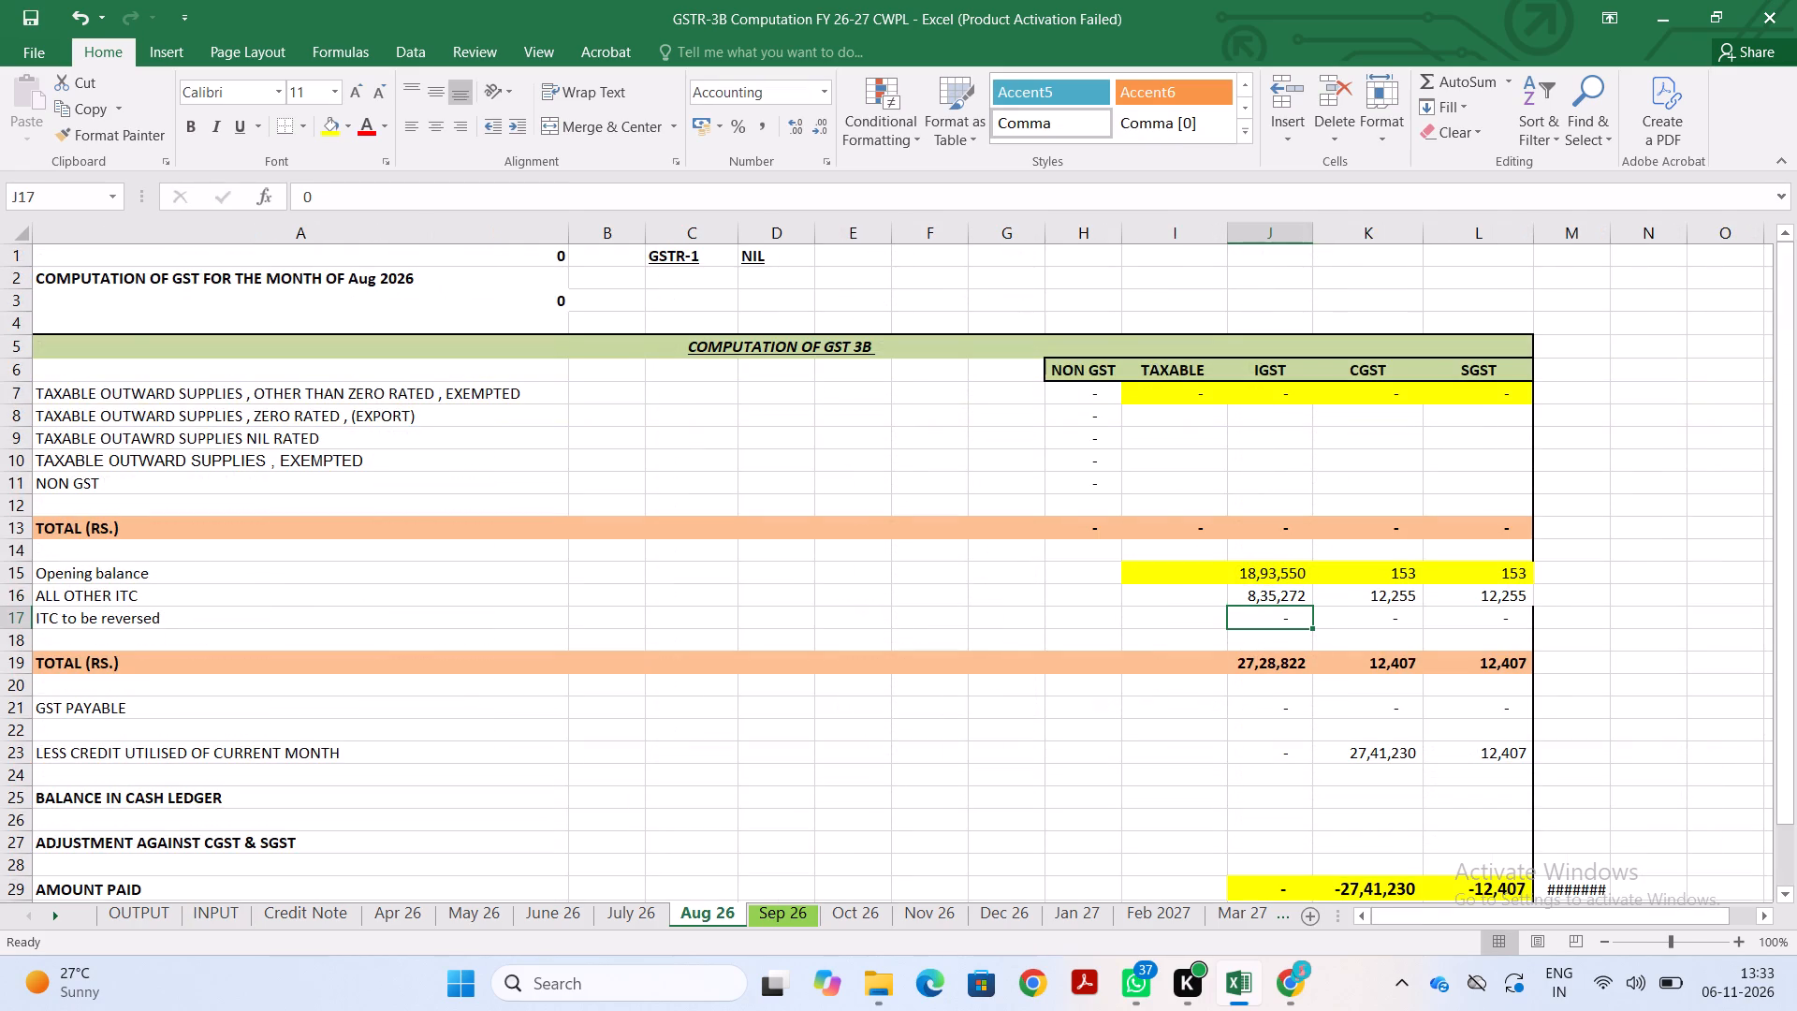
Trace the Aug 26 CGST formula in K16 to its INPUT rows and check it against the portal's August All other ITC.
scroll(1008, 709, "down", 1)
key("Up")
key("Right")
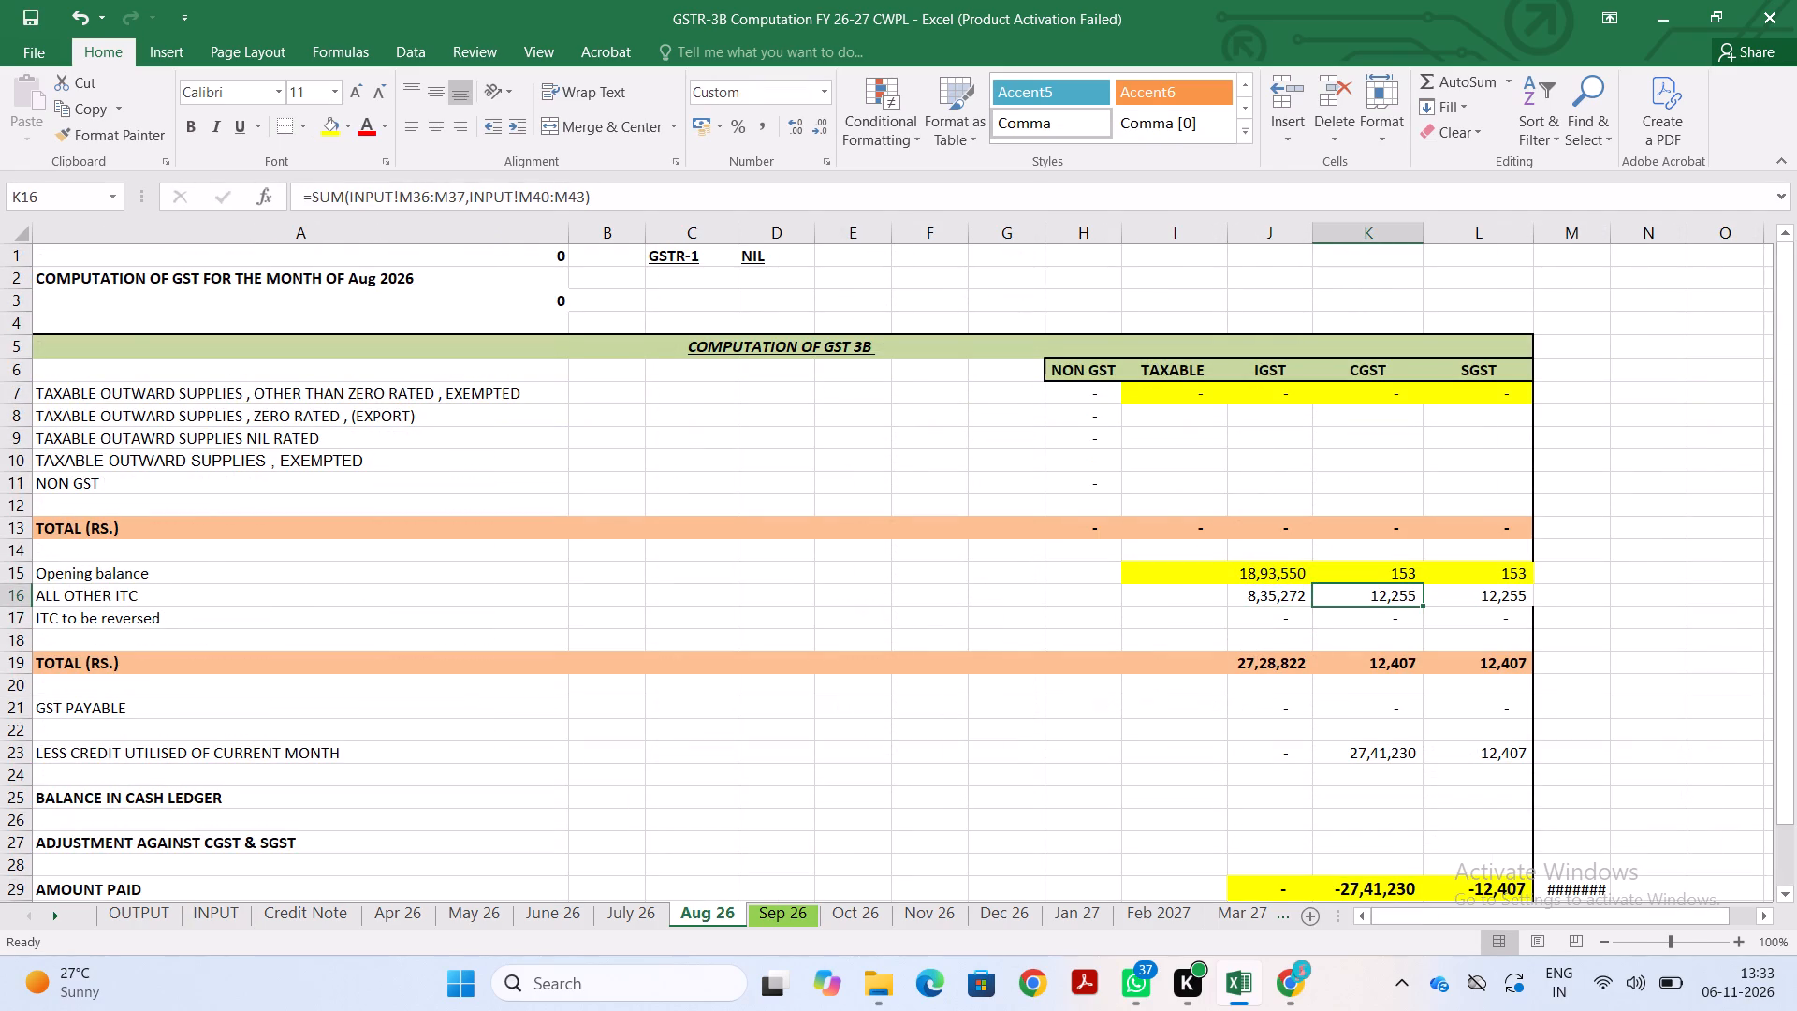
key("ctrl+bracketleft")
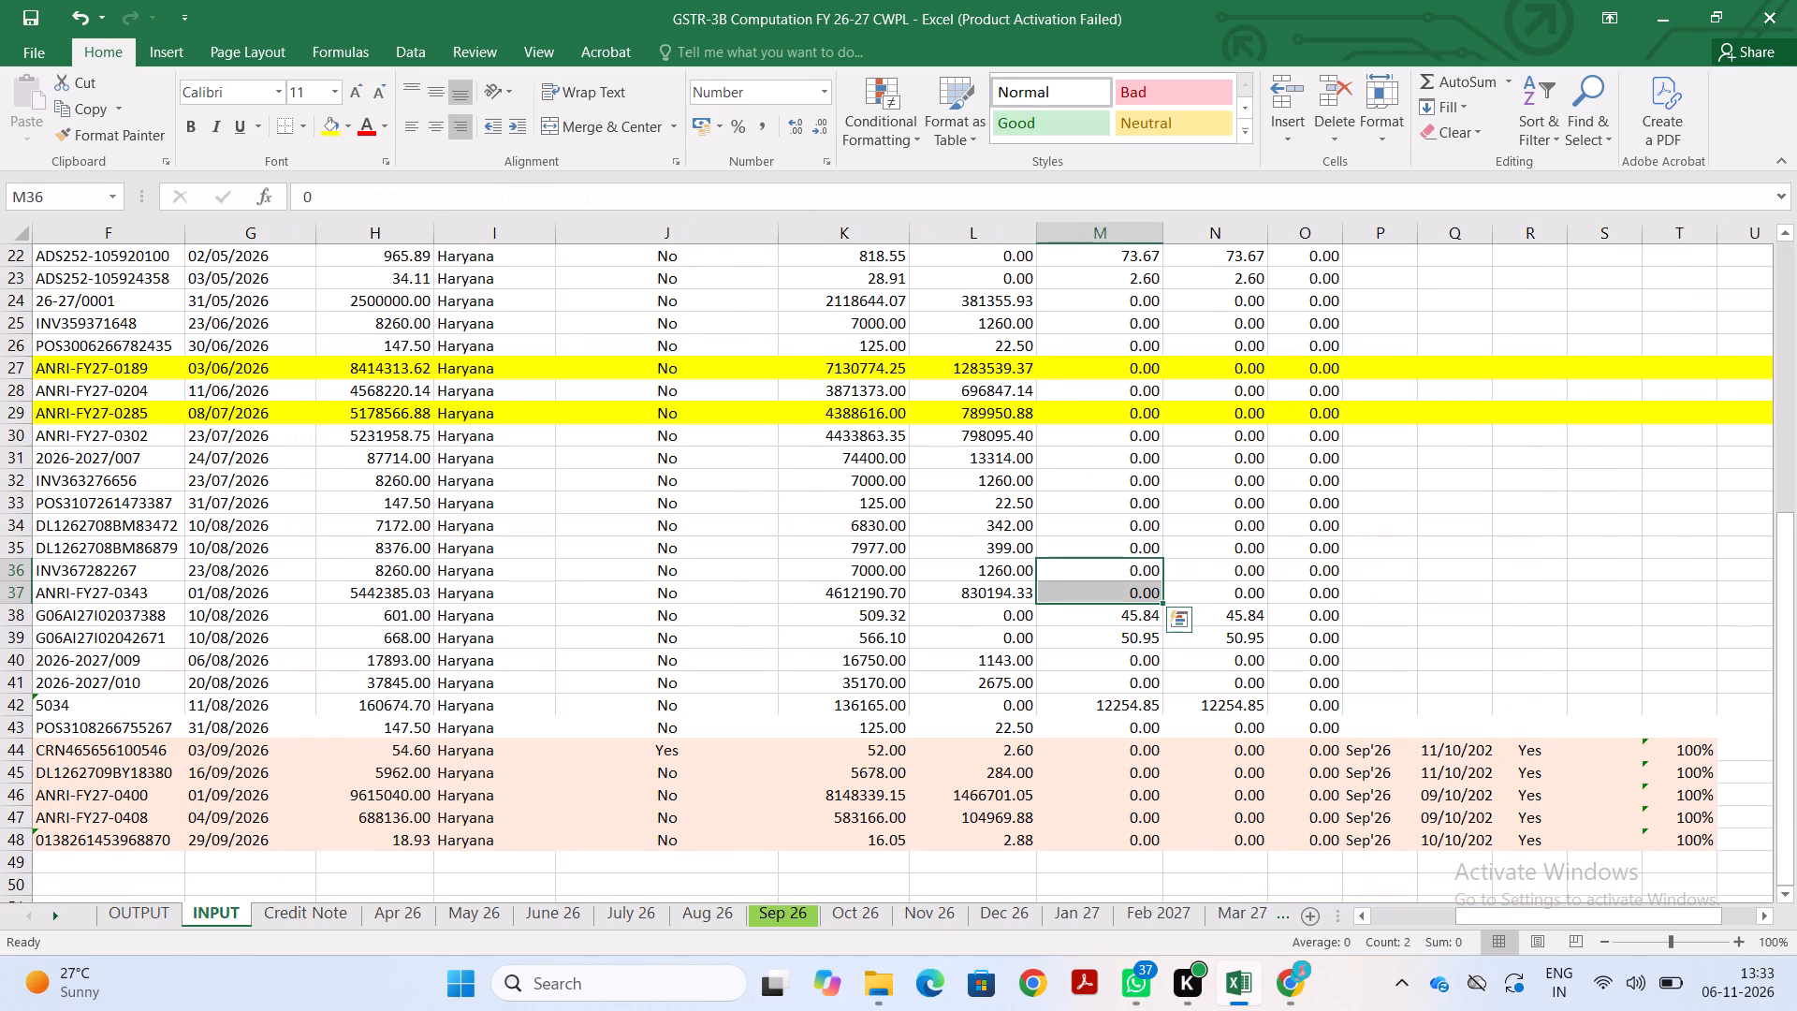
scroll(1008, 709, "right", 2)
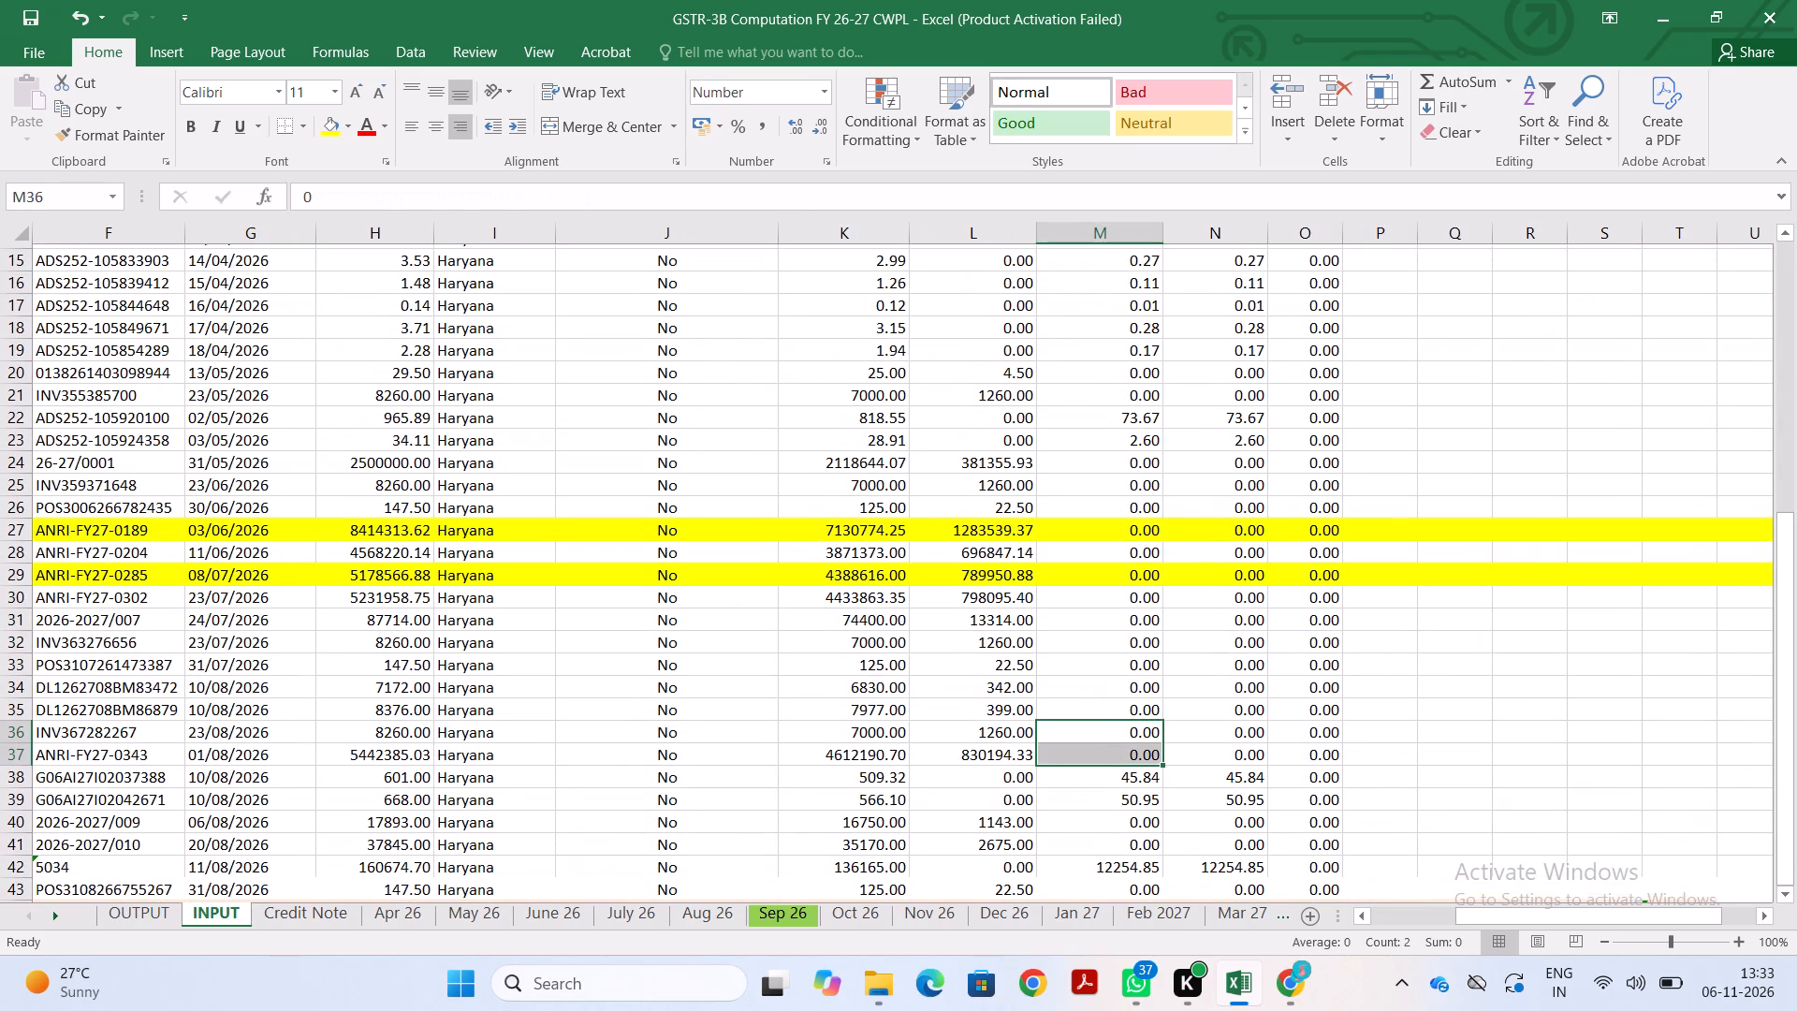
scroll(1008, 709, "right", 1)
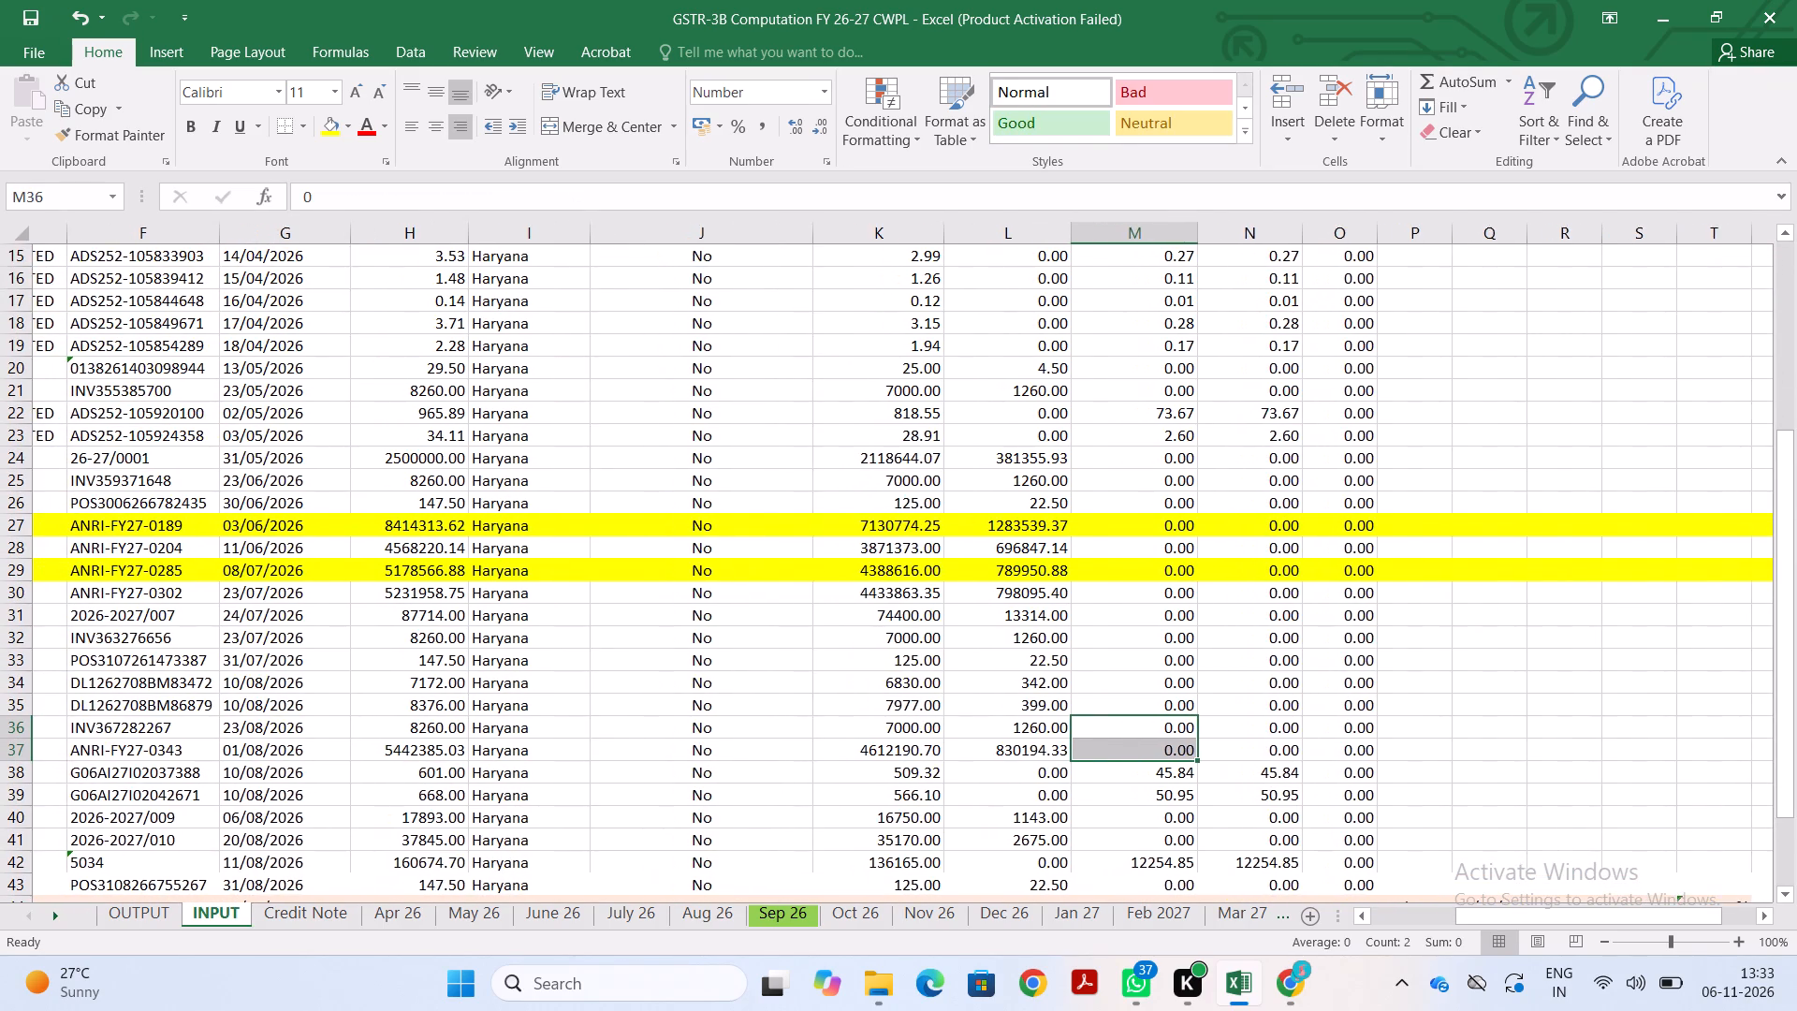
scroll(1008, 709, "down", 3)
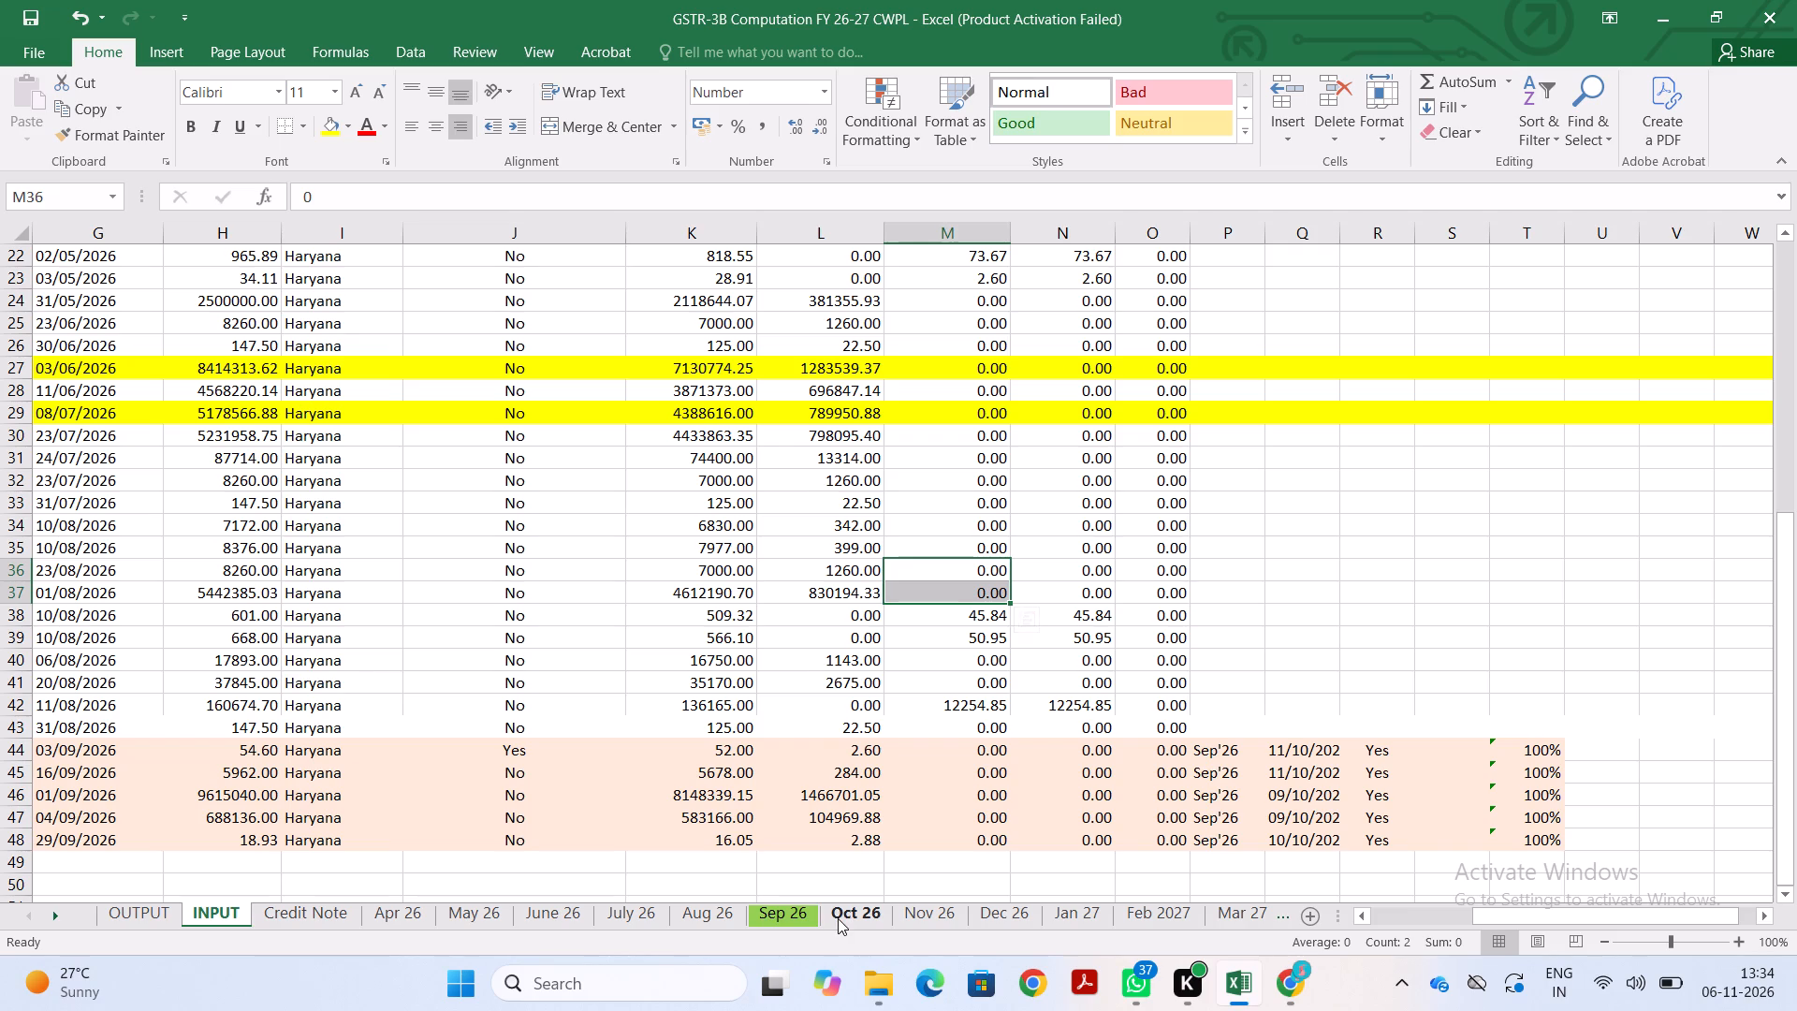
key("alt+Tab")
key("alt+Tab")
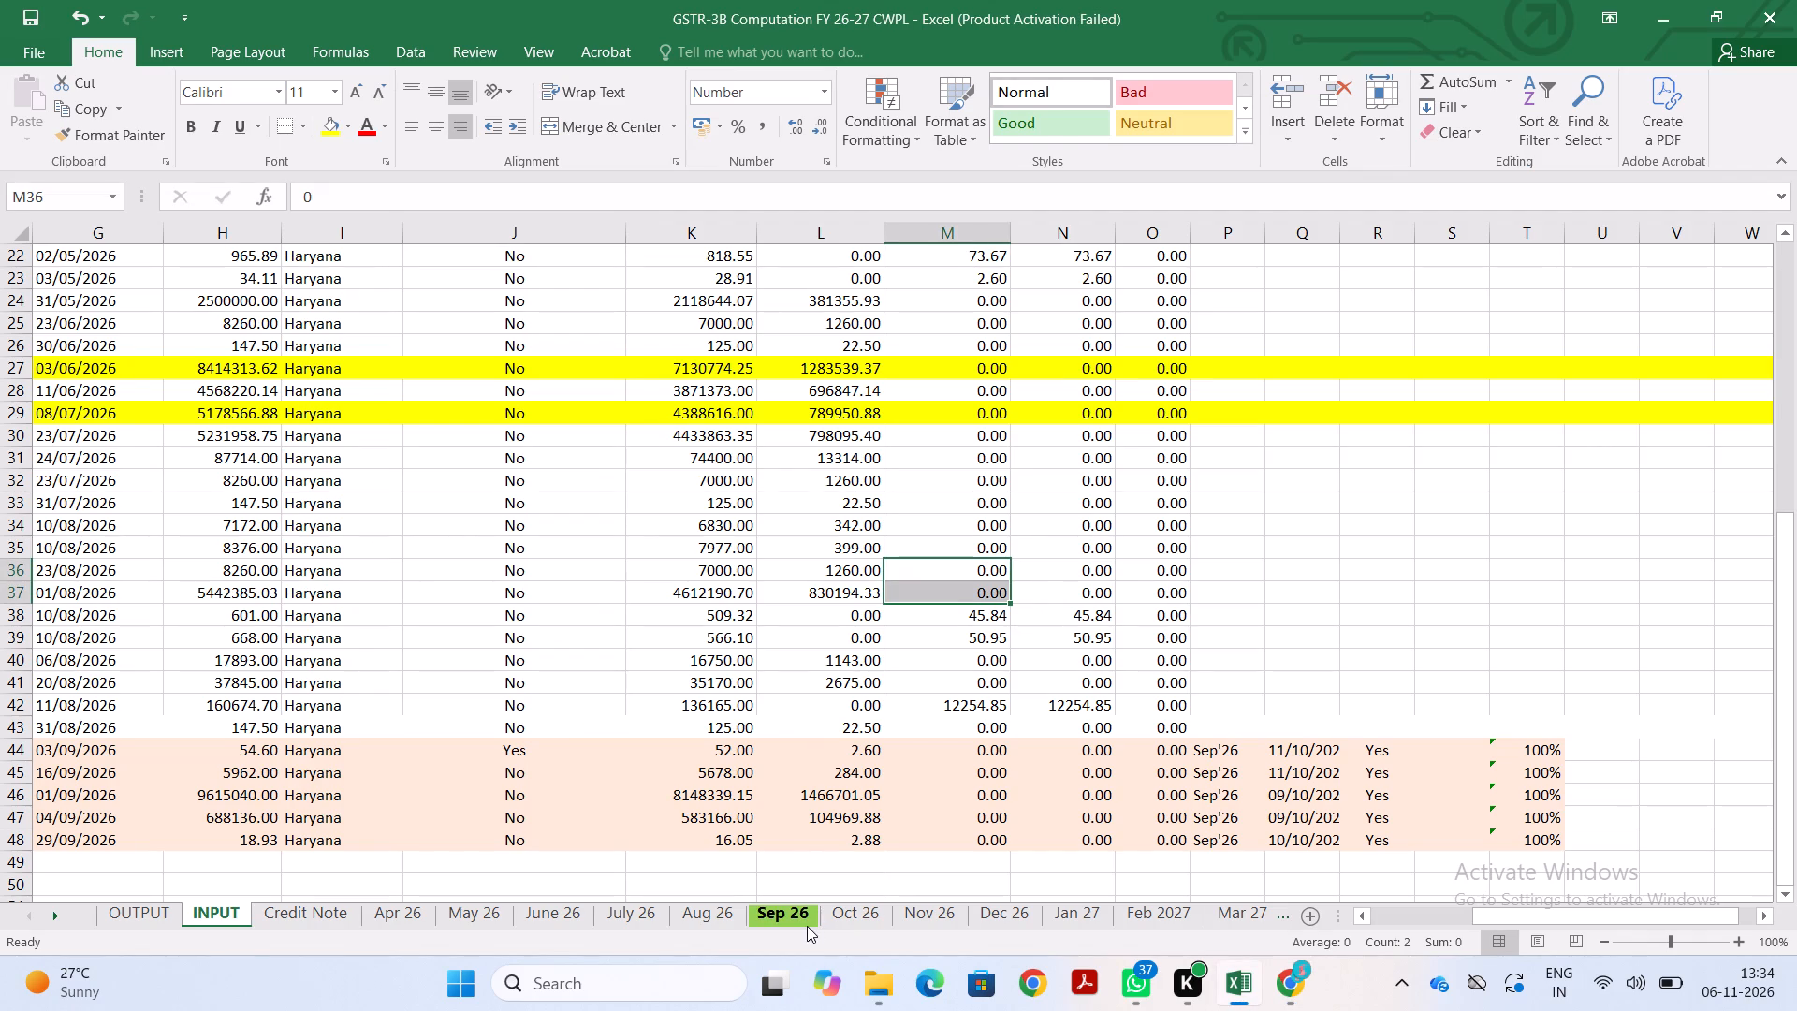
left_click(717, 908)
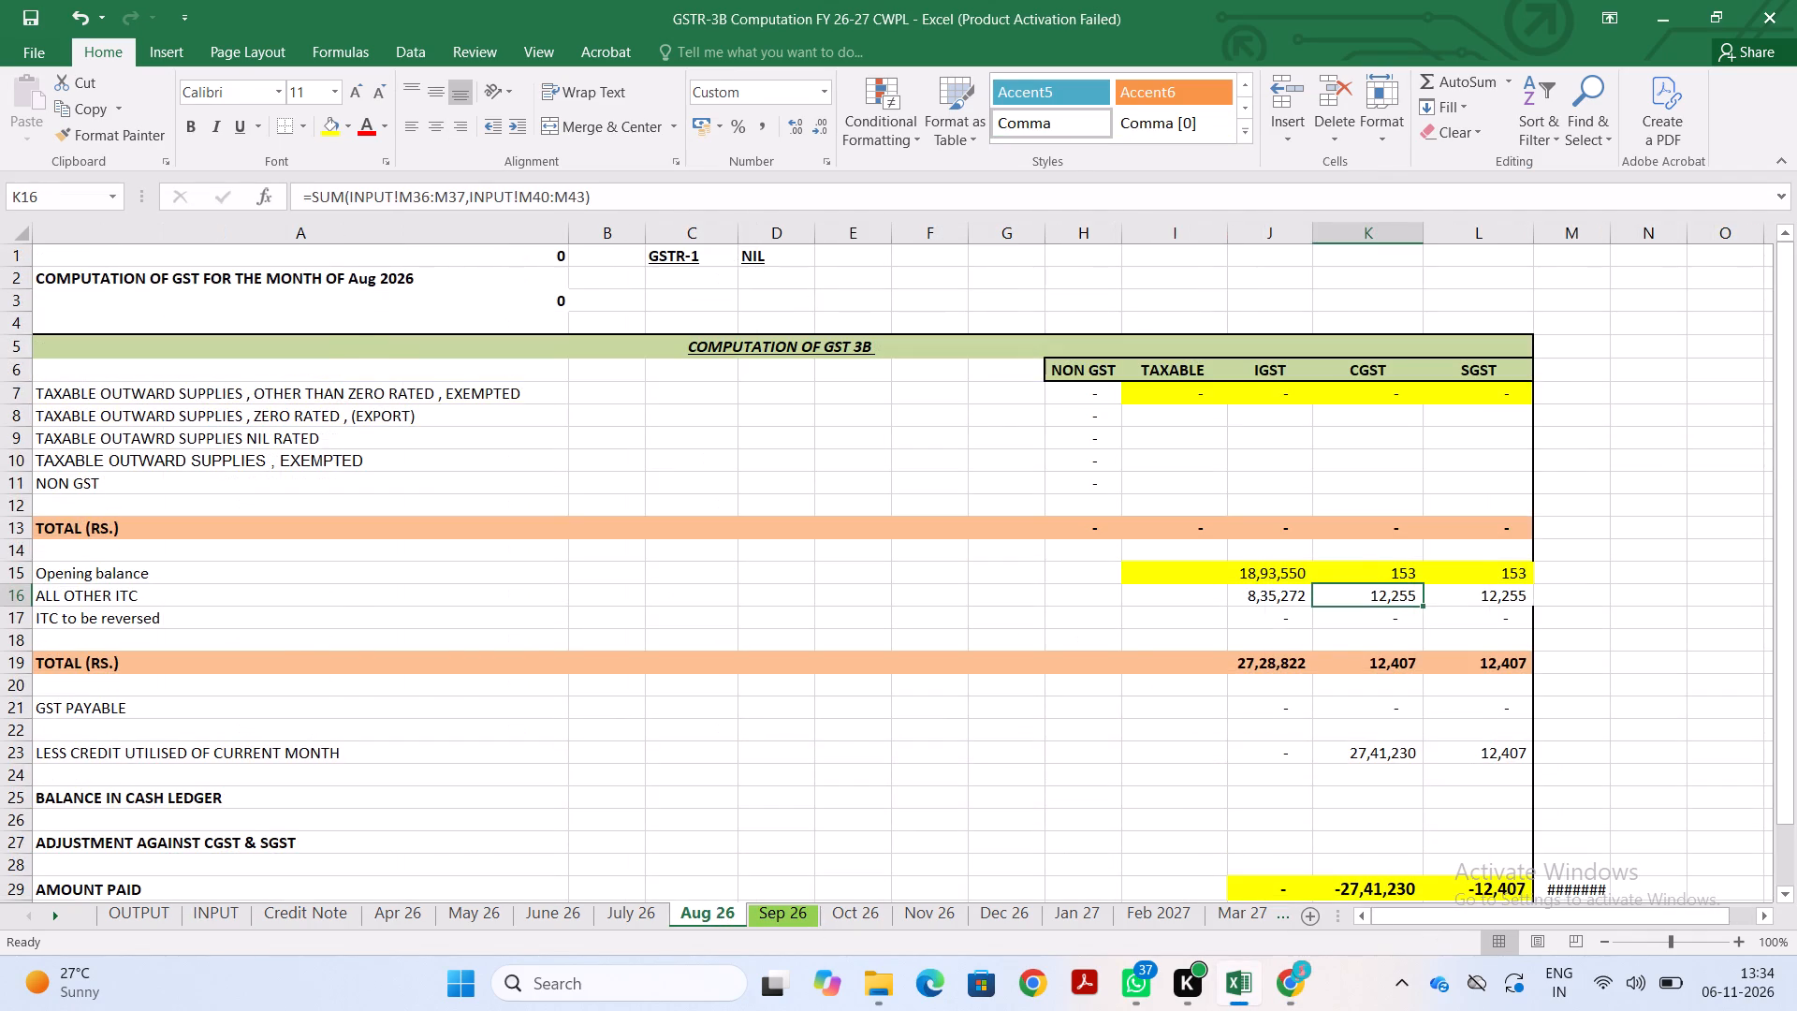
key("alt+Tab")
key("alt+Tab")
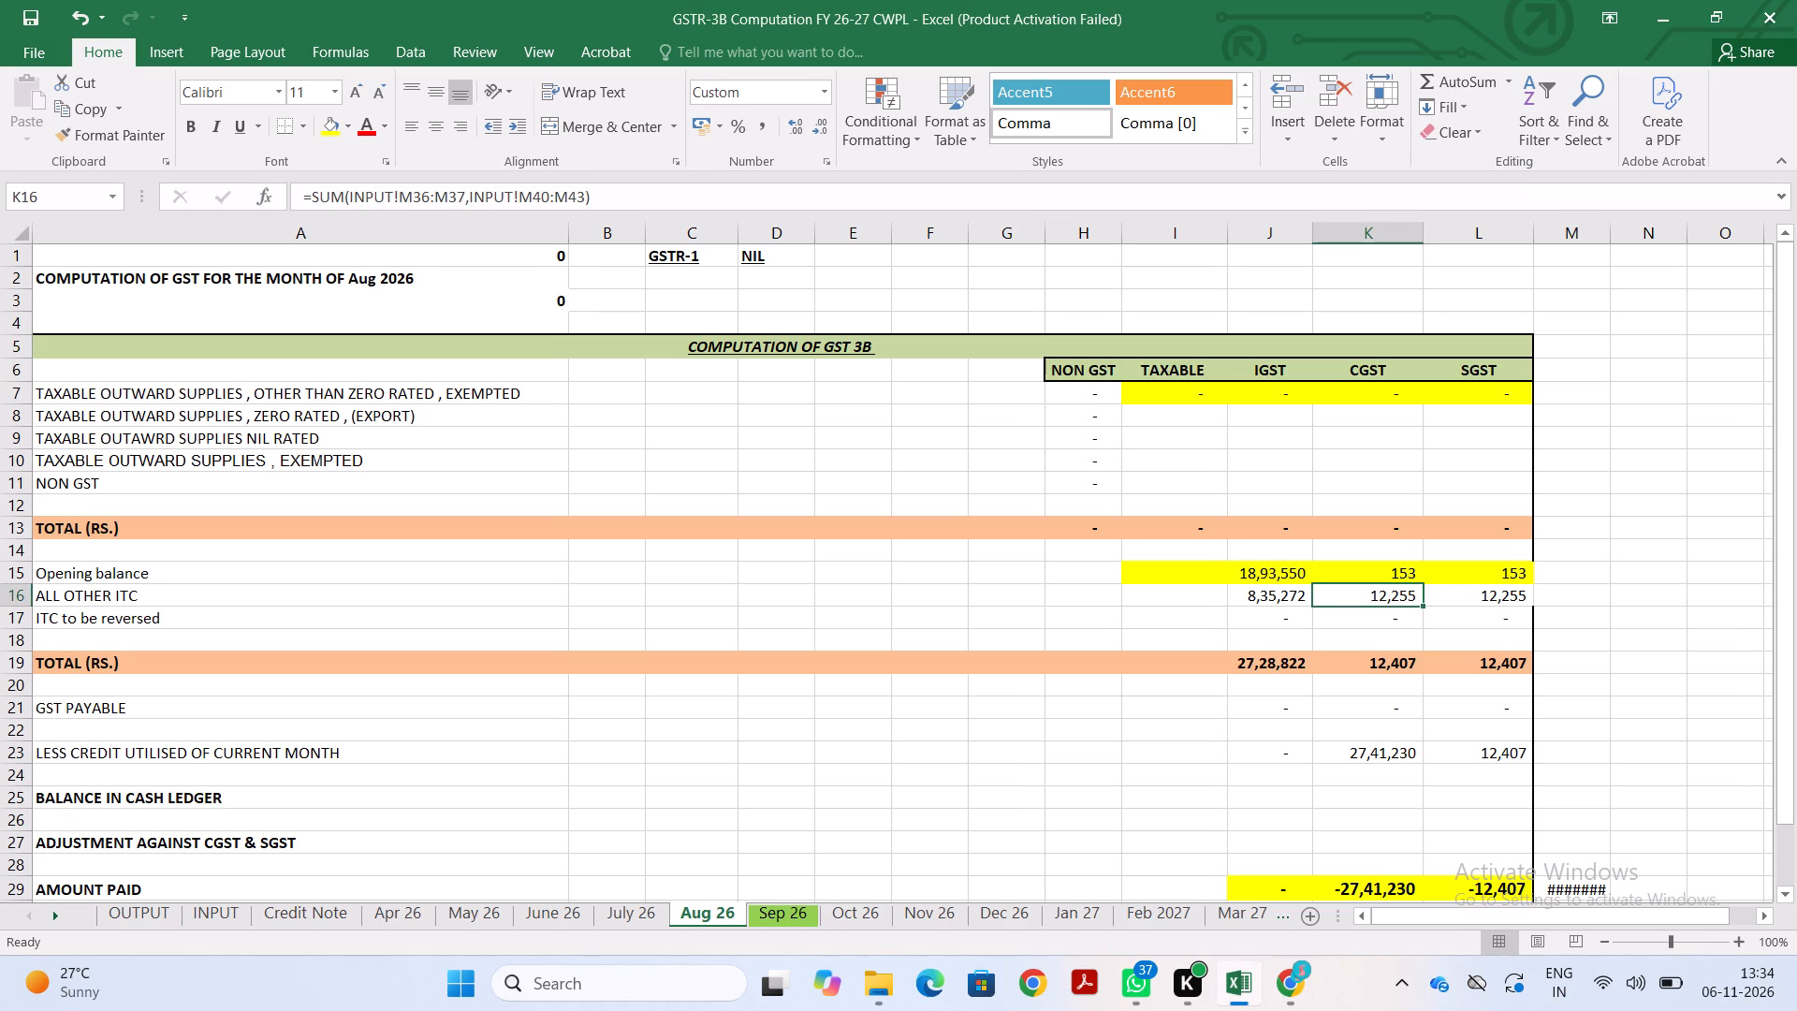
Copy the Aug 26 ALL OTHER ITC formula from J16 into the CGST cell K16.
key("Left")
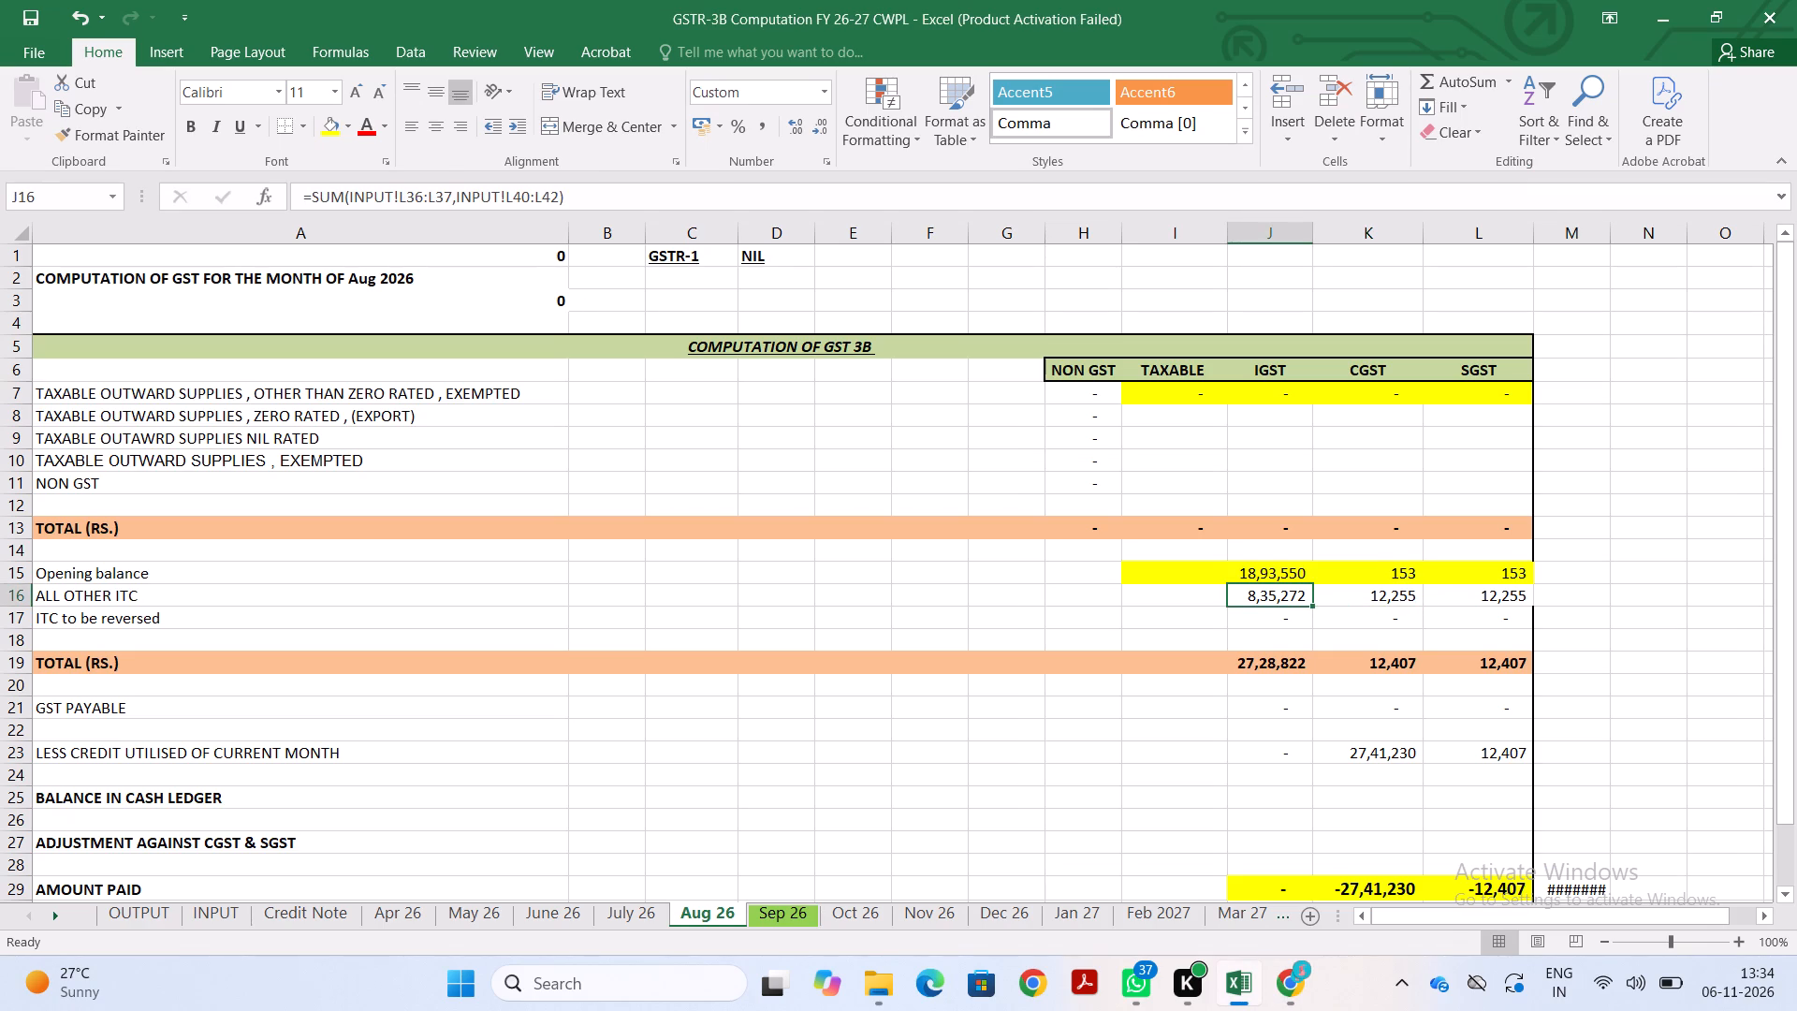
key("ctrl+c")
key("Right")
key("ctrl+v")
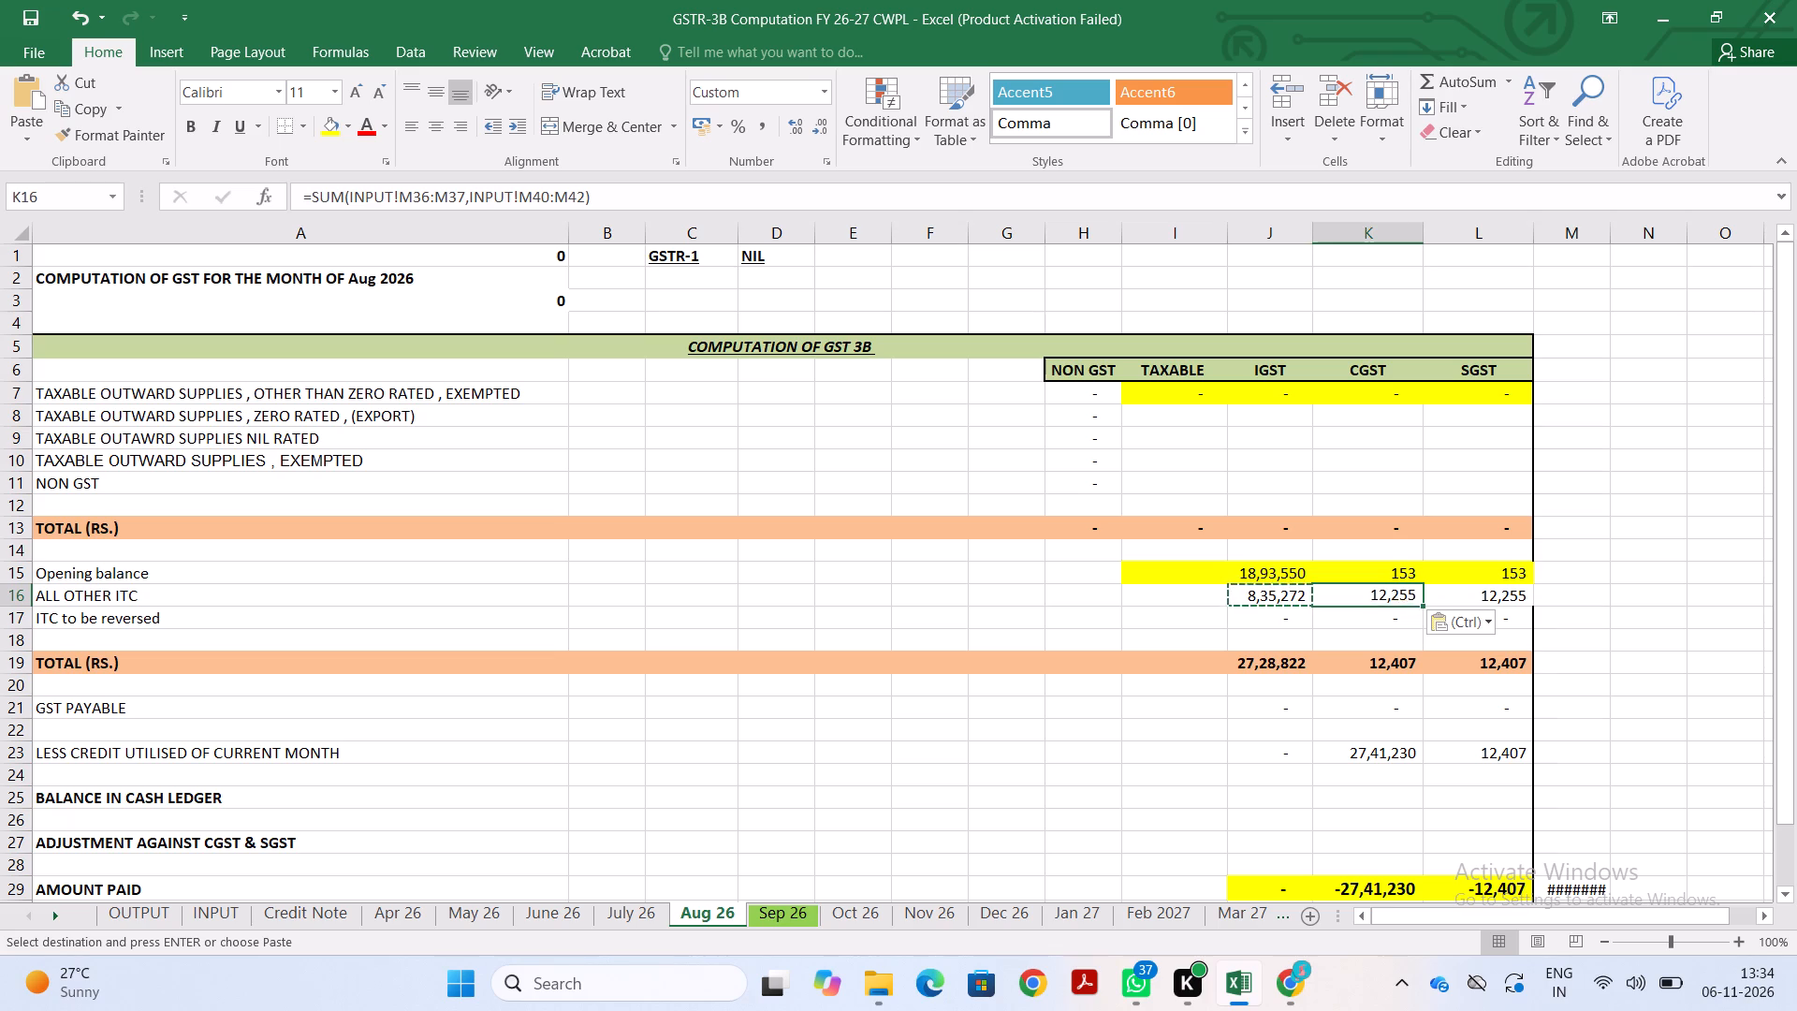
Check the Aug 26 ALL OTHER ITC amounts against the portal's All other ITC, and look over the July 26 and INPUT sheets.
key("Right")
key("alt+Tab")
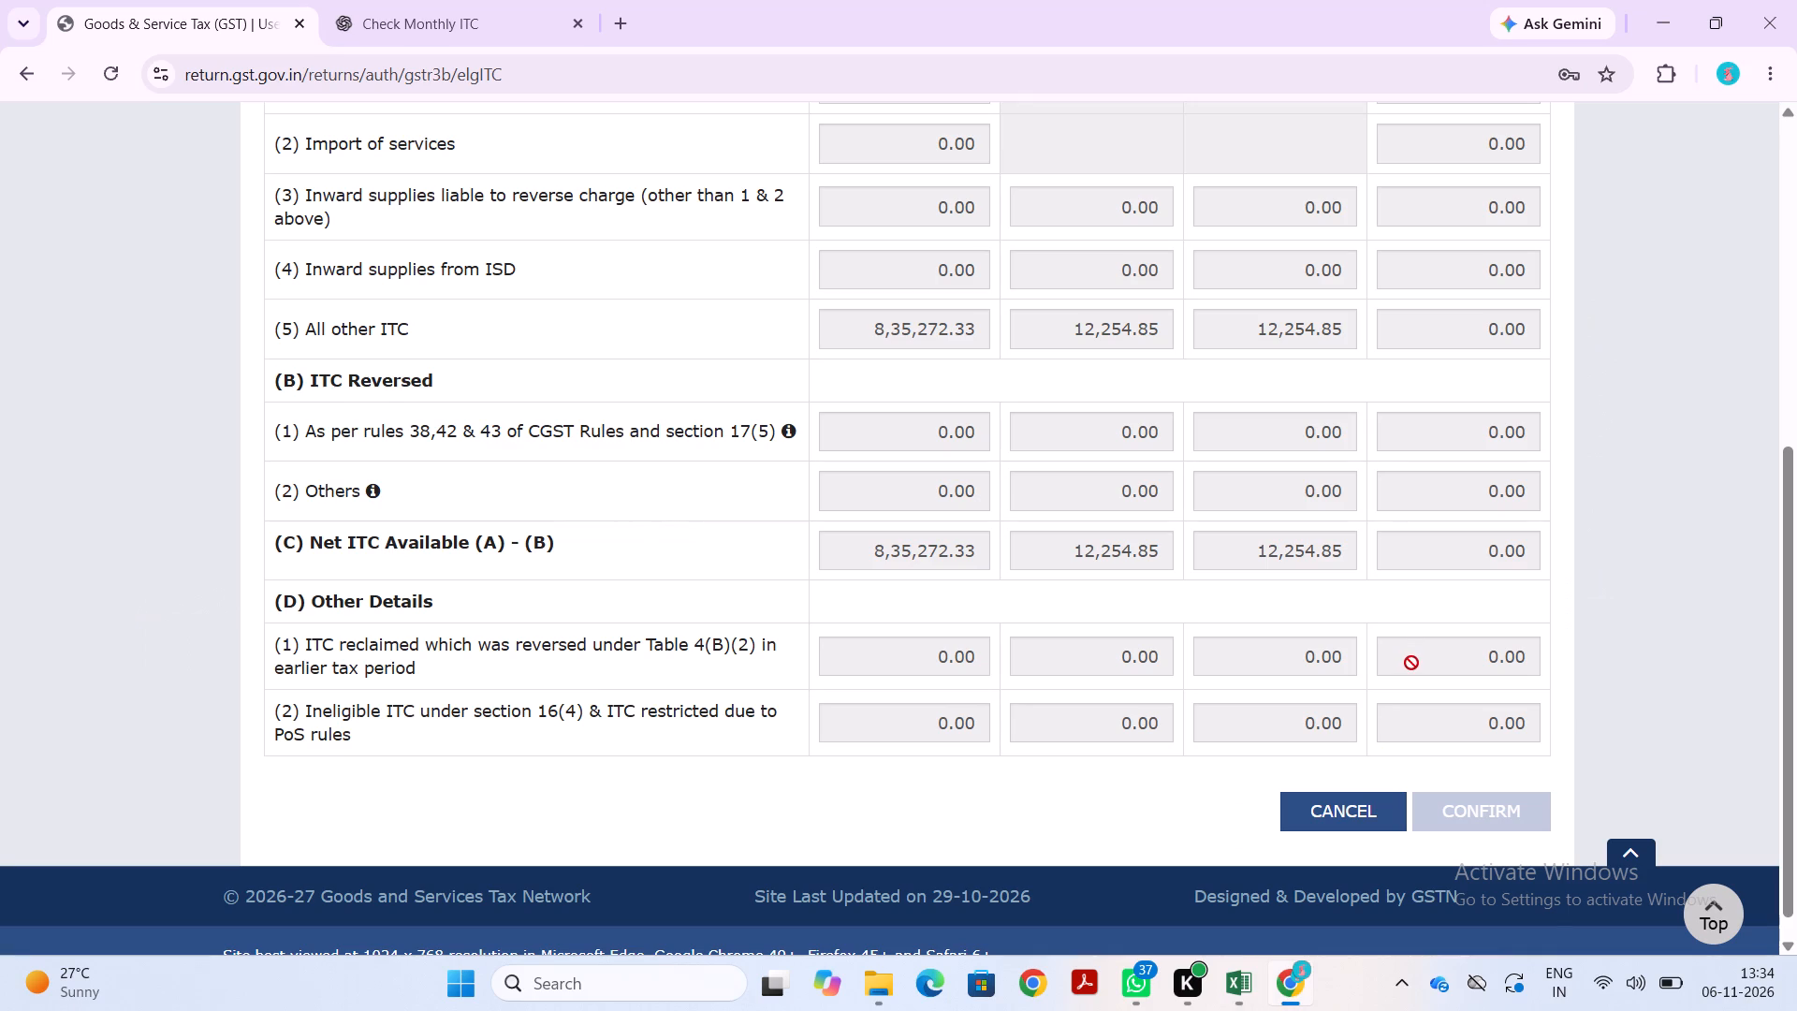
key("alt+Tab")
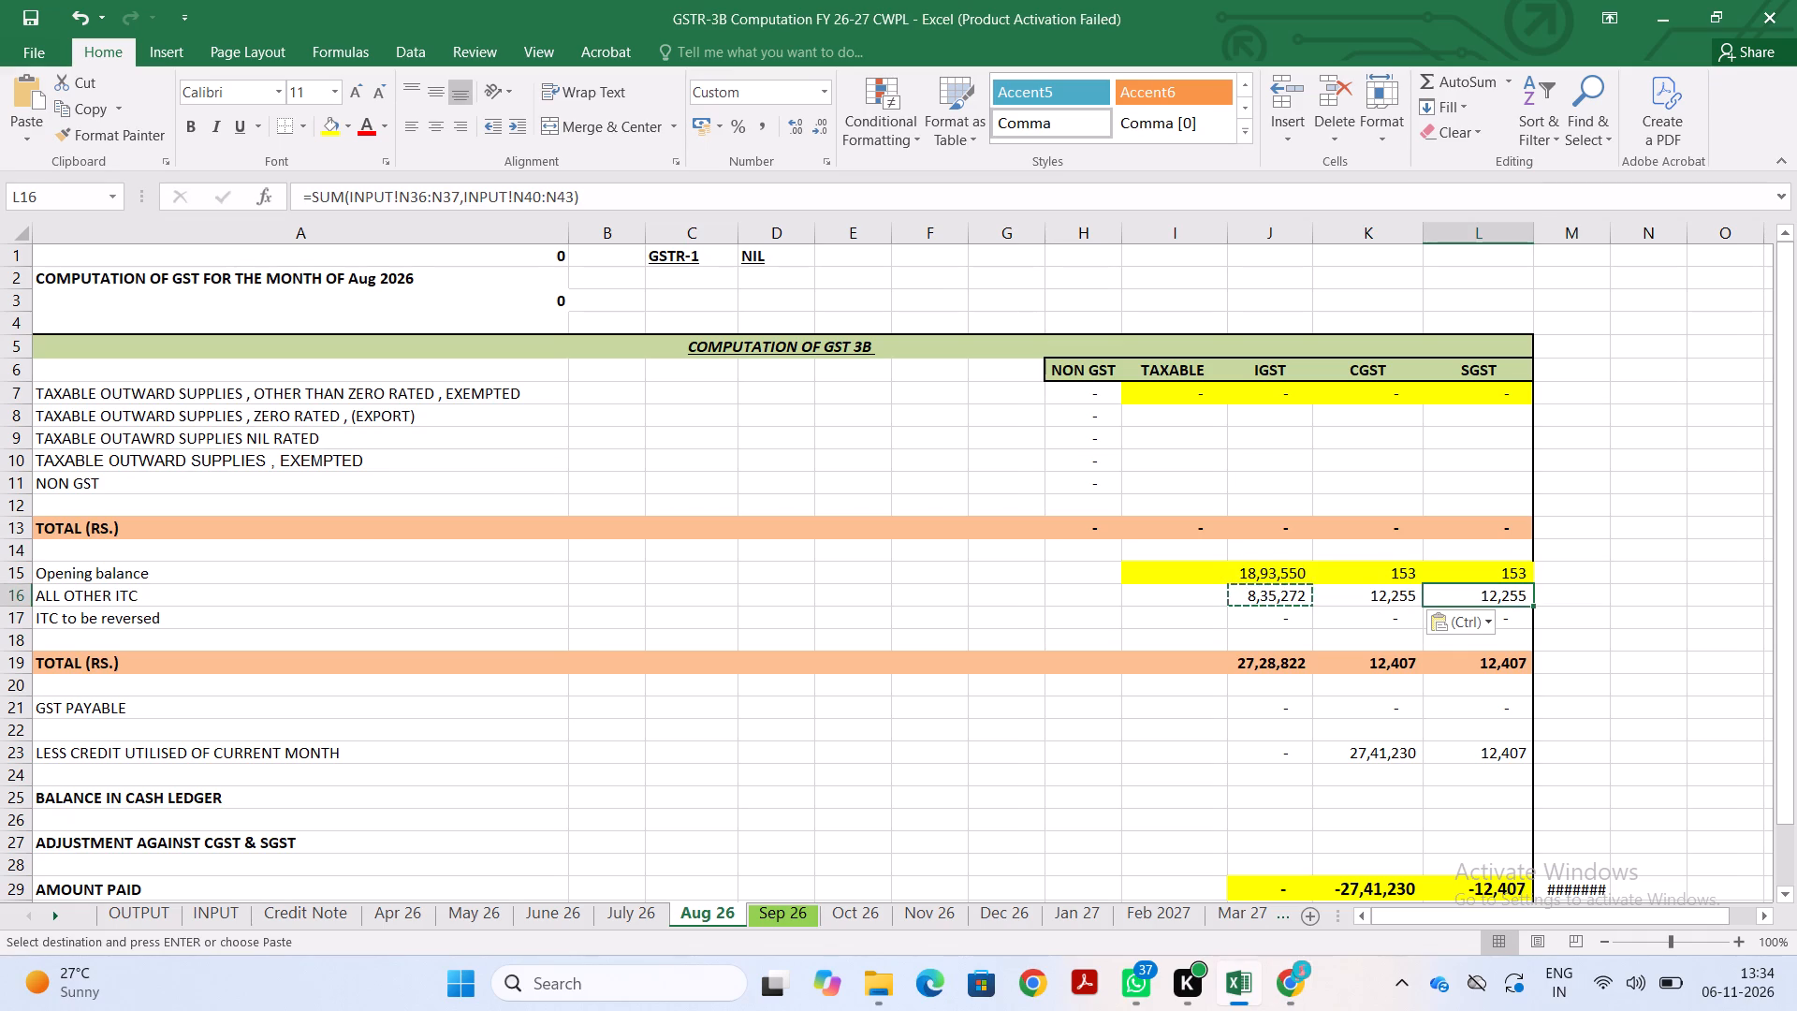
left_click(613, 906)
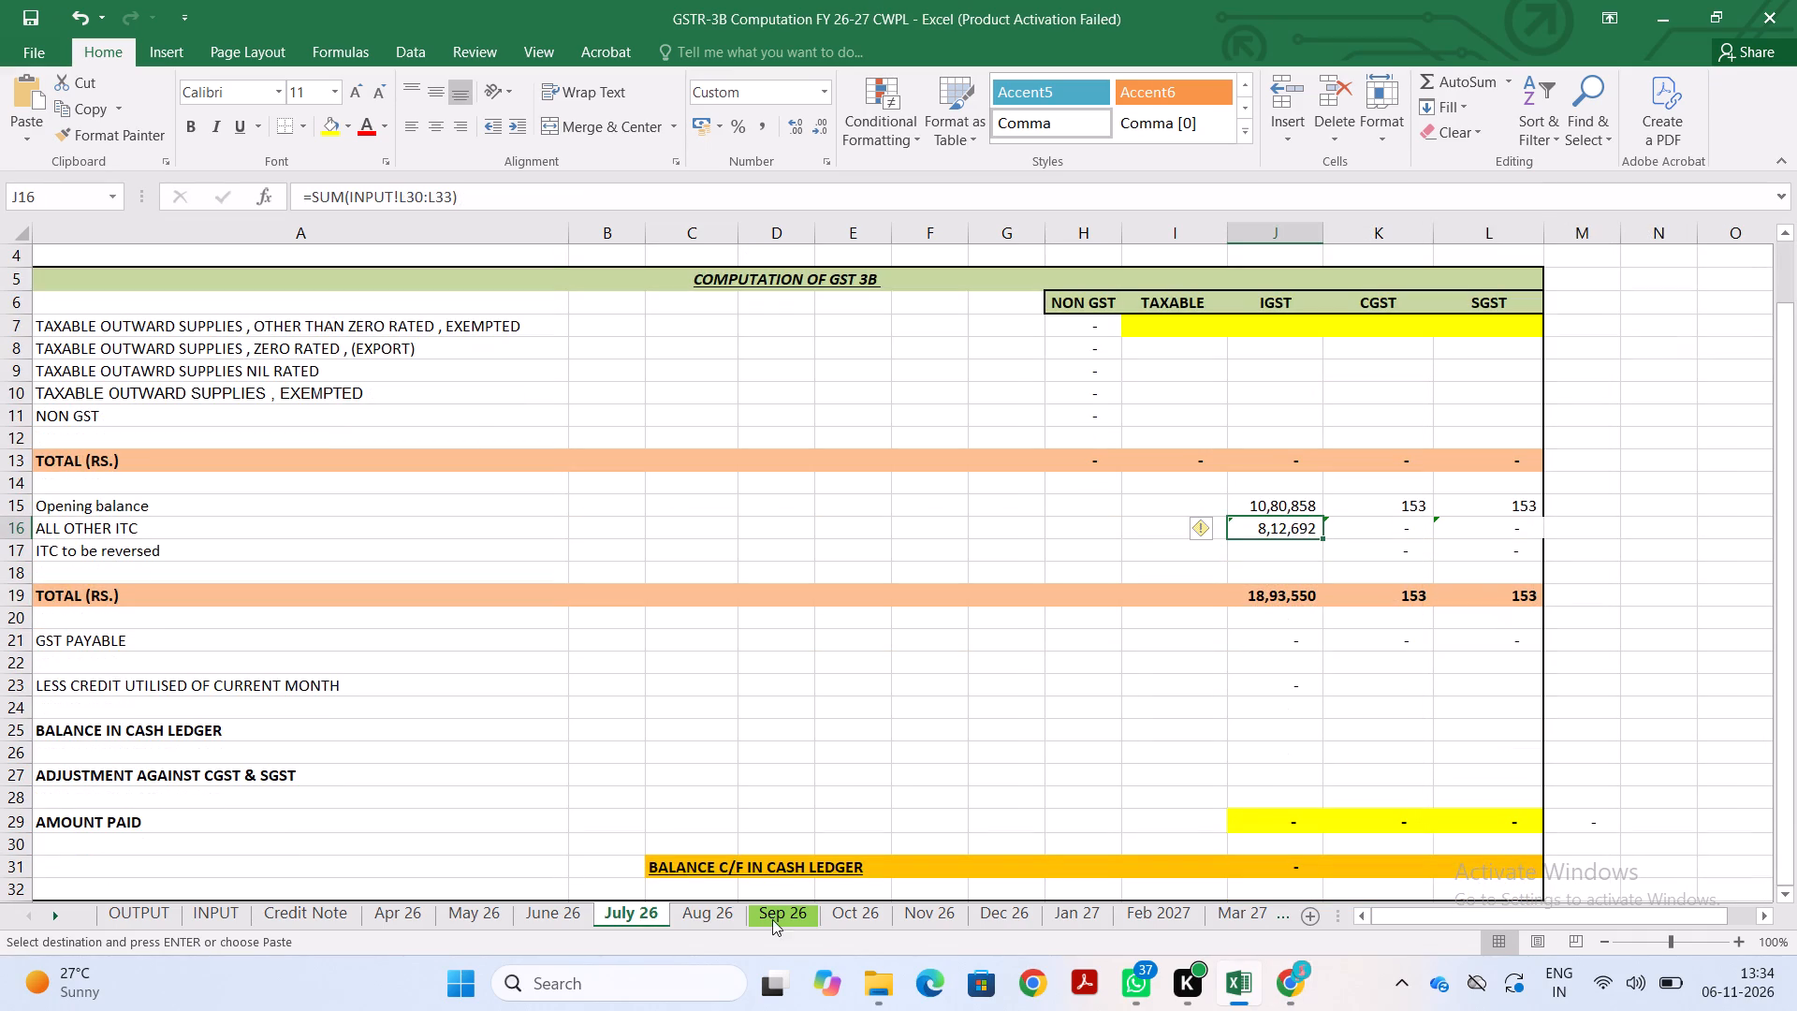
left_click(709, 920)
left_click(201, 914)
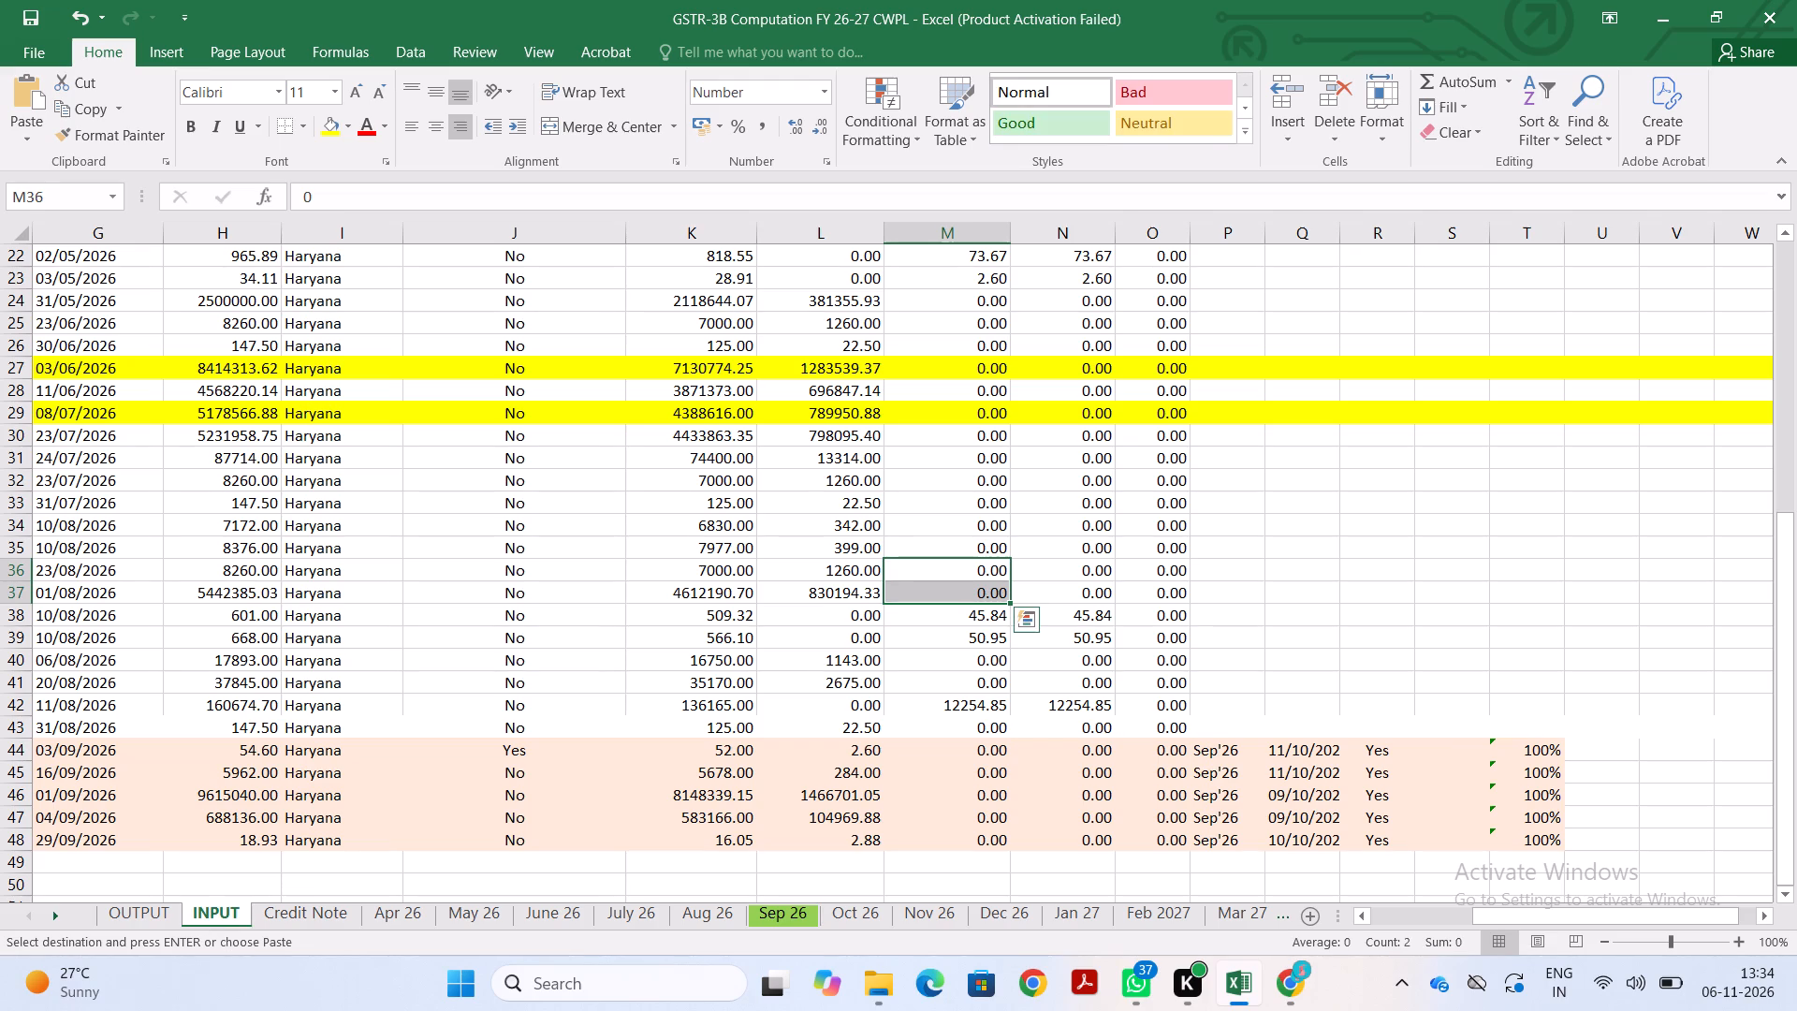
left_click(700, 916)
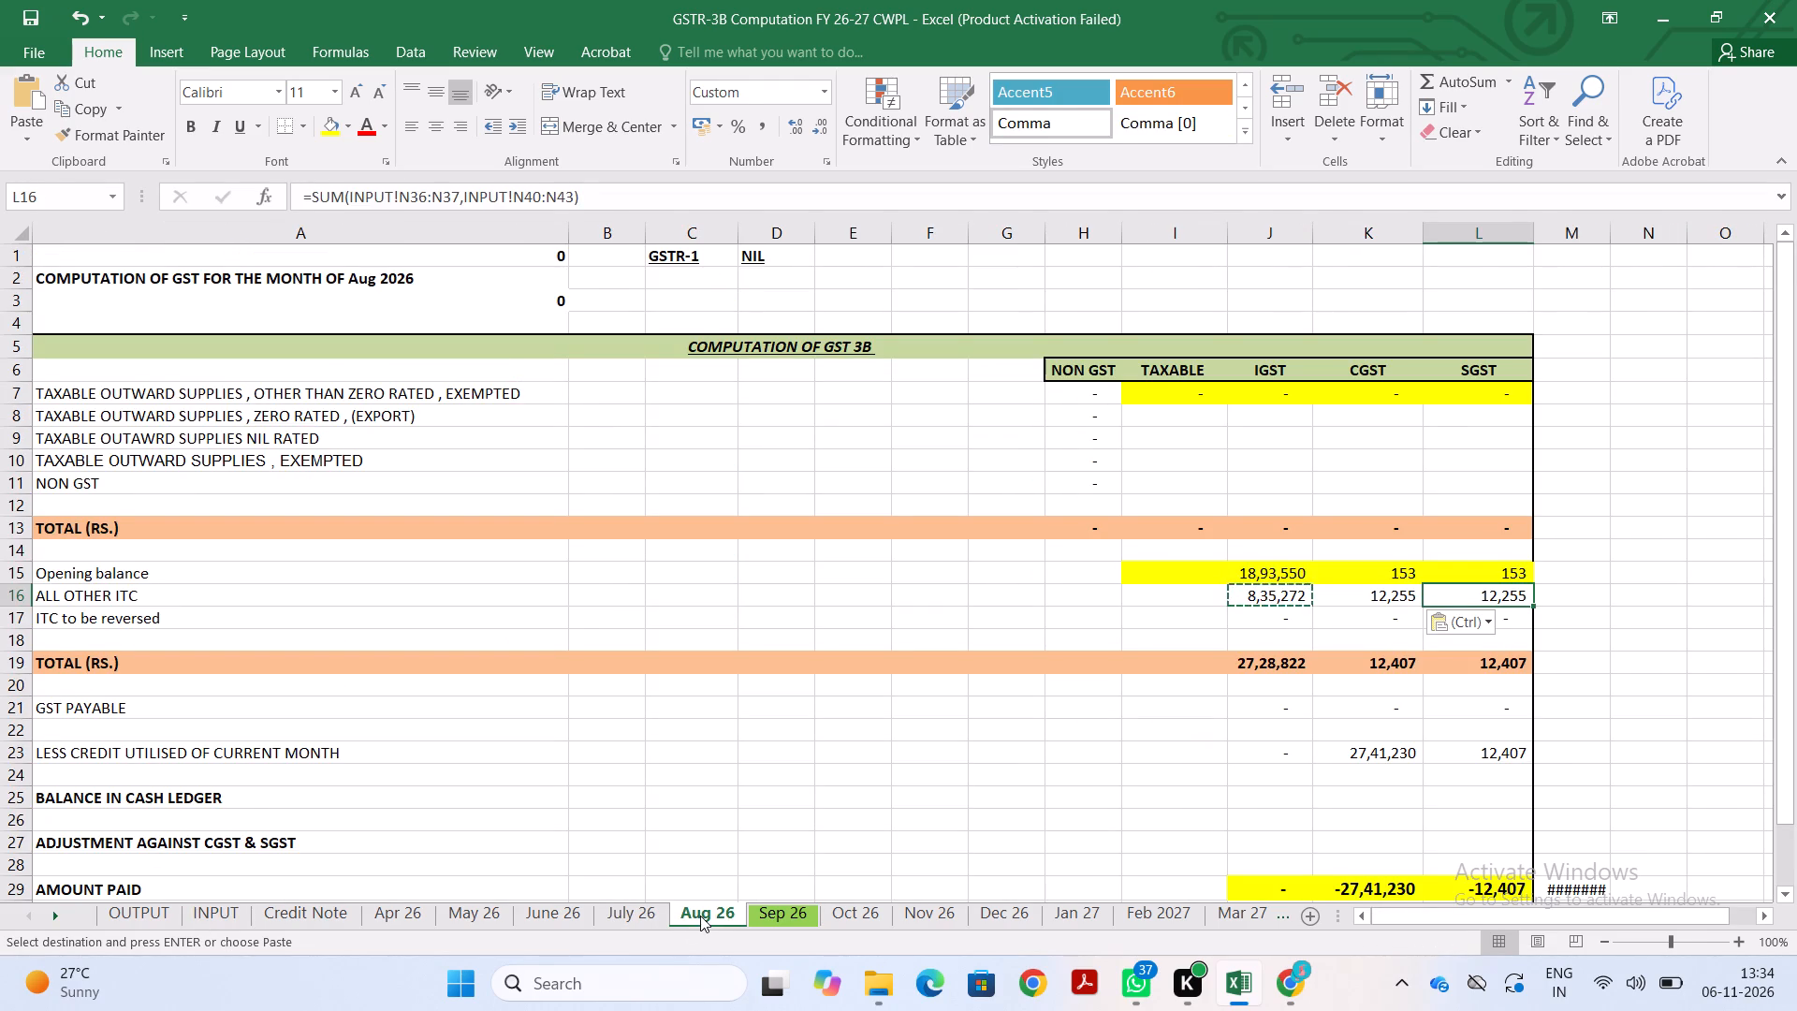
Trace the Aug 26 CGST formula in K16 to the INPUT sheet and examine the suppliers, dates and tax amounts of the August rows.
key("Right")
key("Left")
key("Left")
key("ctrl+bracketleft")
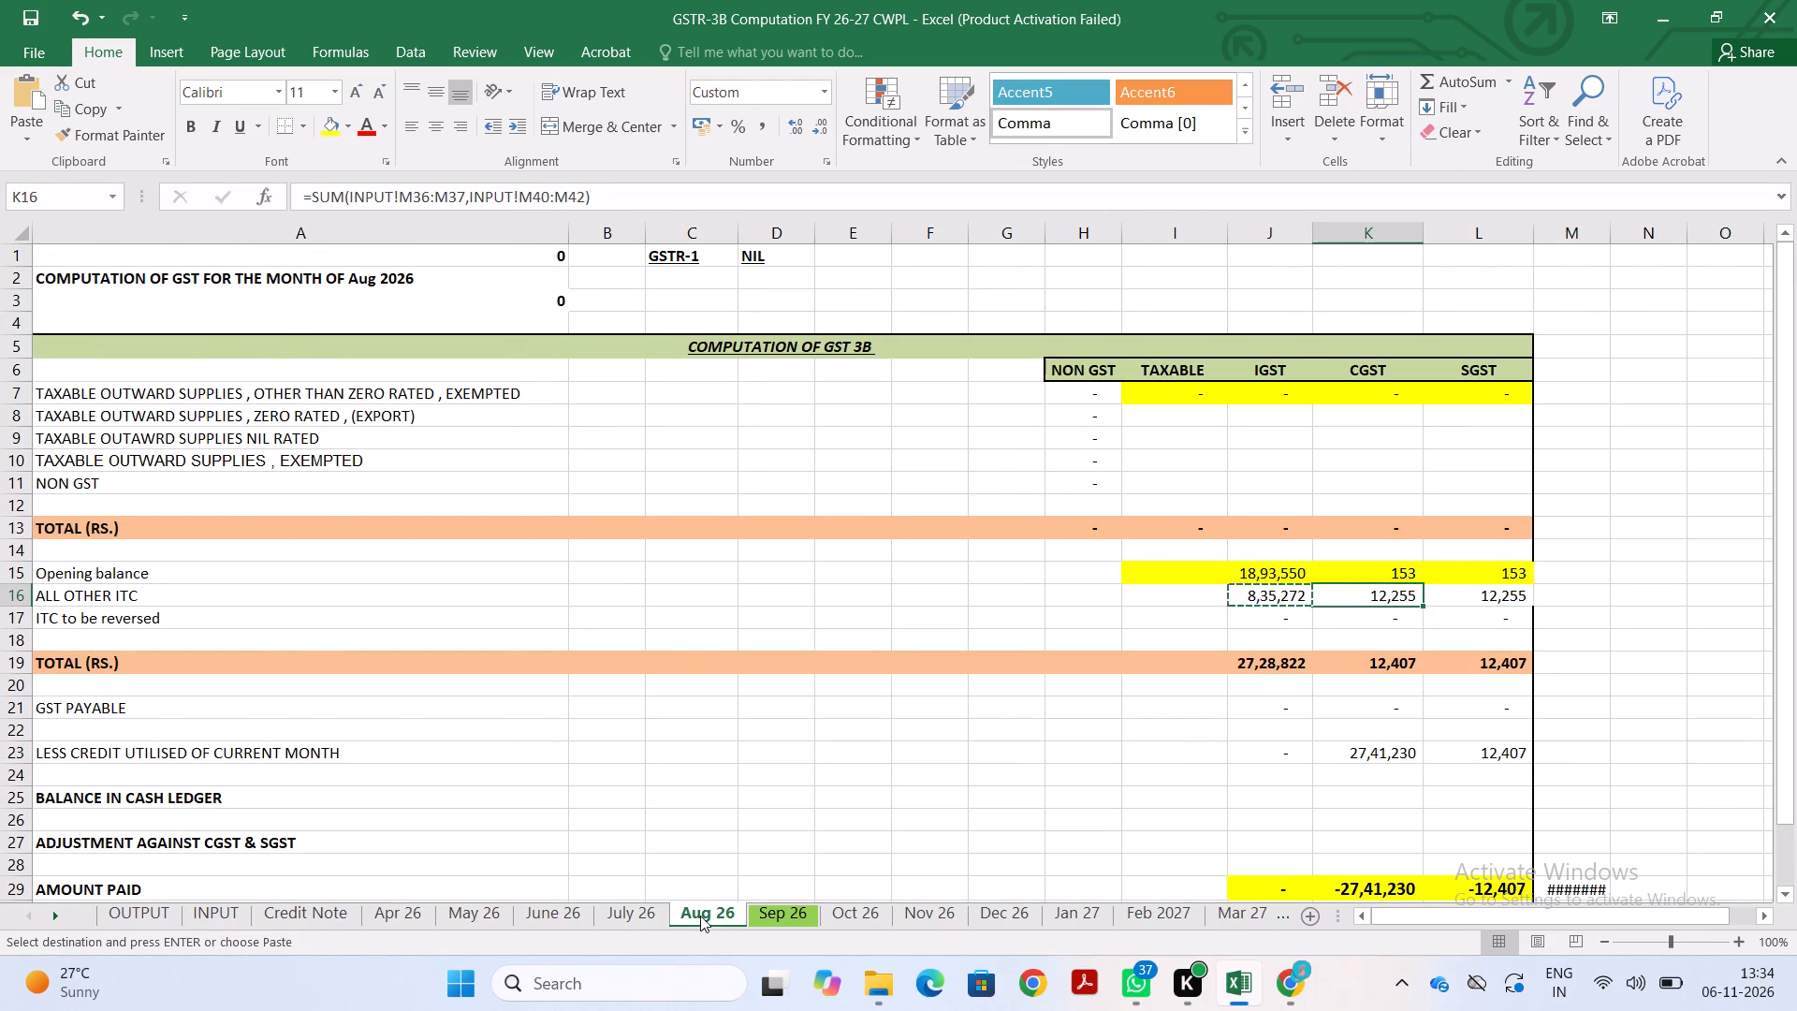
scroll(903, 661, "right", 2)
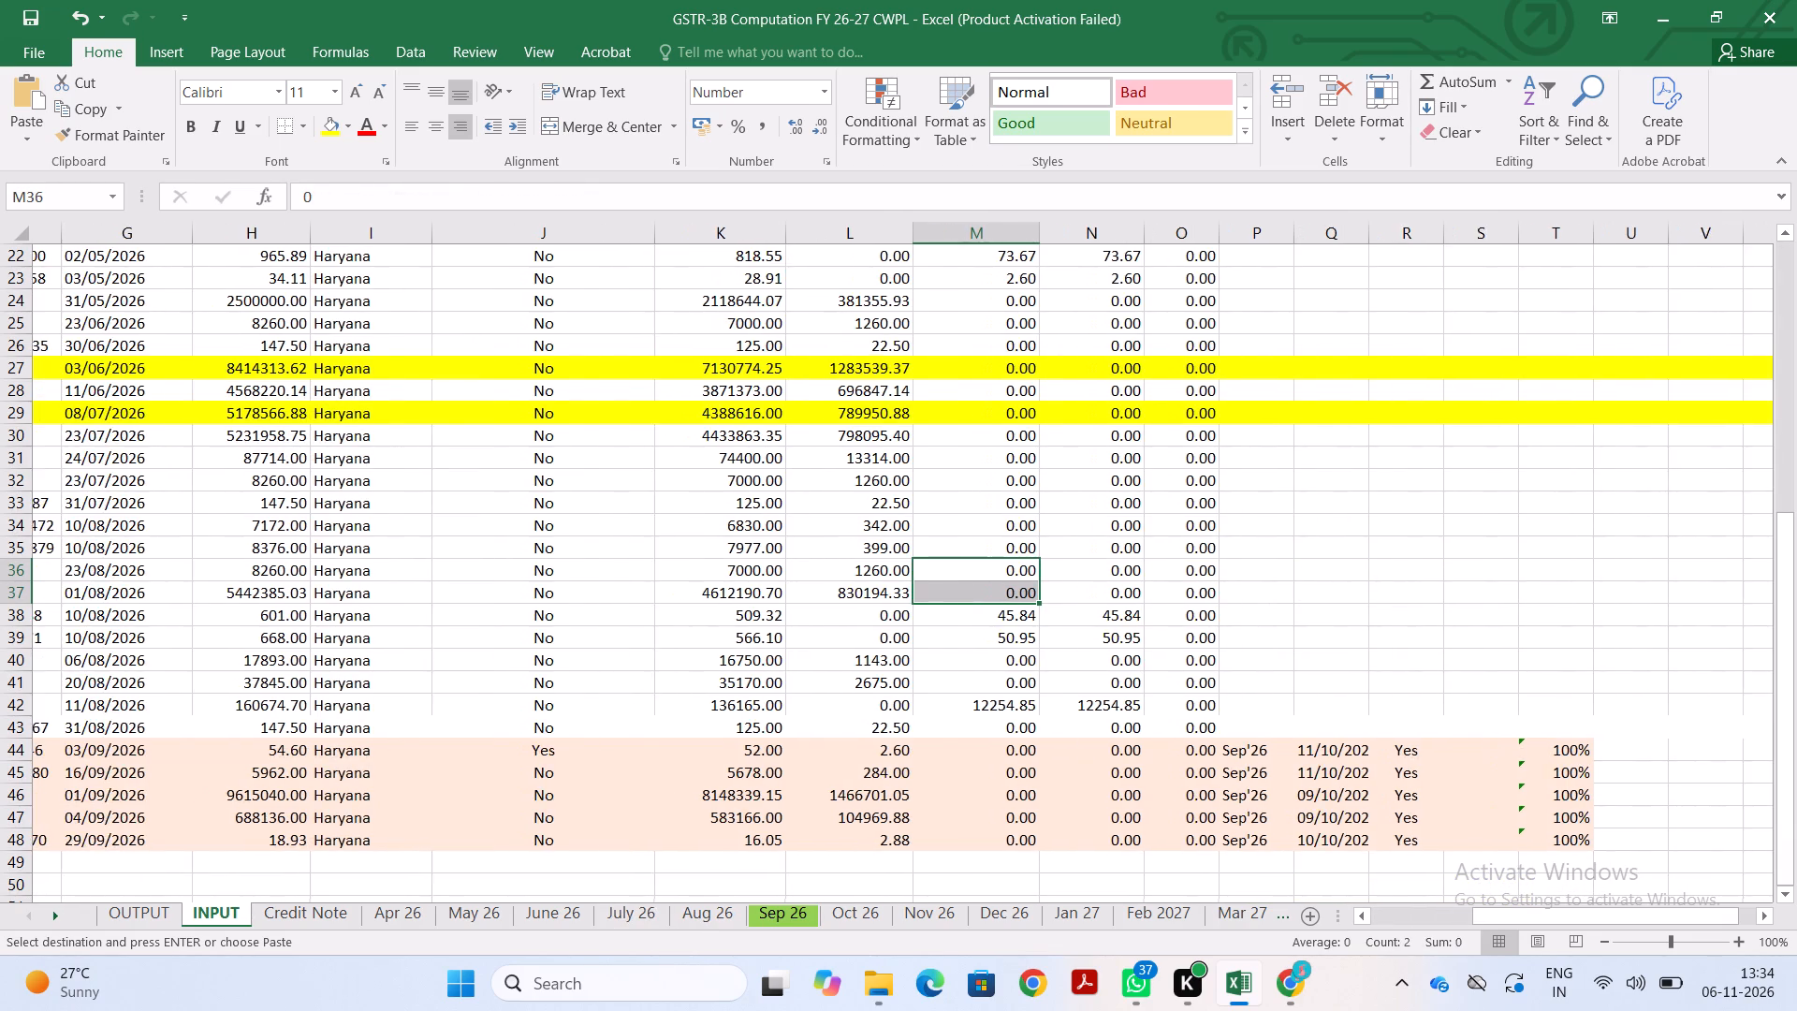
scroll(903, 661, "right", 5)
scroll(903, 661, "down", 1)
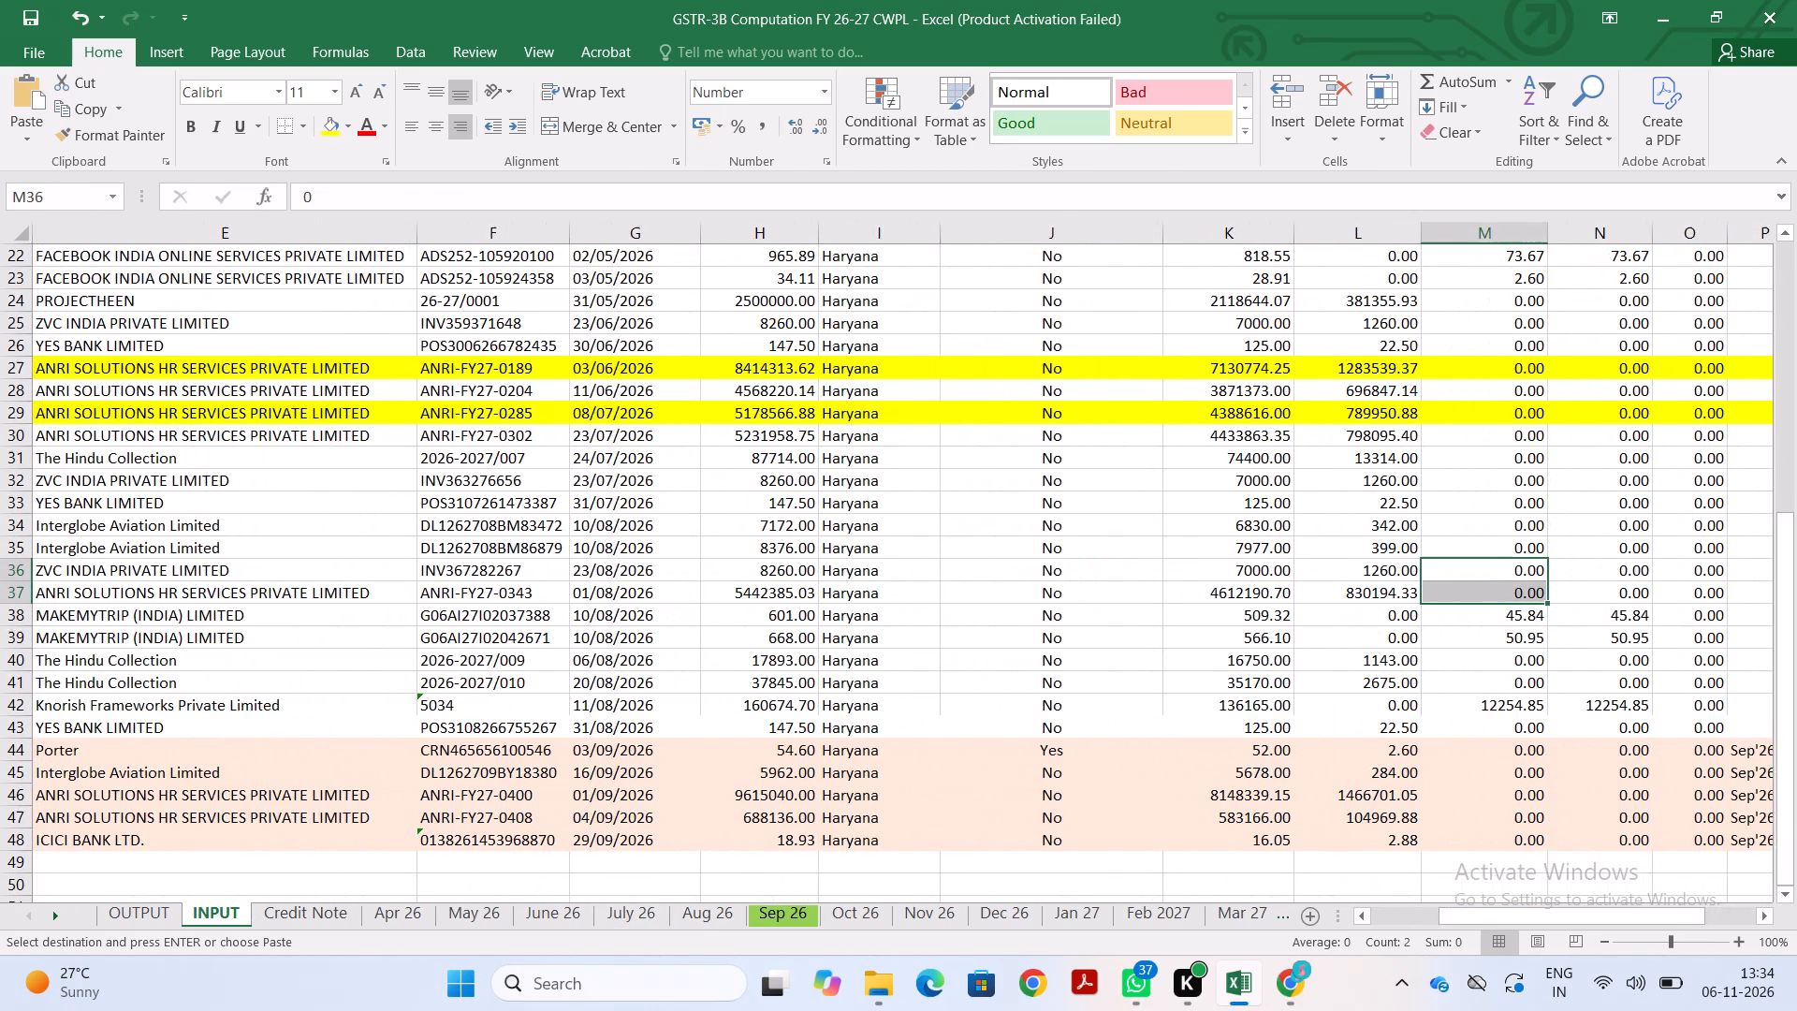
scroll(903, 661, "down", 2)
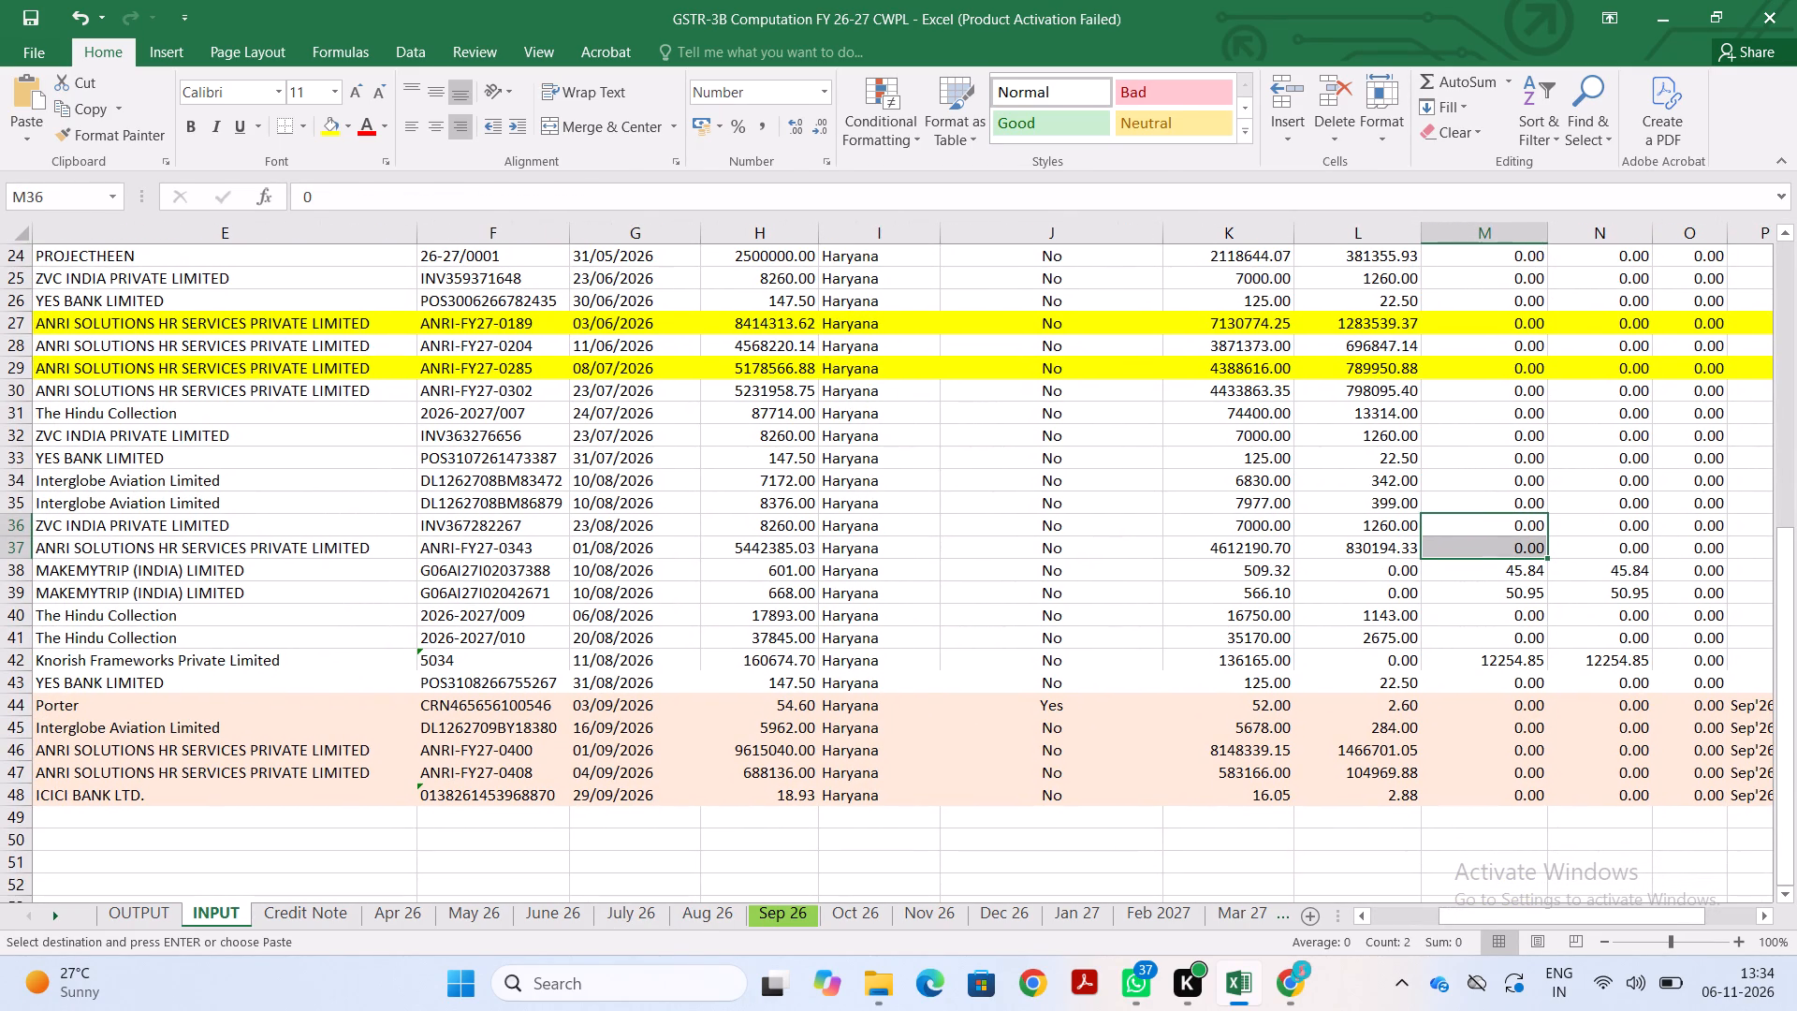
left_click(706, 902)
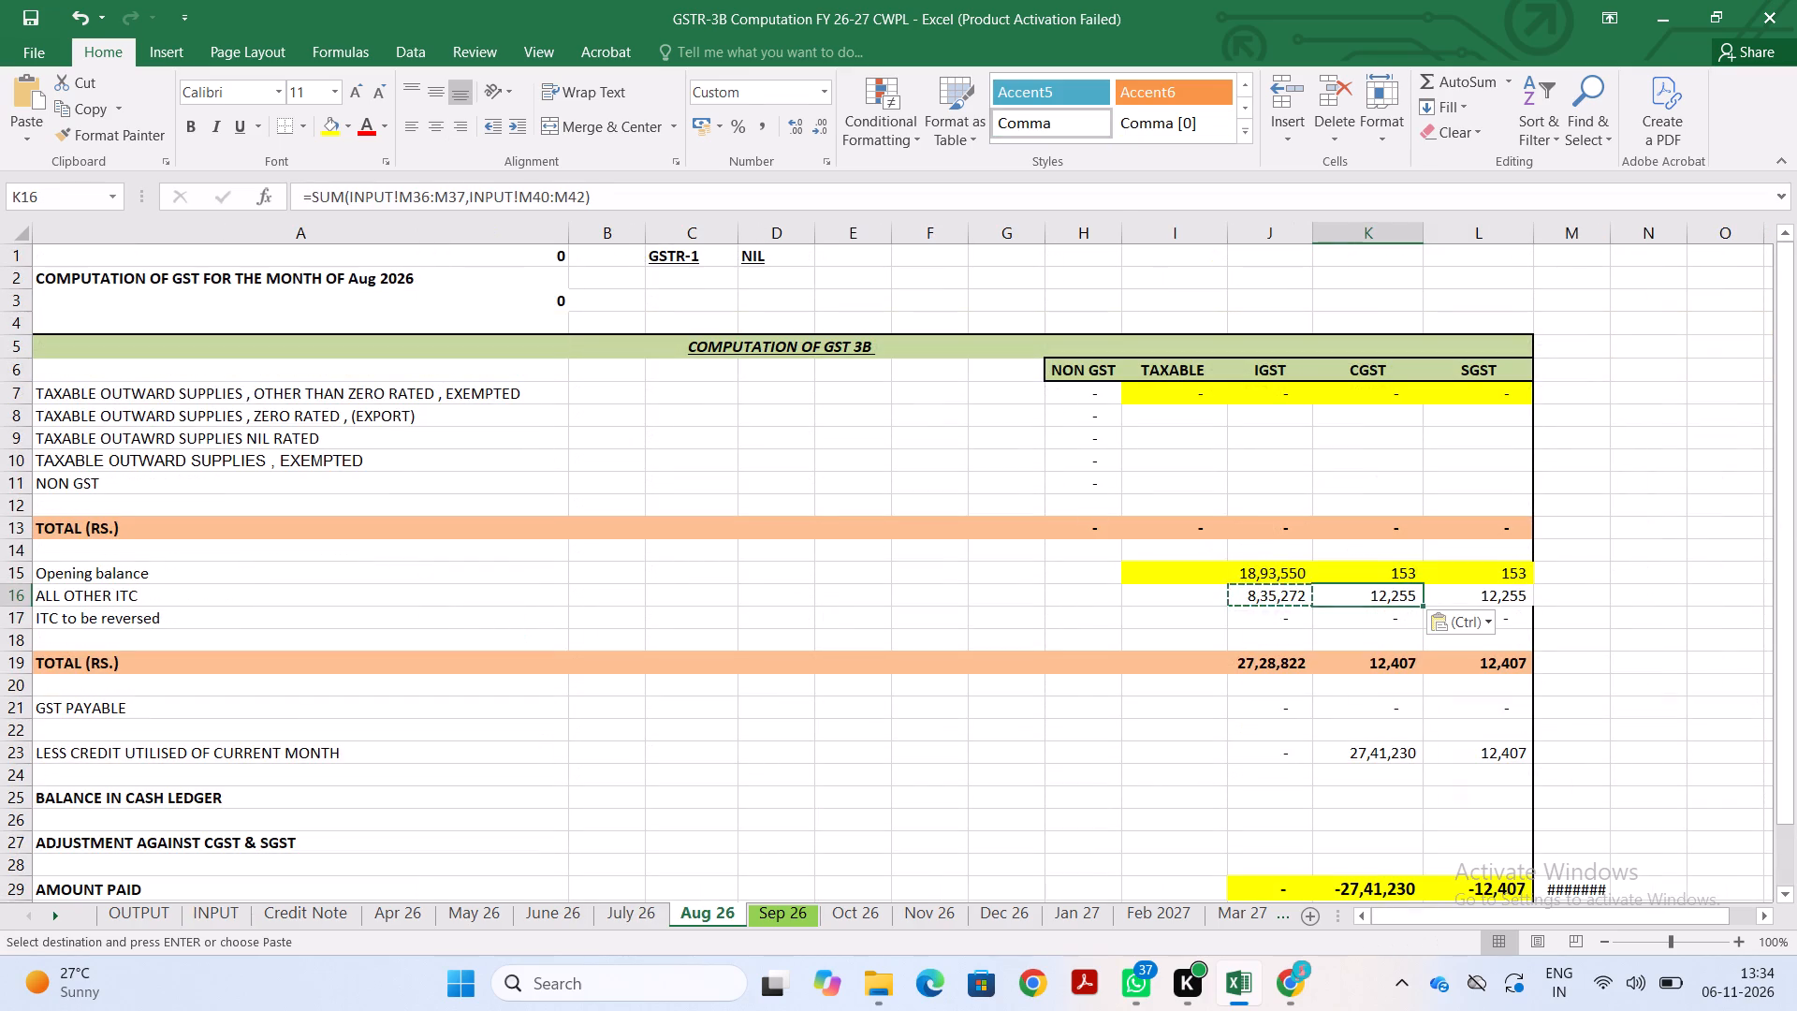
On the Sep 26 sheet, trace the taxable outward supplies formula in I7 to its source on the OUTPUT sheet.
key("Down")
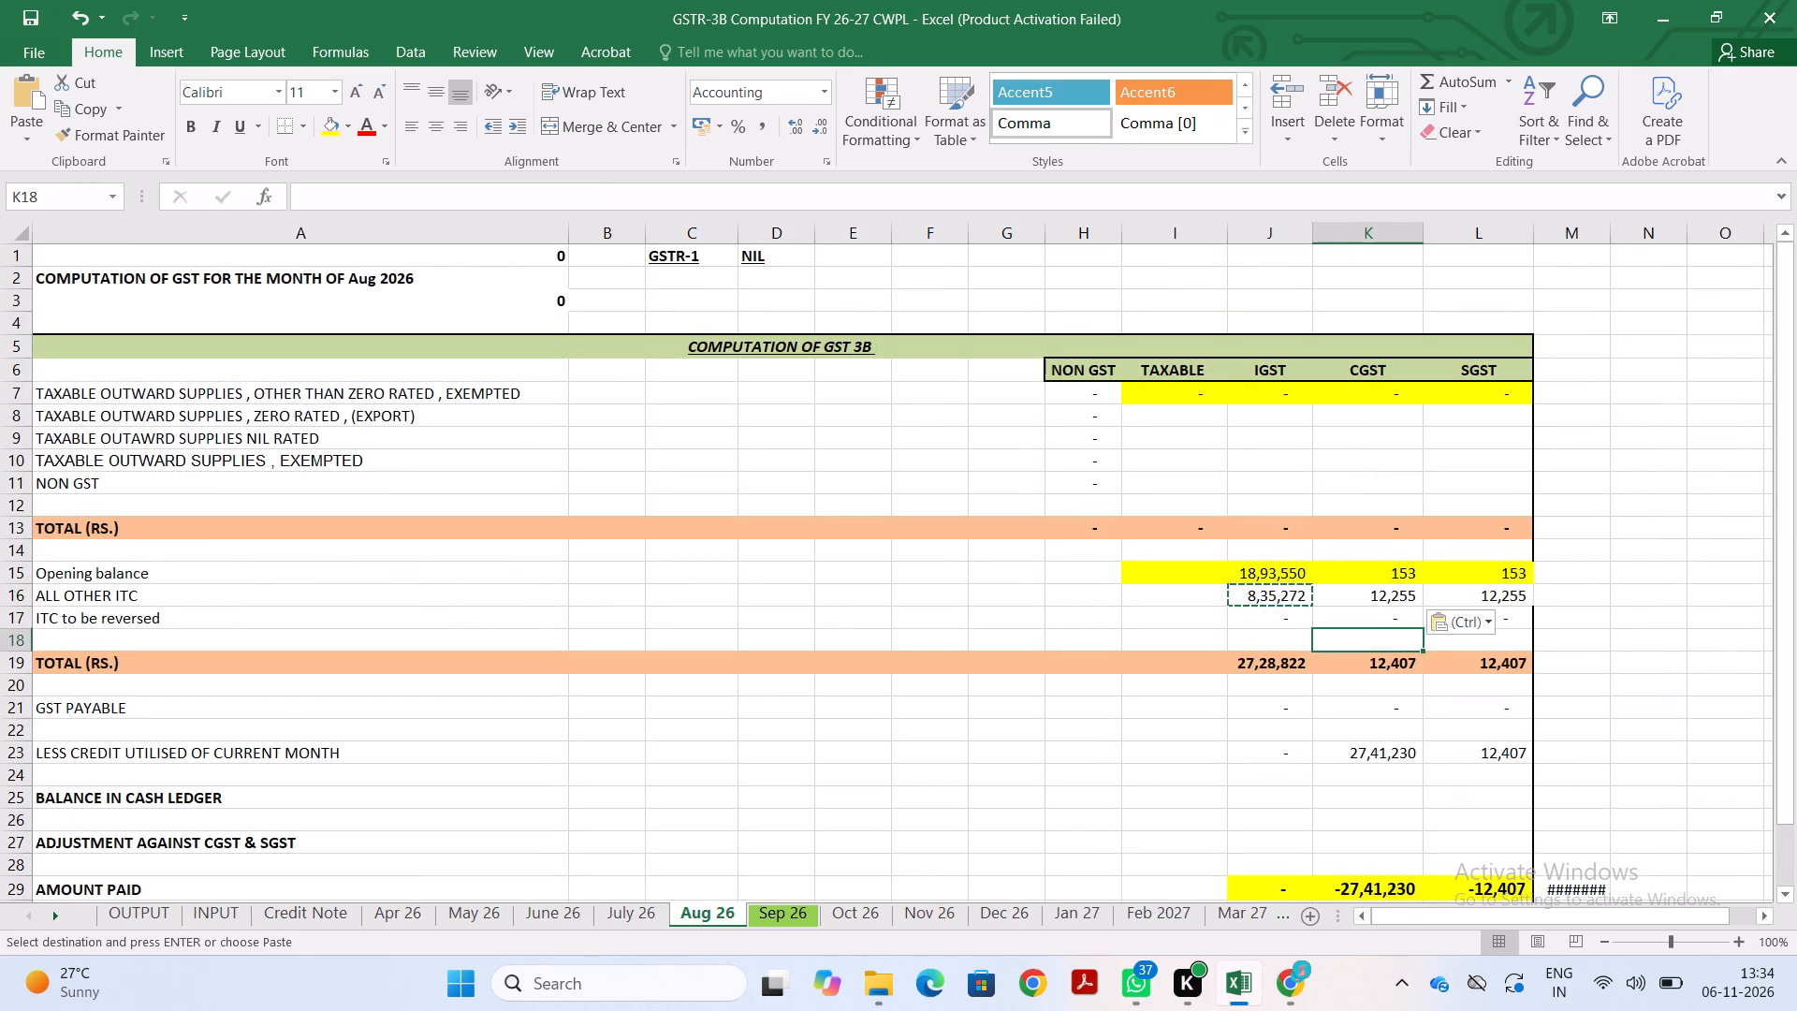
left_click(762, 919)
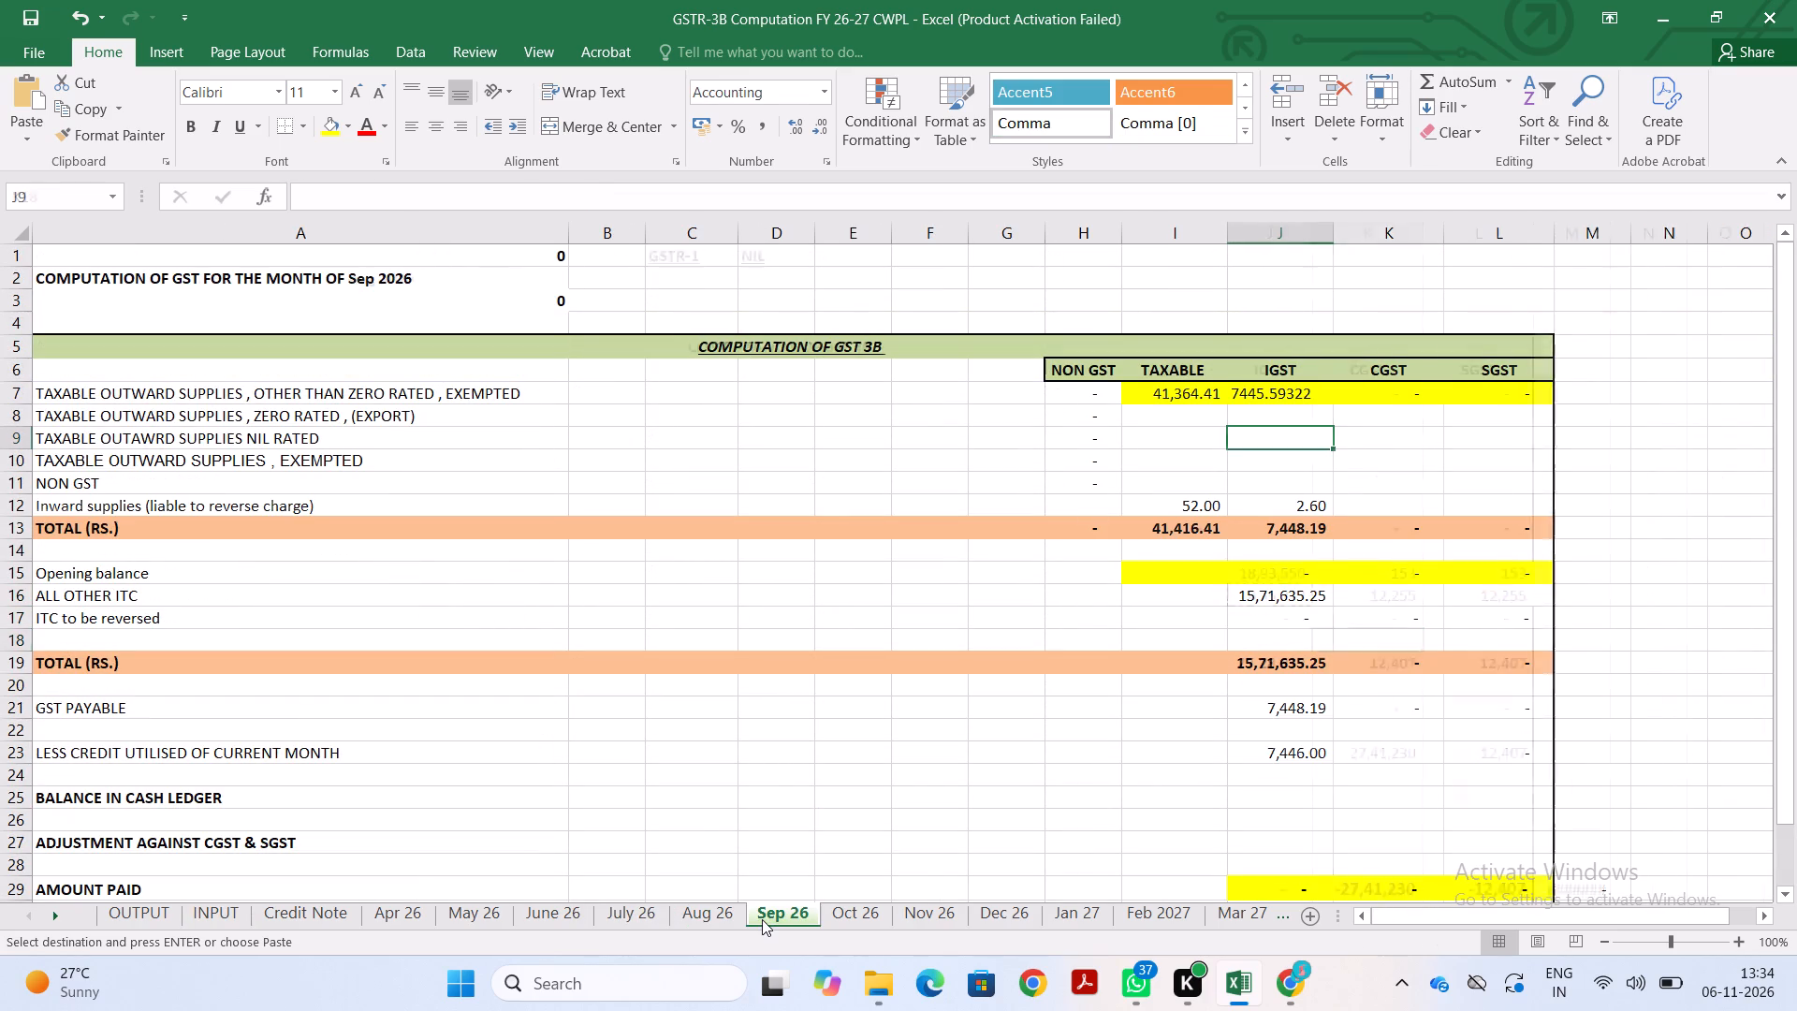
scroll(920, 720, "down", 2)
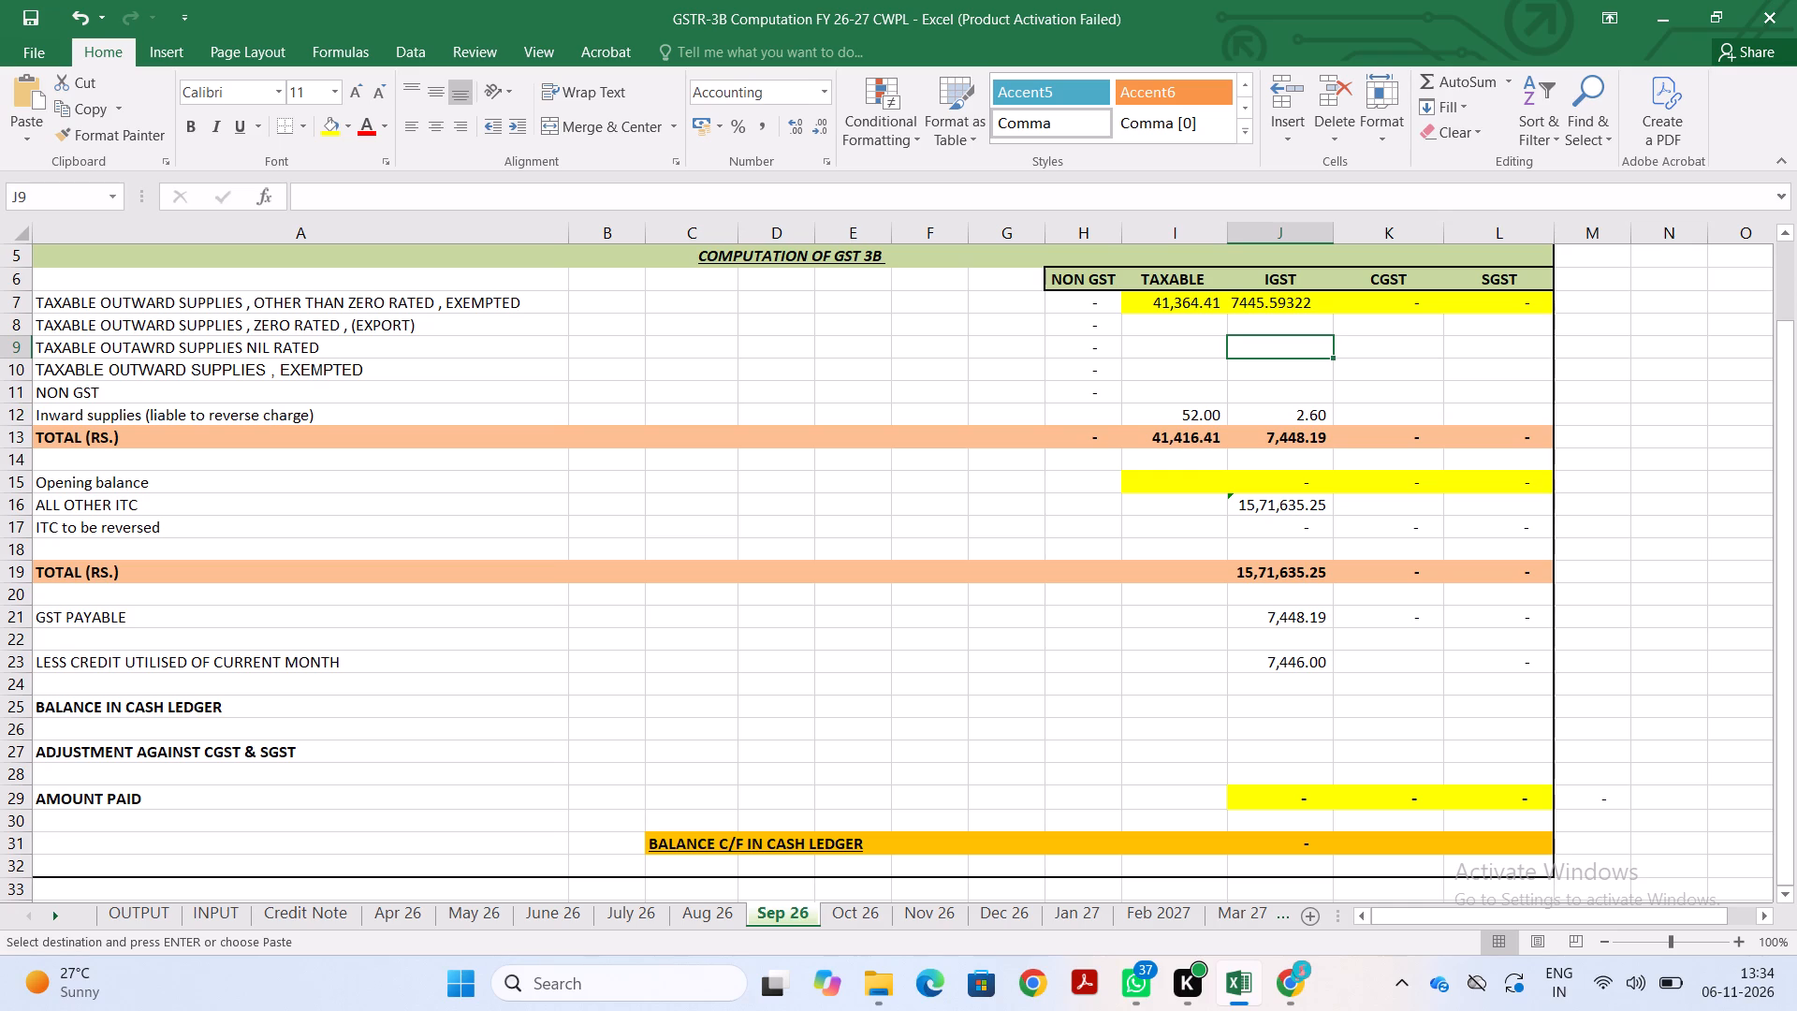
left_click(1192, 299)
left_click_drag(1192, 299, 1239, 297)
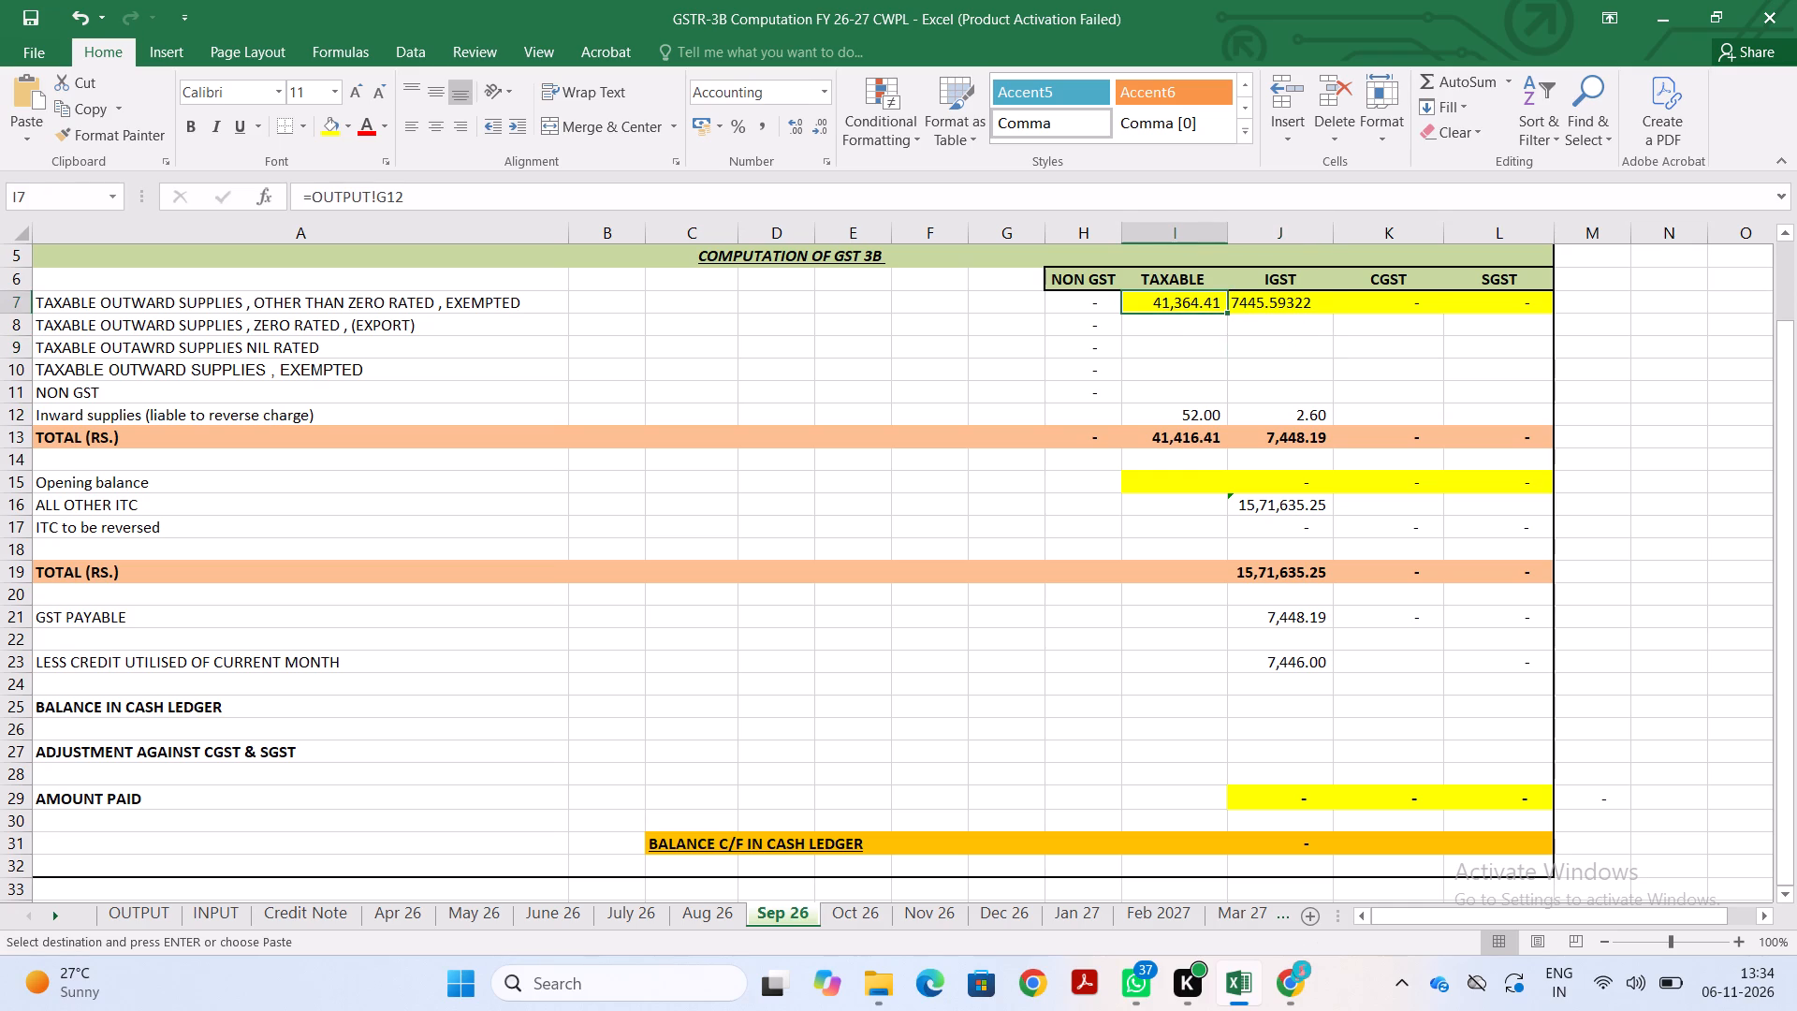
left_click_drag(1239, 297, 1360, 295)
left_click(1215, 300)
key("F2")
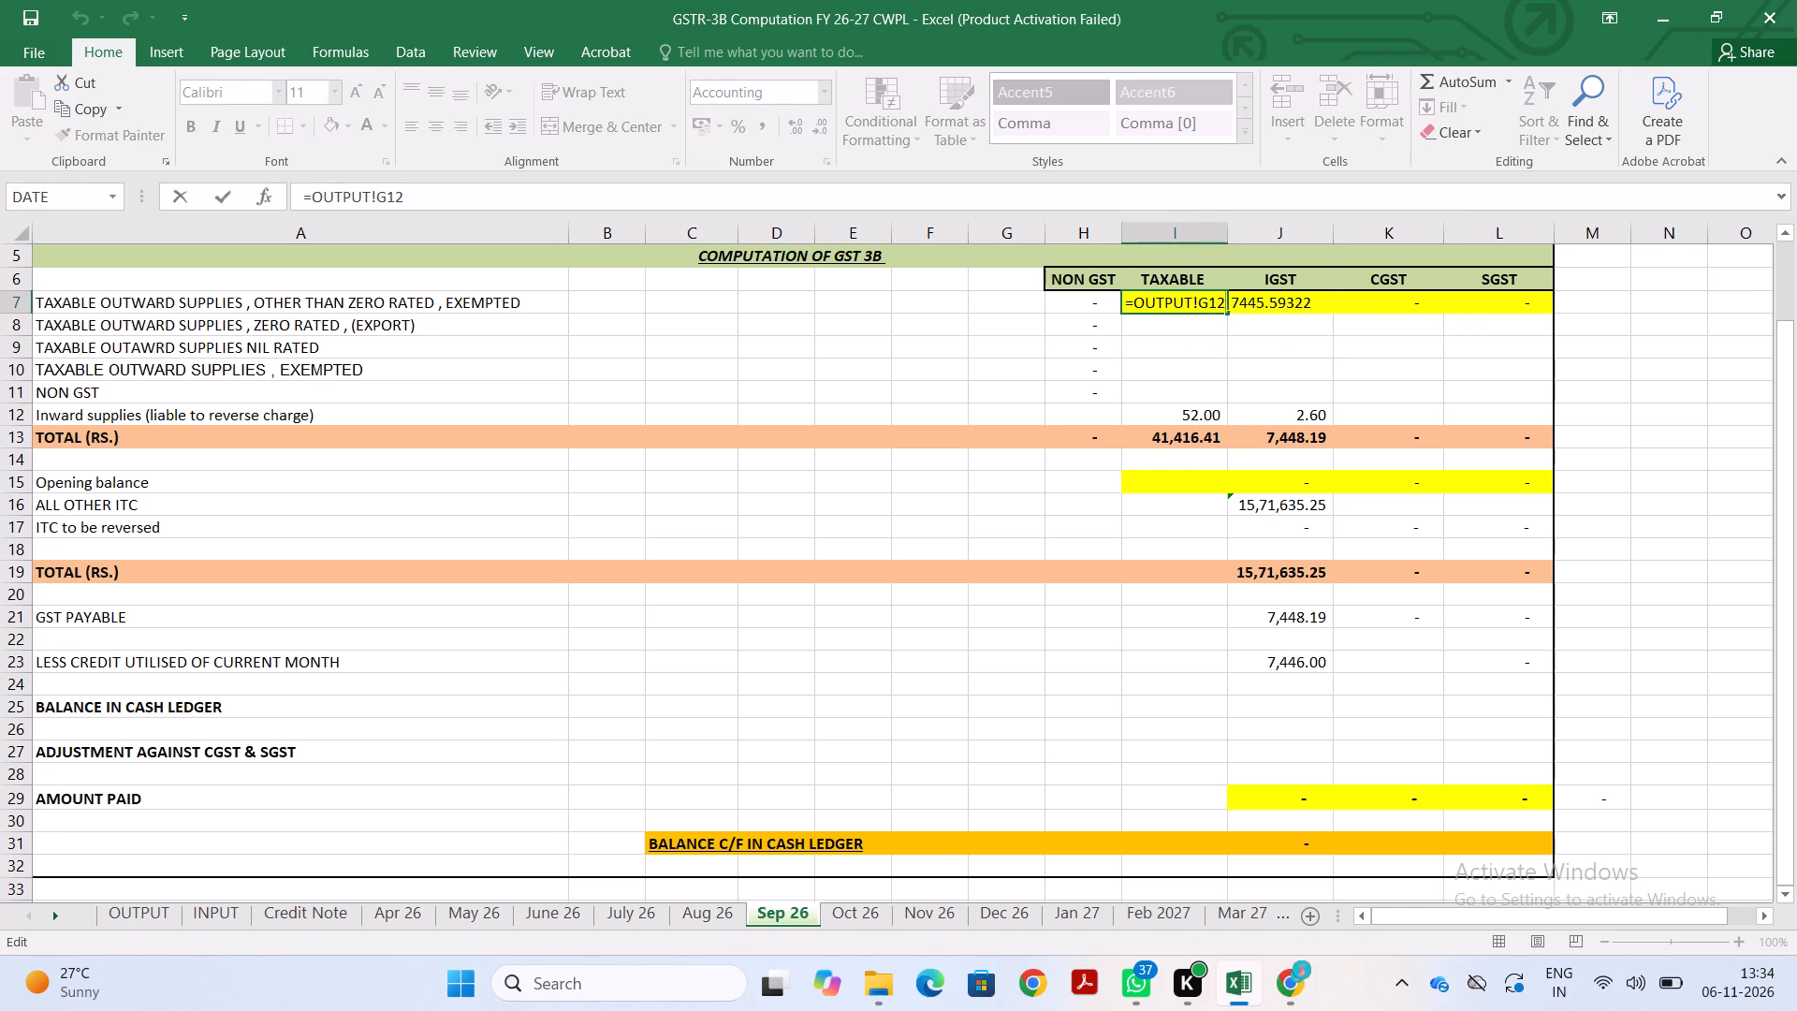
key("Escape")
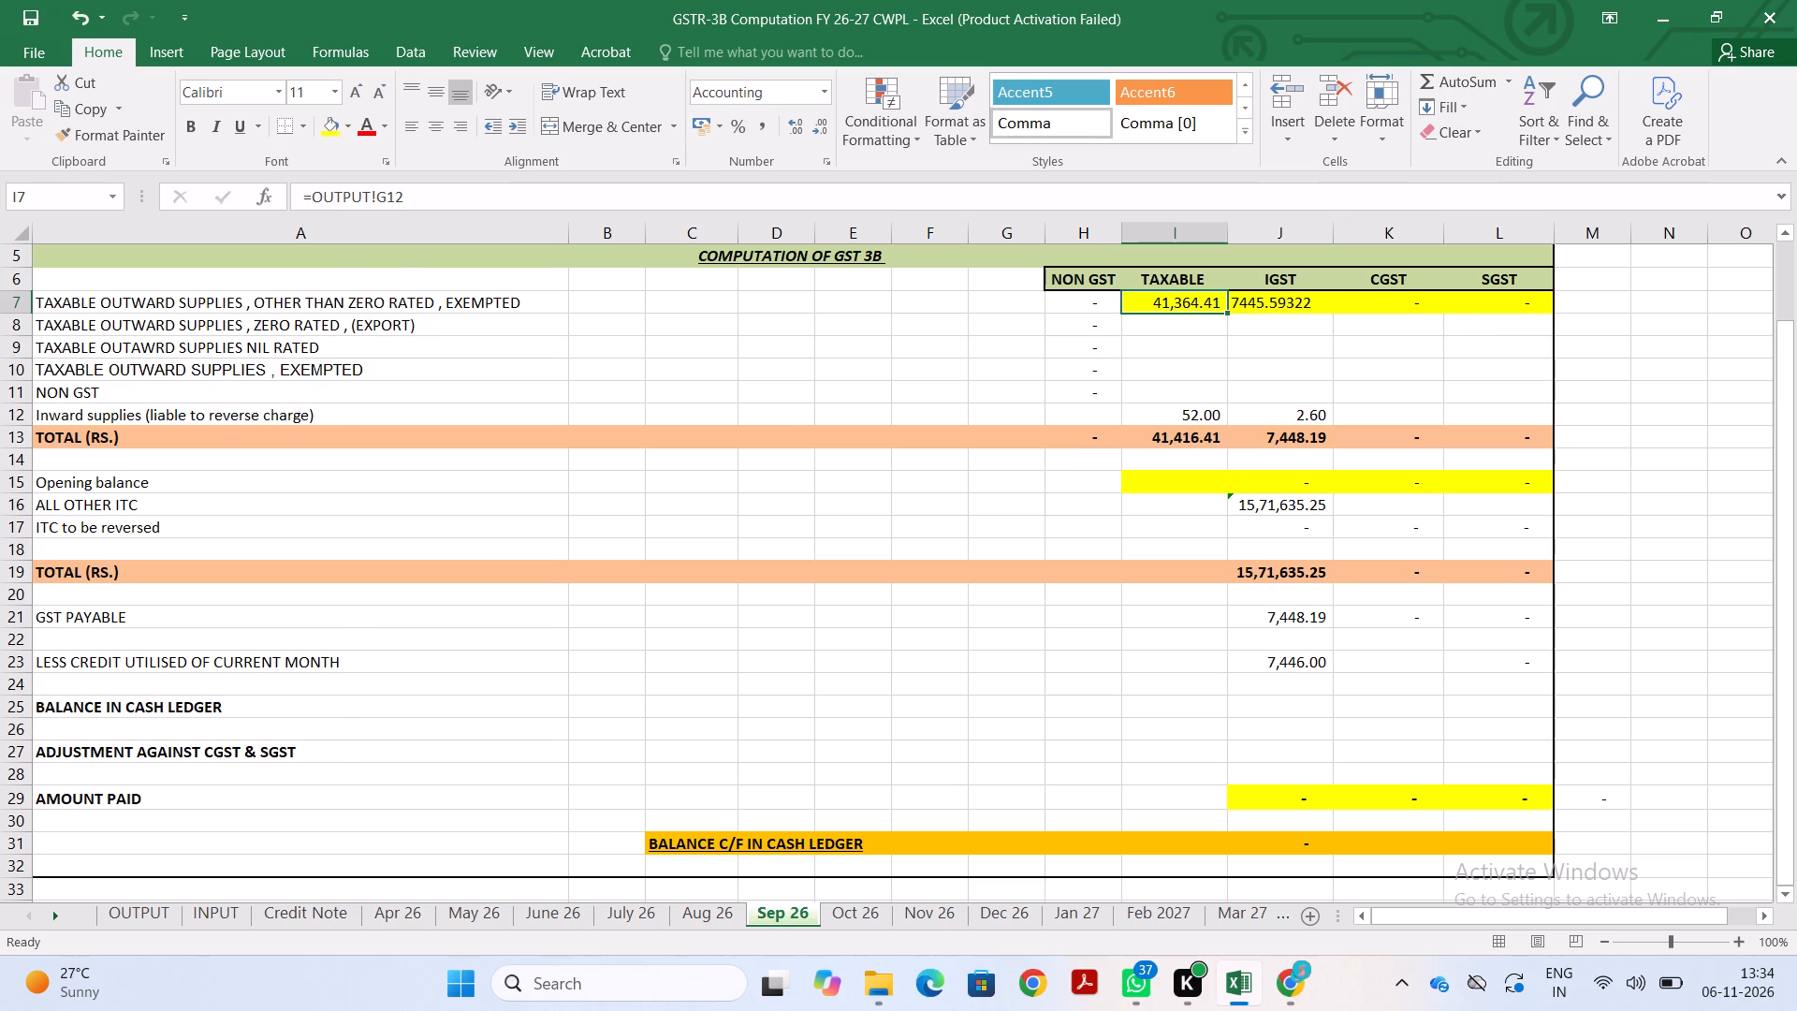
key("ctrl+bracketleft")
key("Escape")
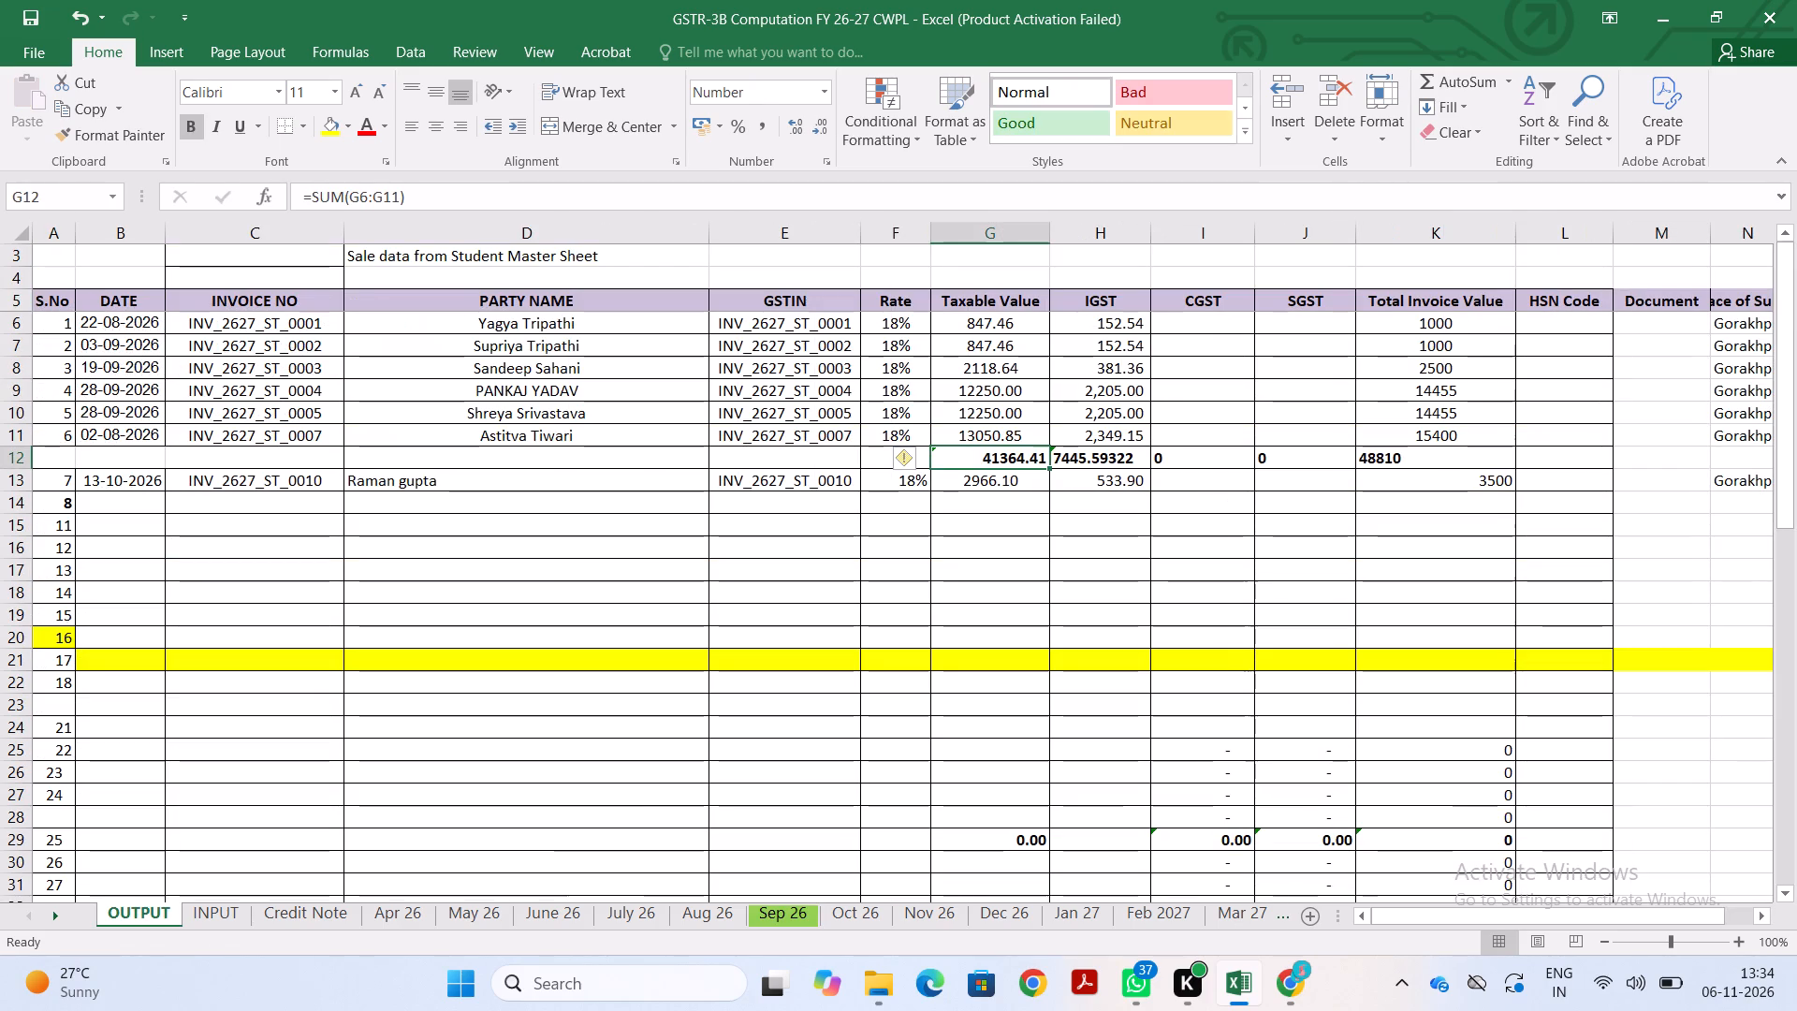
left_click(781, 923)
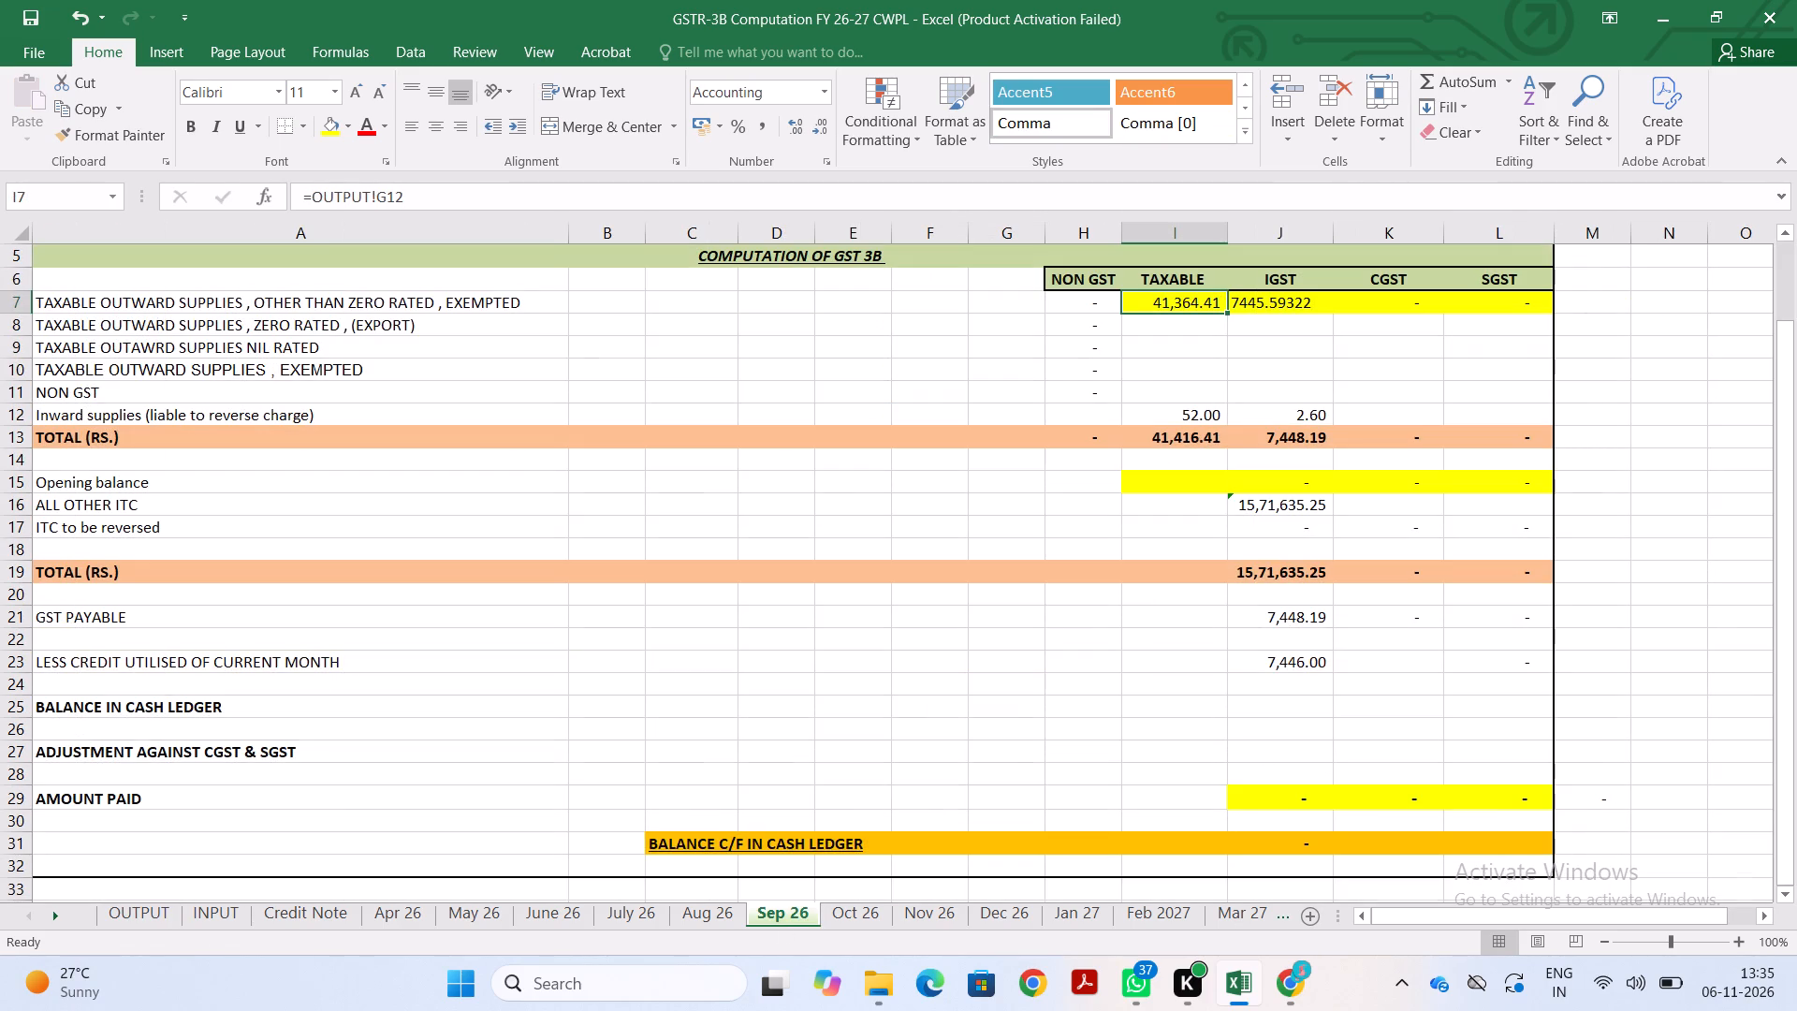
Trace the Sep 26 outward supplies TOTAL formulas for the taxable value in I13 and IGST in J13.
left_click(1195, 434)
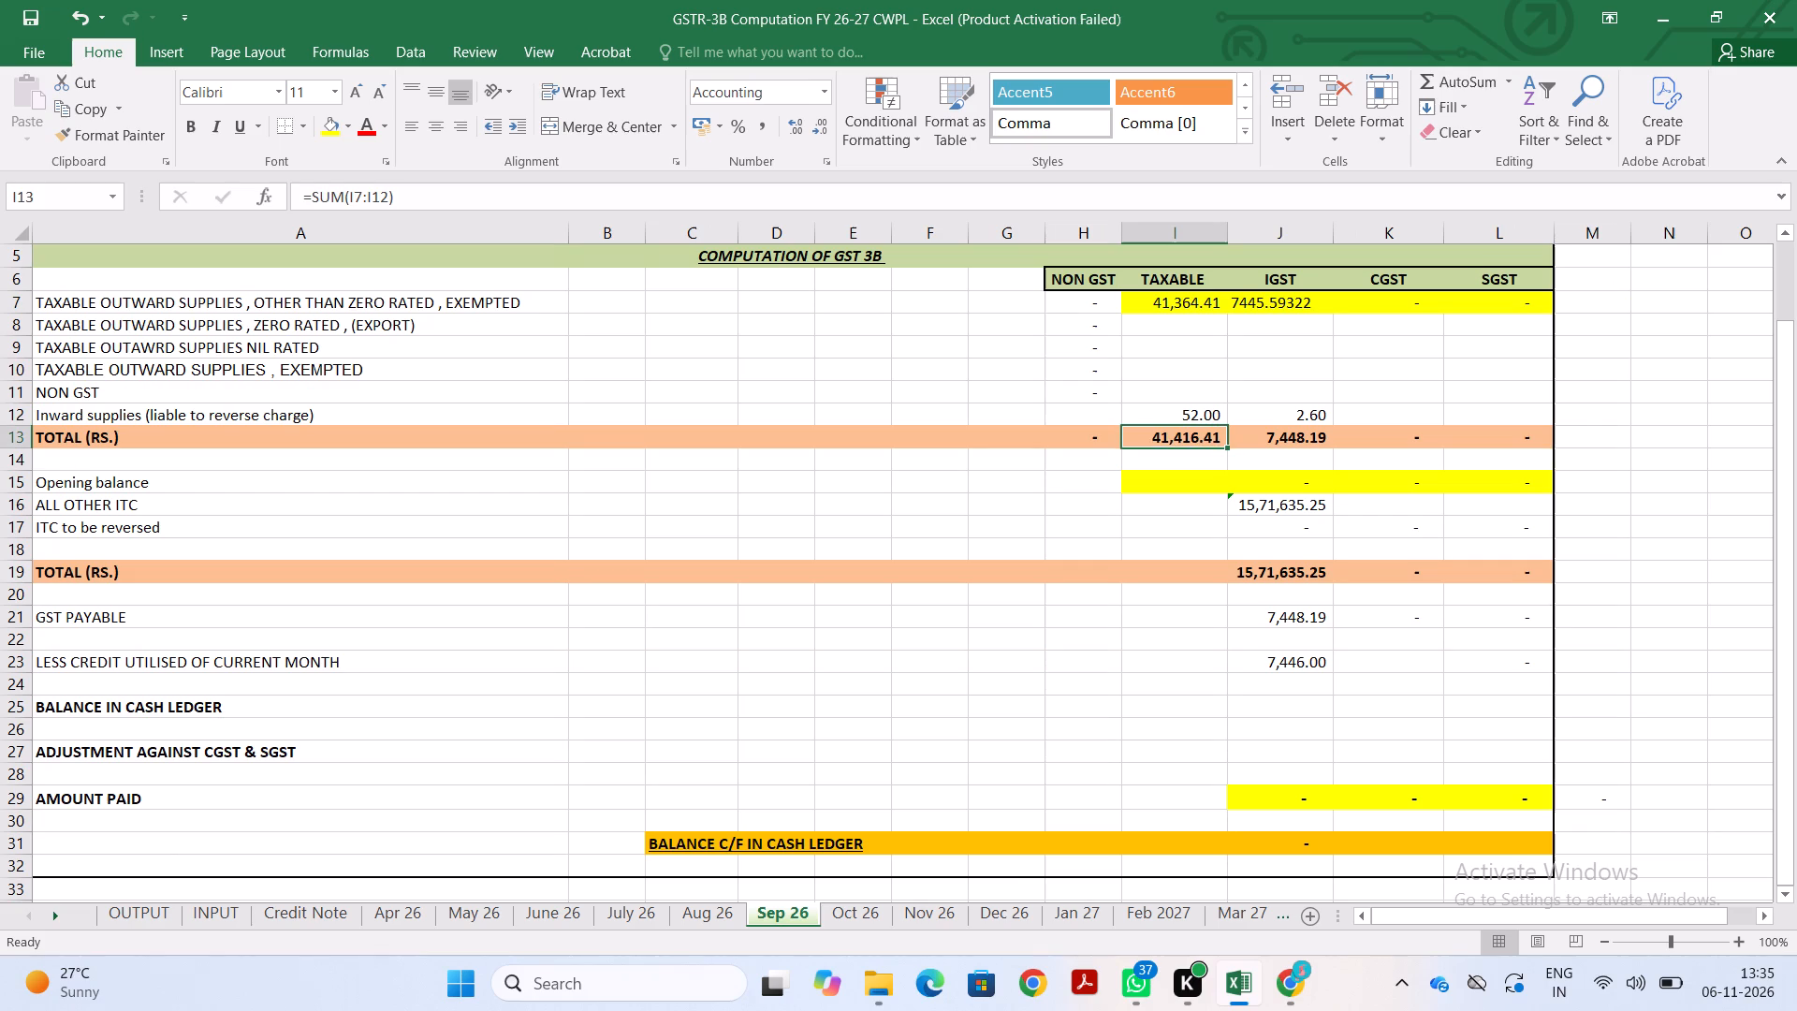
key("ctrl+bracketleft")
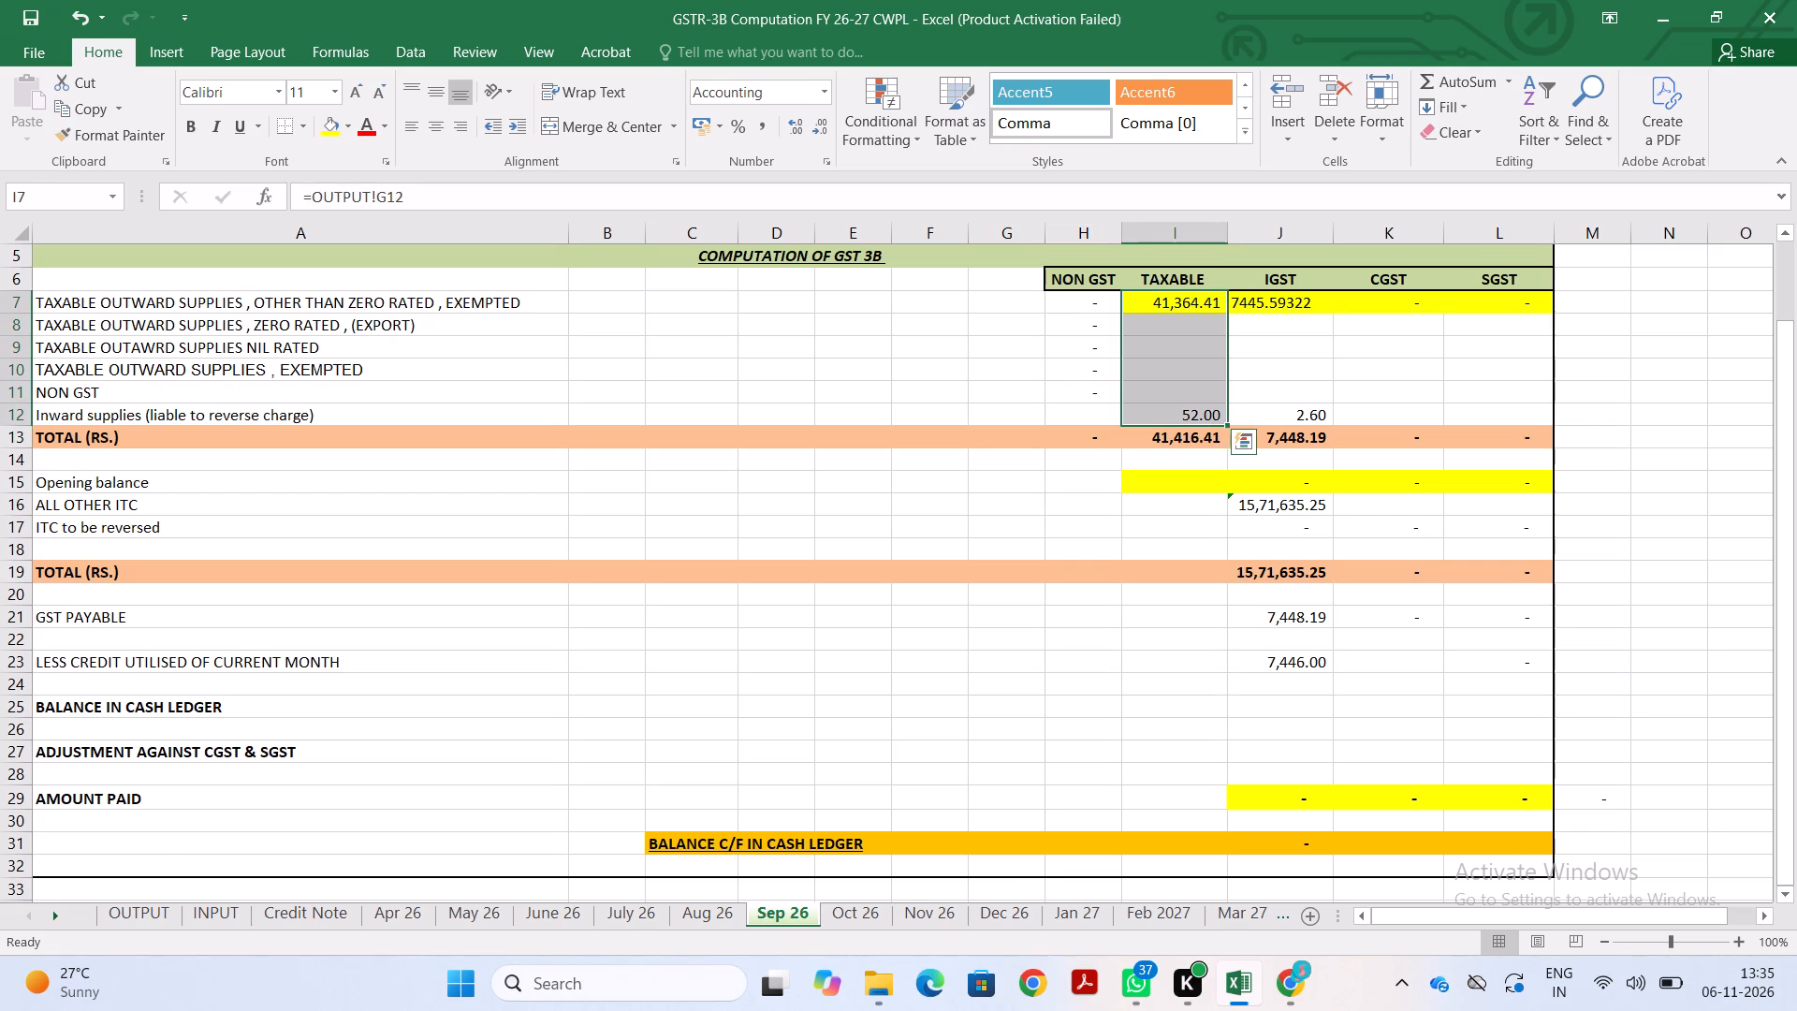
left_click(1195, 434)
key("ctrl+bracketleft")
left_click(1302, 439)
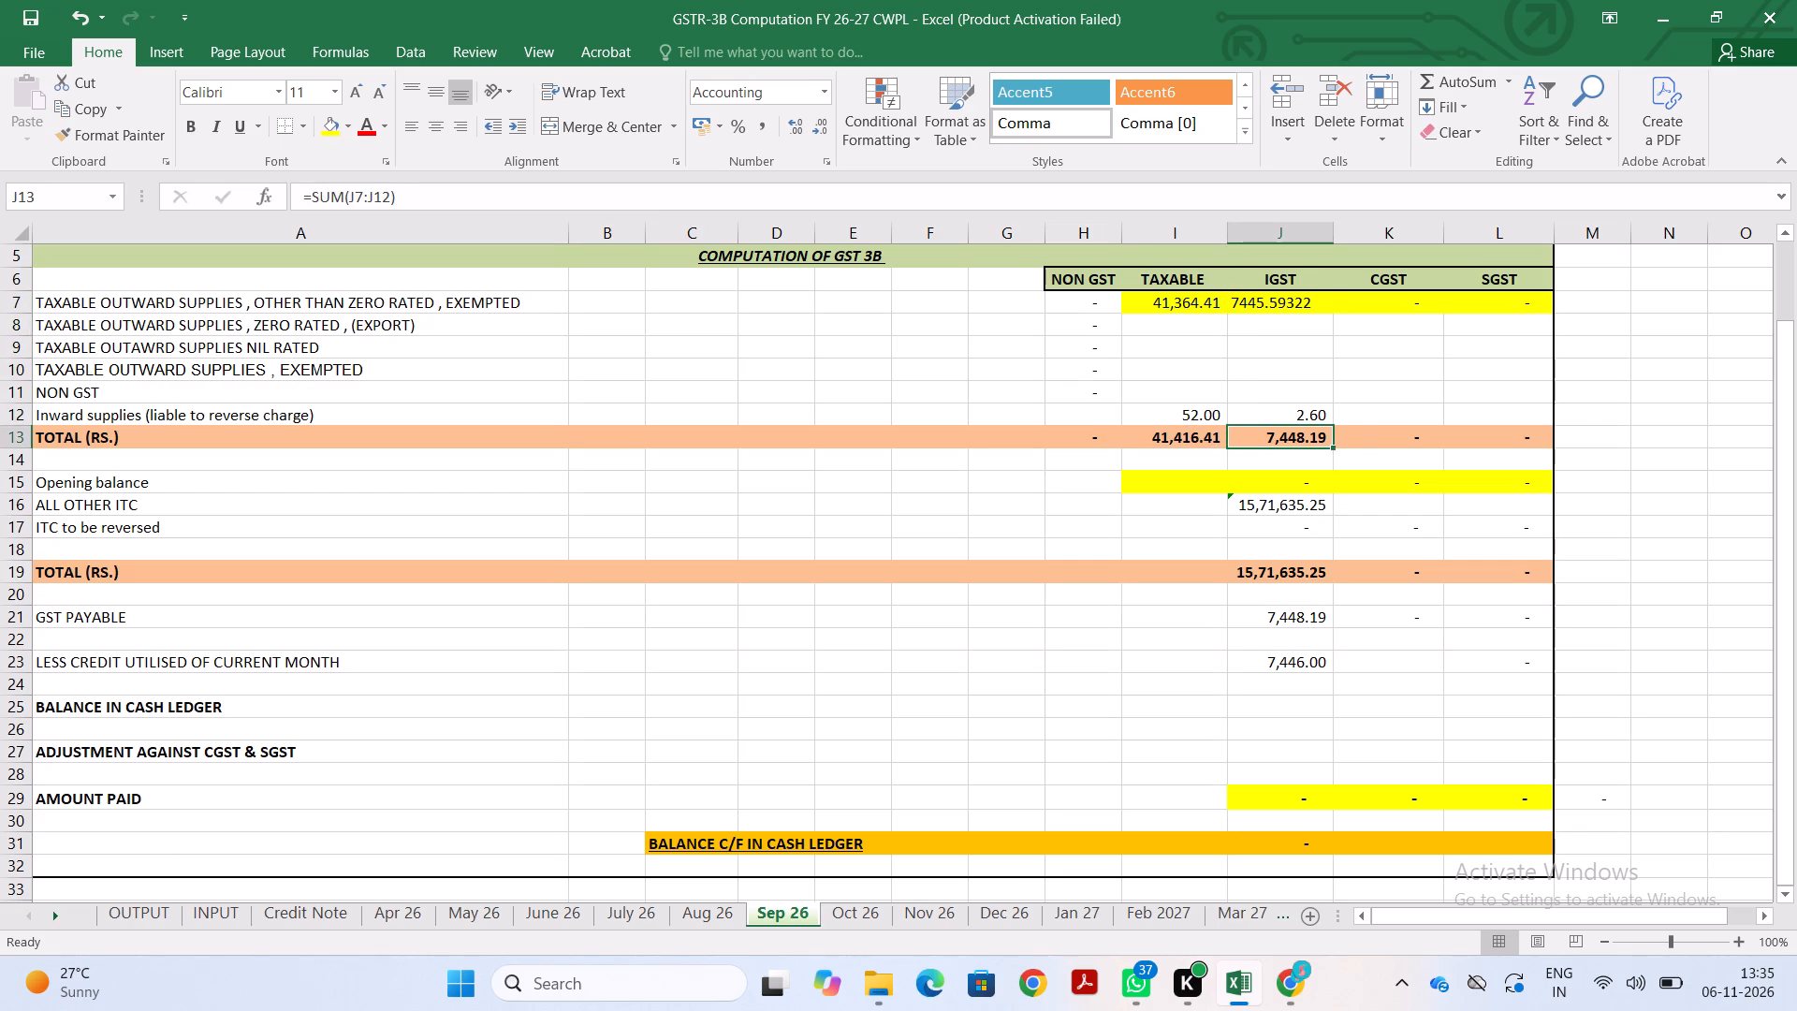
key("ctrl+bracketleft")
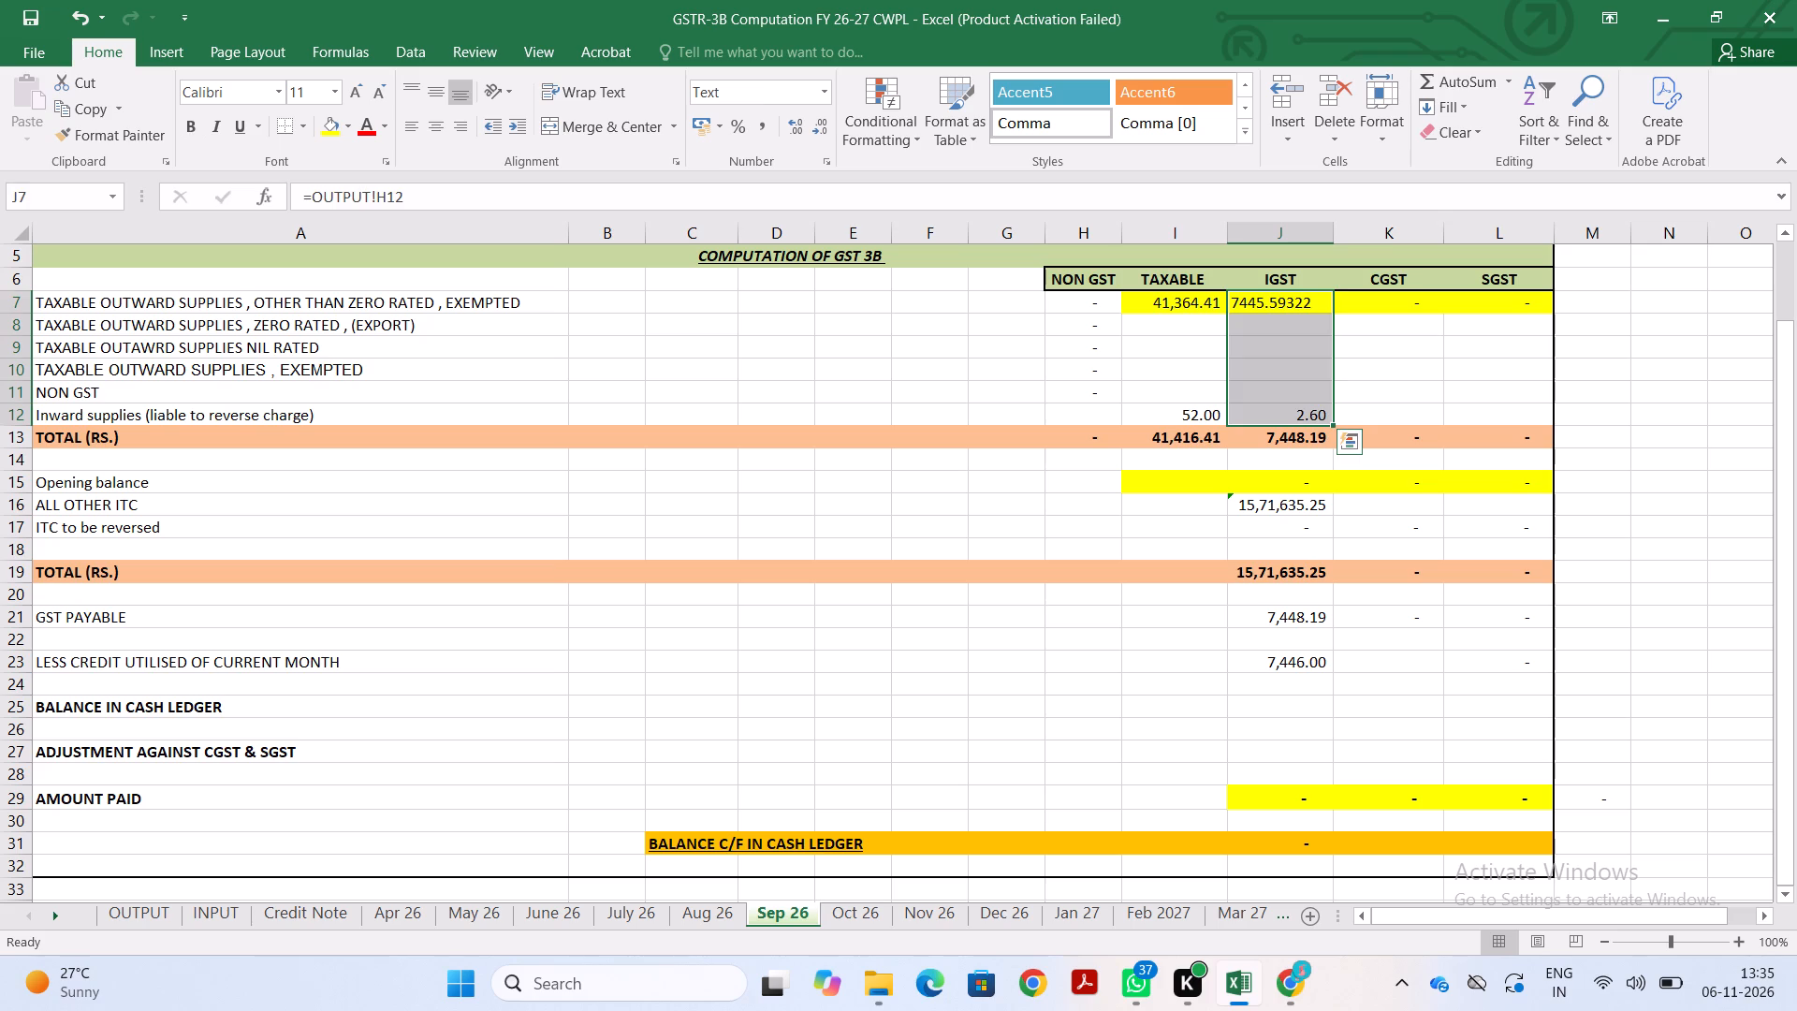
Link the Sep 26 IGST opening balance in J15 to the Aug 26 IGST TOTAL with ='Aug 26'!J19.
left_click(1269, 579)
left_click(1271, 480)
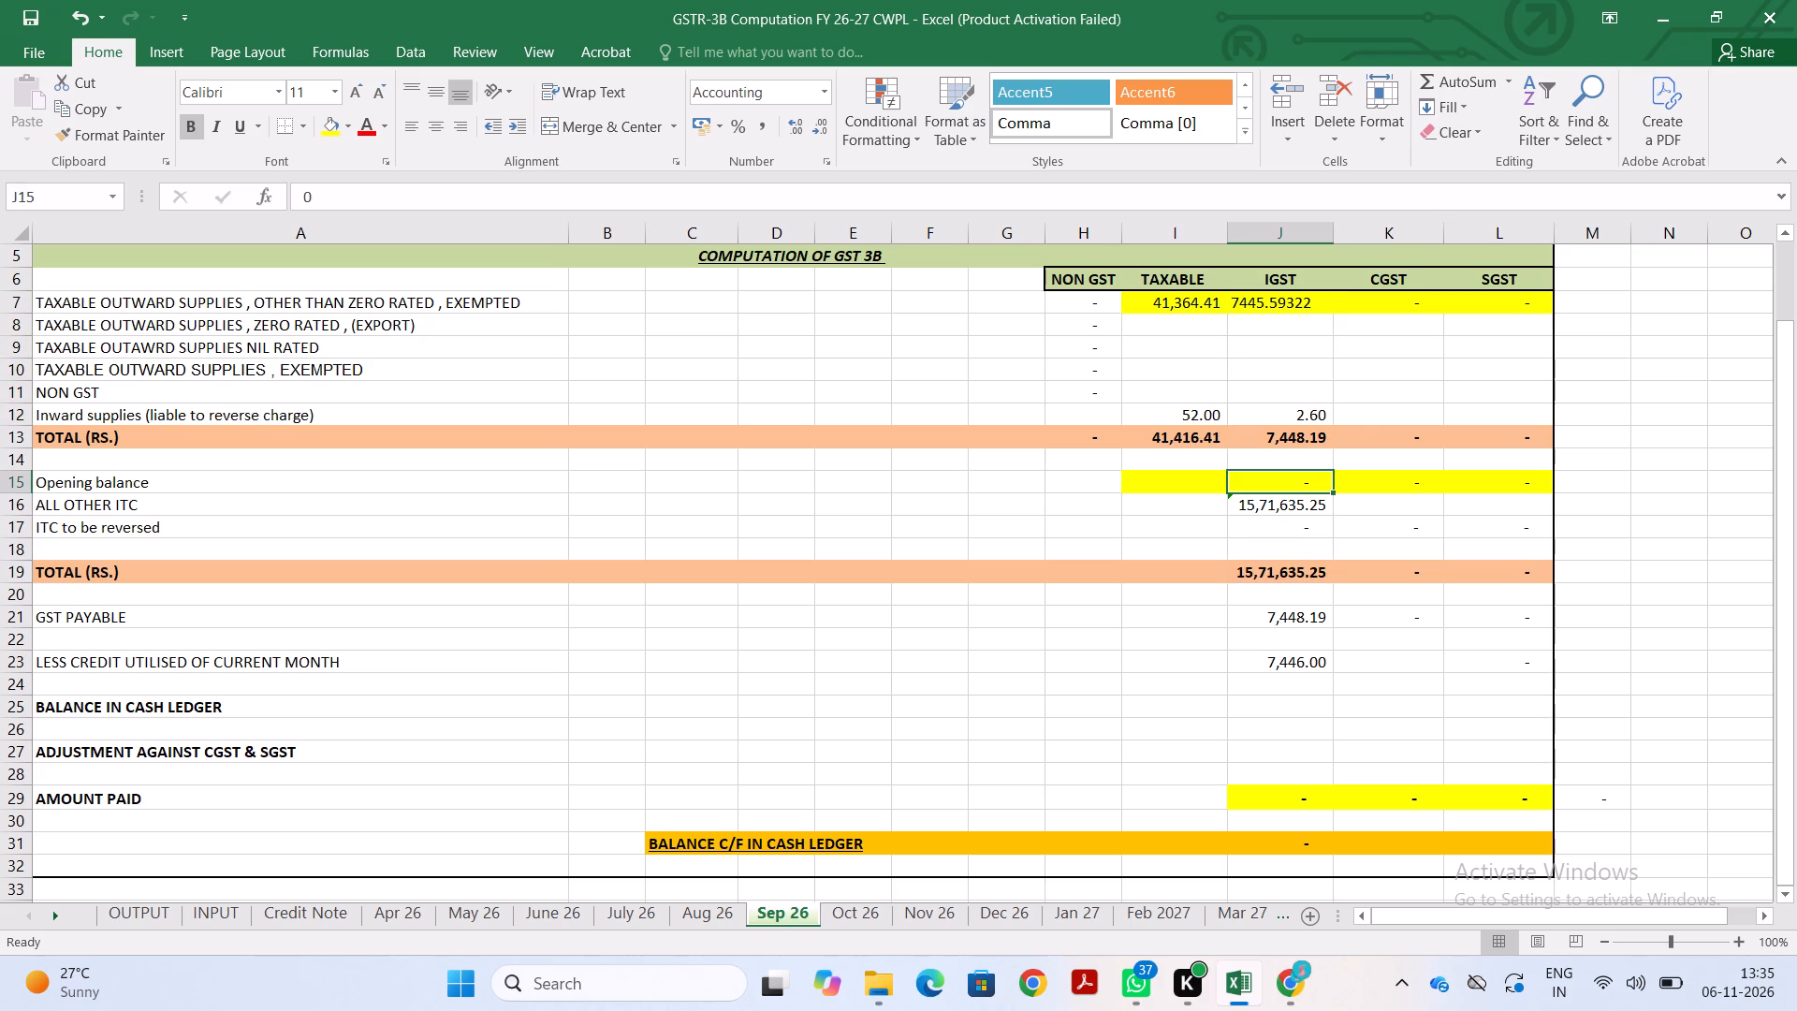
key("equal")
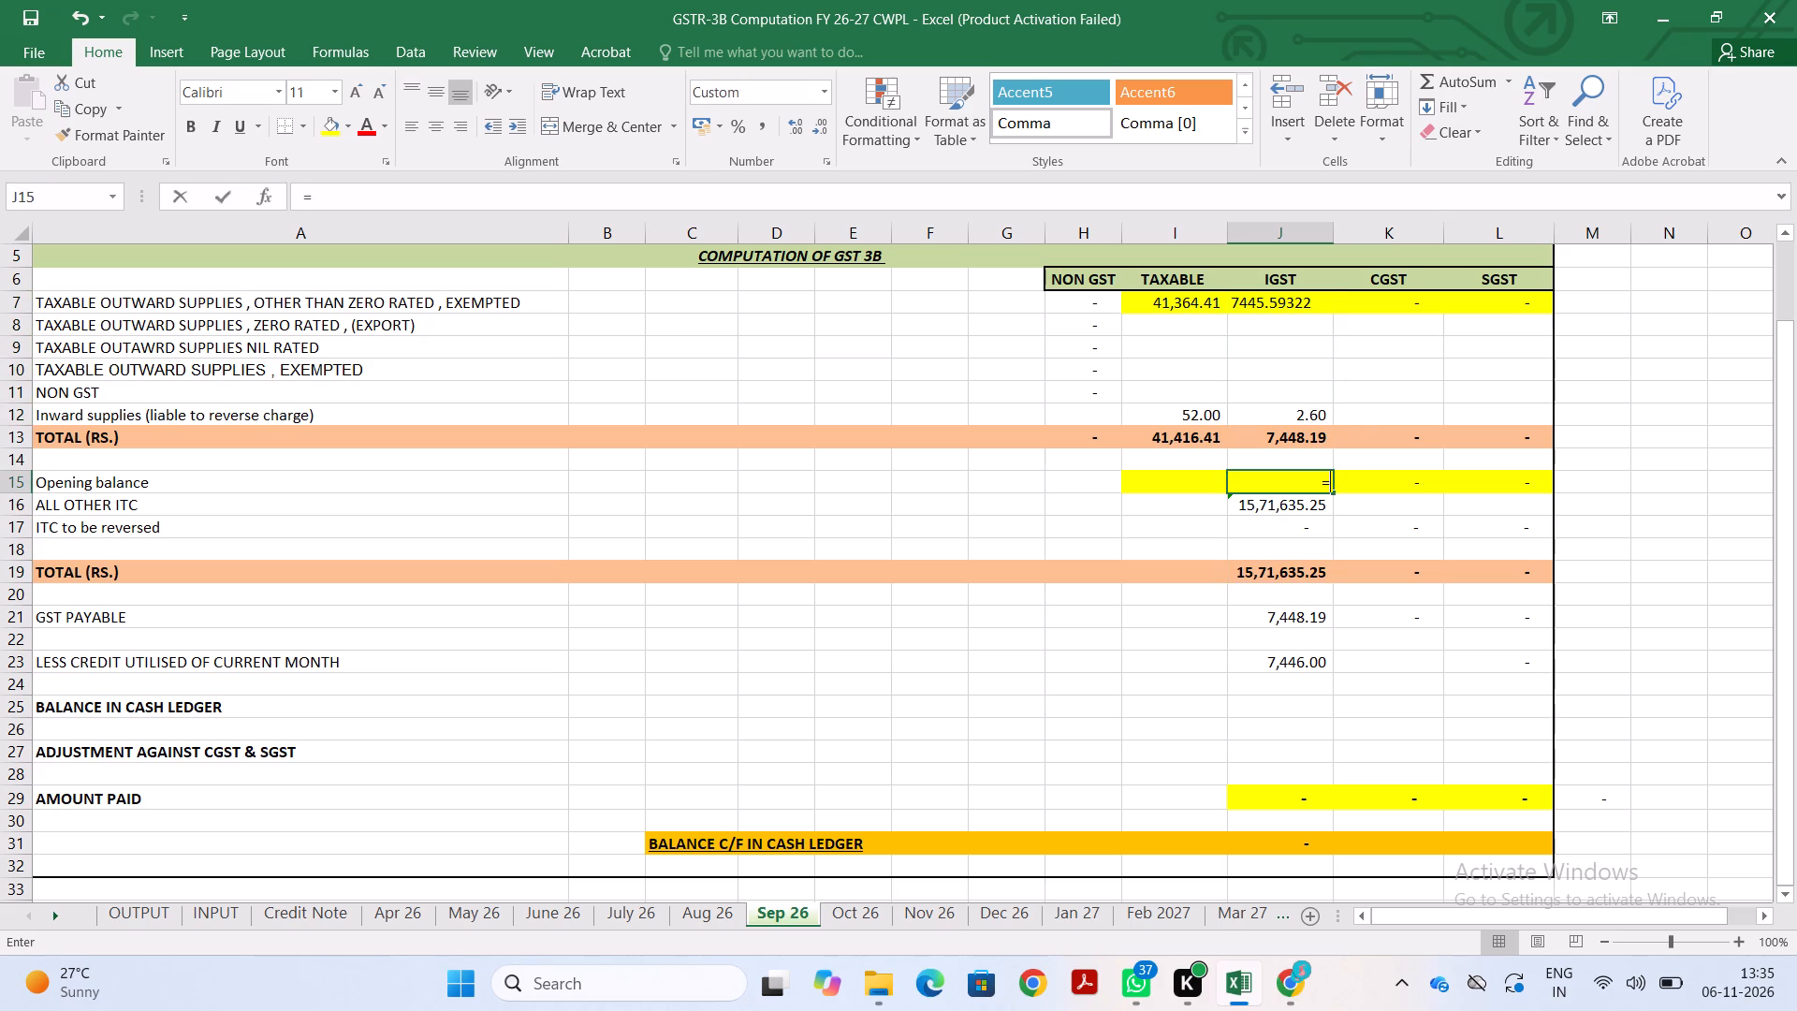
left_click(716, 908)
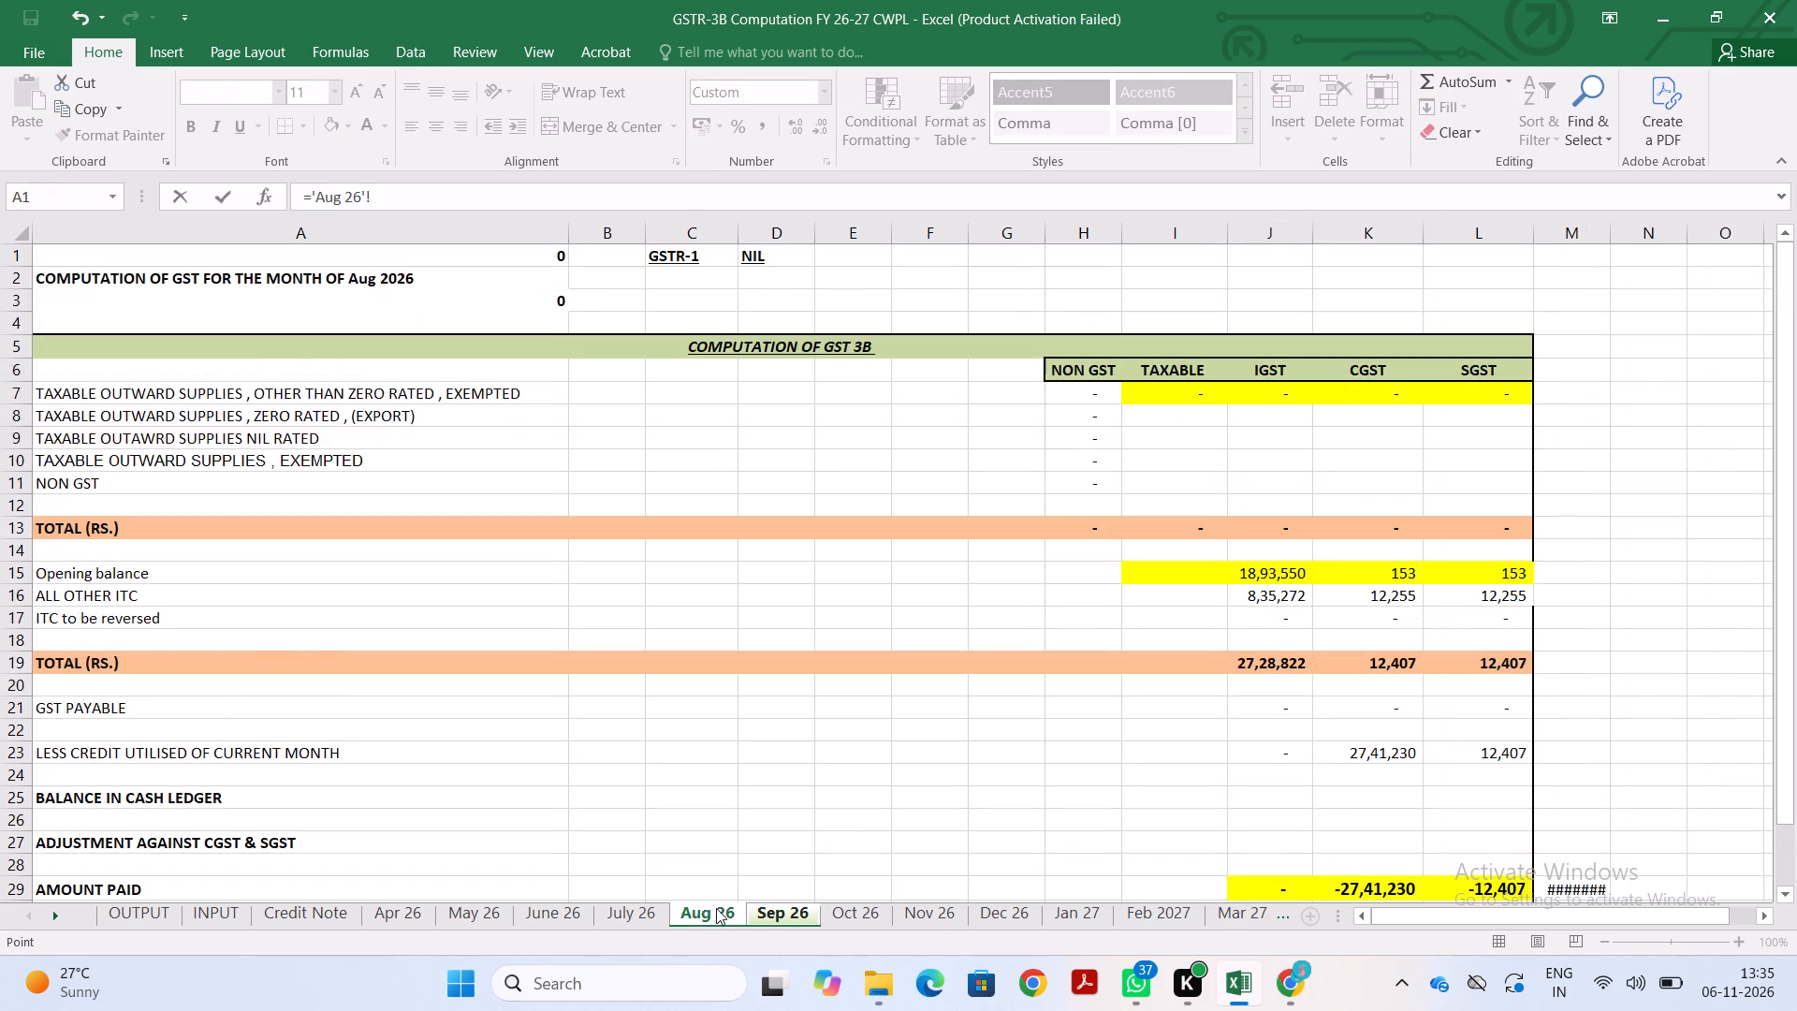
left_click(1272, 658)
key("Return")
Copy the Sep 26 opening balance link from J15 across to CGST and SGST, and compare with the Aug 26 totals.
key("Up")
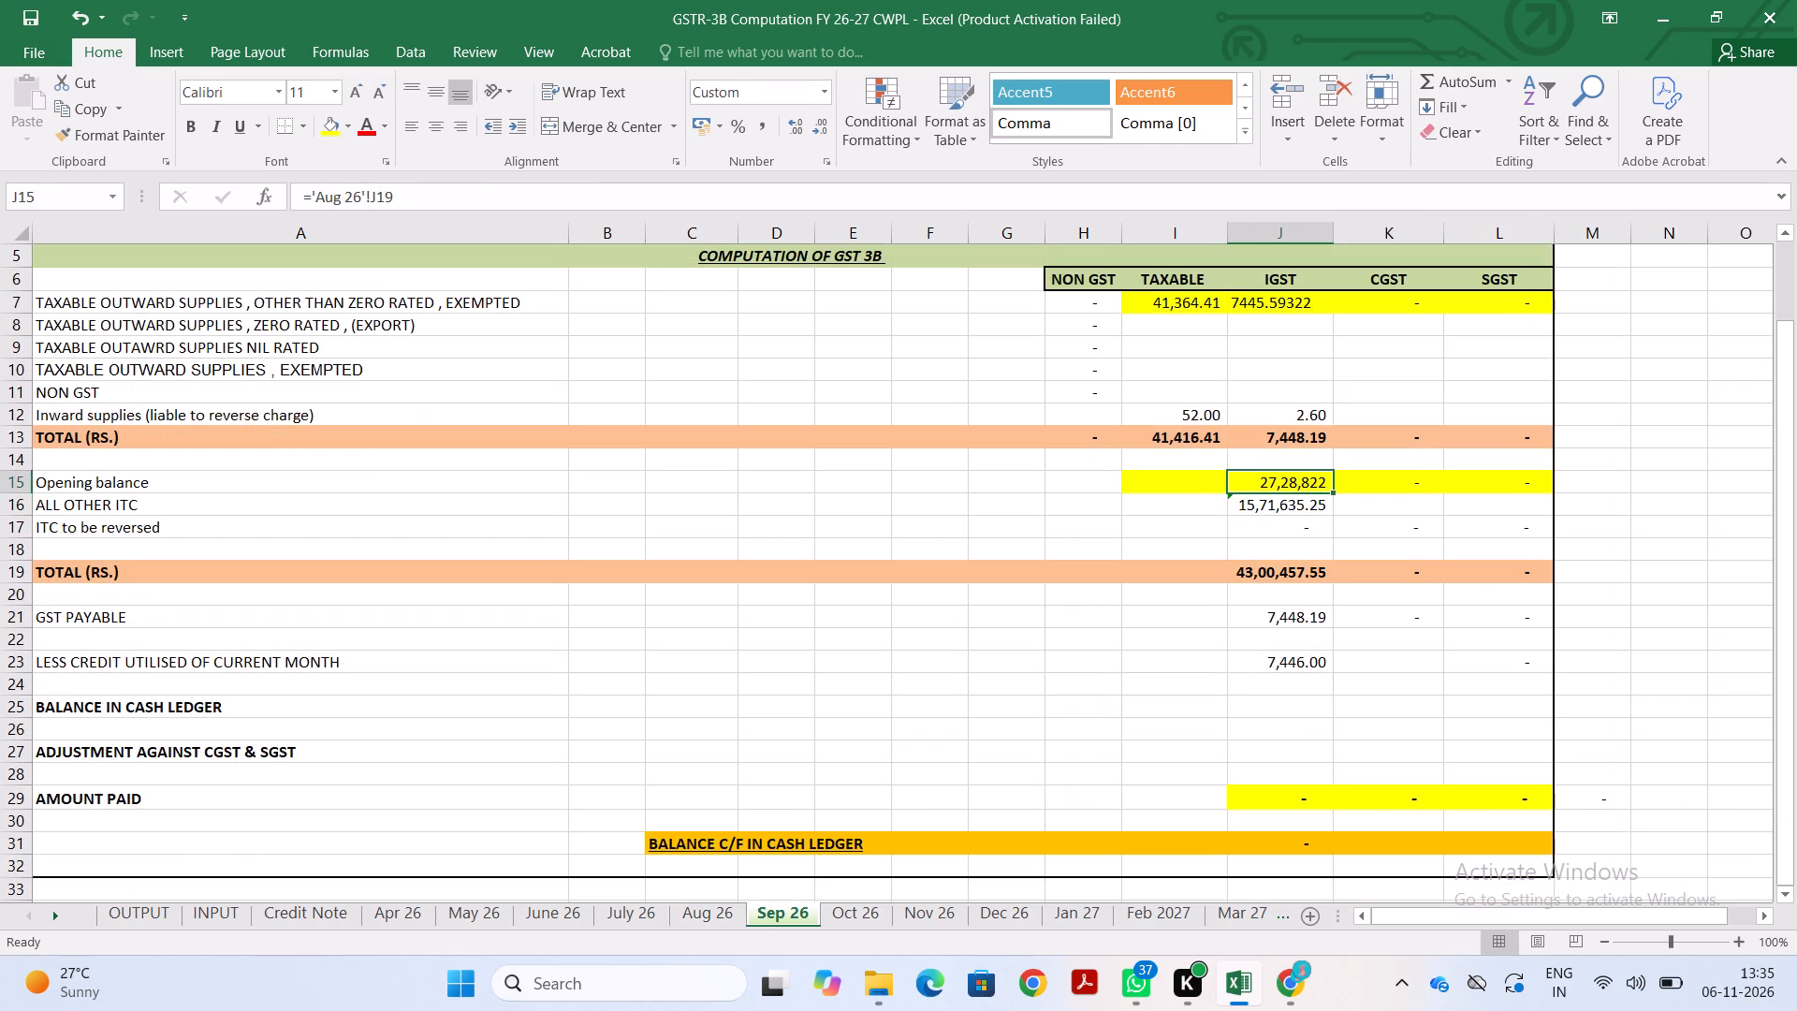
key("ctrl+c")
key("shift+Right")
key("shift+Right")
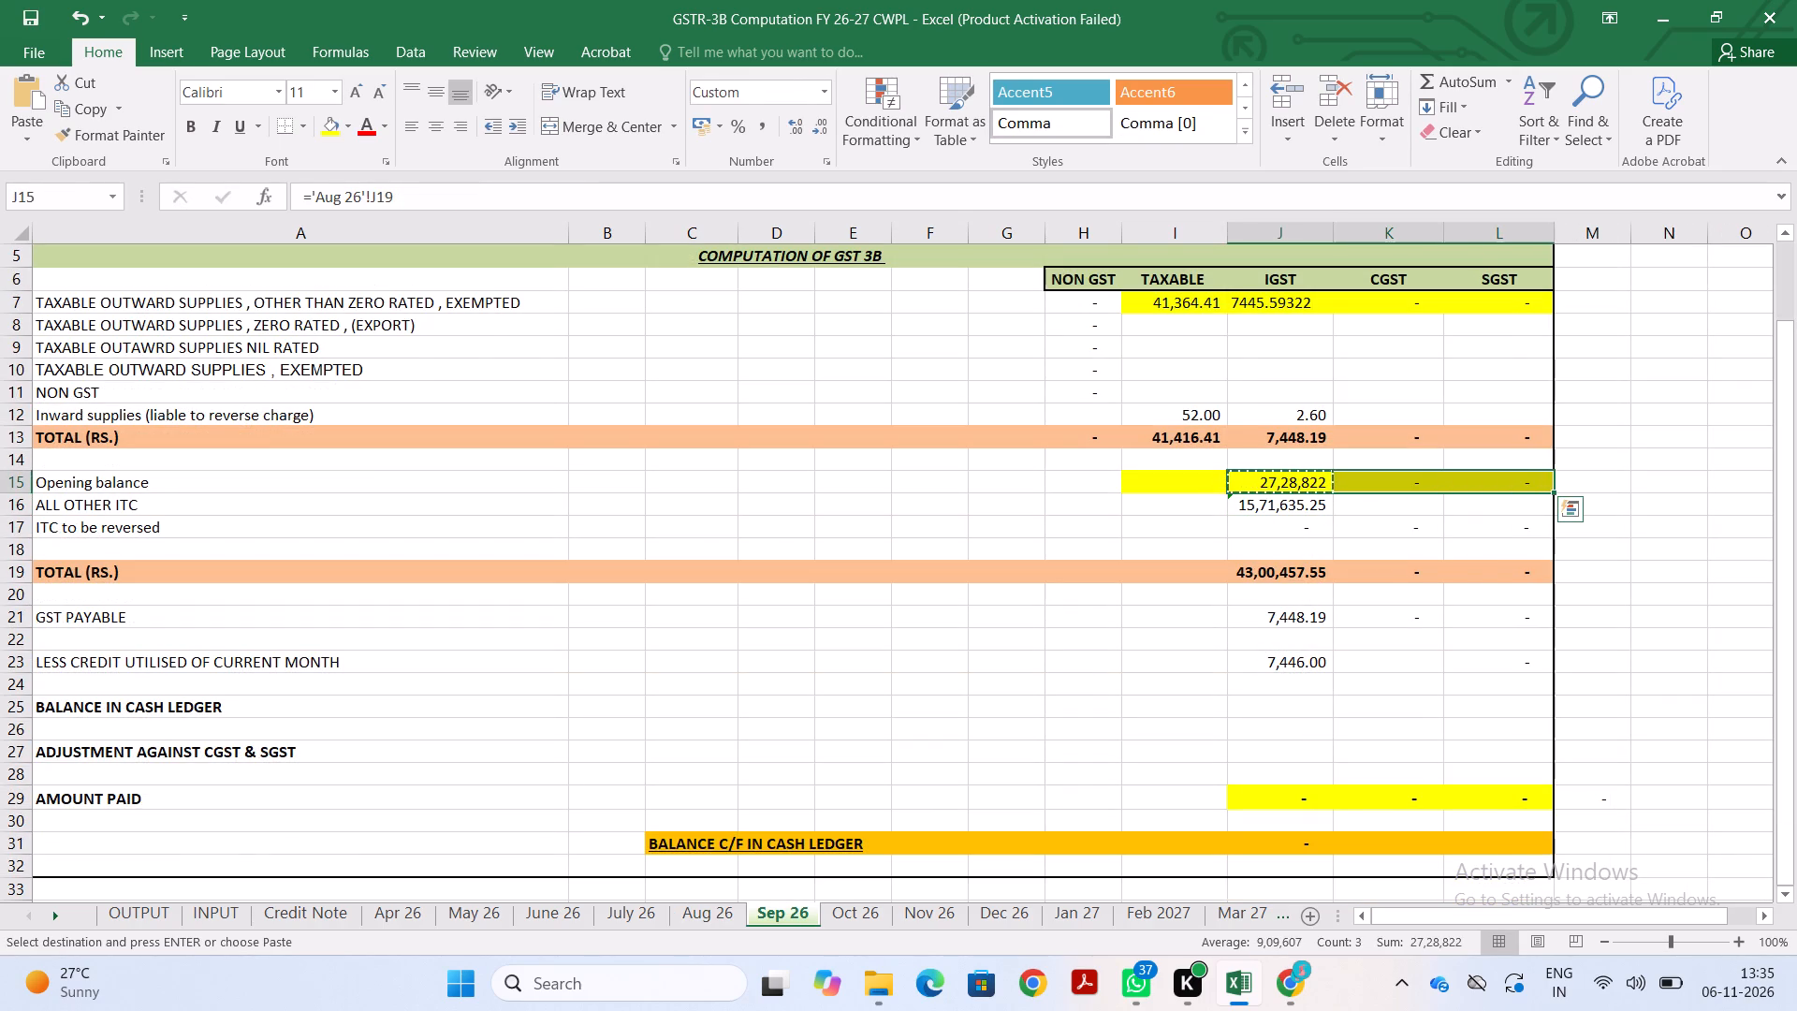
key("ctrl+v")
key("Right")
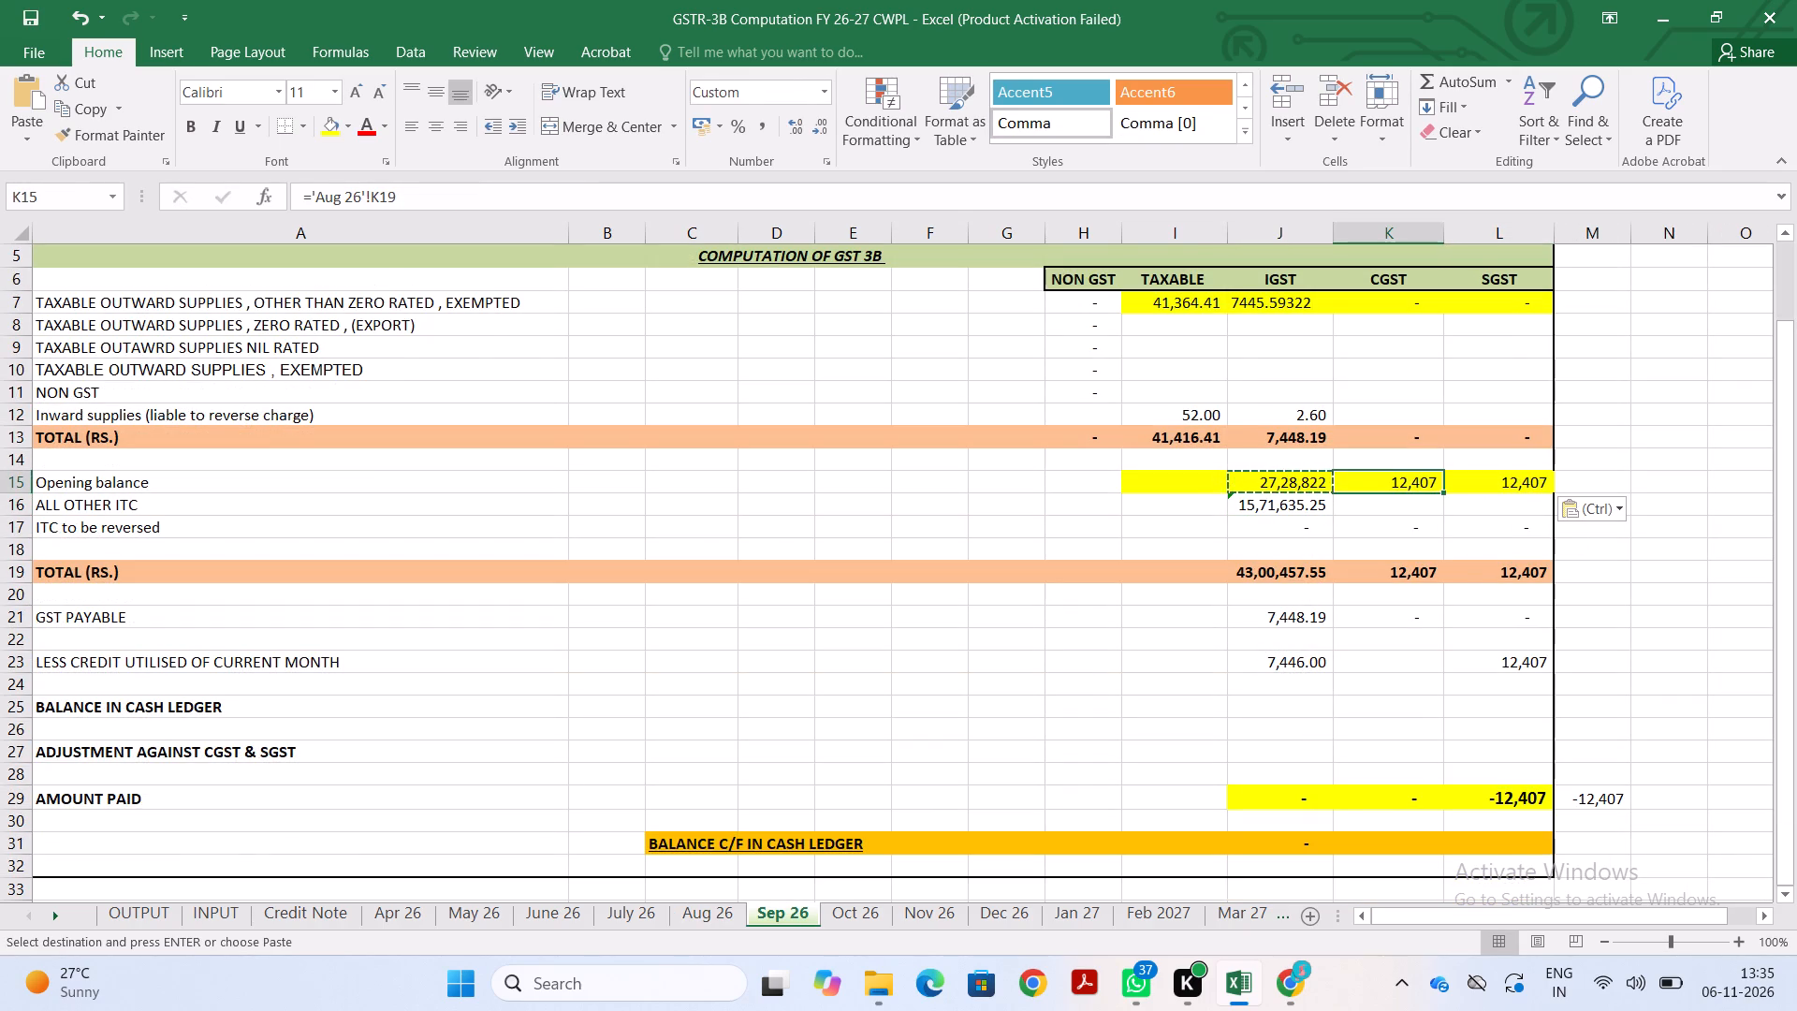
left_click(717, 912)
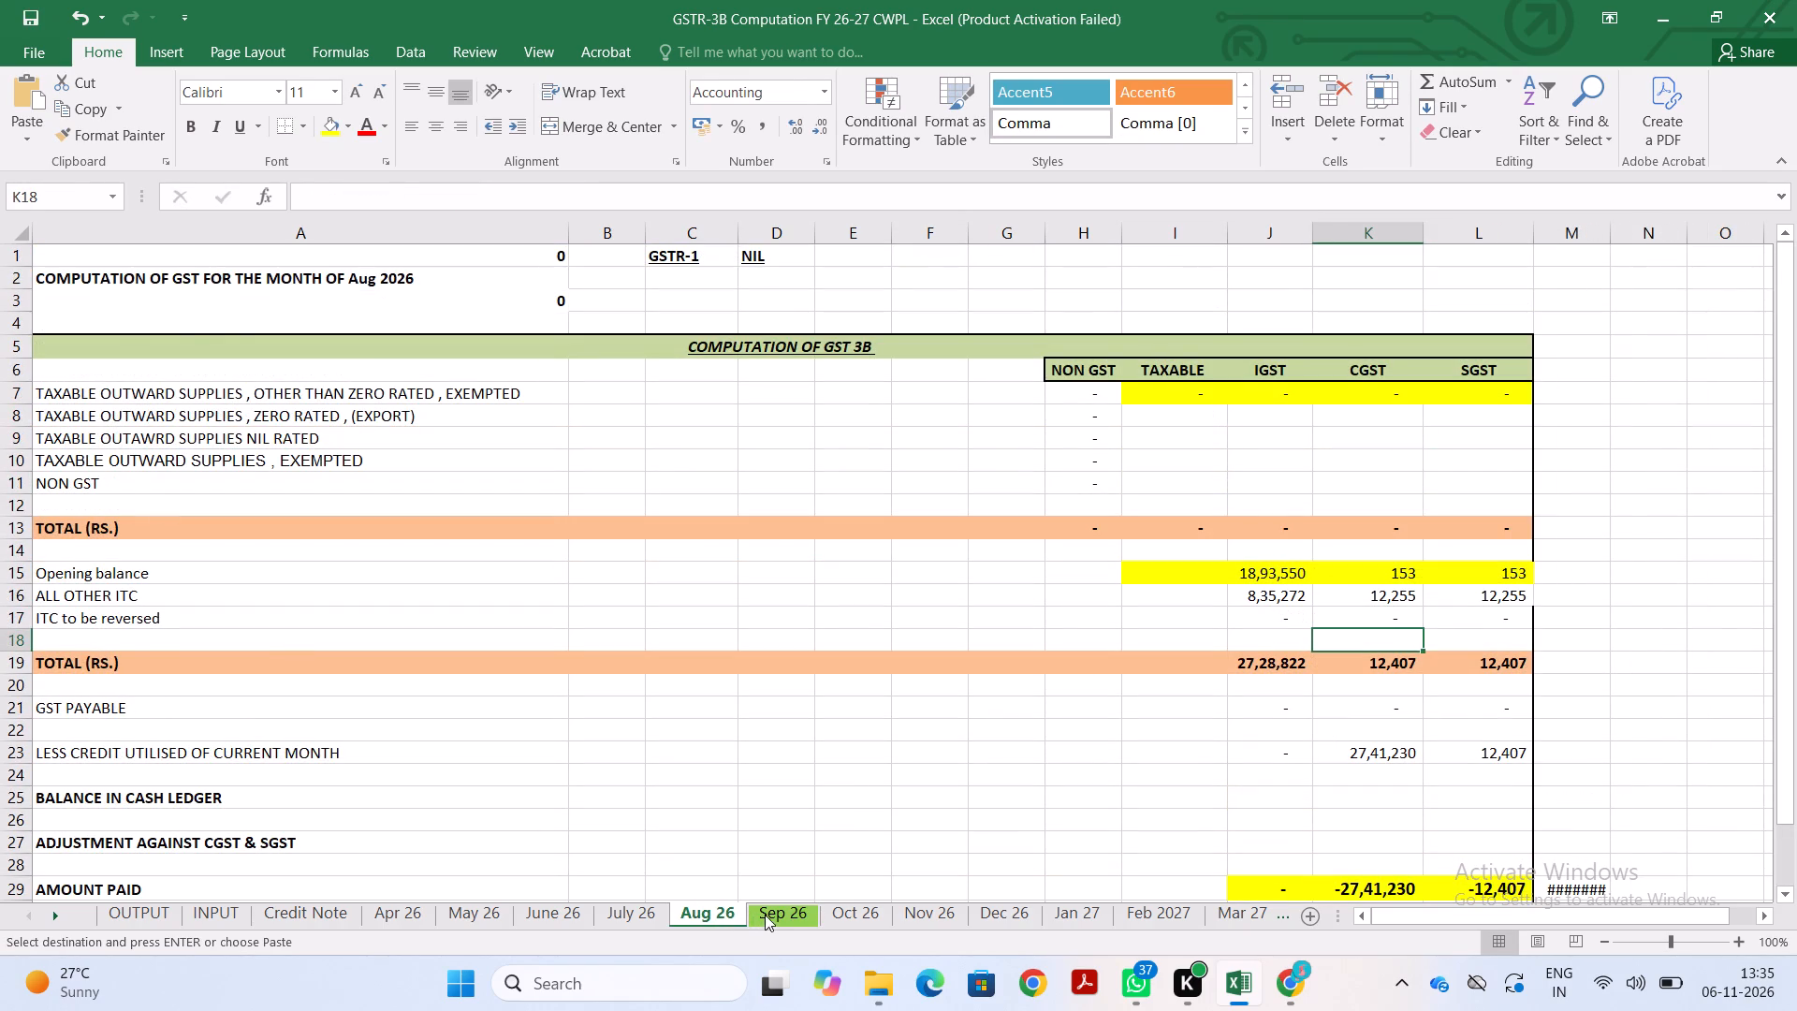
left_click(772, 916)
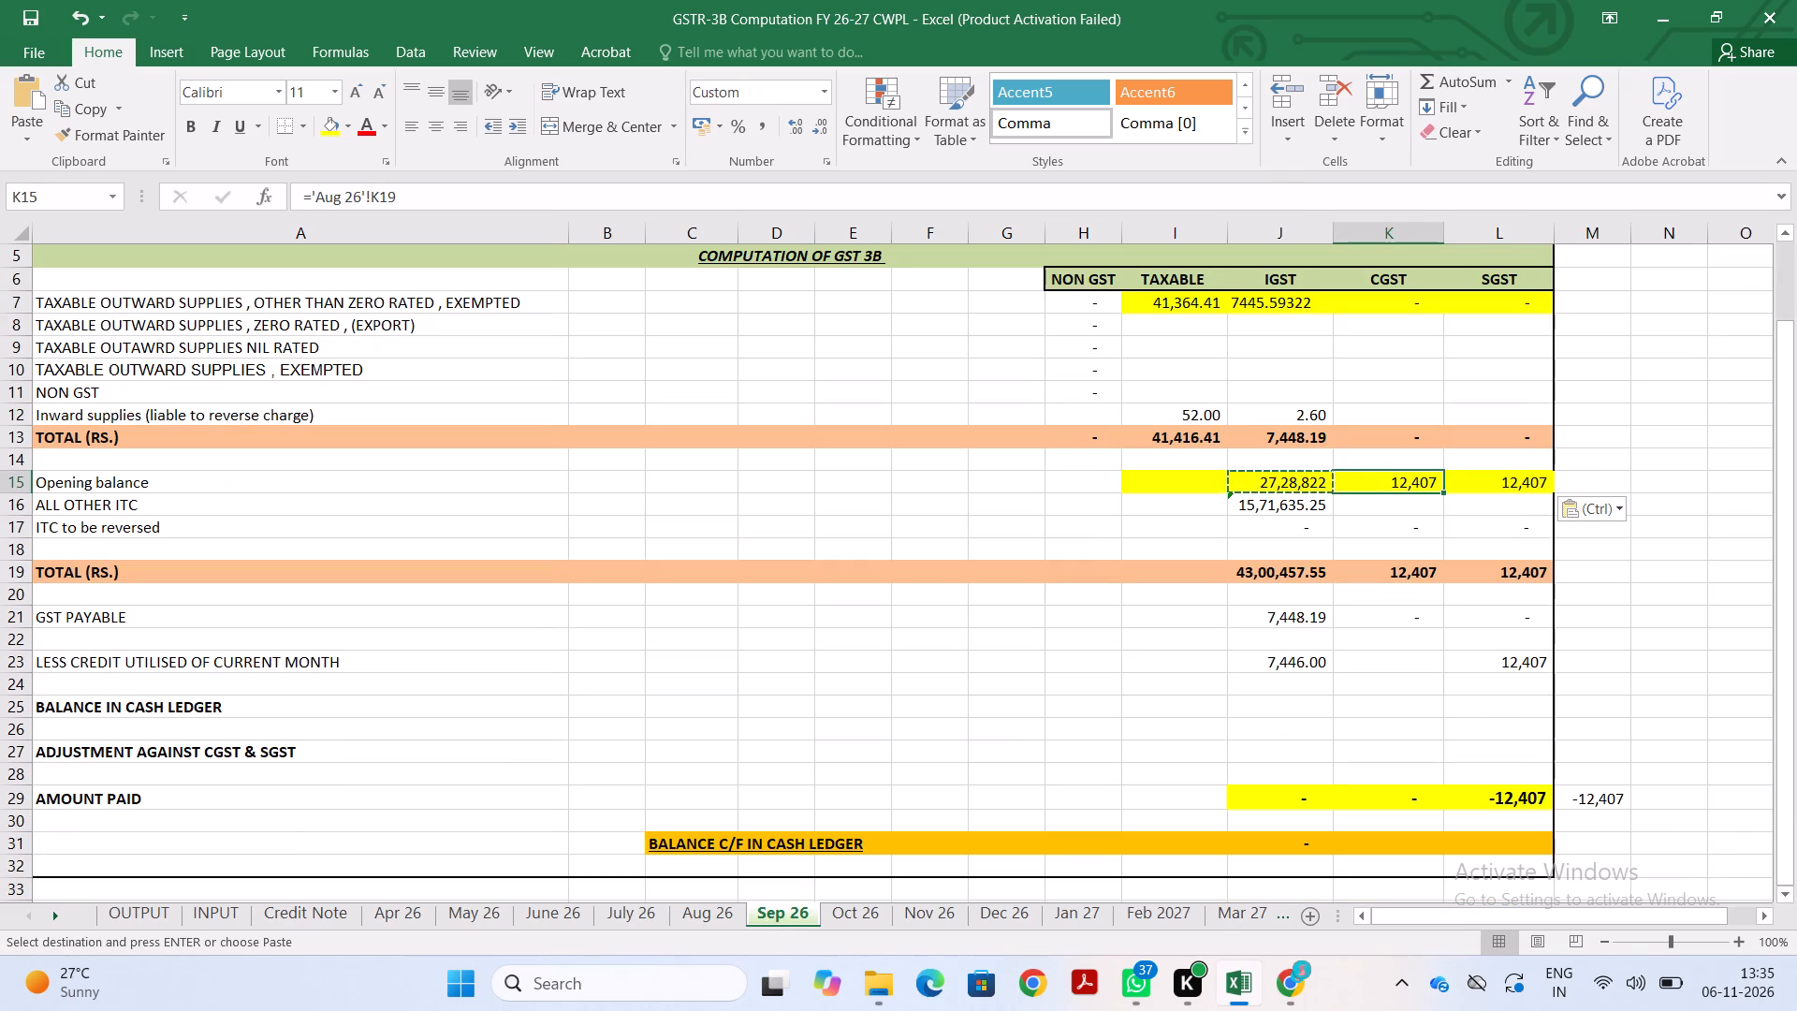
Trace the Sep 26 ALL OTHER ITC formula in J16 to its September rows on the INPUT sheet.
left_click(1418, 500)
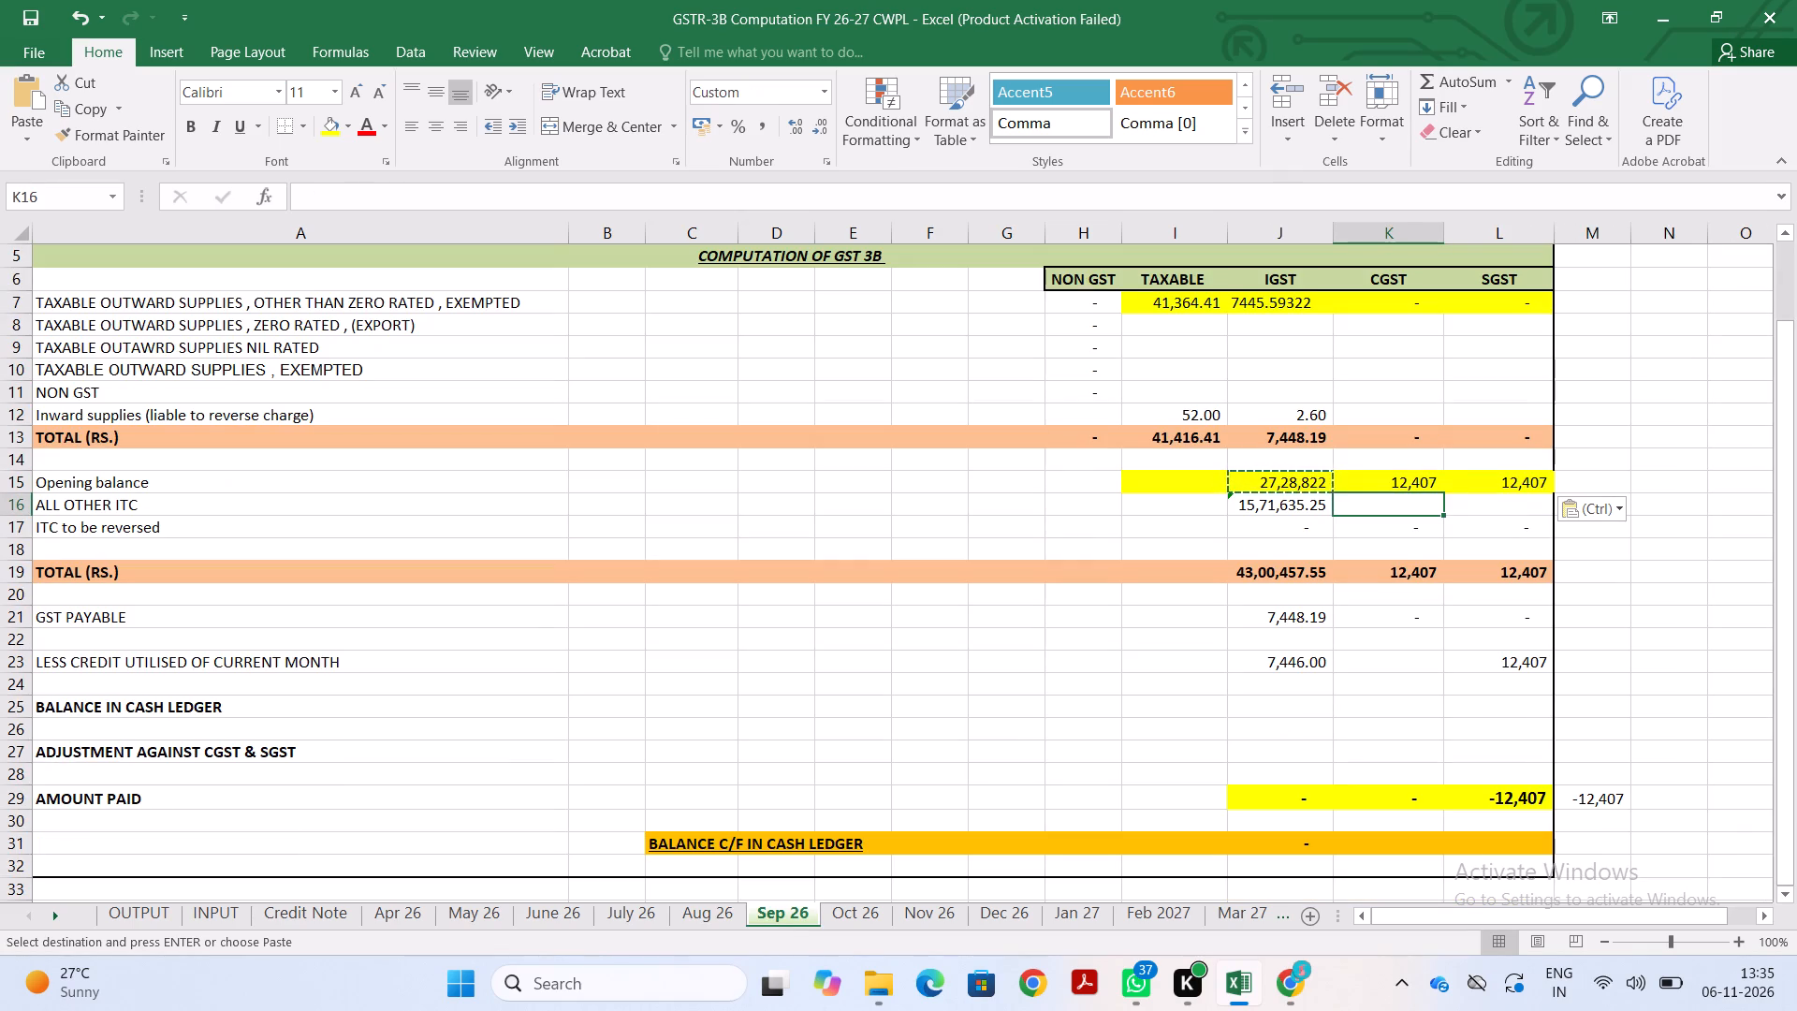
left_click(1298, 504)
key("ctrl+bracketleft")
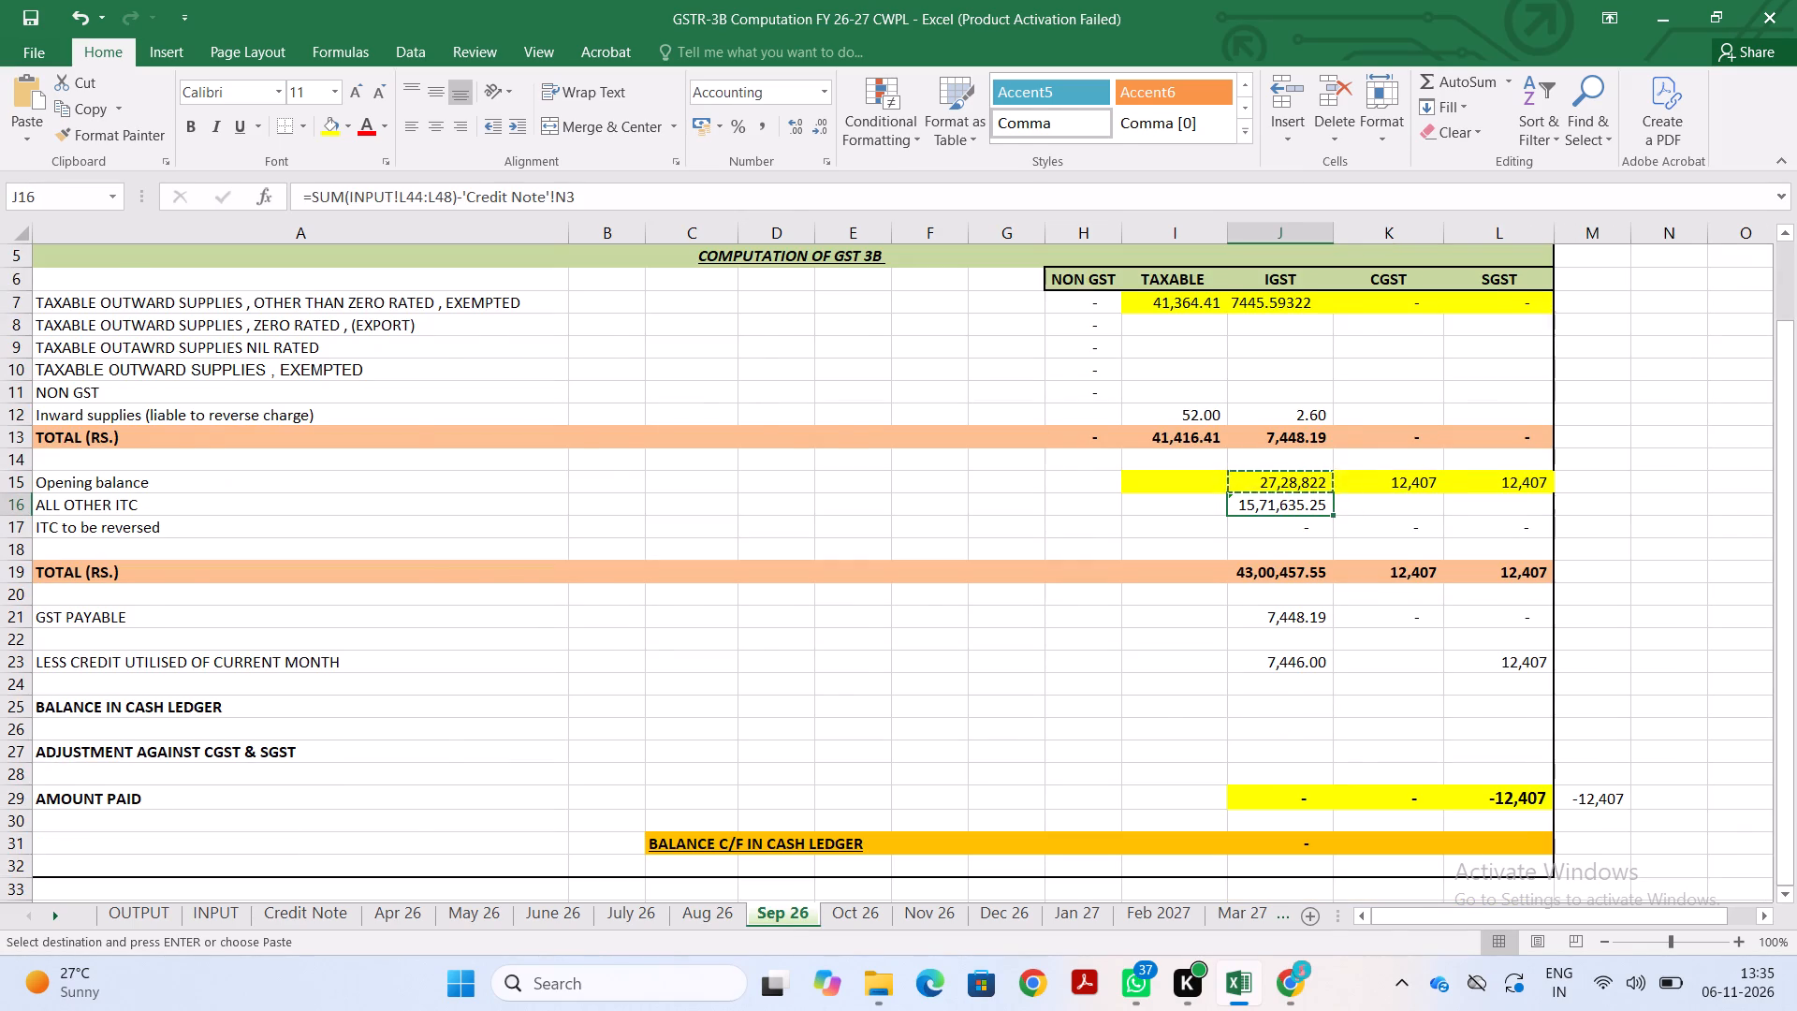
scroll(1298, 504, "right", 5)
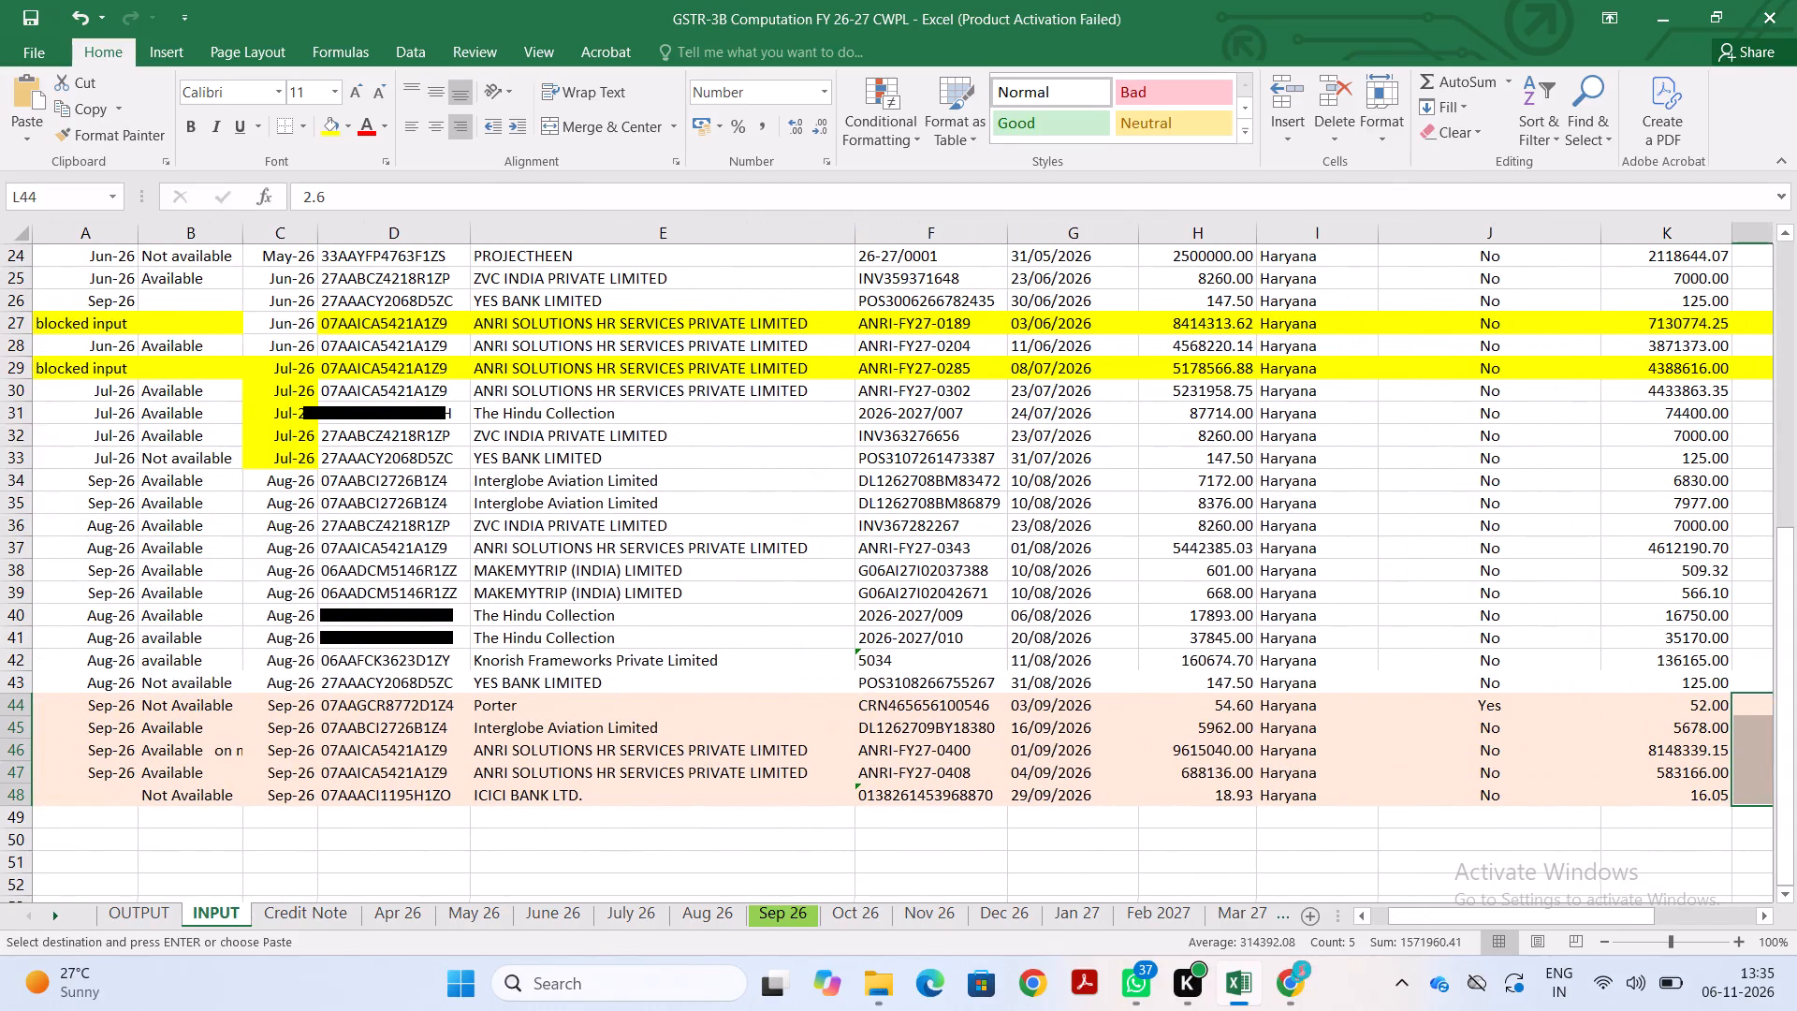
scroll(1298, 504, "left", 3)
Switch to the GST portal in Chrome and leave the August GSTR-3B, returning to the File Returns page.
key("alt+Tab")
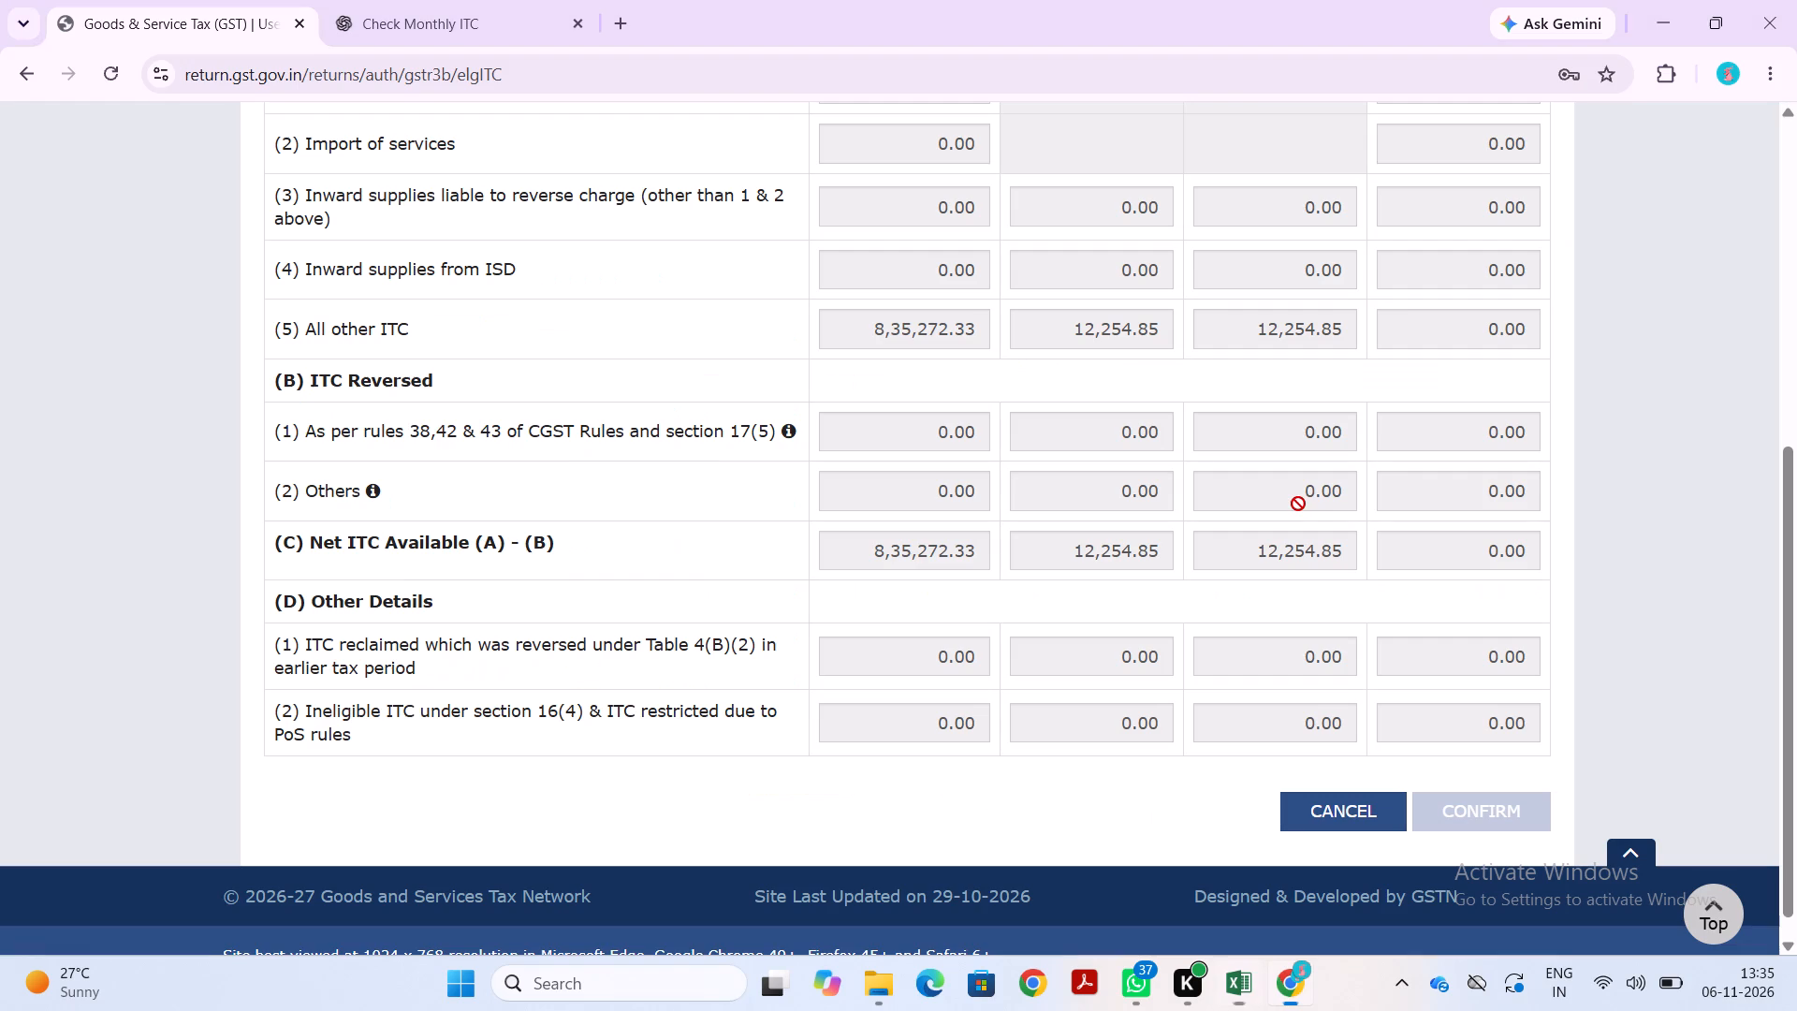
left_click(1334, 802)
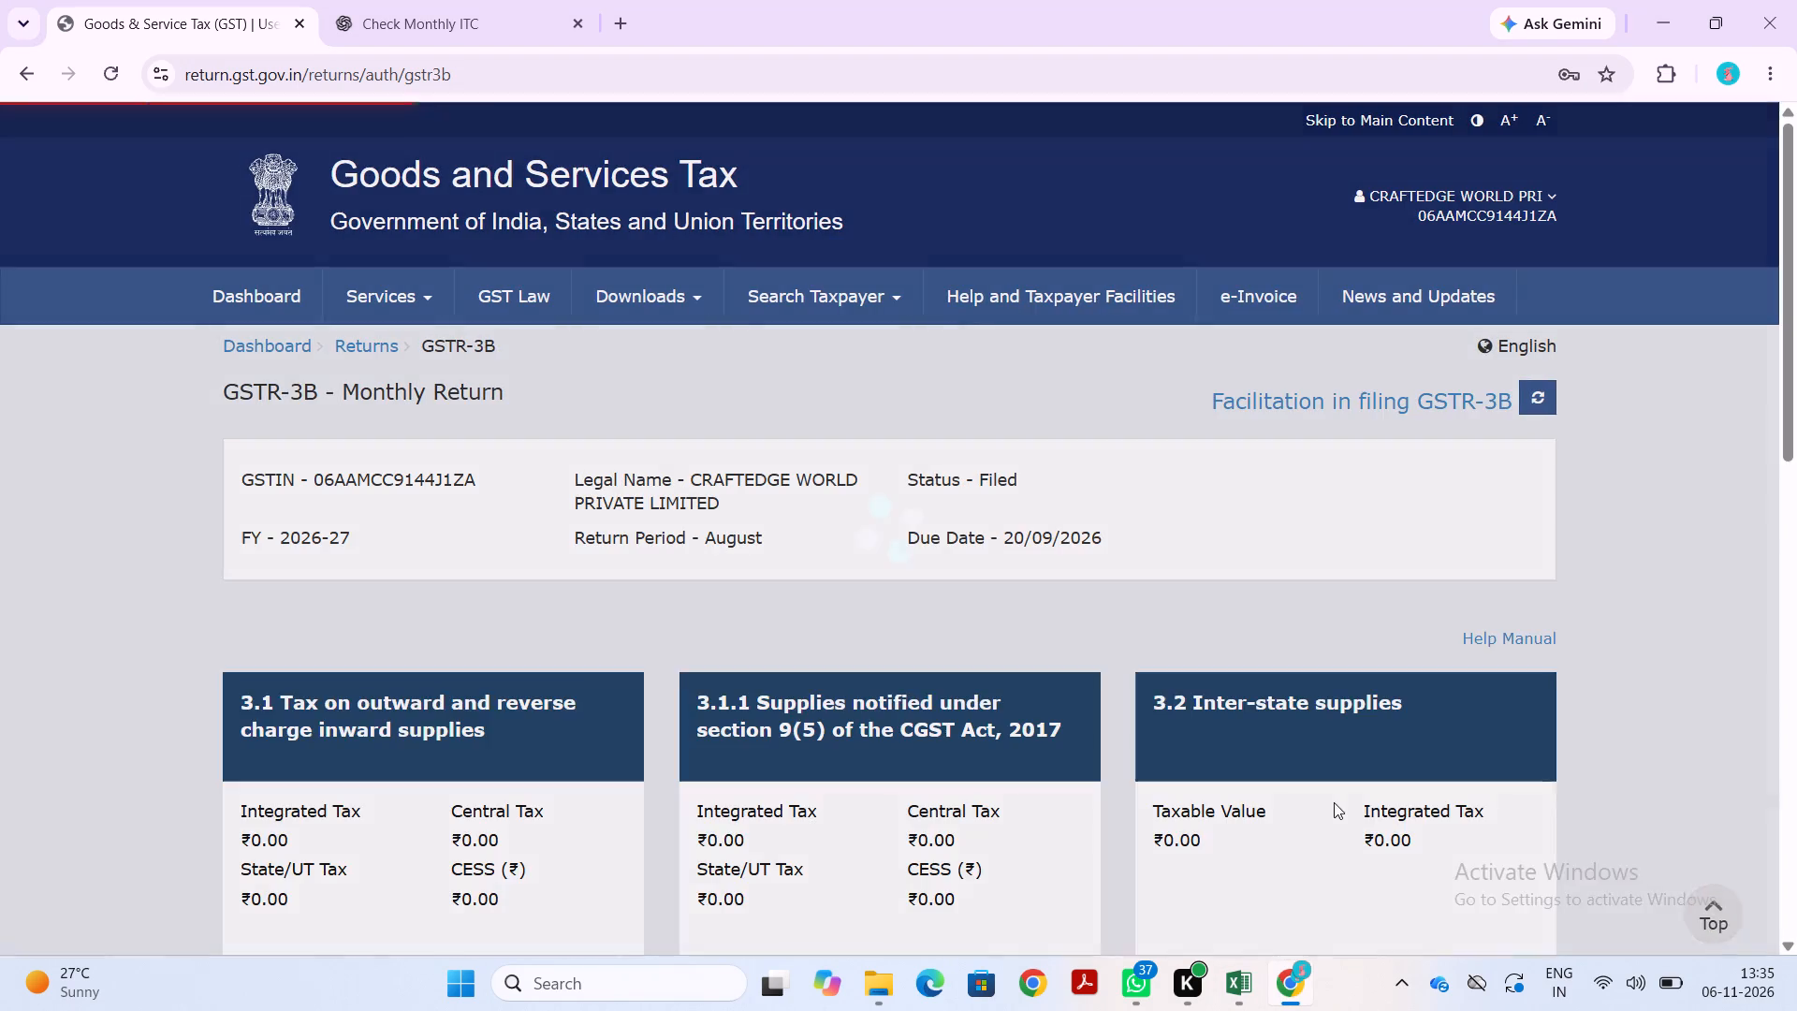
scroll(1102, 593, "down", 4)
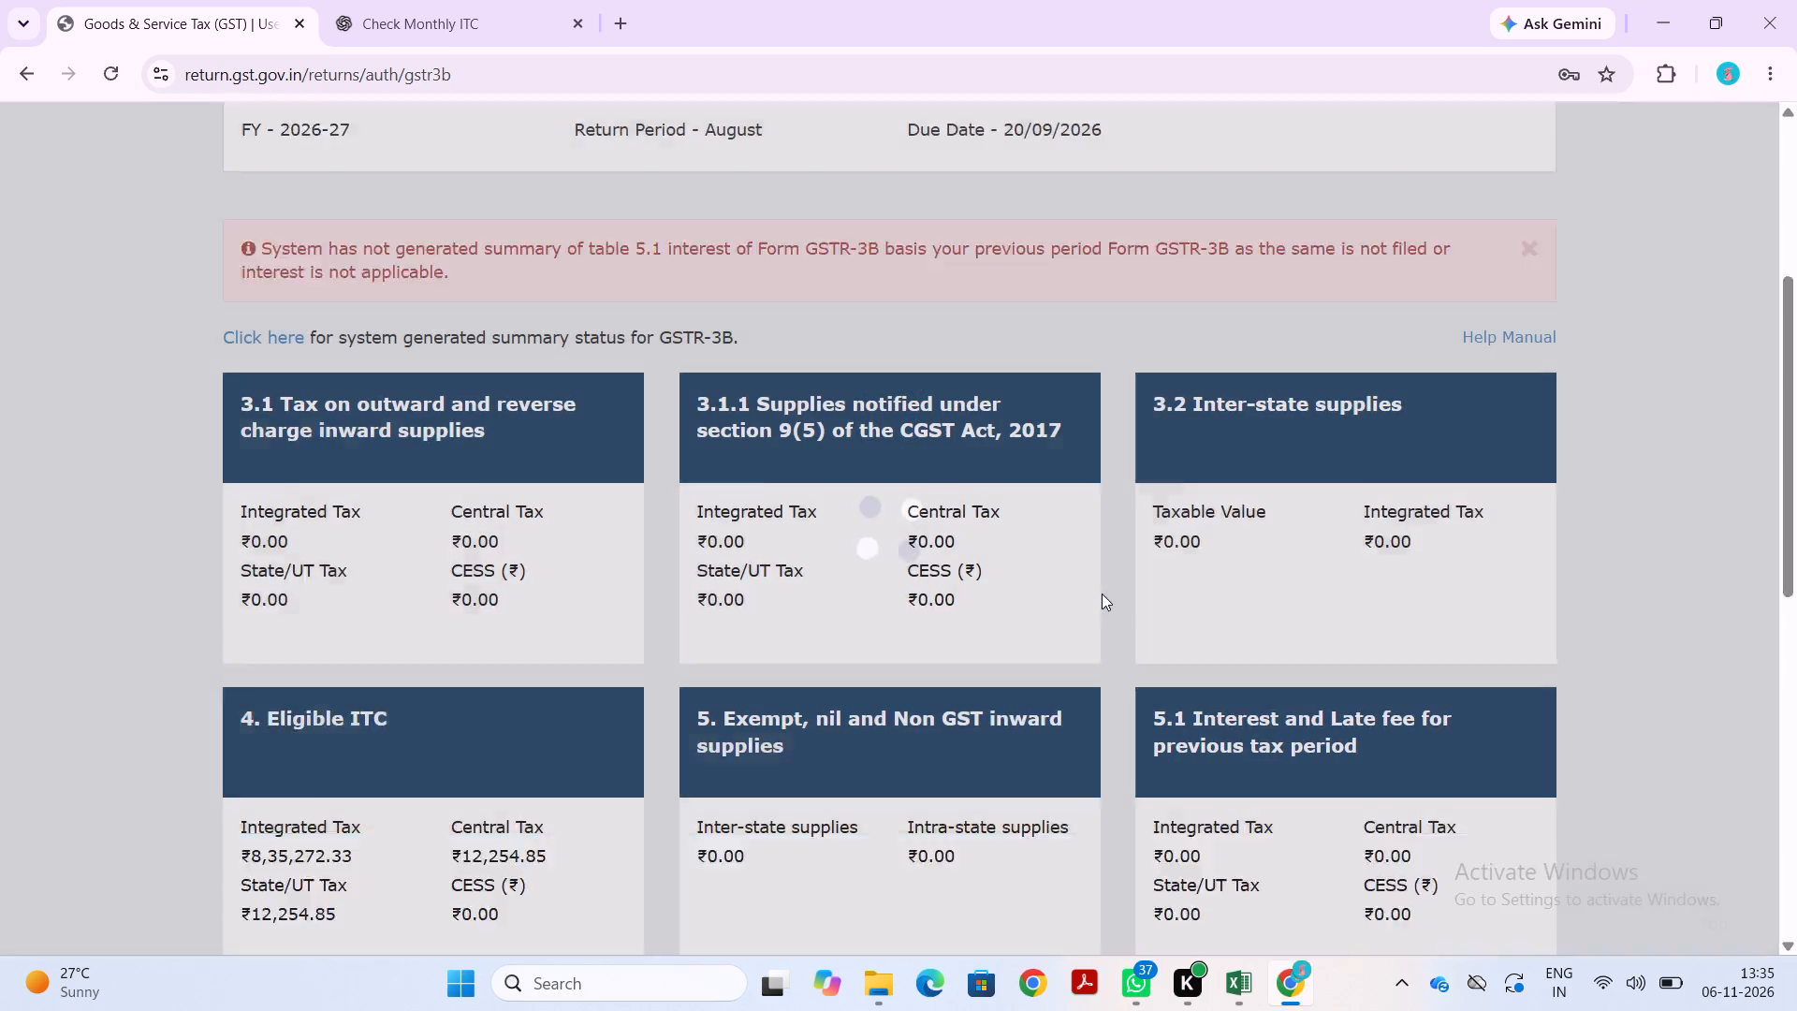
scroll(1102, 593, "down", 2)
scroll(999, 874, "down", 4)
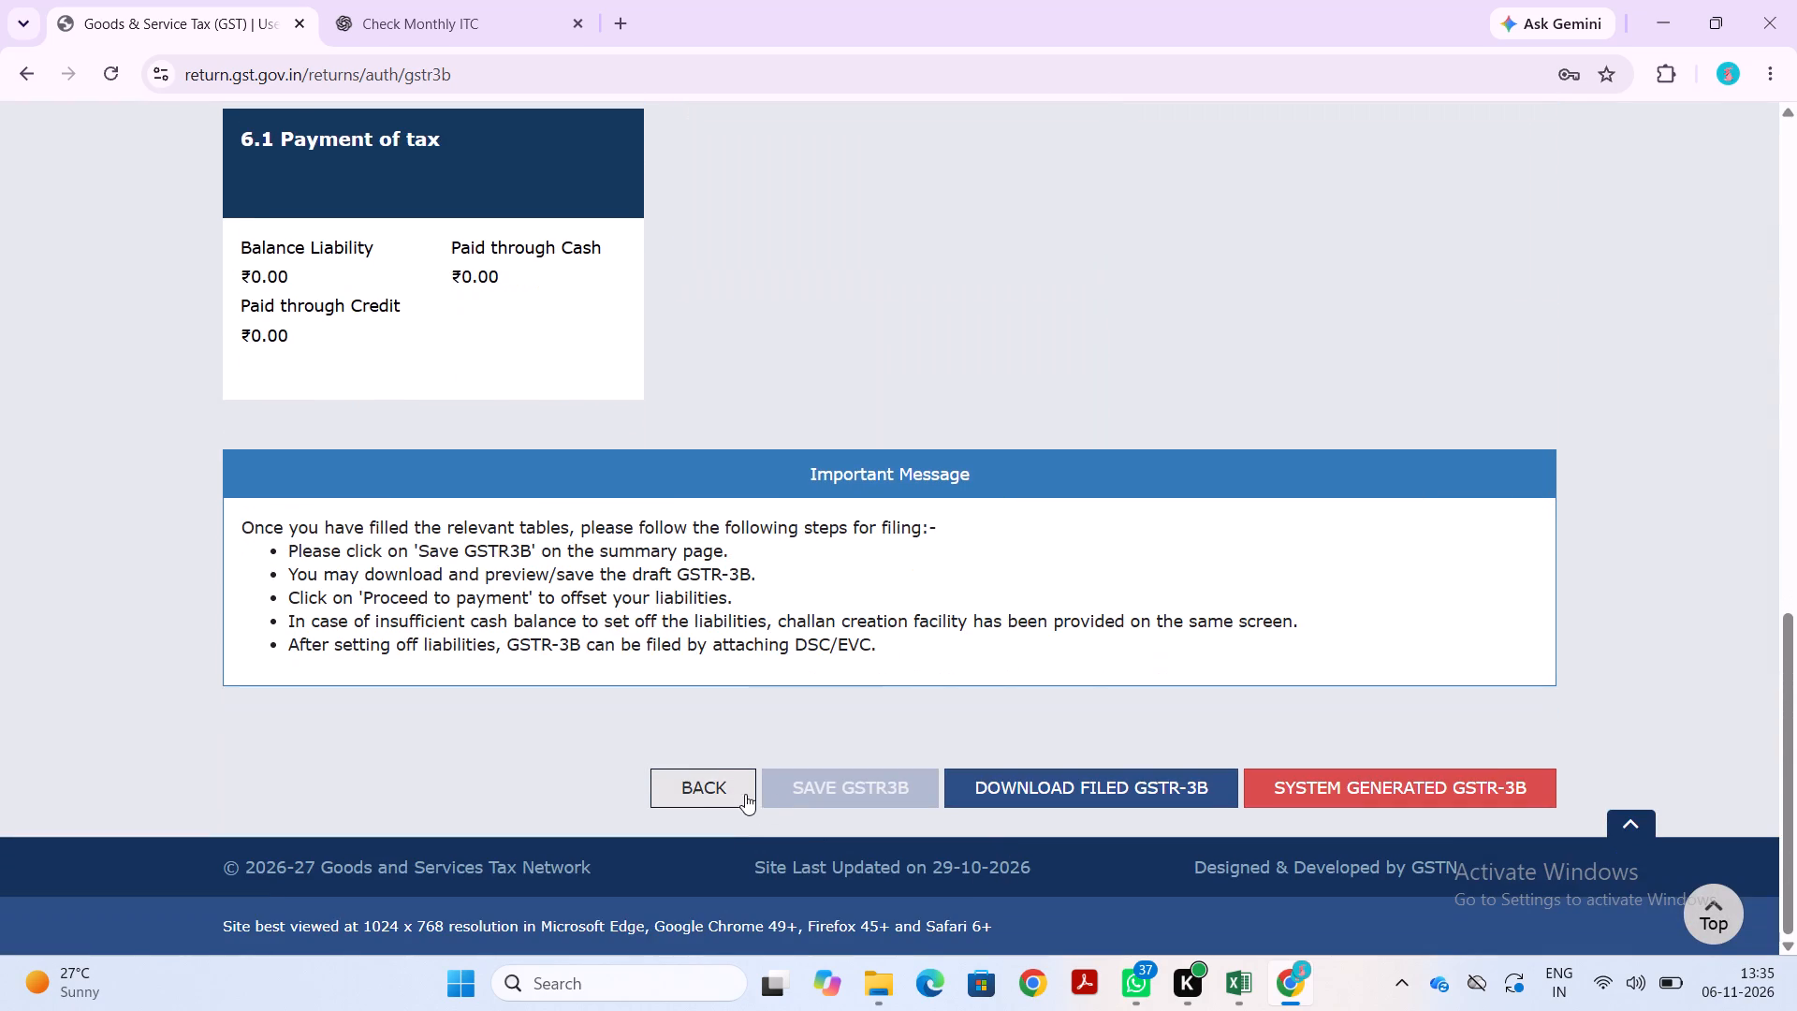
left_click(718, 773)
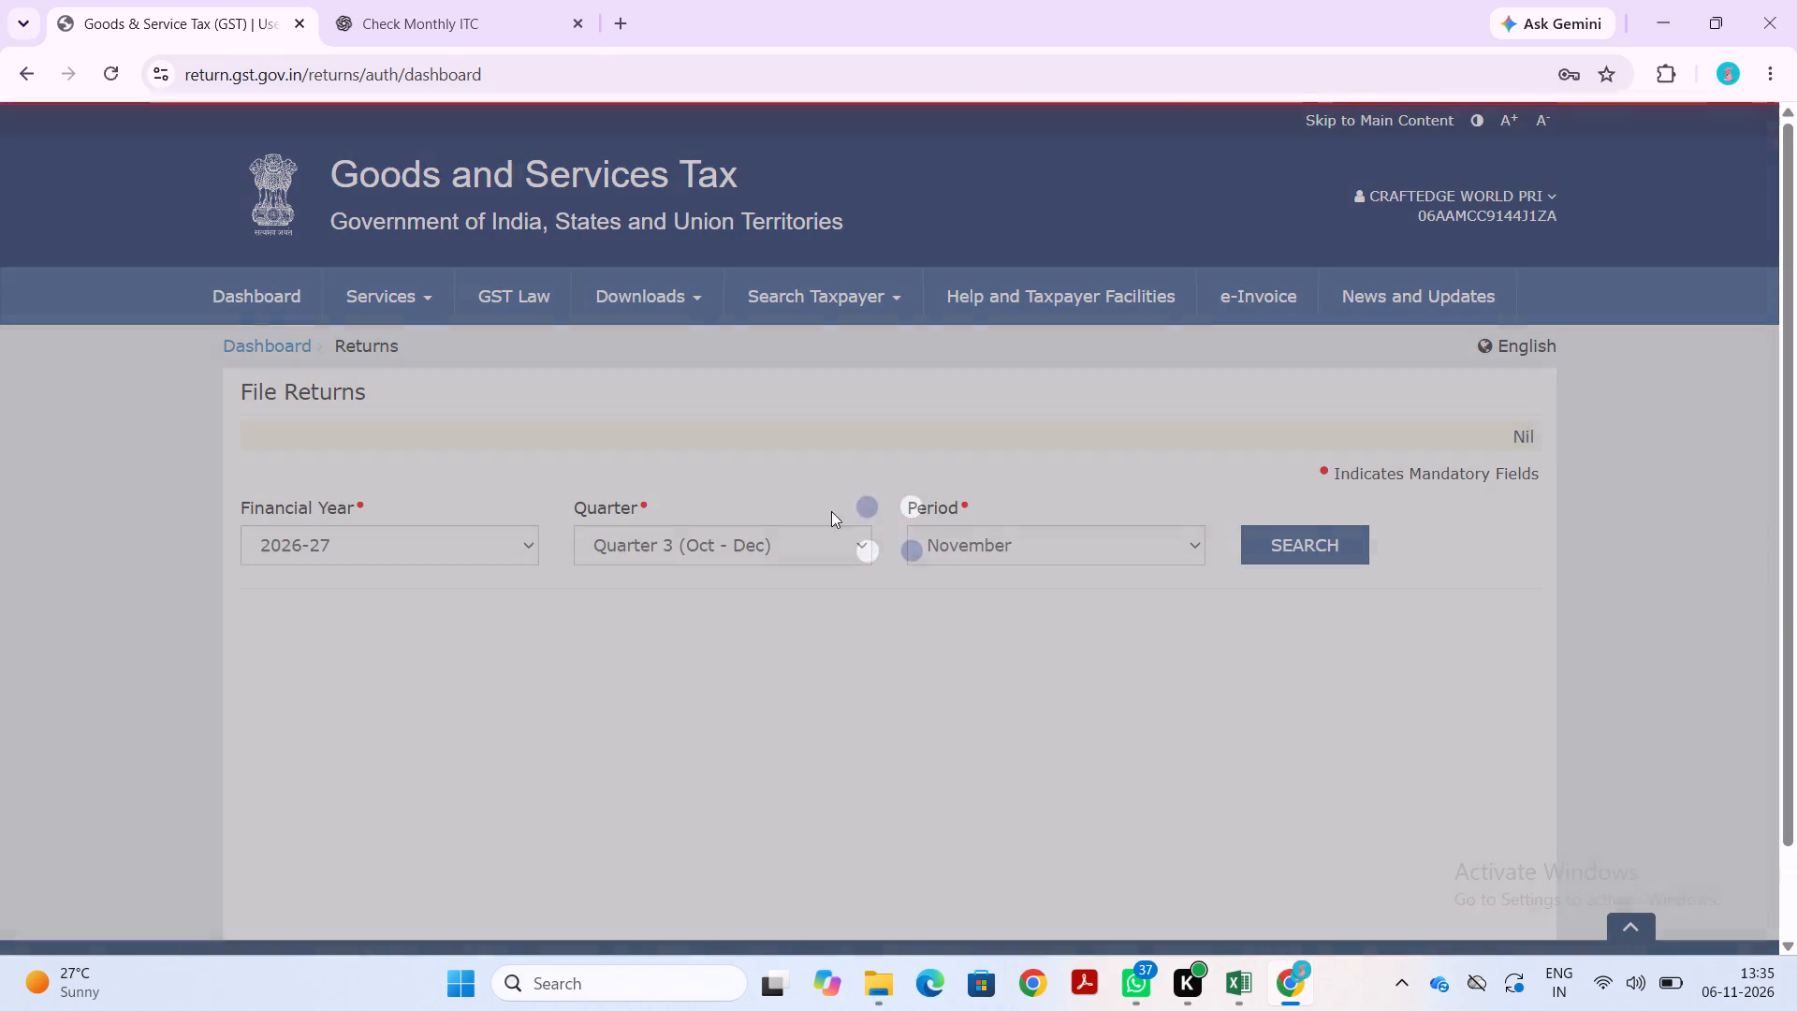
Search the 2026-27 returns for Quarter 2 (Jul - Sep), September, and open that month's GSTR-3B.
left_click(784, 534)
left_click(784, 534)
left_click(797, 567)
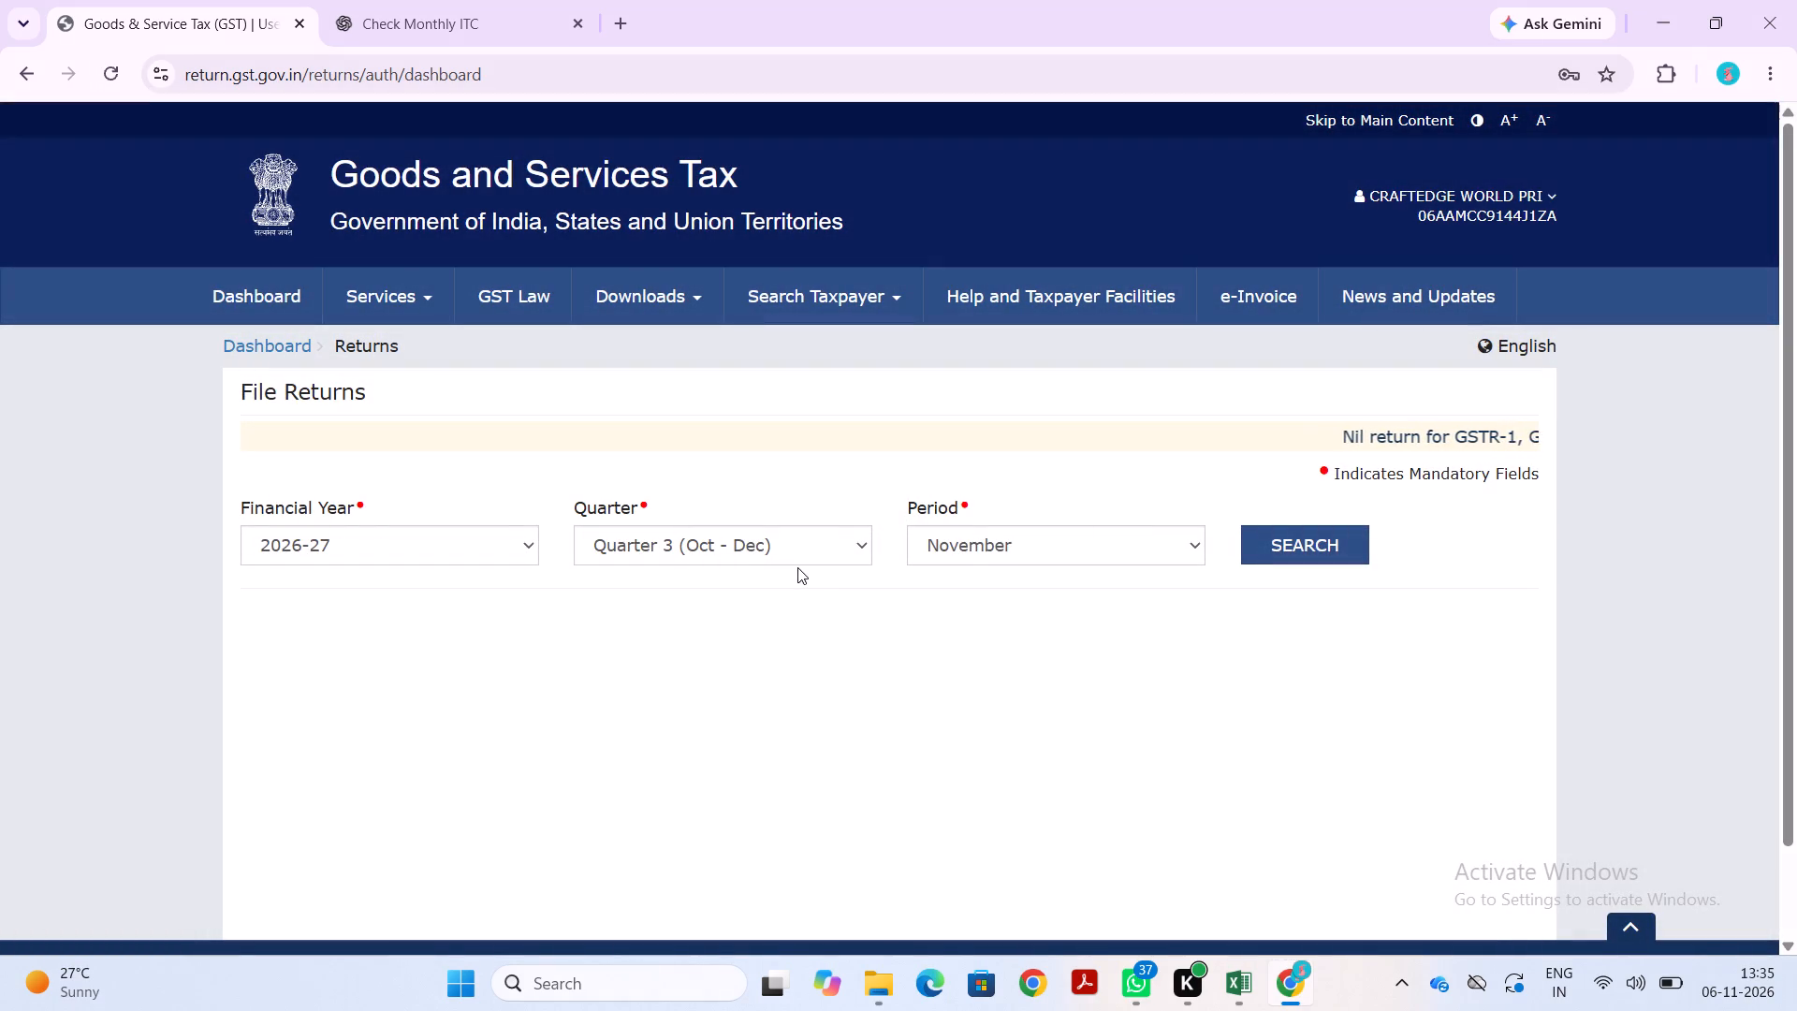
left_click(811, 556)
left_click(793, 610)
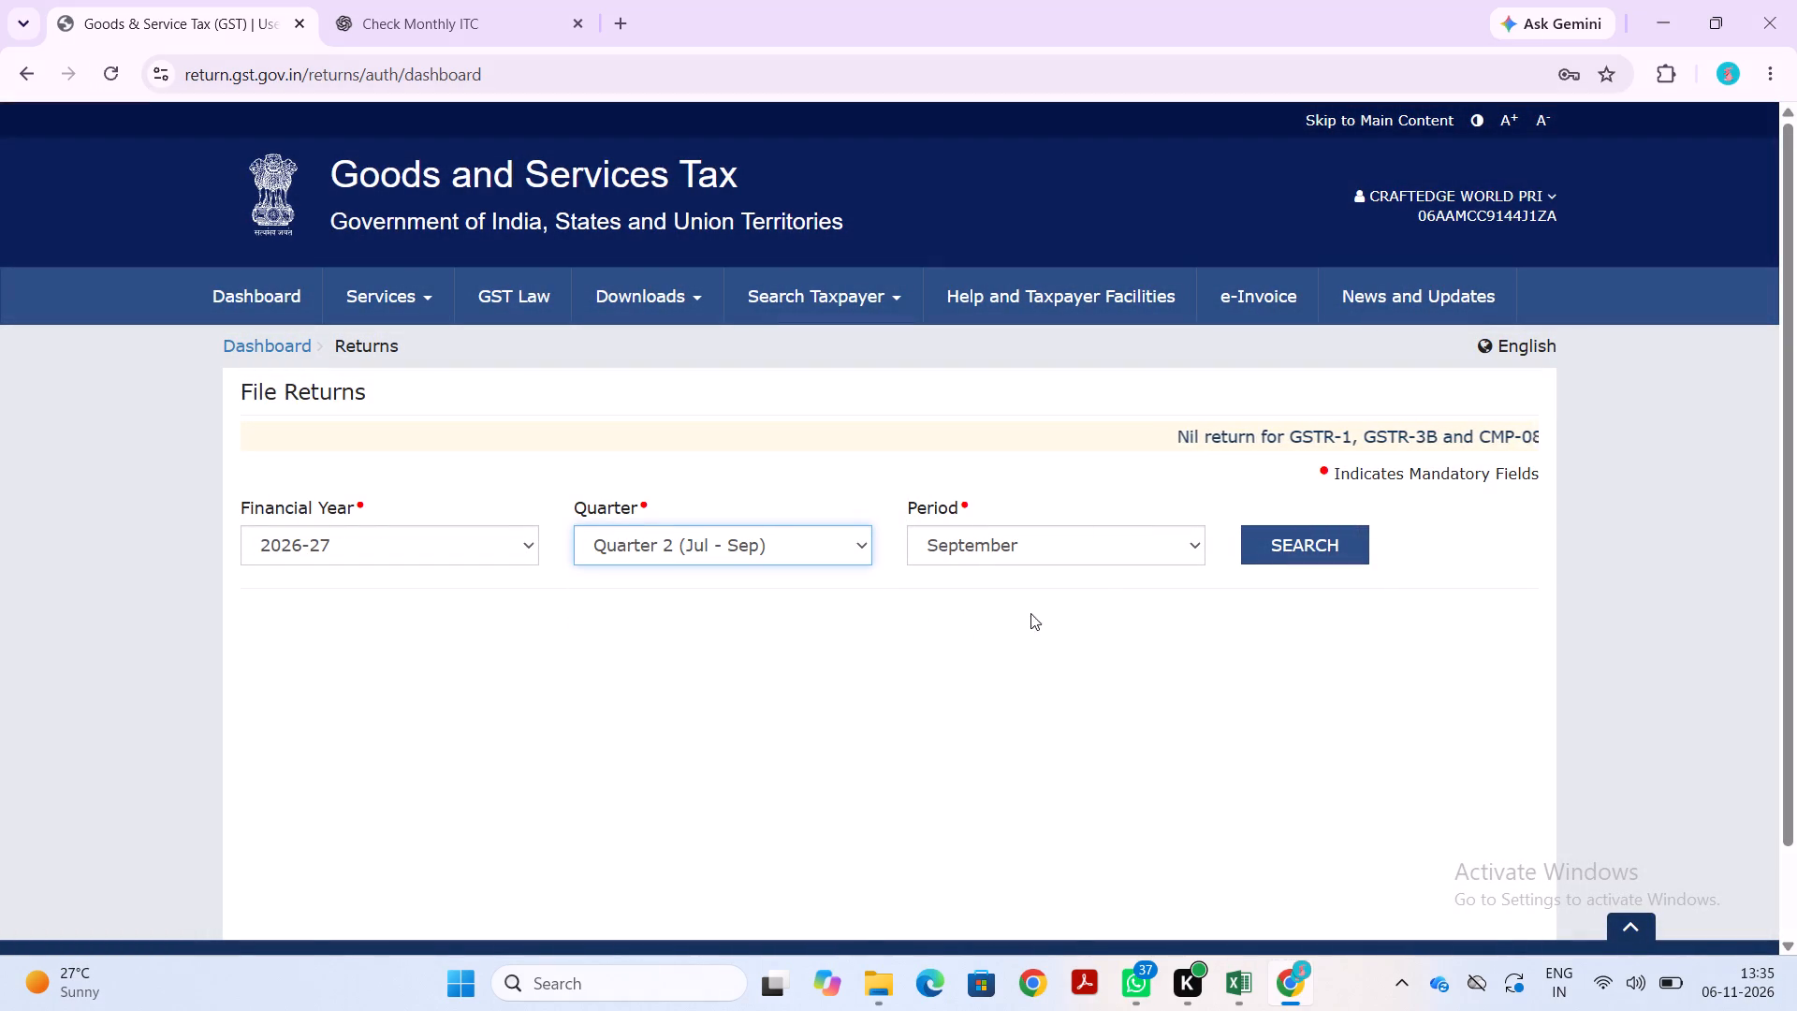
left_click(1269, 550)
scroll(1269, 550, "down", 2)
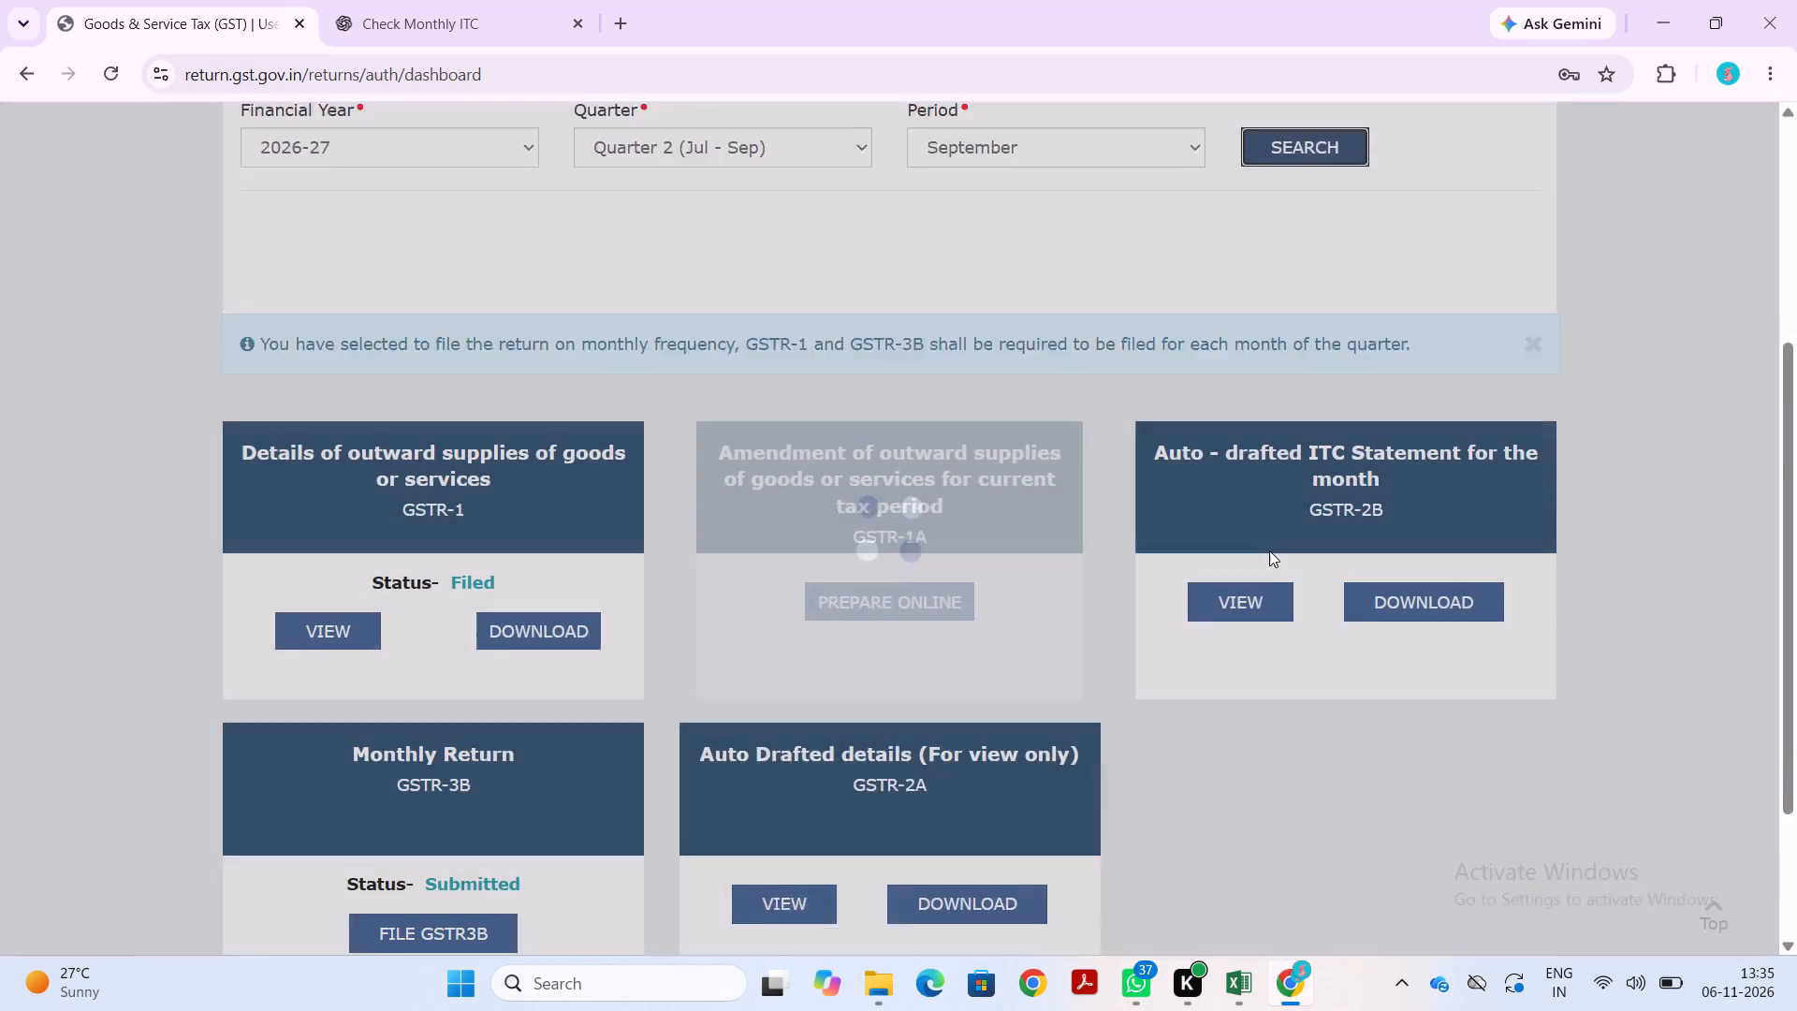
scroll(1269, 550, "down", 1)
left_click(389, 711)
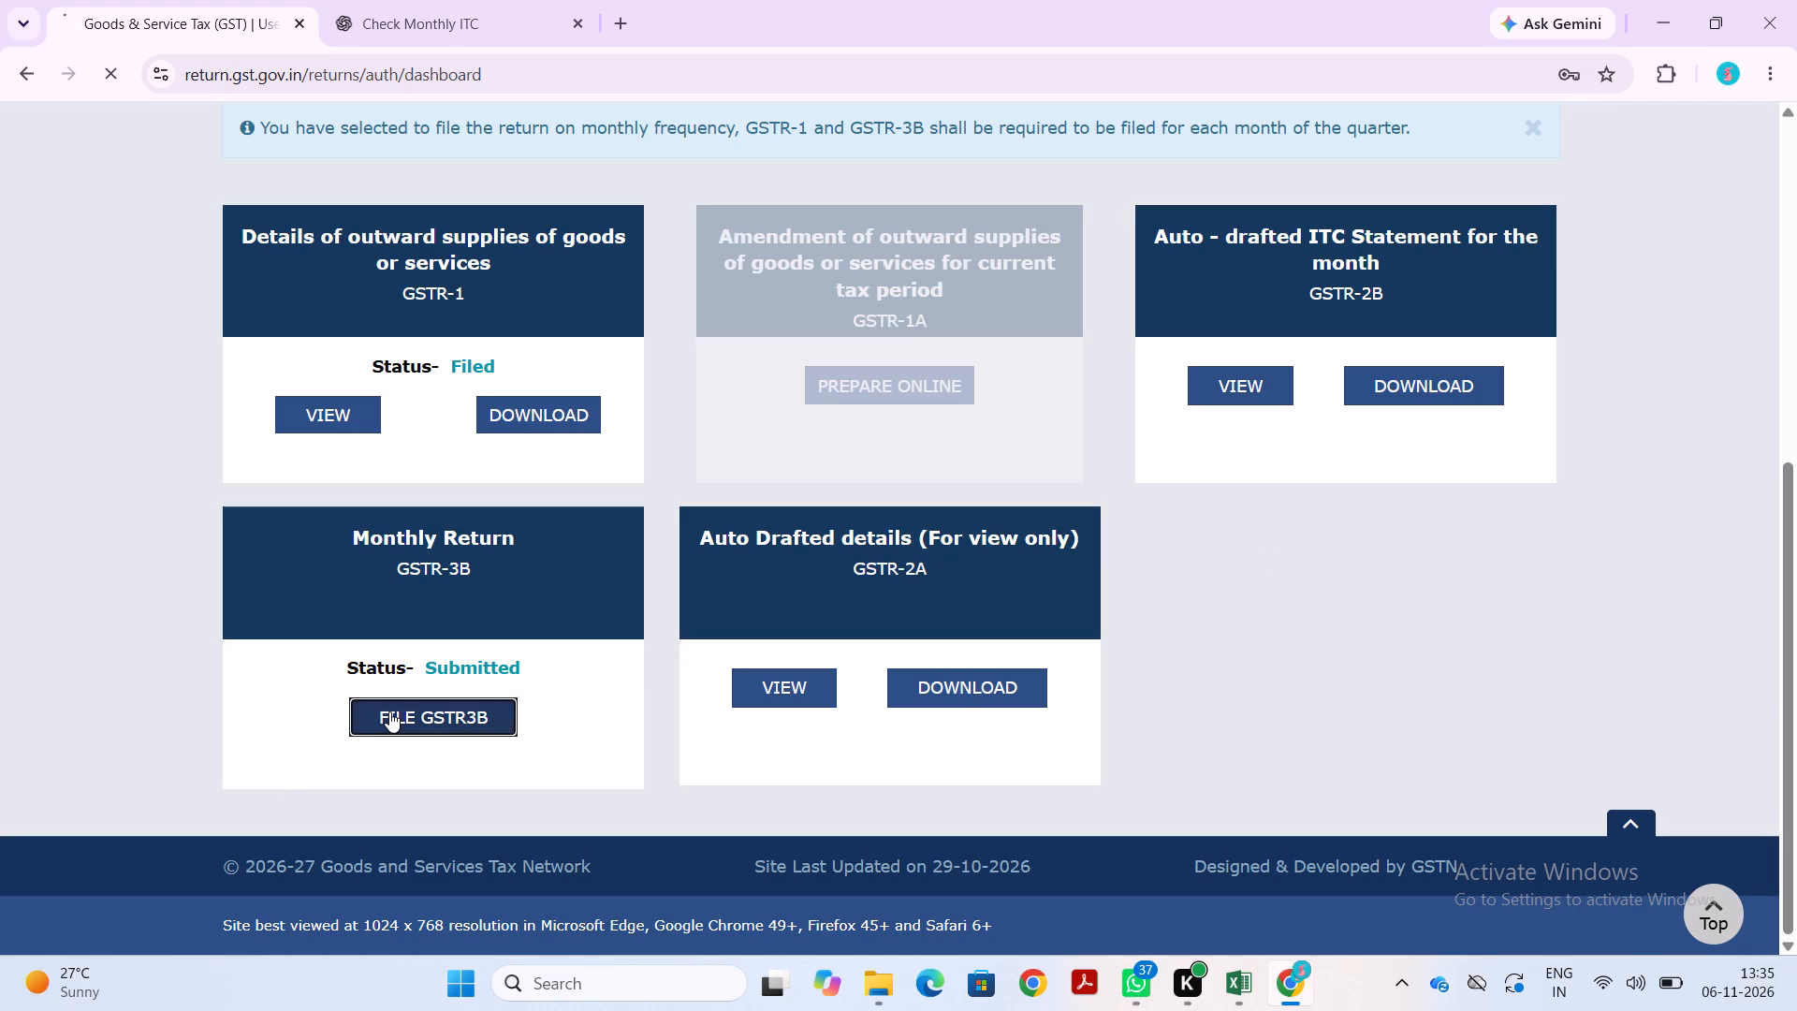
Dismiss the system generated summary and open table 4, Eligible ITC, of the September GSTR-3B.
scroll(389, 711, "down", 3)
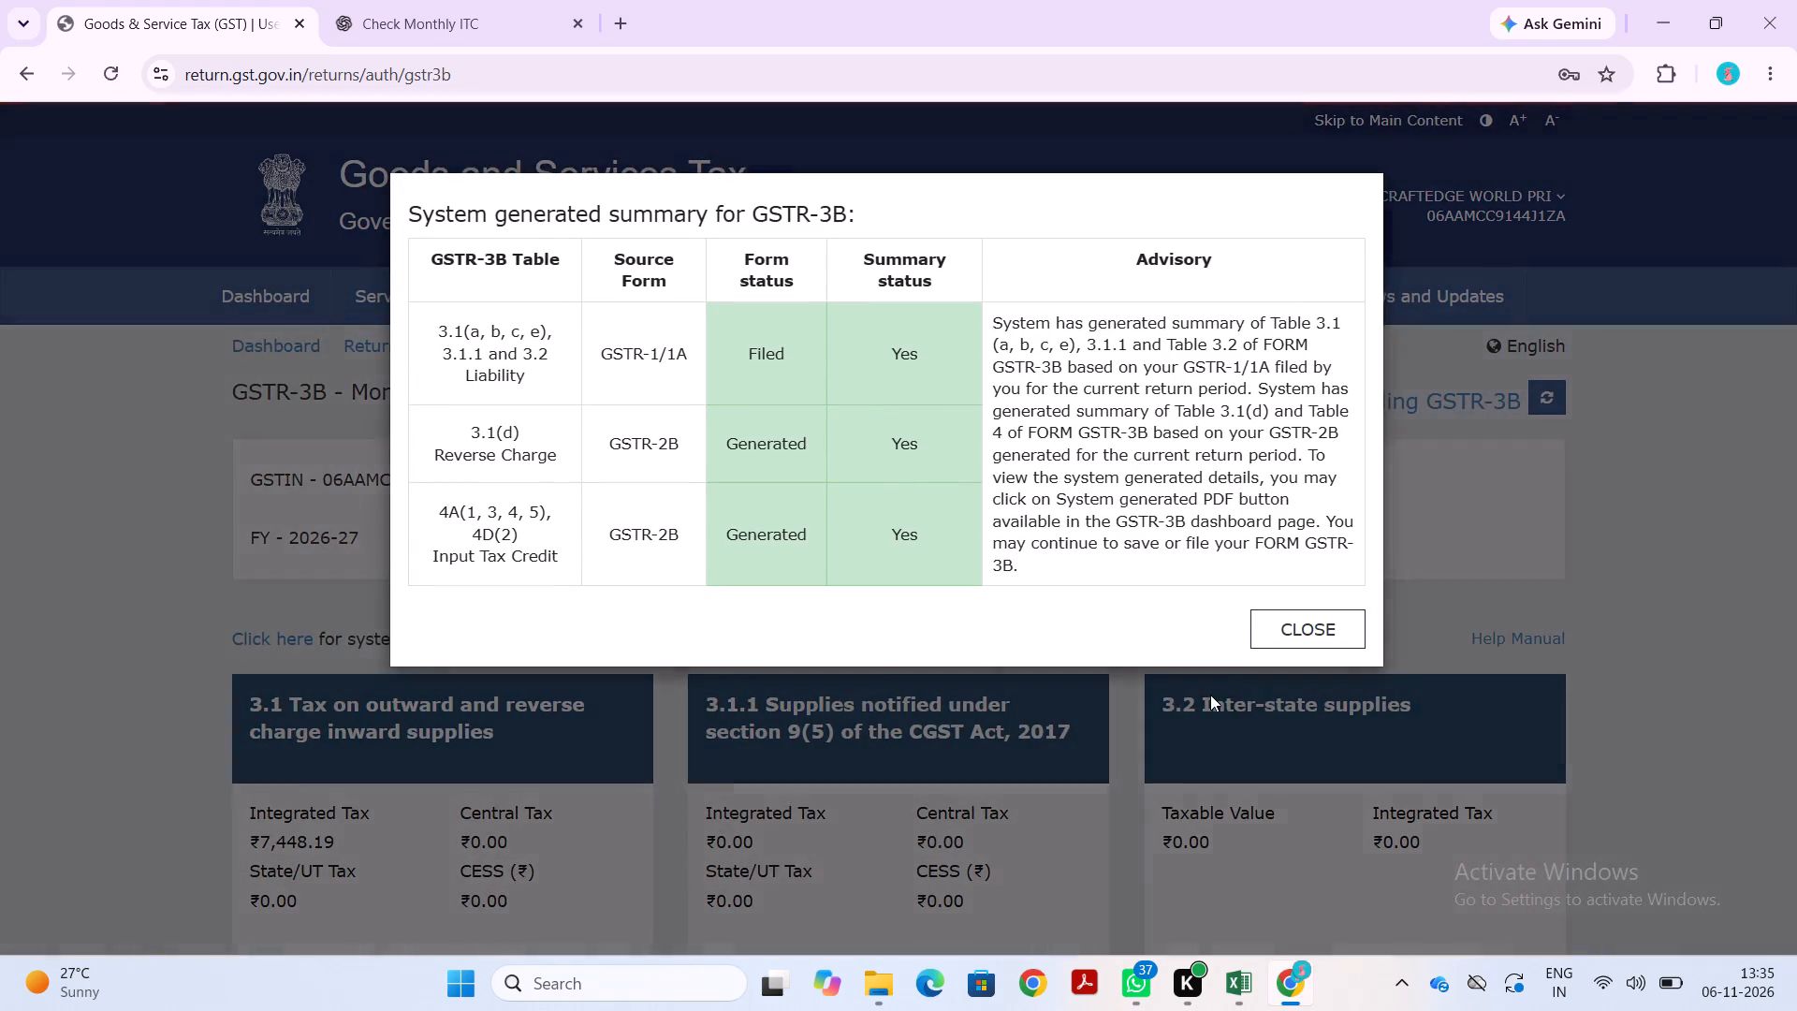
left_click(1265, 645)
scroll(1265, 645, "down", 4)
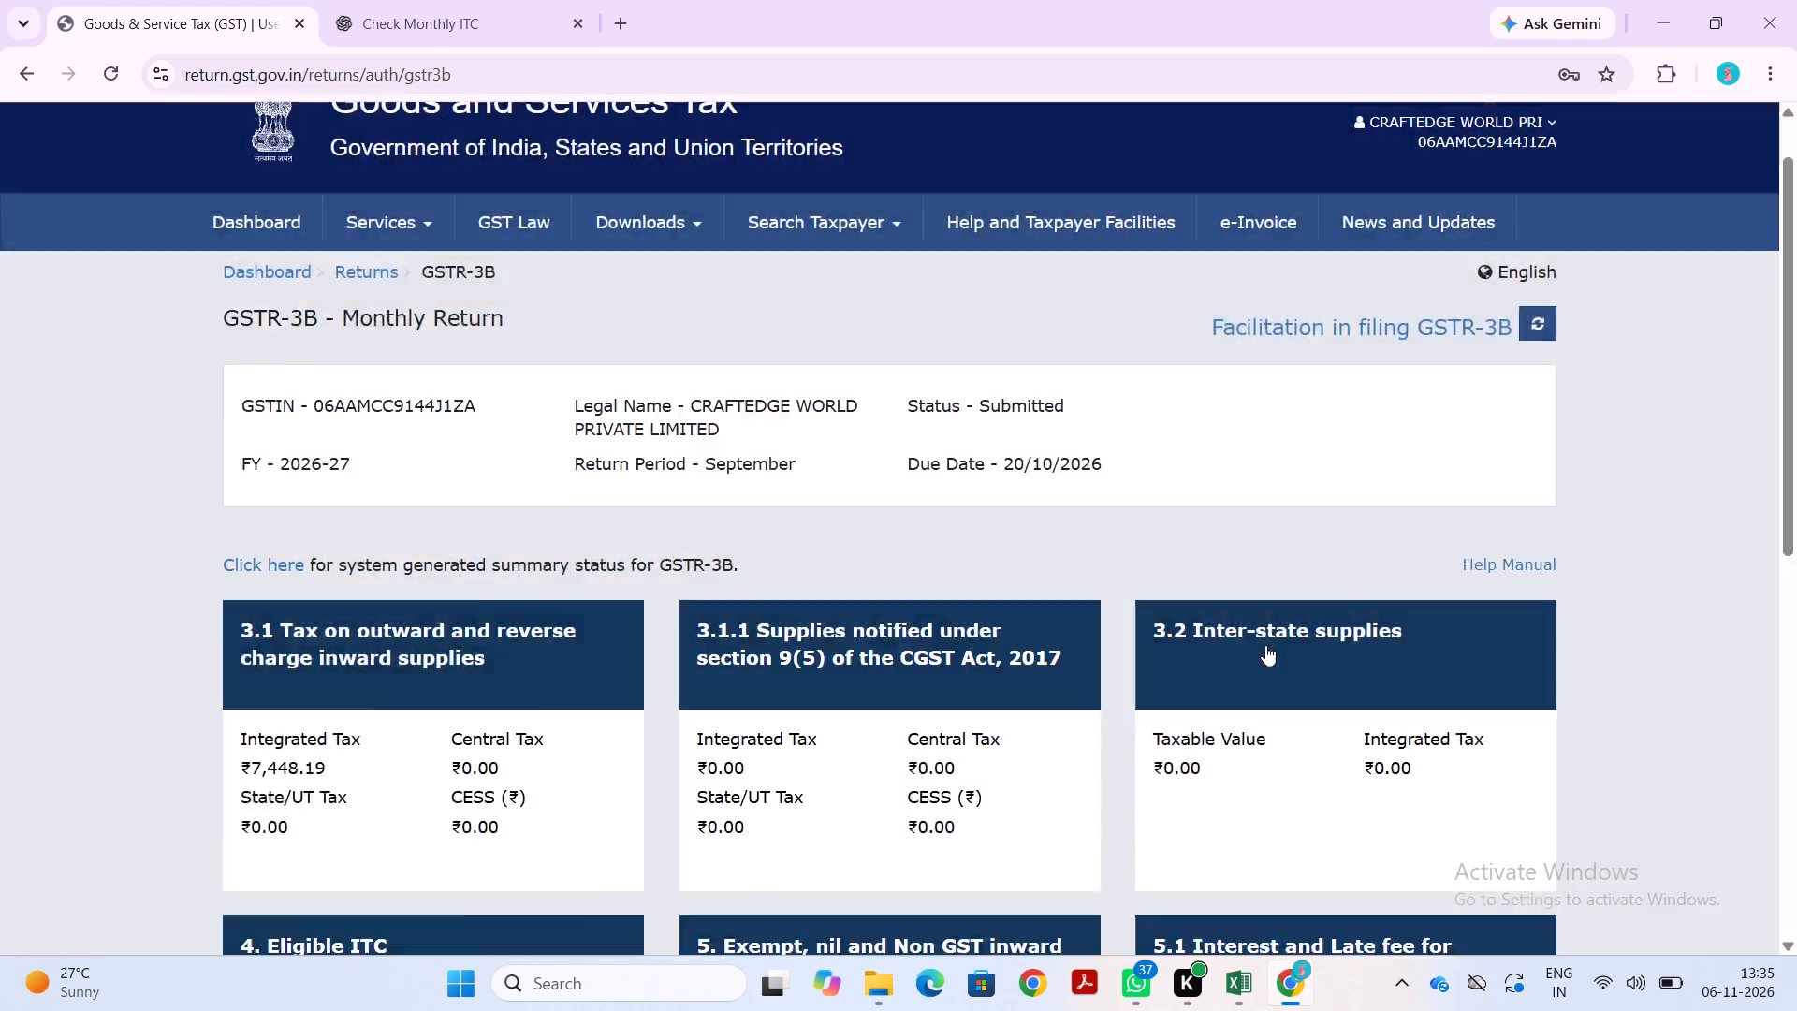
scroll(1265, 645, "down", 1)
scroll(1265, 645, "up", 1)
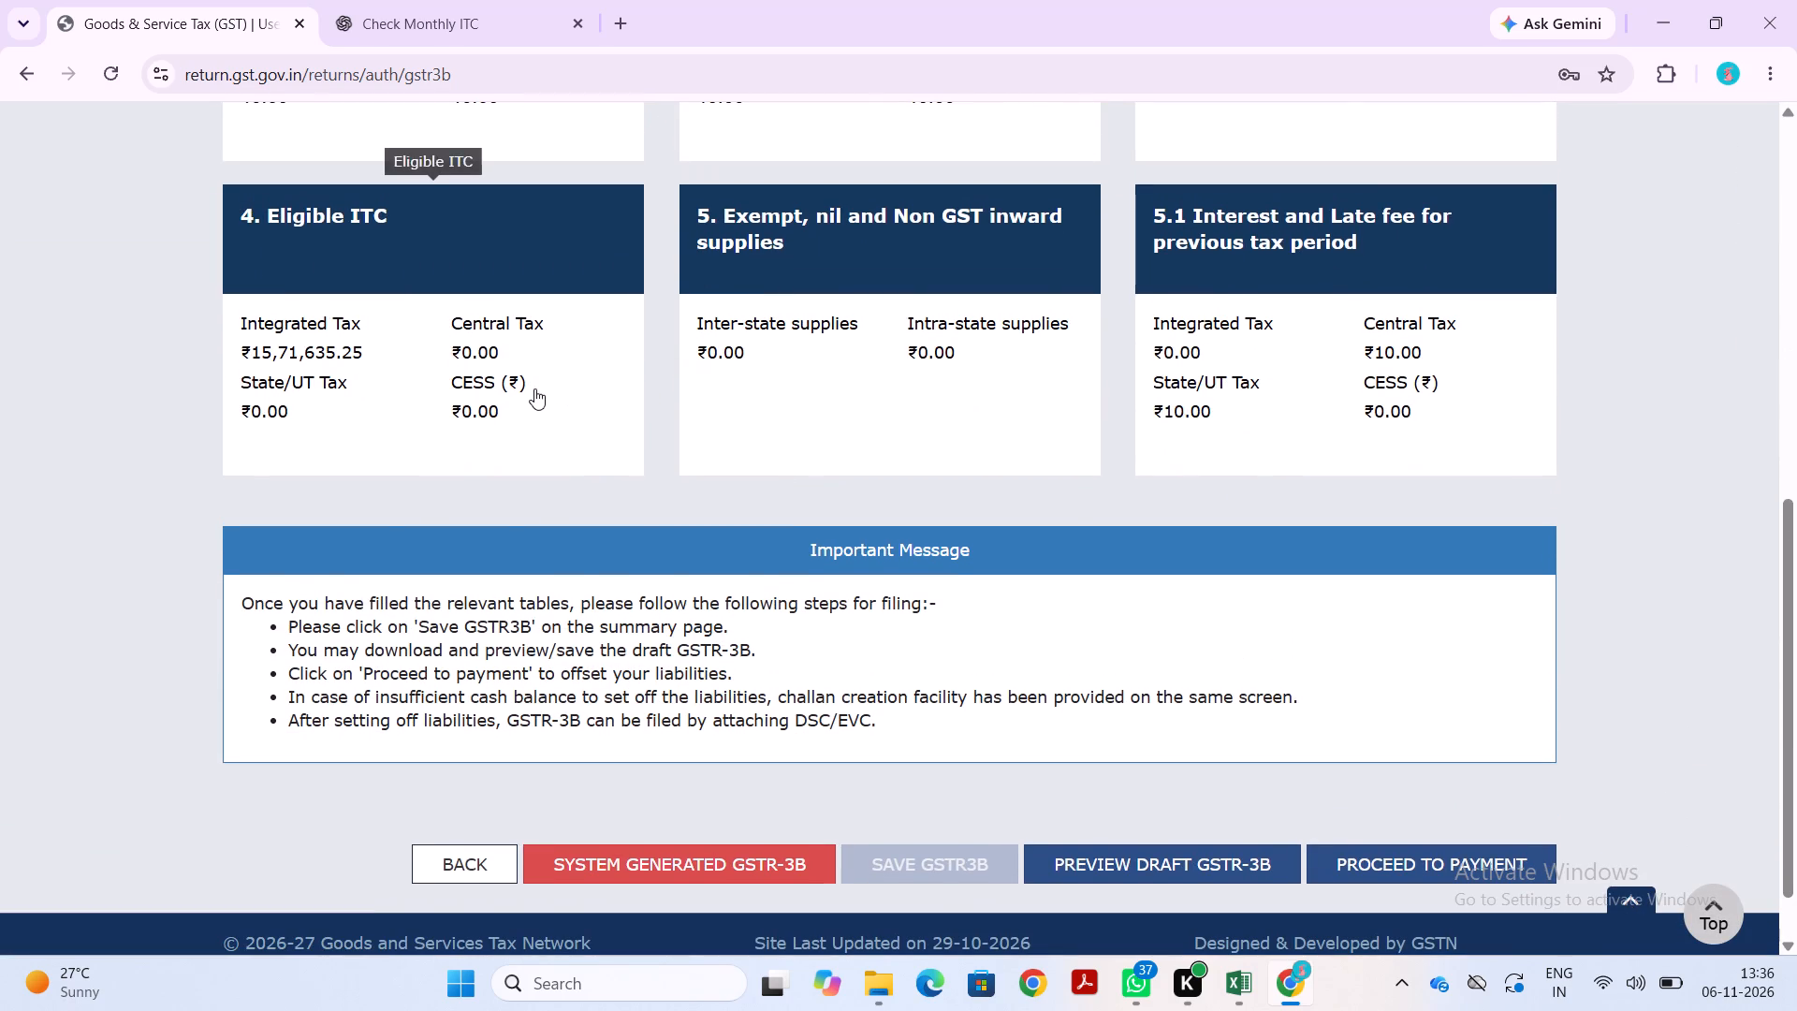
left_click(534, 388)
scroll(534, 388, "down", 2)
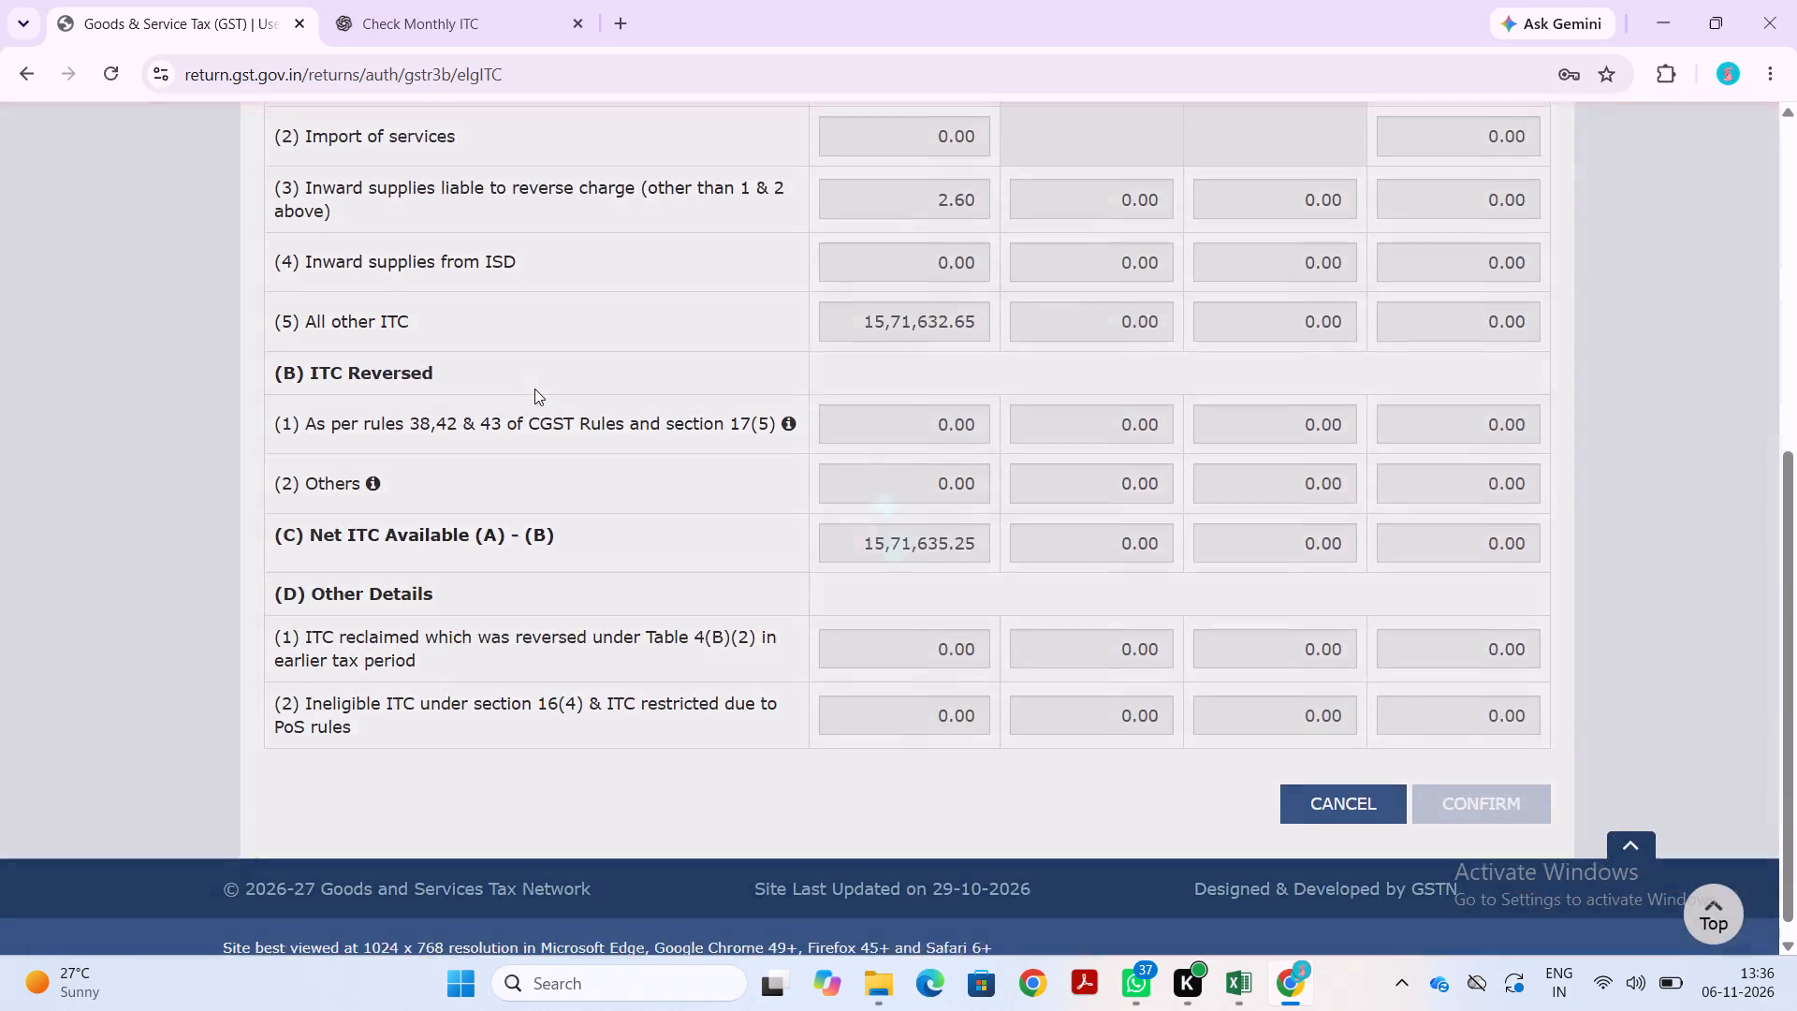
Compare the portal's September net ITC with the ALL OTHER ITC figure in J16 of the Sep 26 sheet in Excel.
key("alt+Tab")
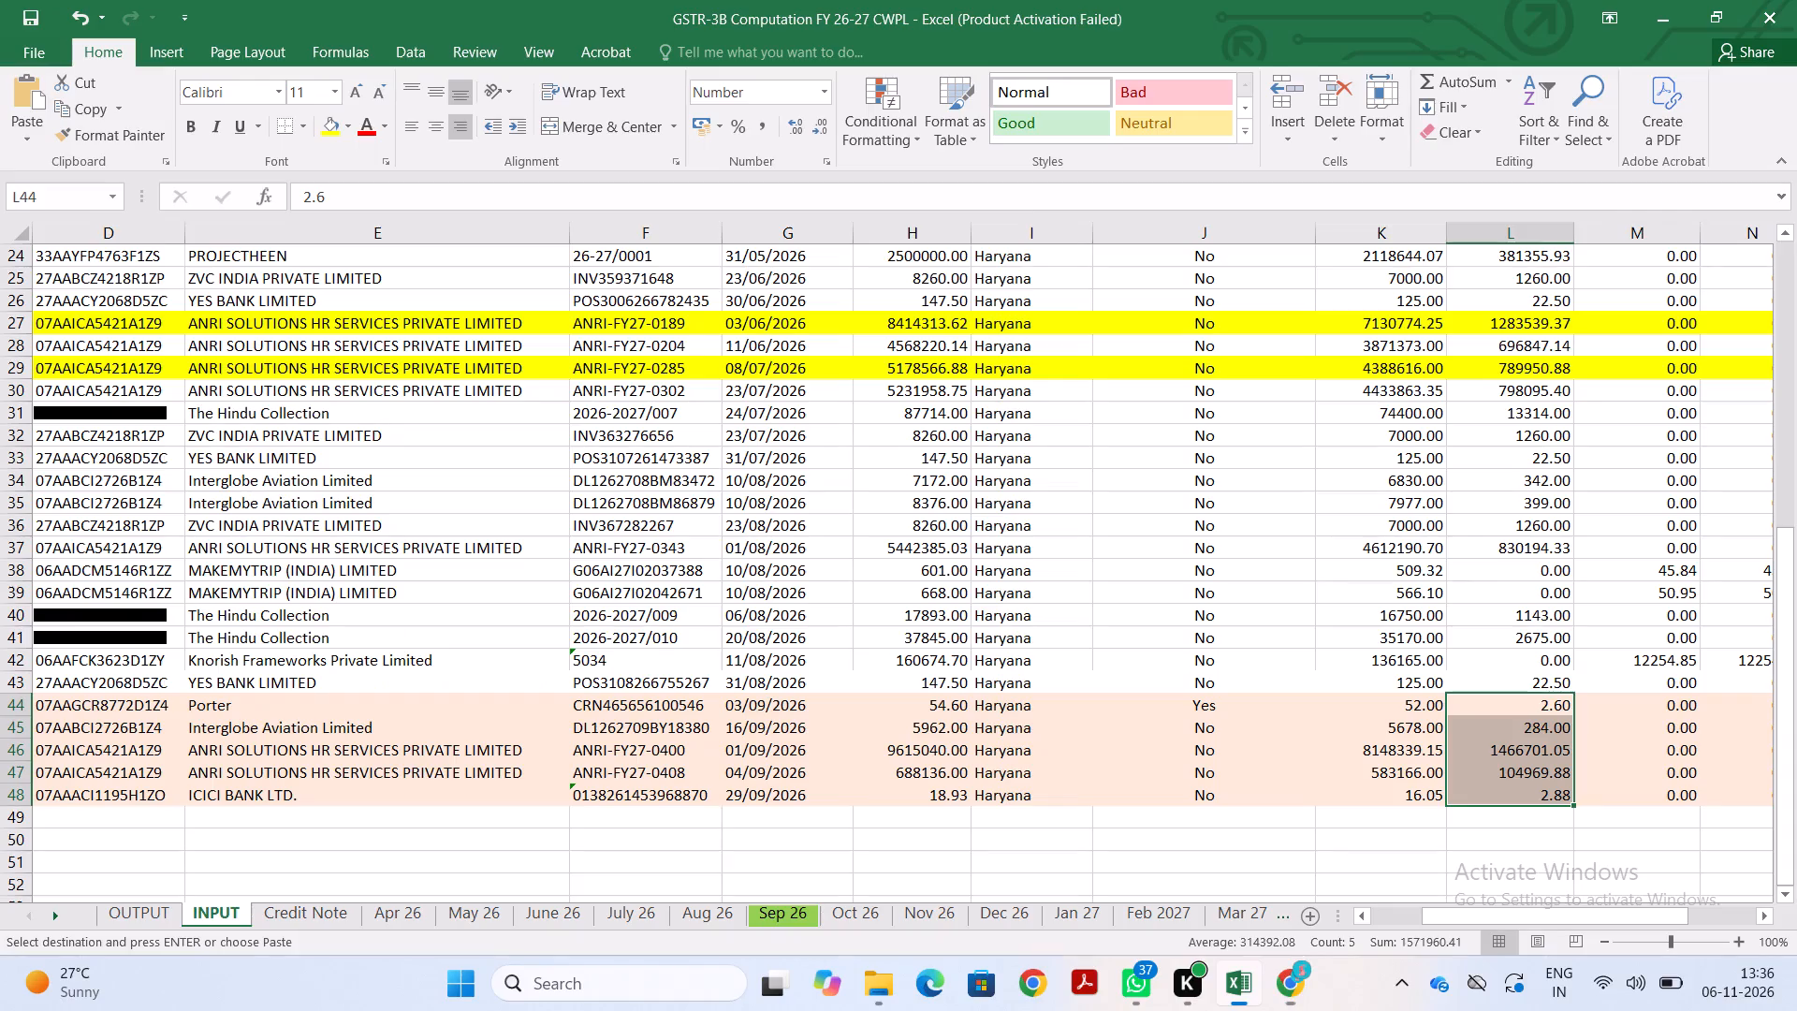
left_click(780, 910)
key("alt+Tab")
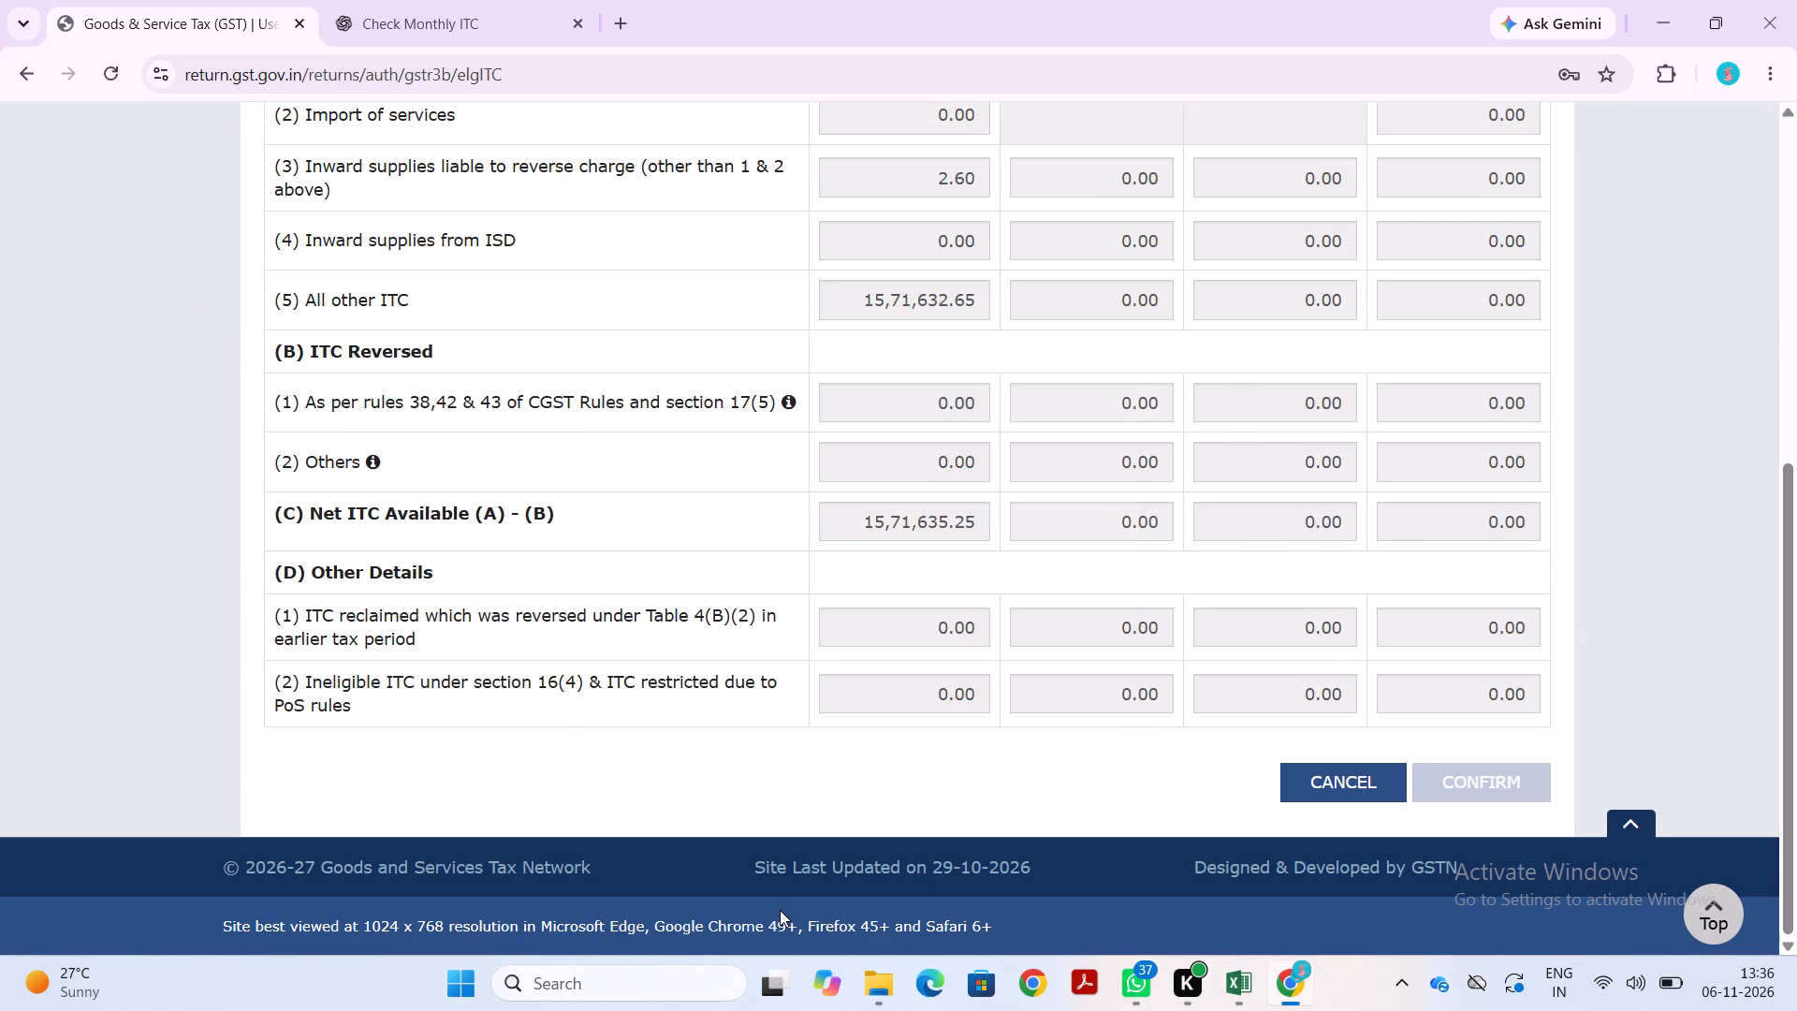
key("alt+Tab")
left_click(1263, 501)
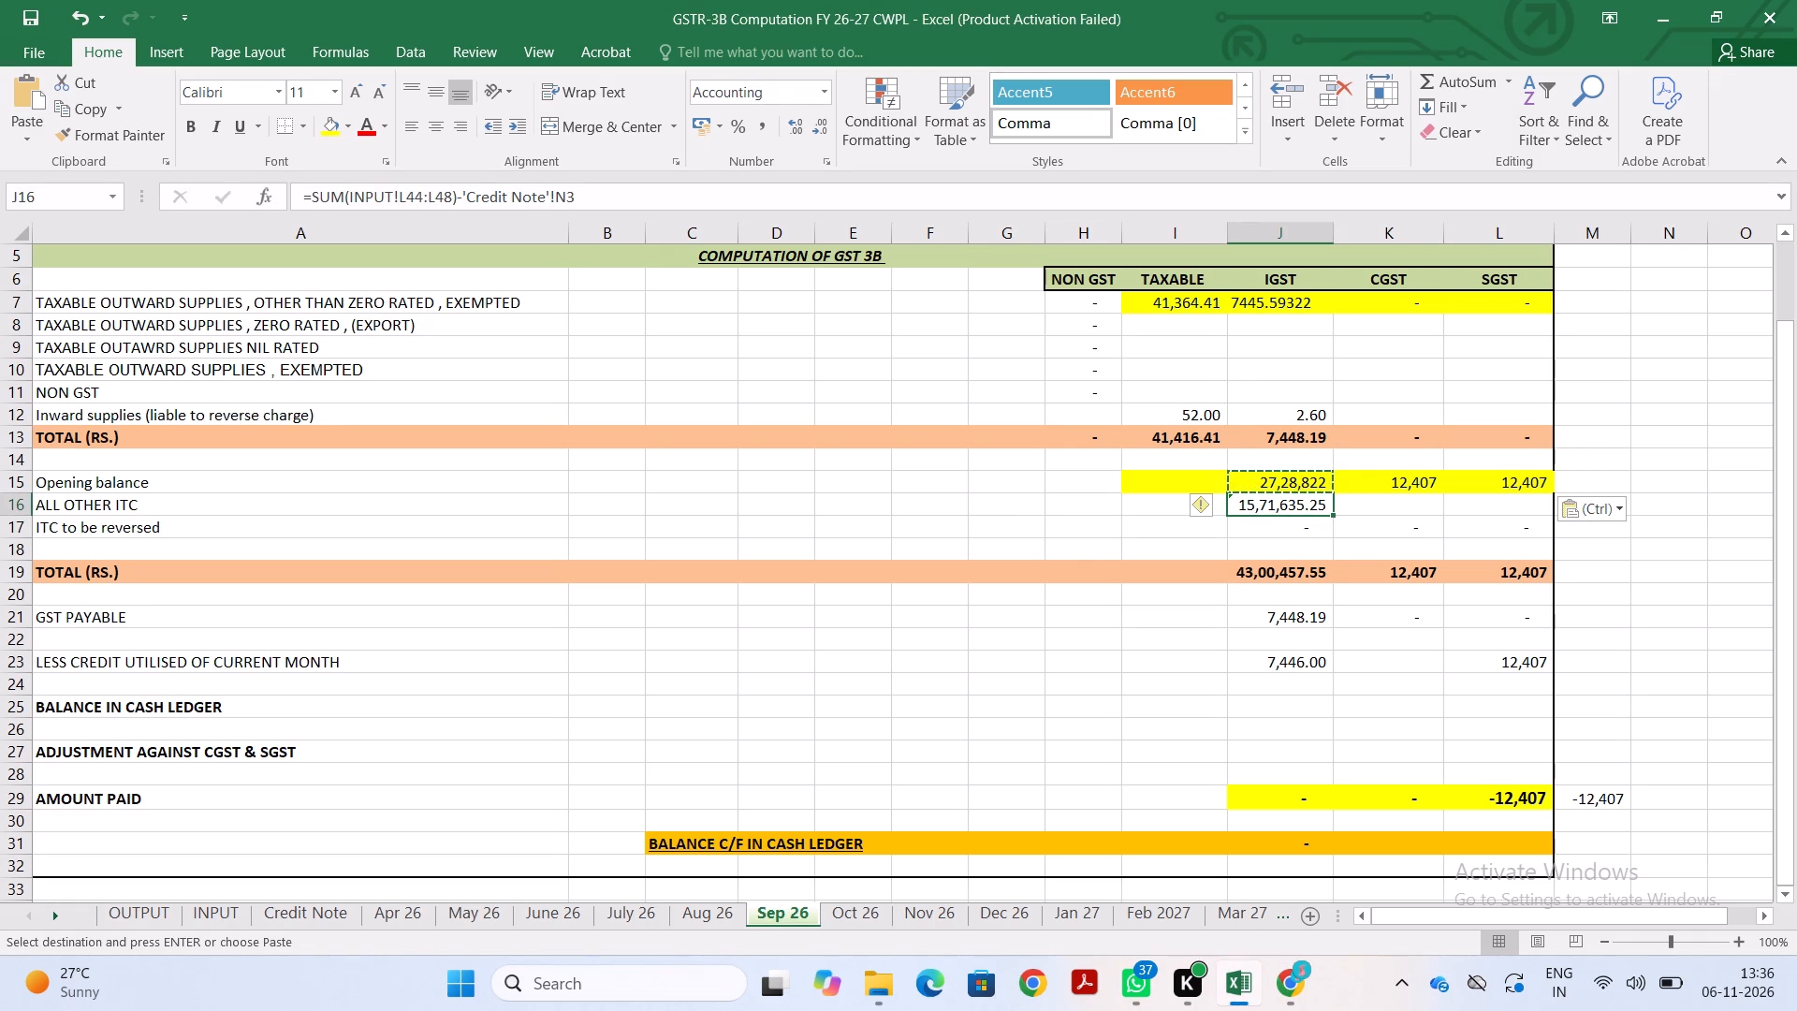
Trace J16 to the September rows on the INPUT sheet, select IGST cells L44:L48 and compare their sum with the portal.
key("ctrl+bracketleft")
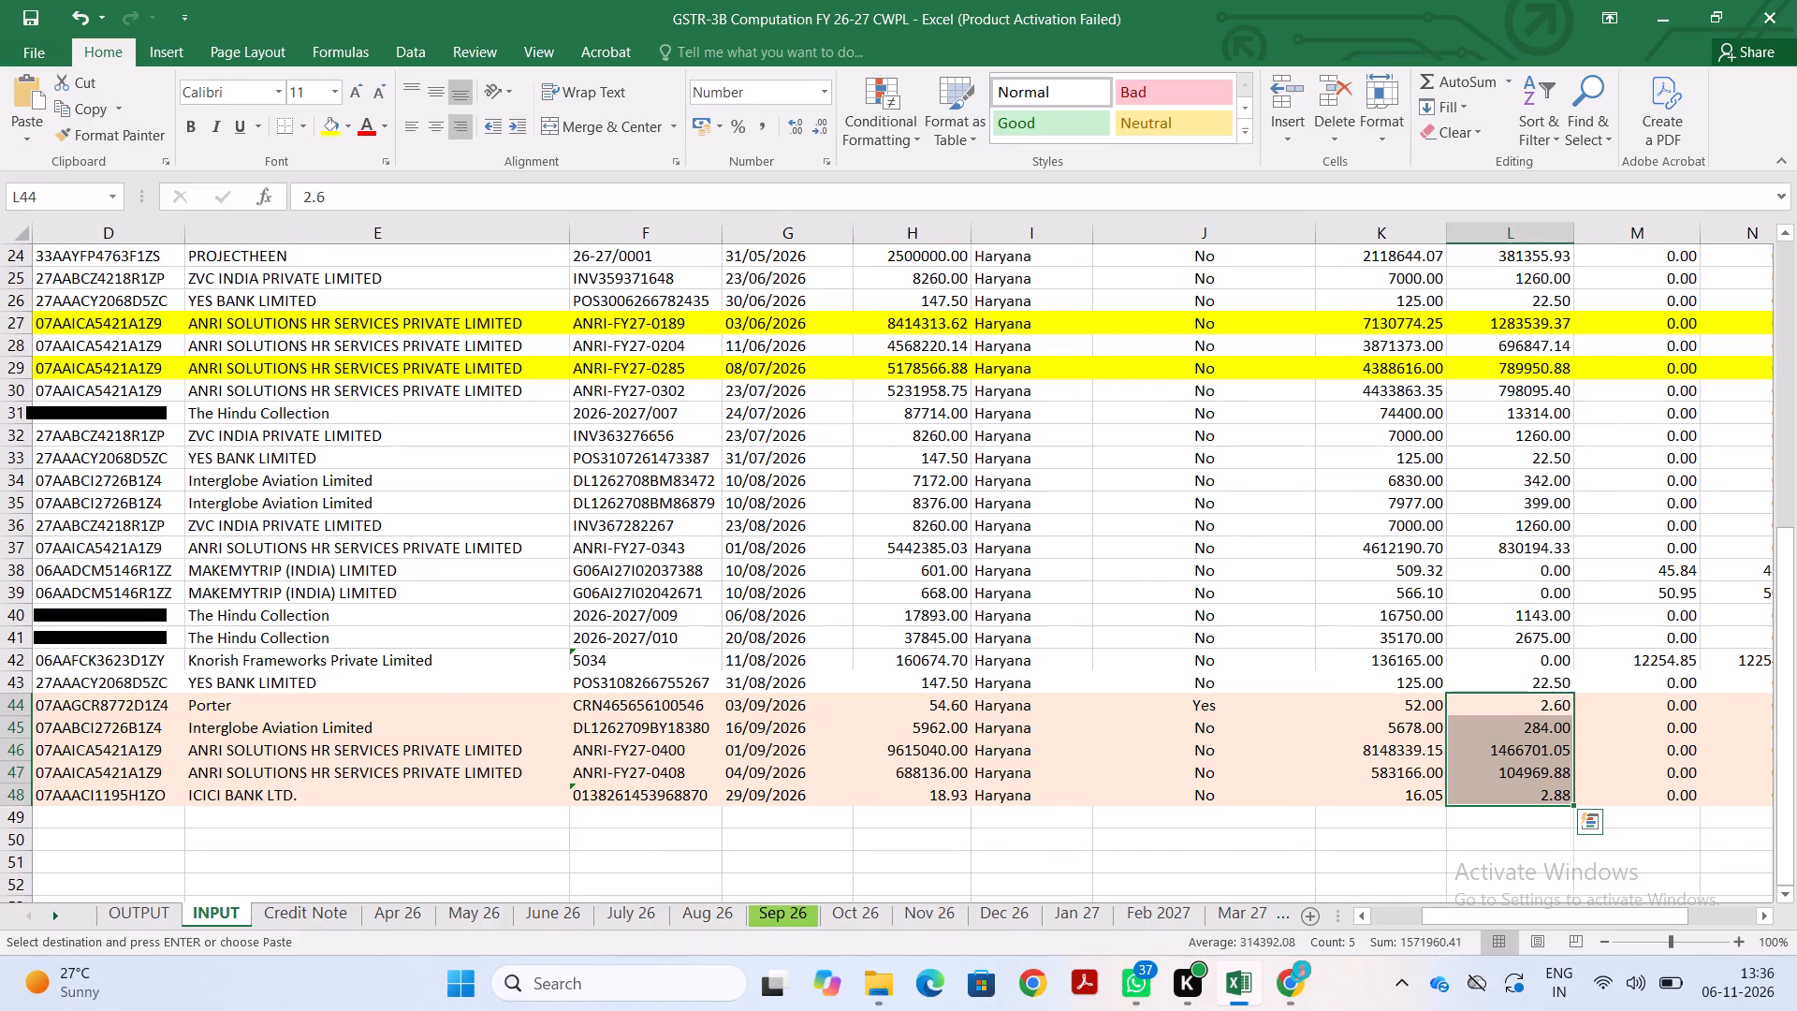
scroll(1263, 501, "right", 5)
scroll(1263, 501, "left", 6)
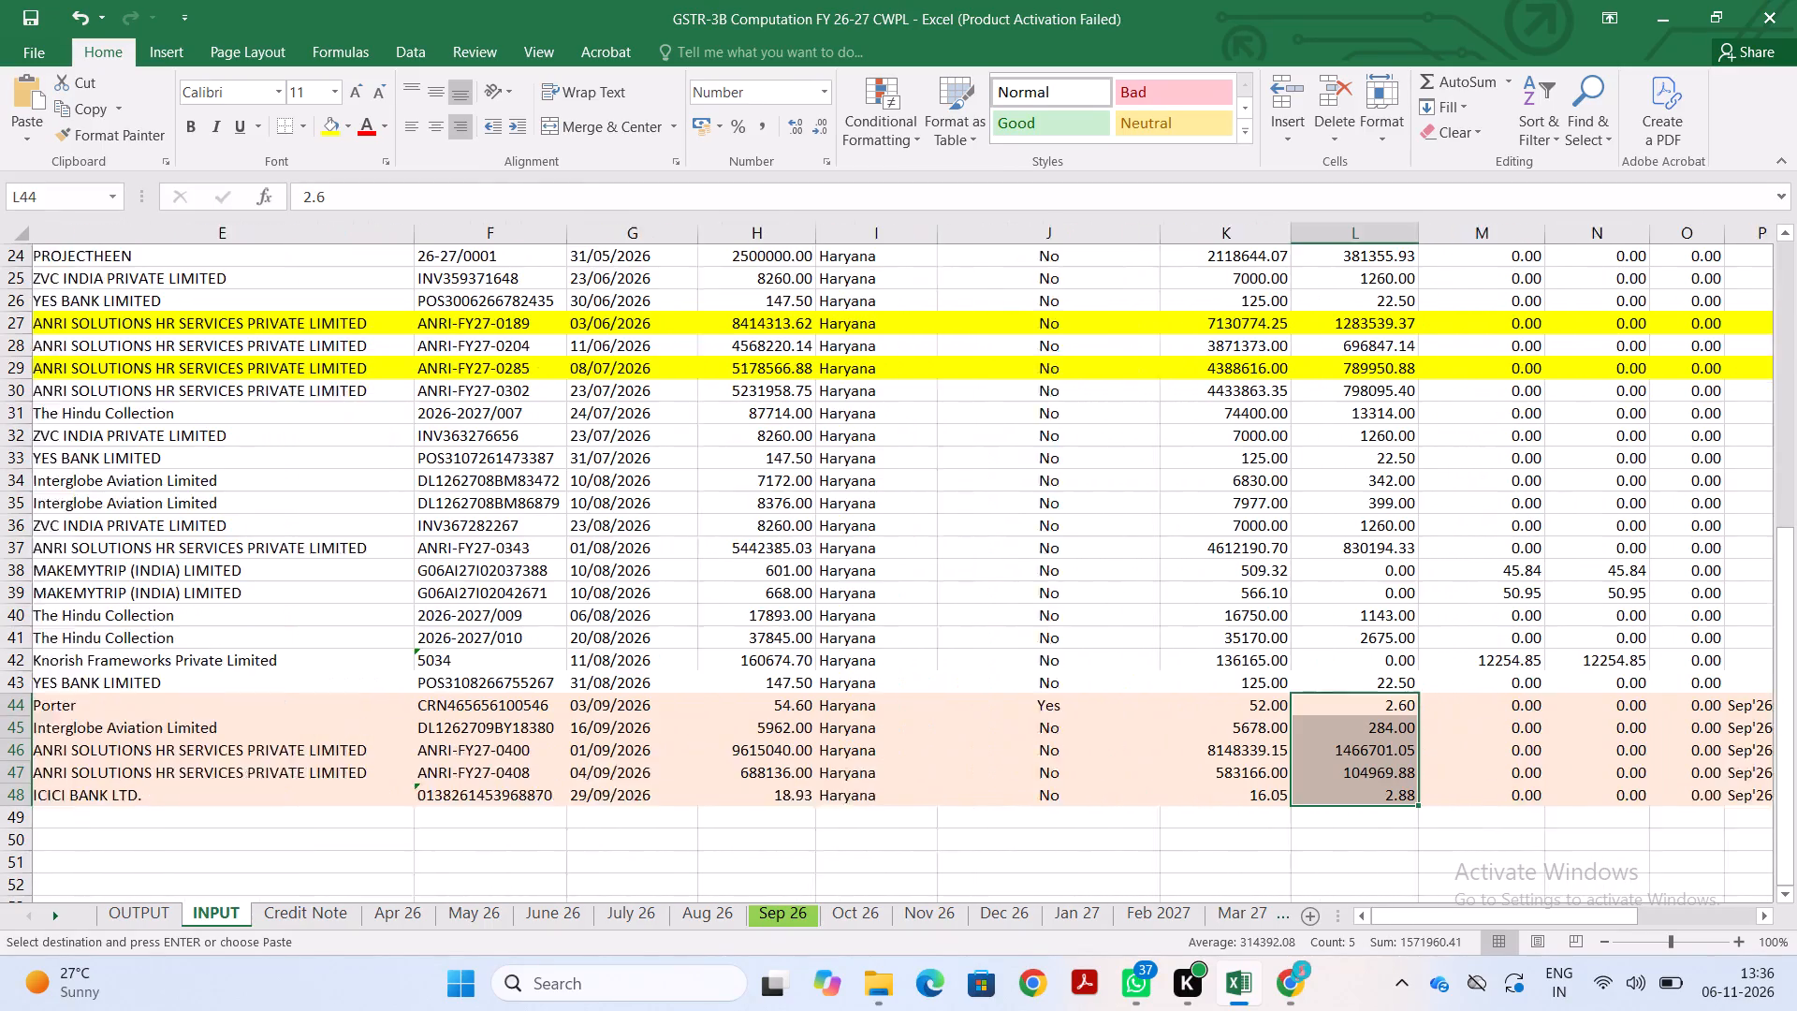
scroll(1263, 501, "up", 3)
scroll(1263, 501, "down", 3)
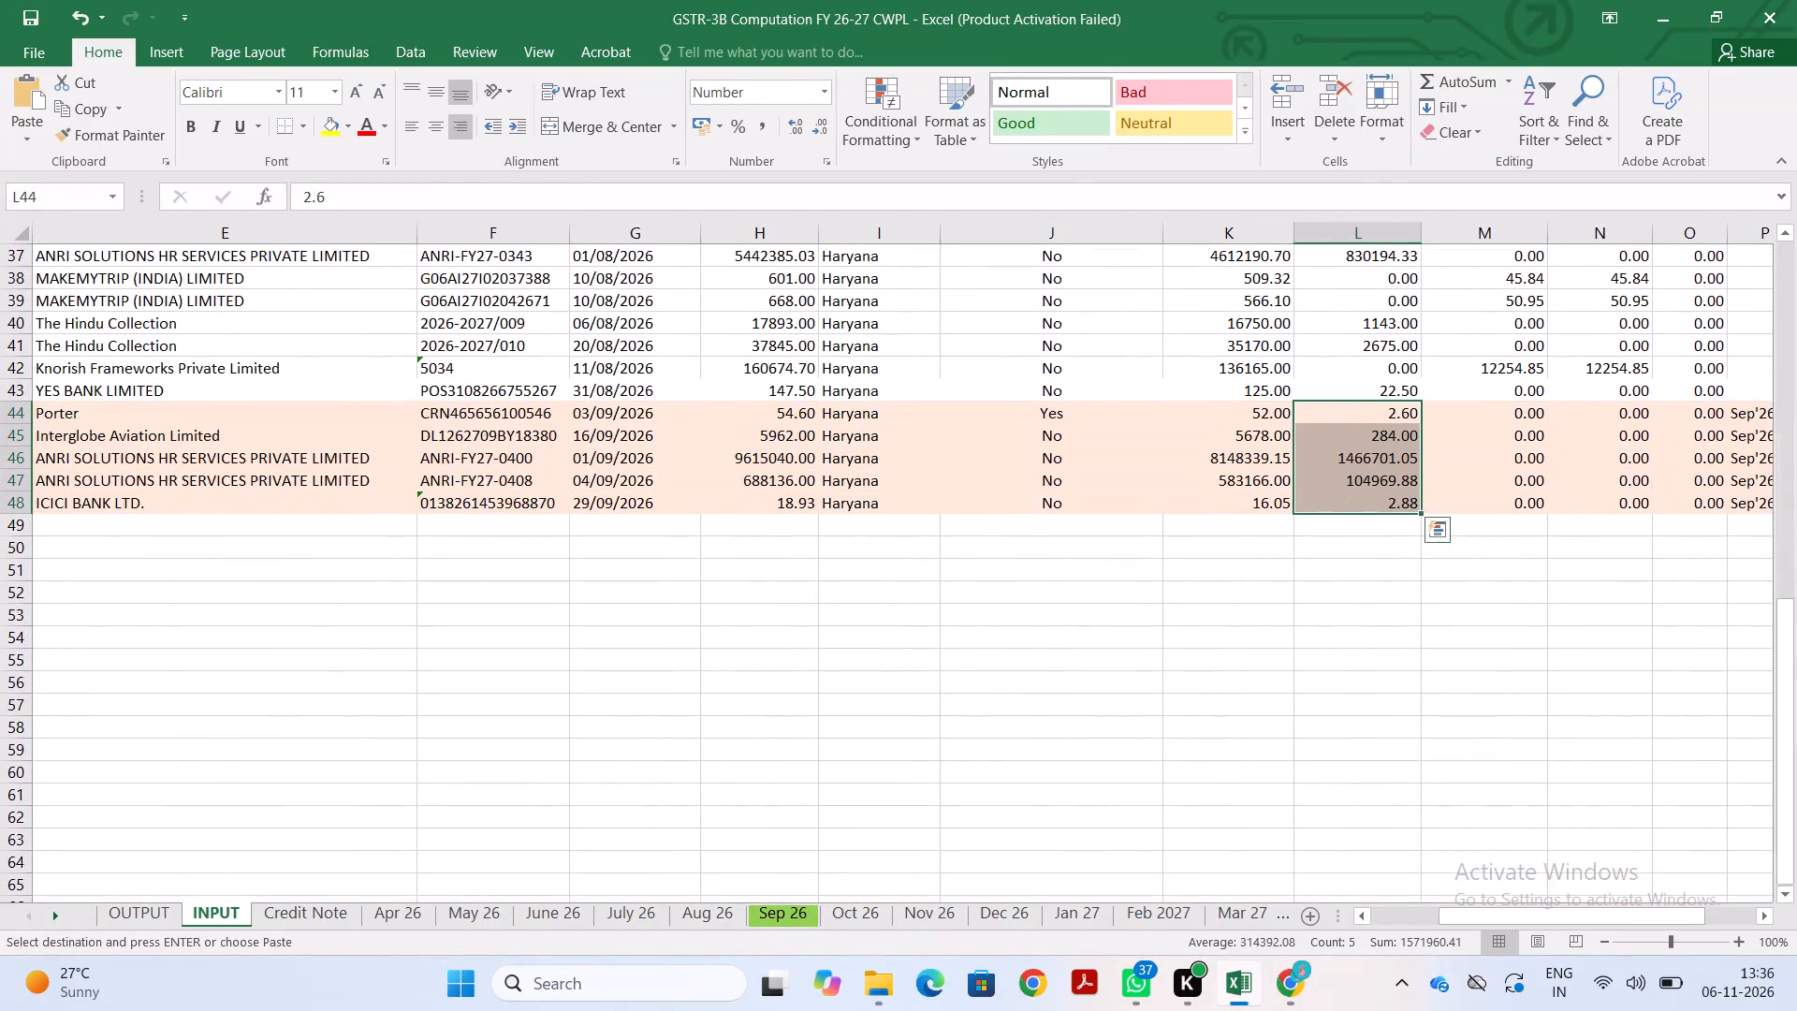
scroll(1263, 501, "up", 1)
left_click(1389, 494)
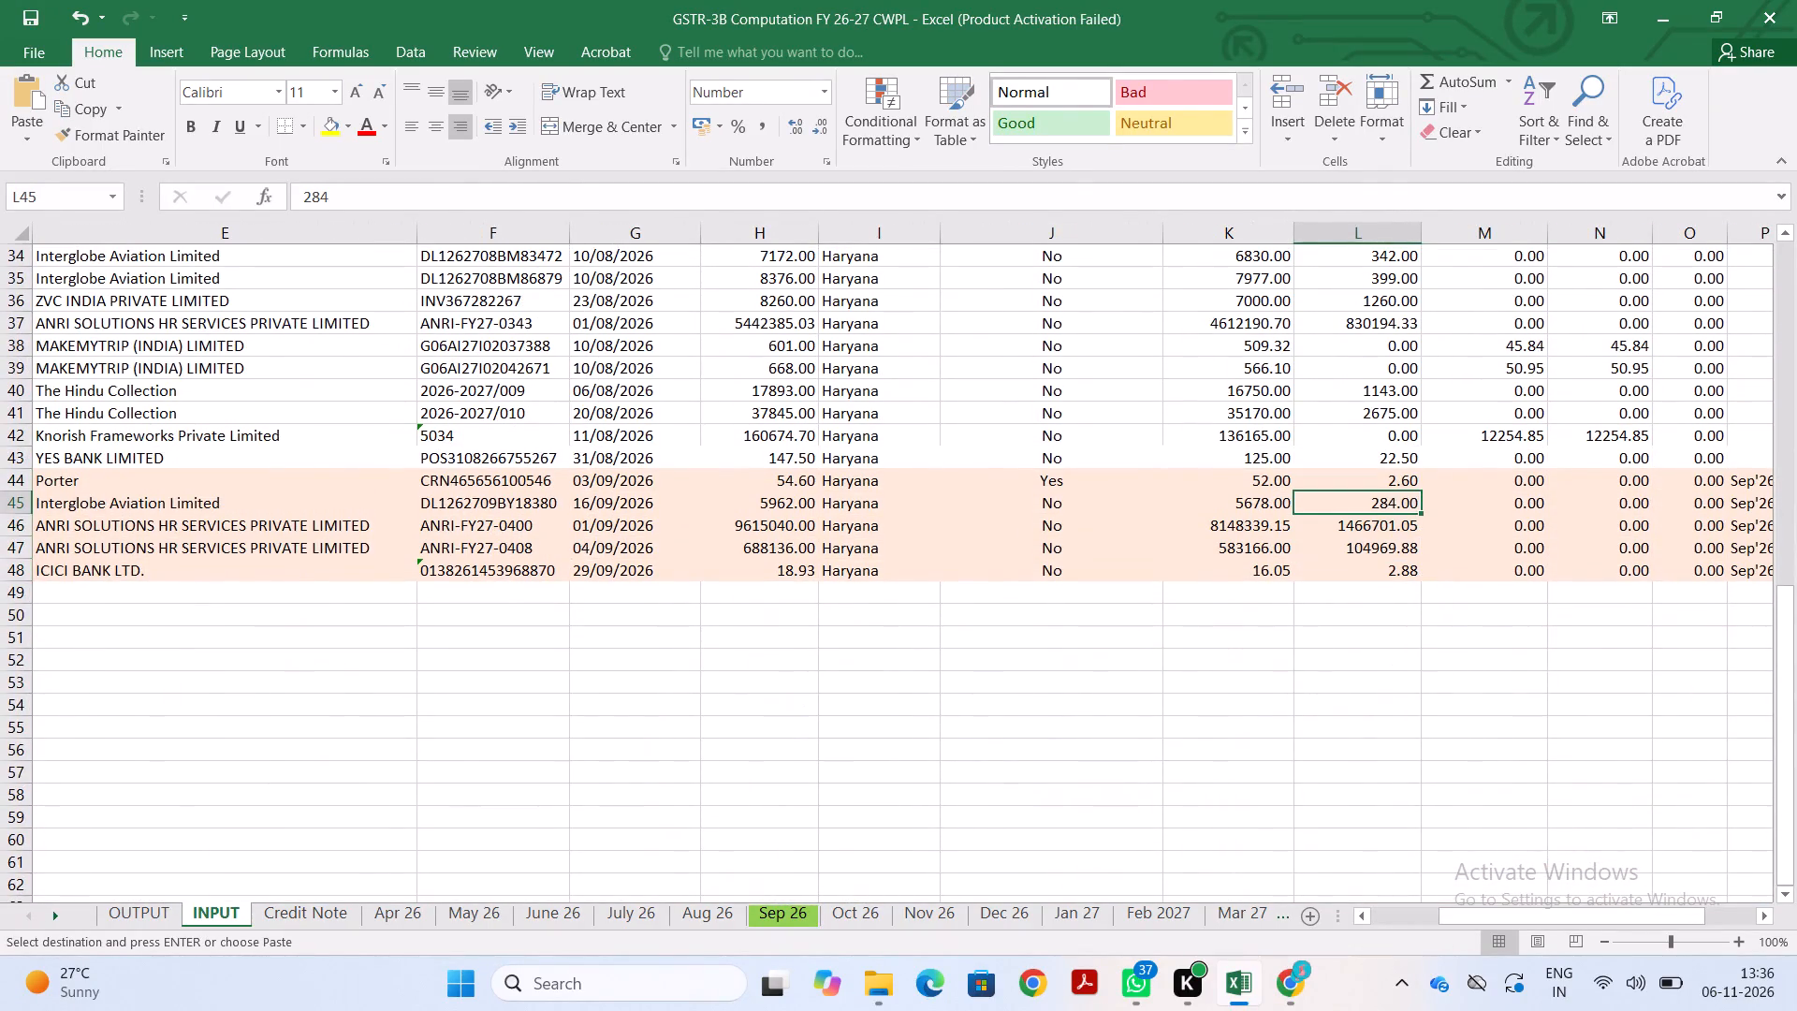
left_click_drag(1395, 475, 1381, 575)
key("alt+Tab")
key("alt+Tab")
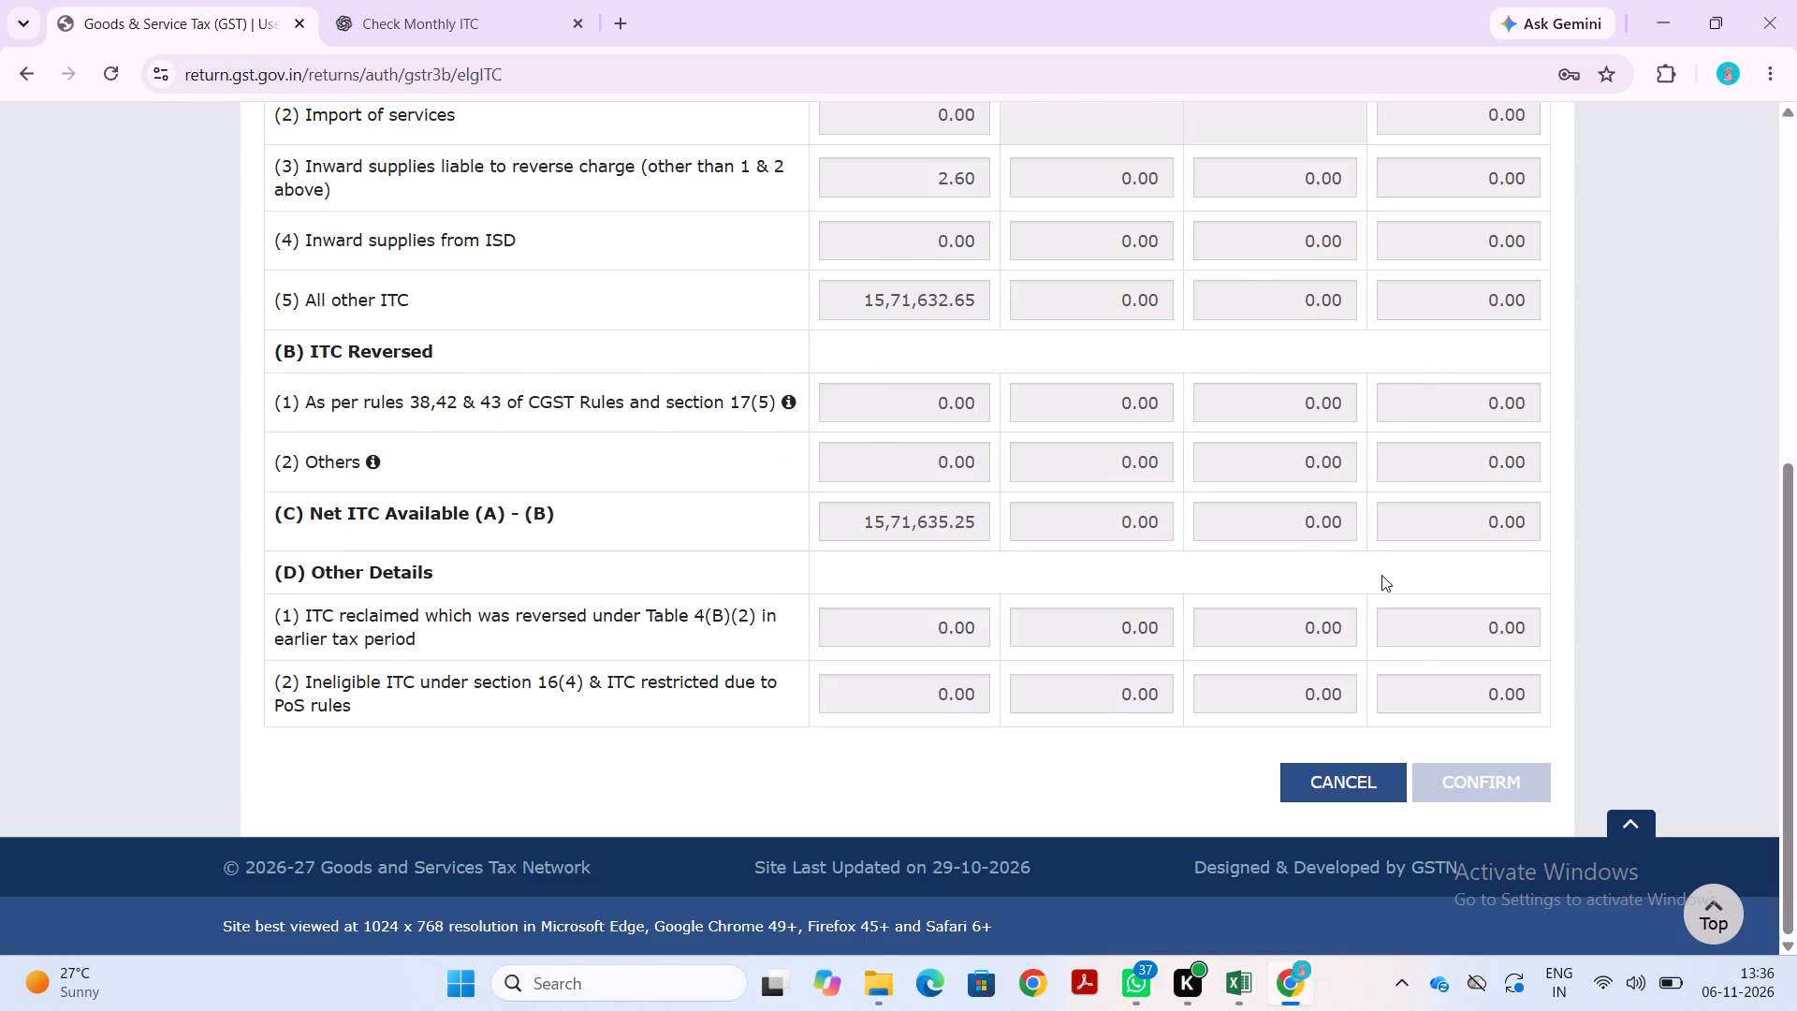
Examine the claim month and availability columns, add Interglobe IGST cells L34:L35 to the selected sum and compare it with the portal.
scroll(1381, 575, "up", 2)
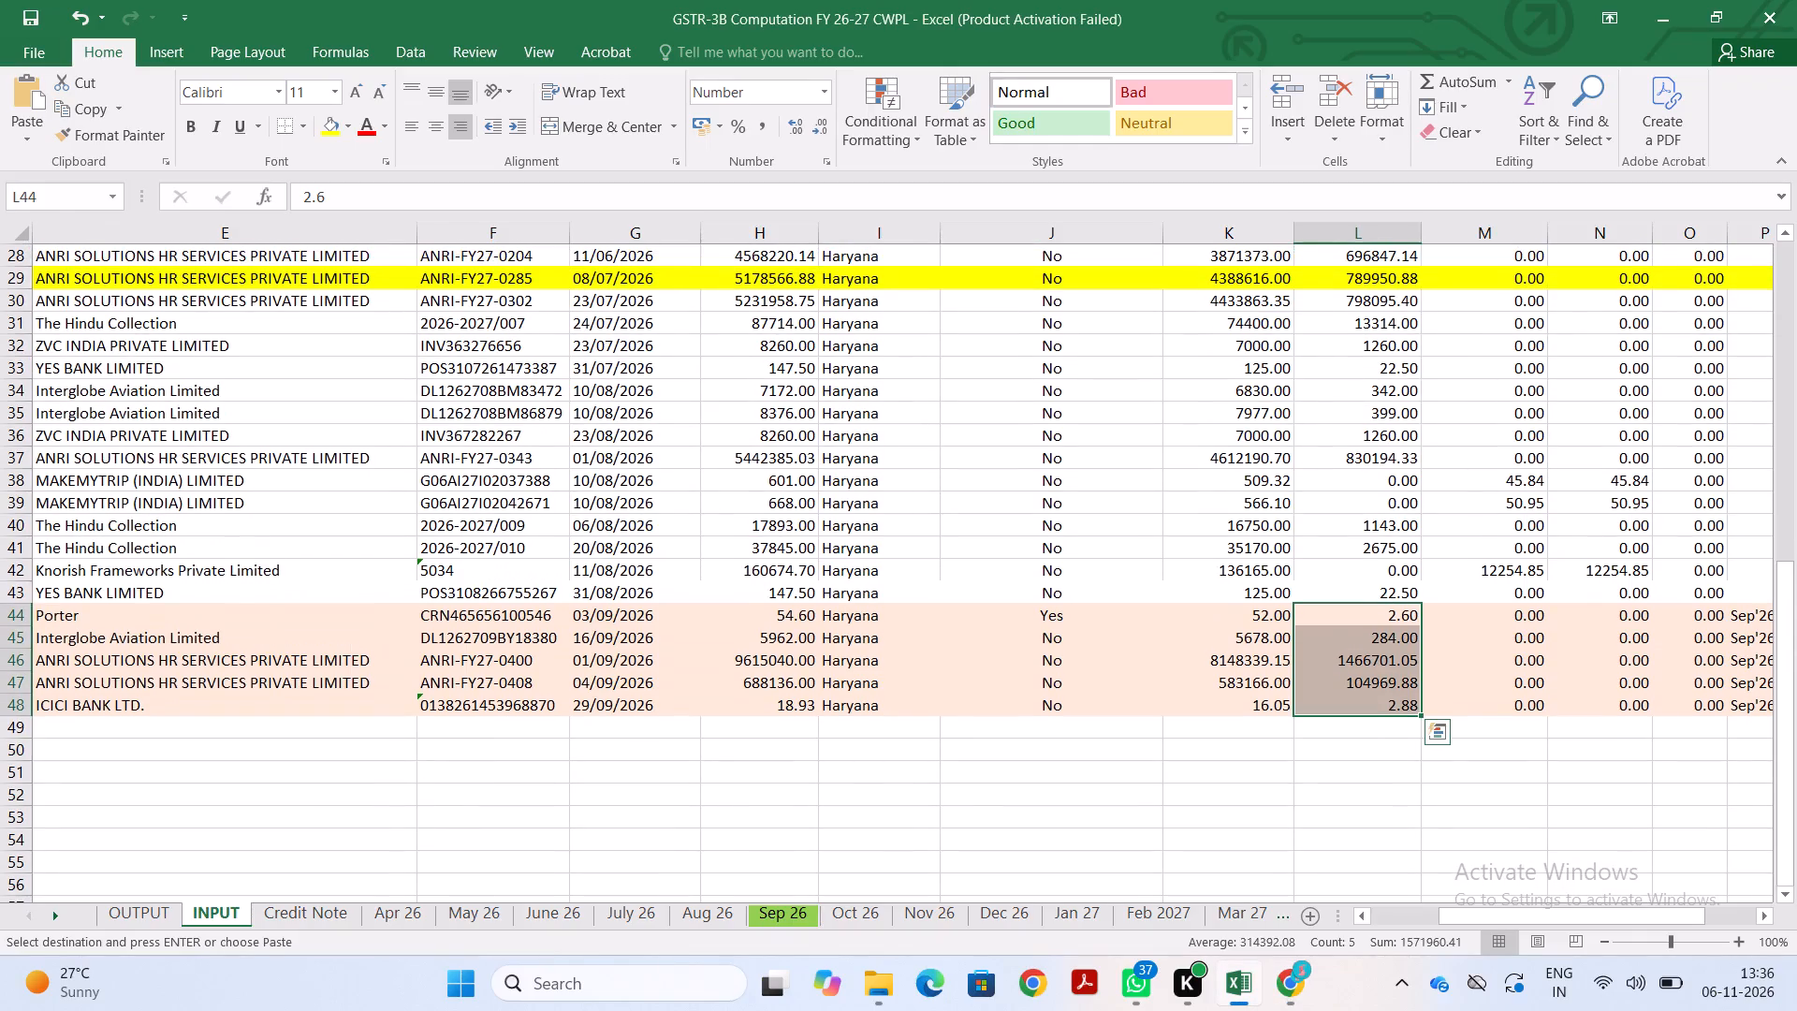
scroll(1381, 575, "up", 1)
scroll(1381, 575, "right", 4)
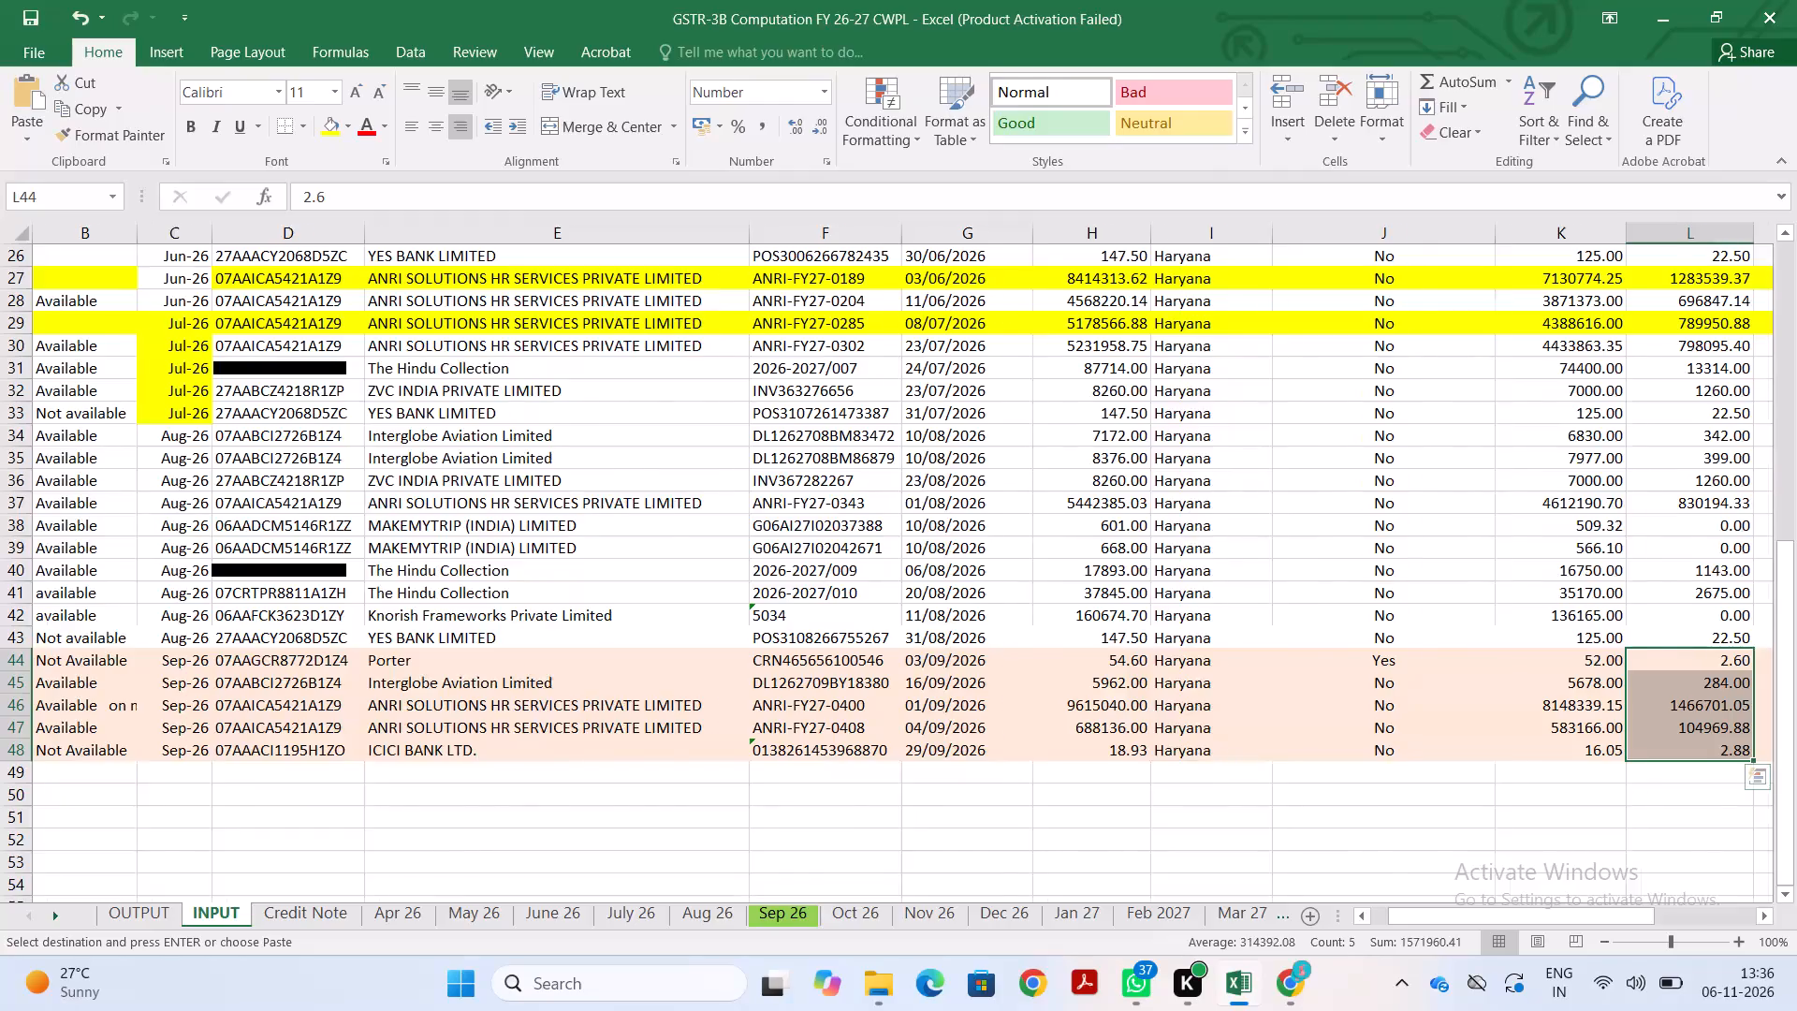
scroll(1381, 575, "right", 2)
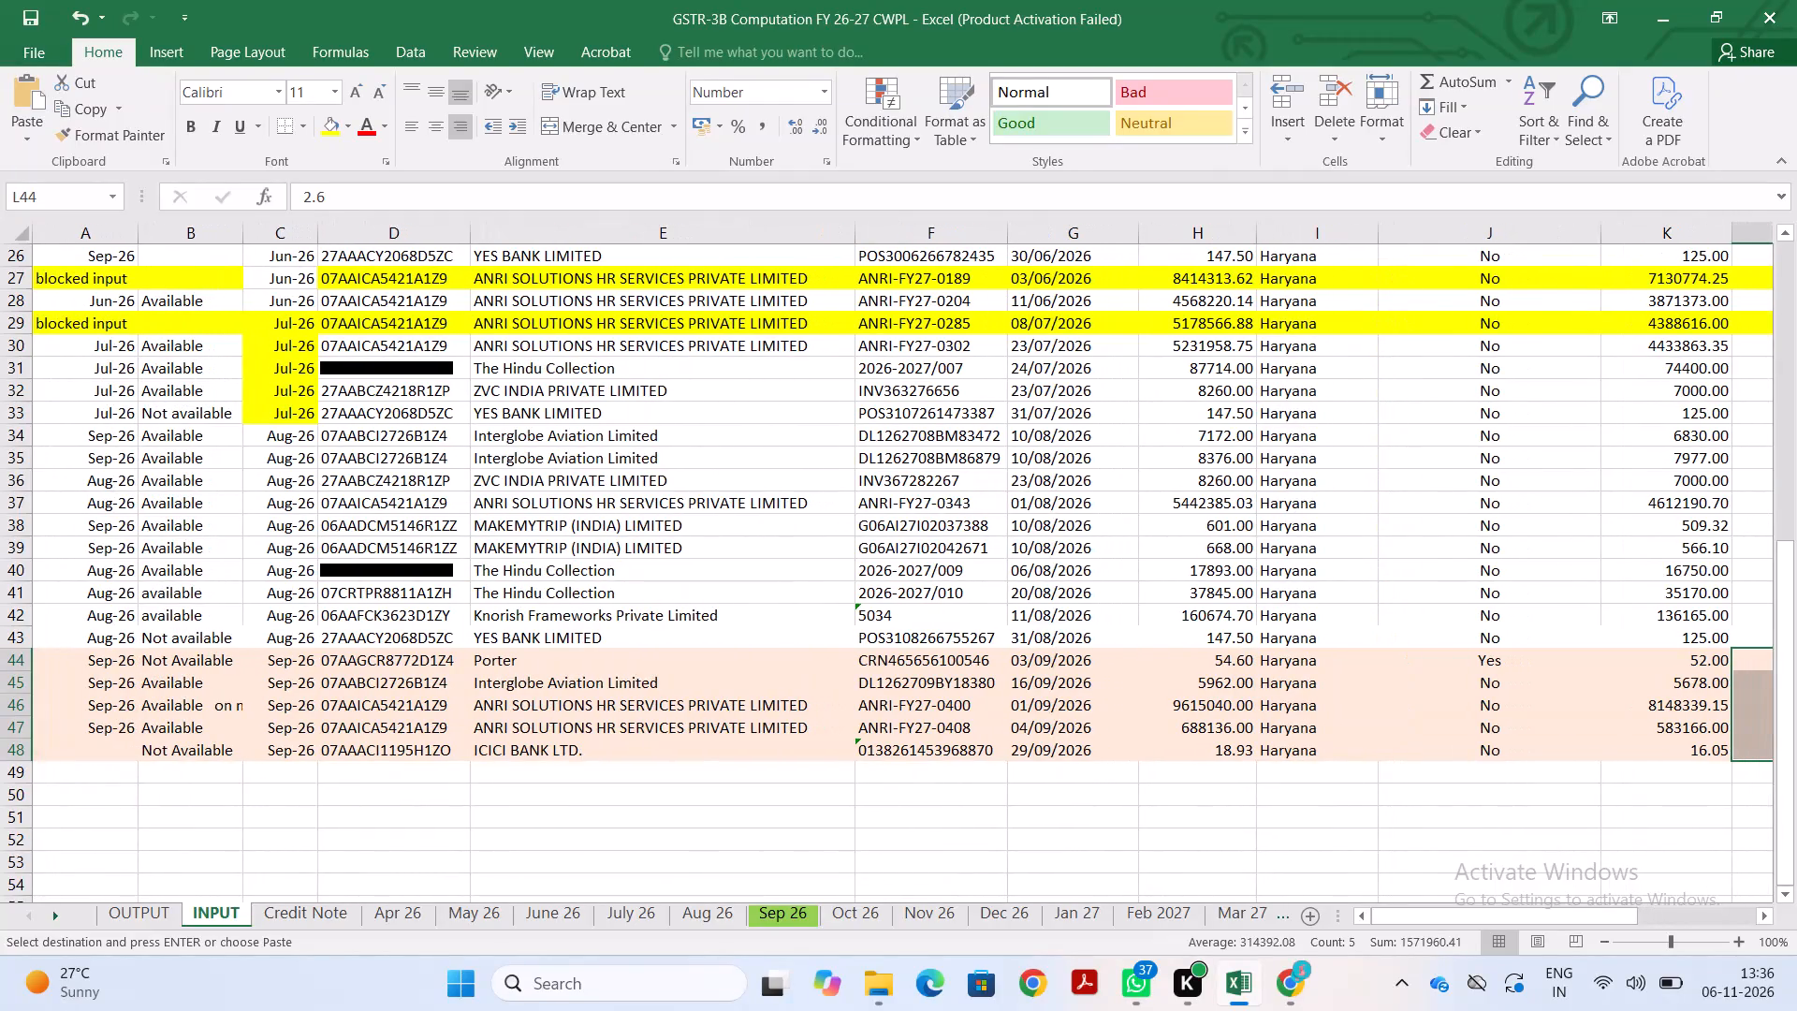
scroll(1381, 575, "left", 4)
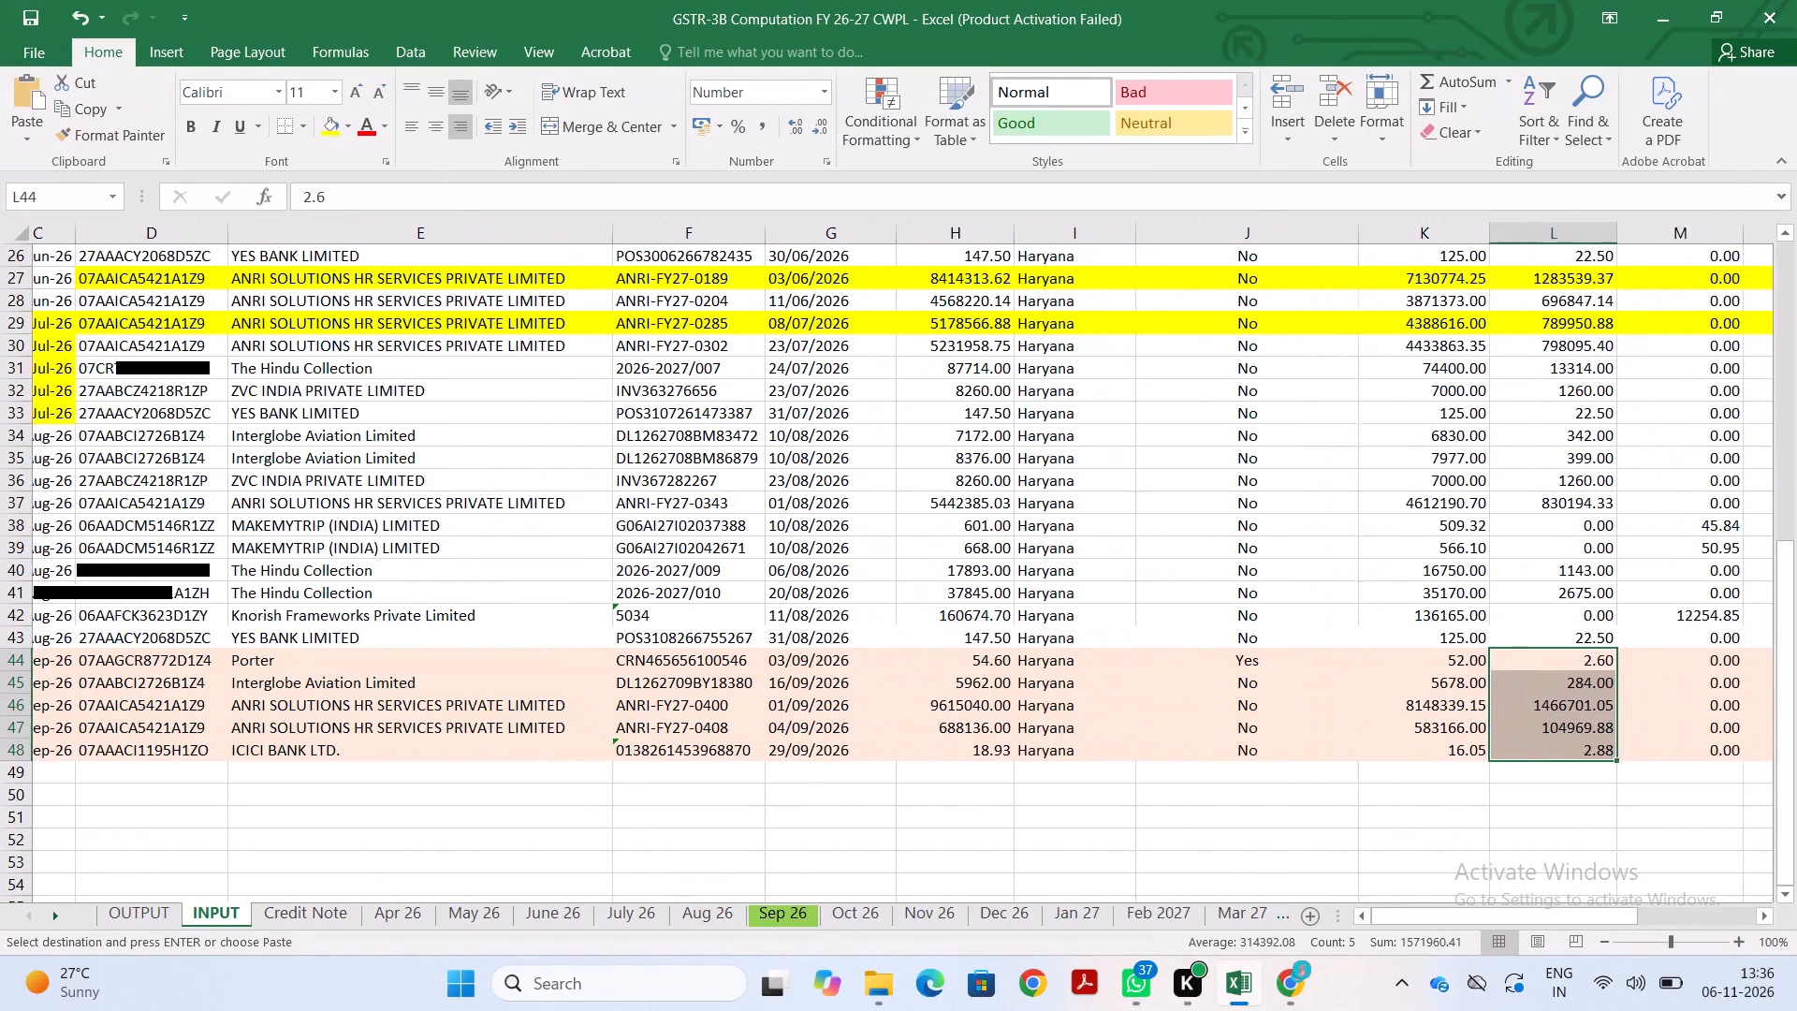
scroll(1381, 575, "left", 3)
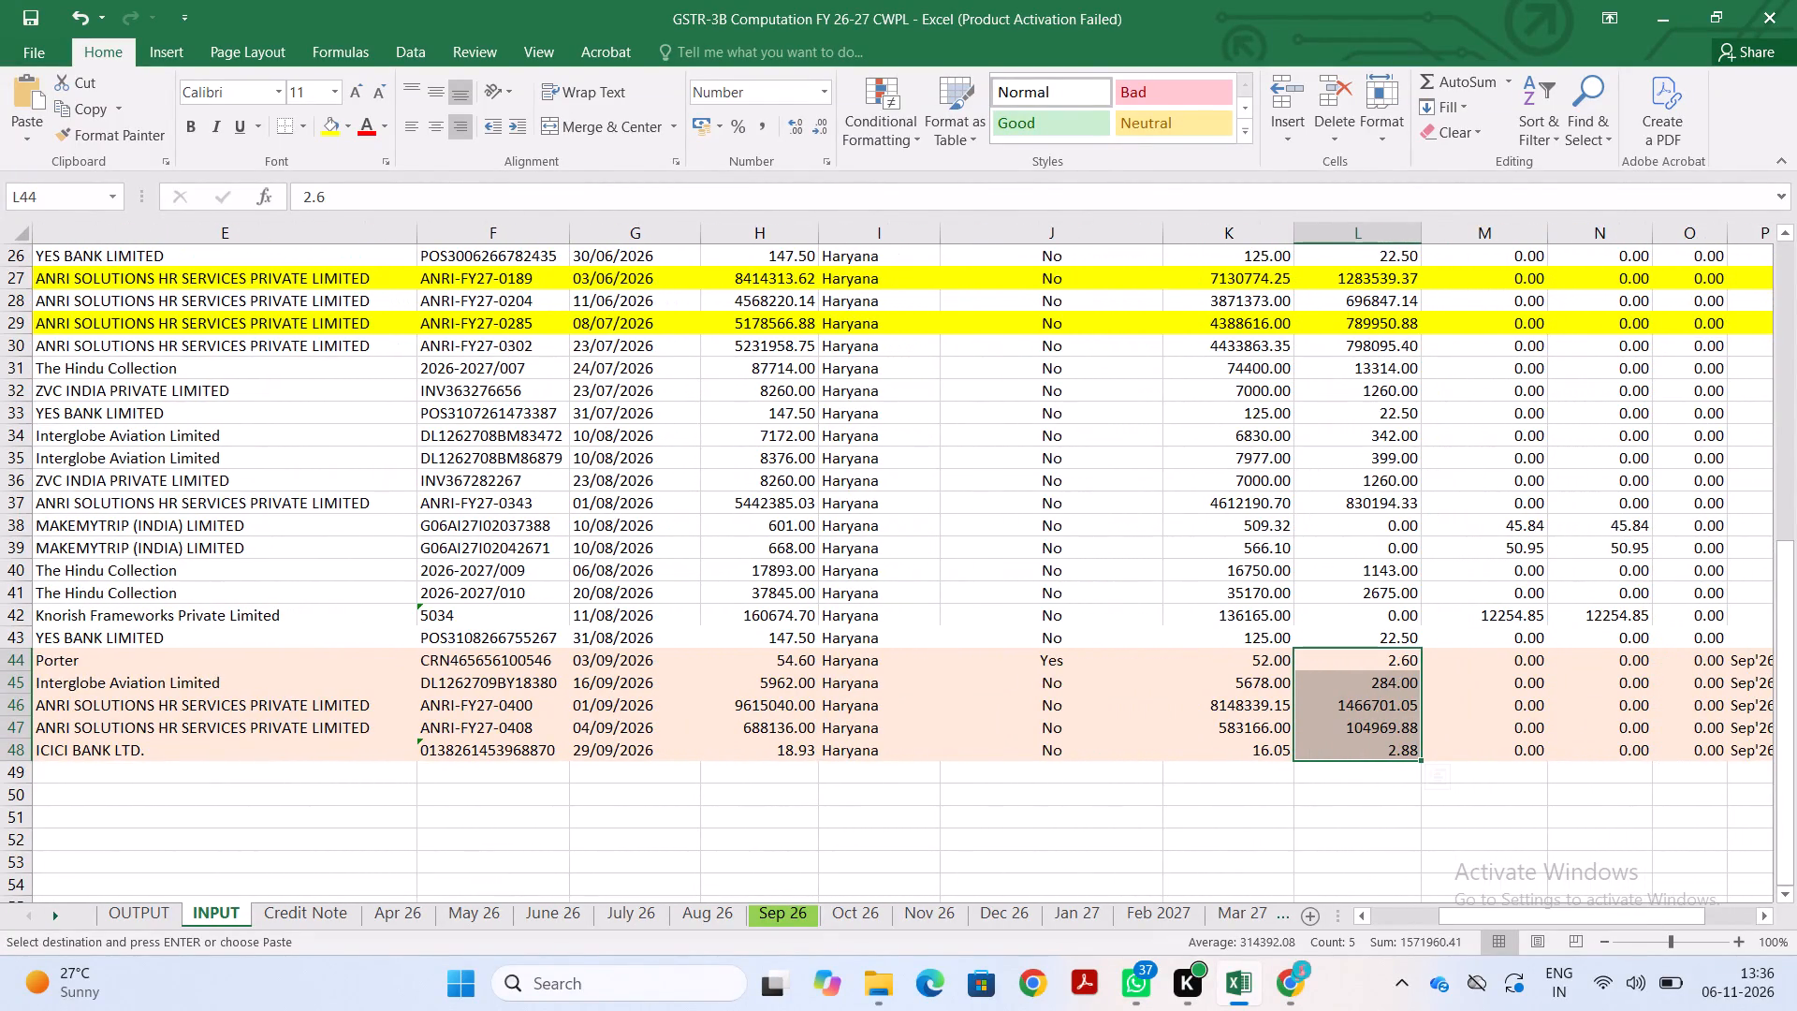
left_click_drag(1381, 432, 1380, 457, "ctrl")
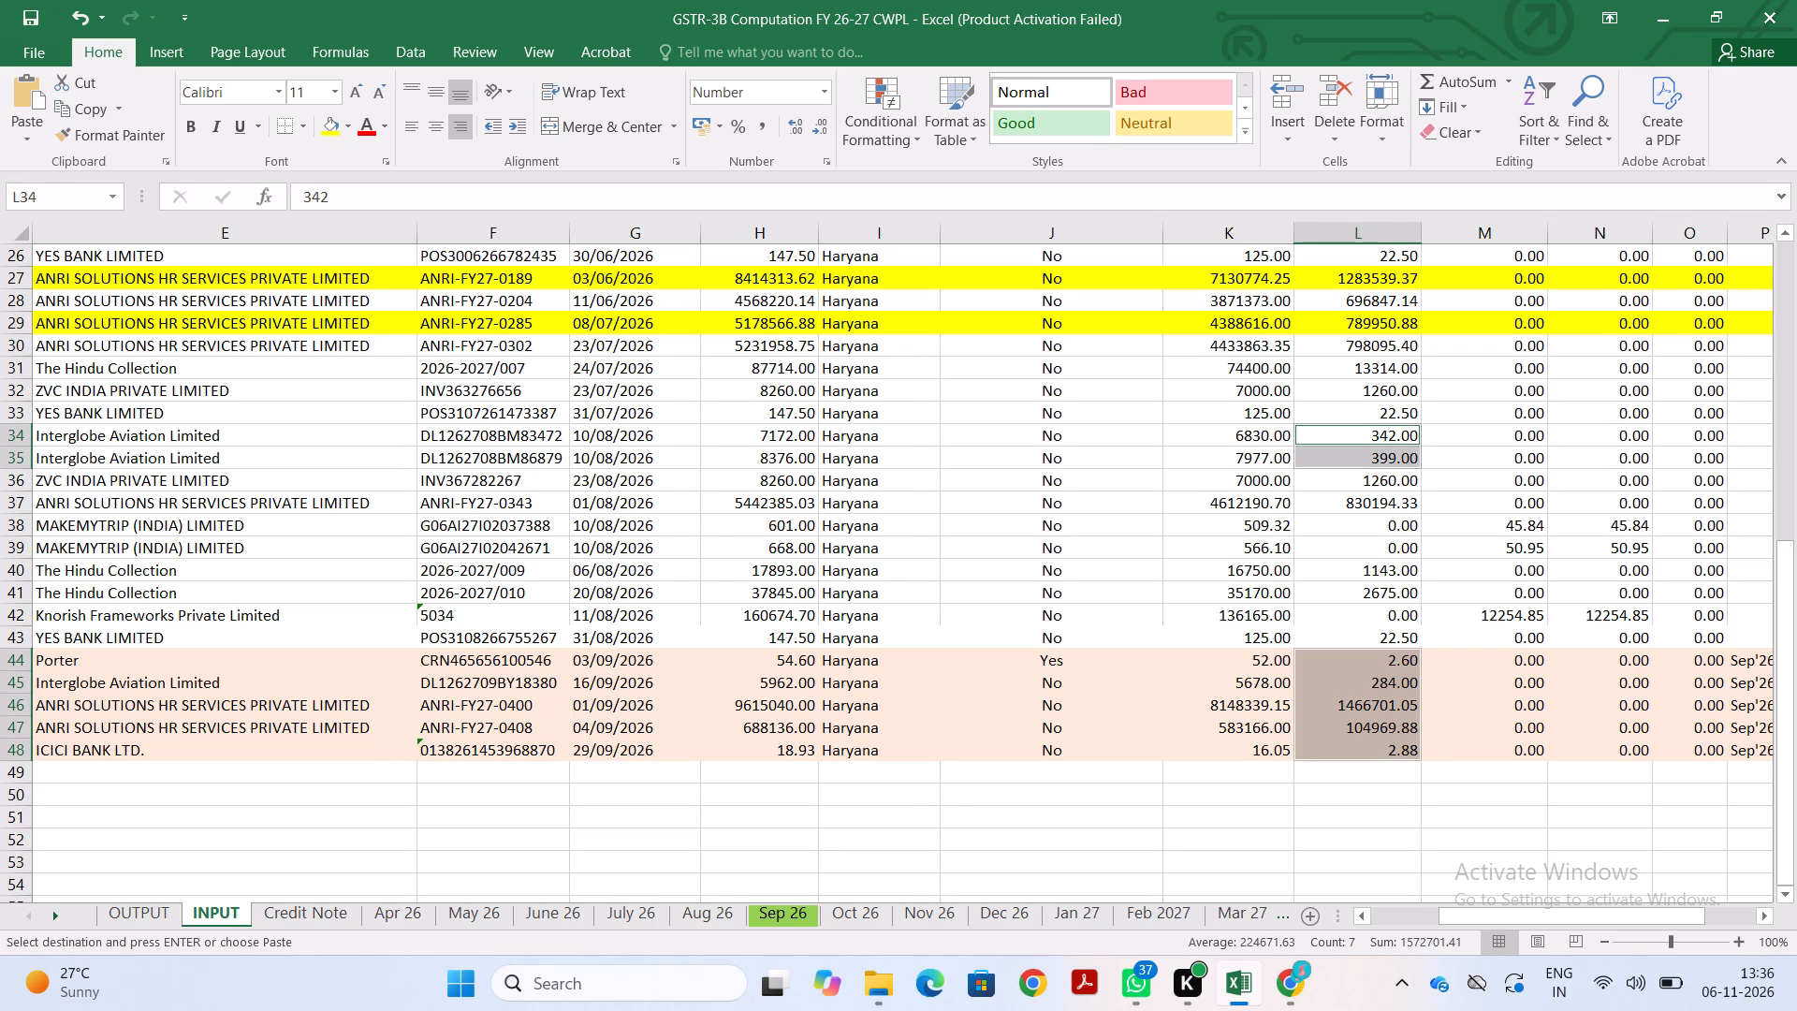
key("alt+Tab")
key("alt+Tab")
Clear the Sep-26 claim month in column A for the August Interglobe rows 34-35 and MakeMyTrip rows 38-39.
scroll(1276, 627, "up", 6)
scroll(1276, 627, "down", 4)
scroll(1276, 627, "up", 1)
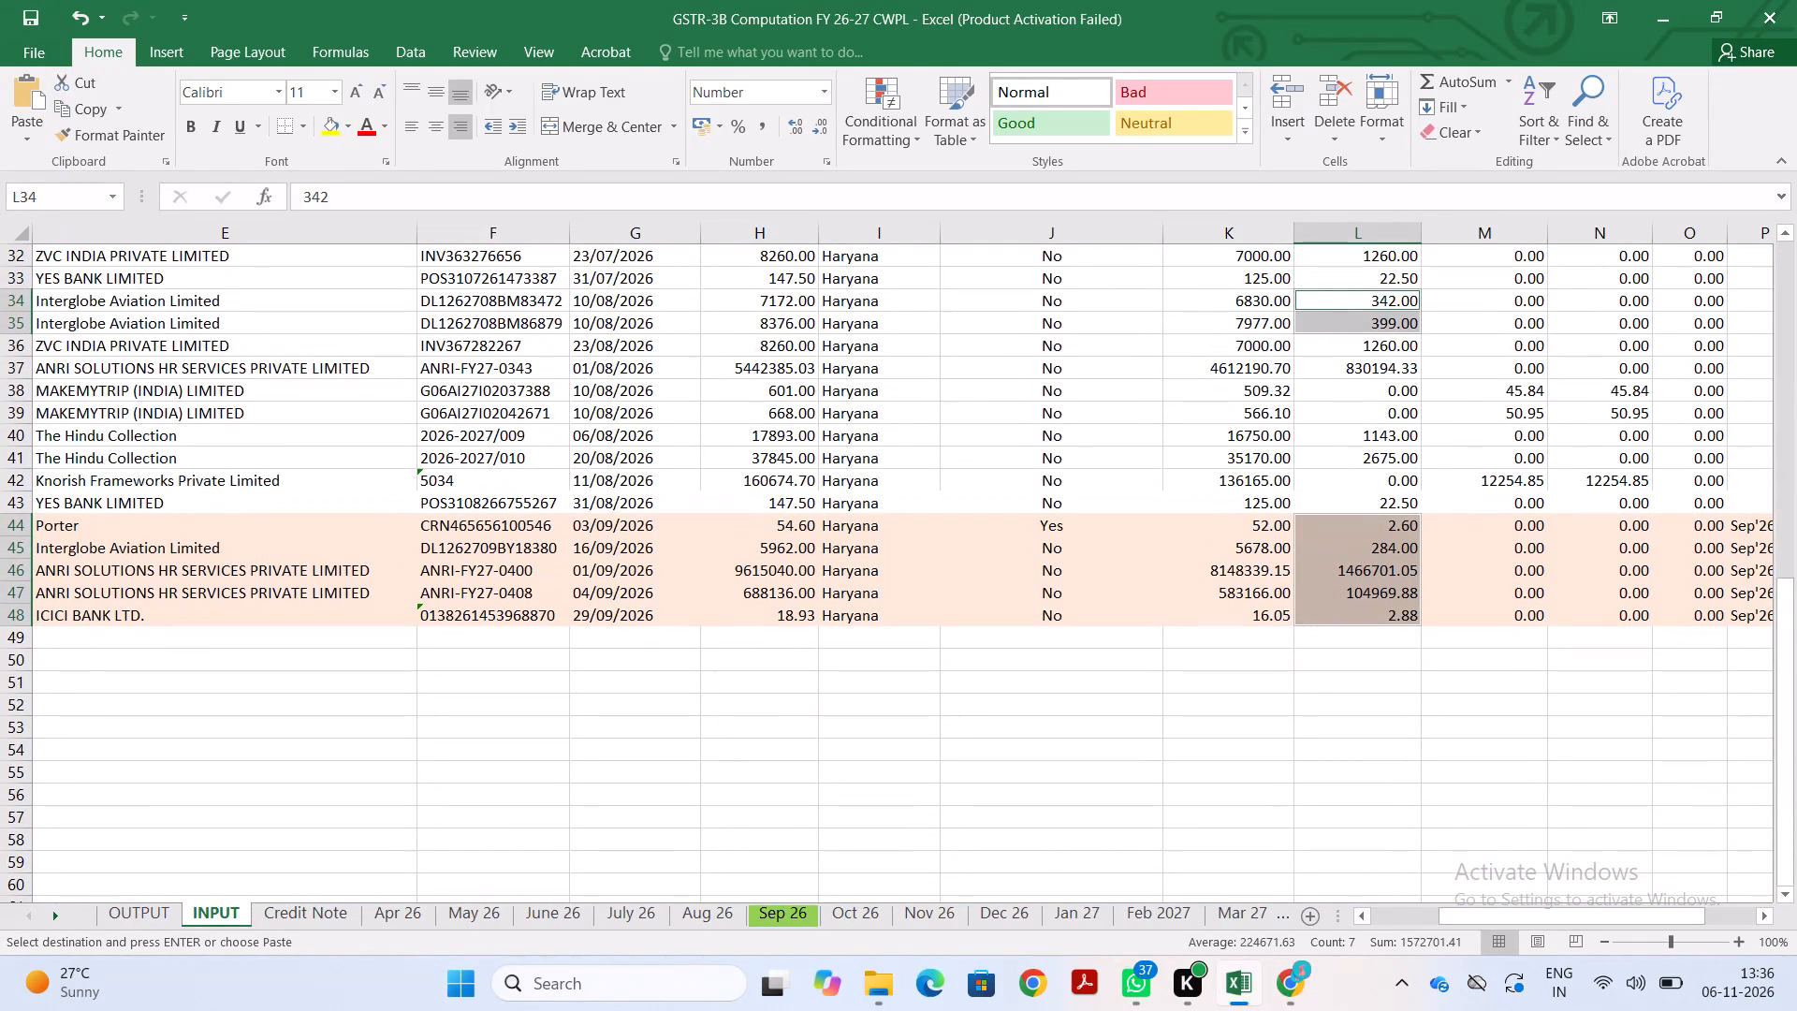
scroll(1276, 627, "right", 6)
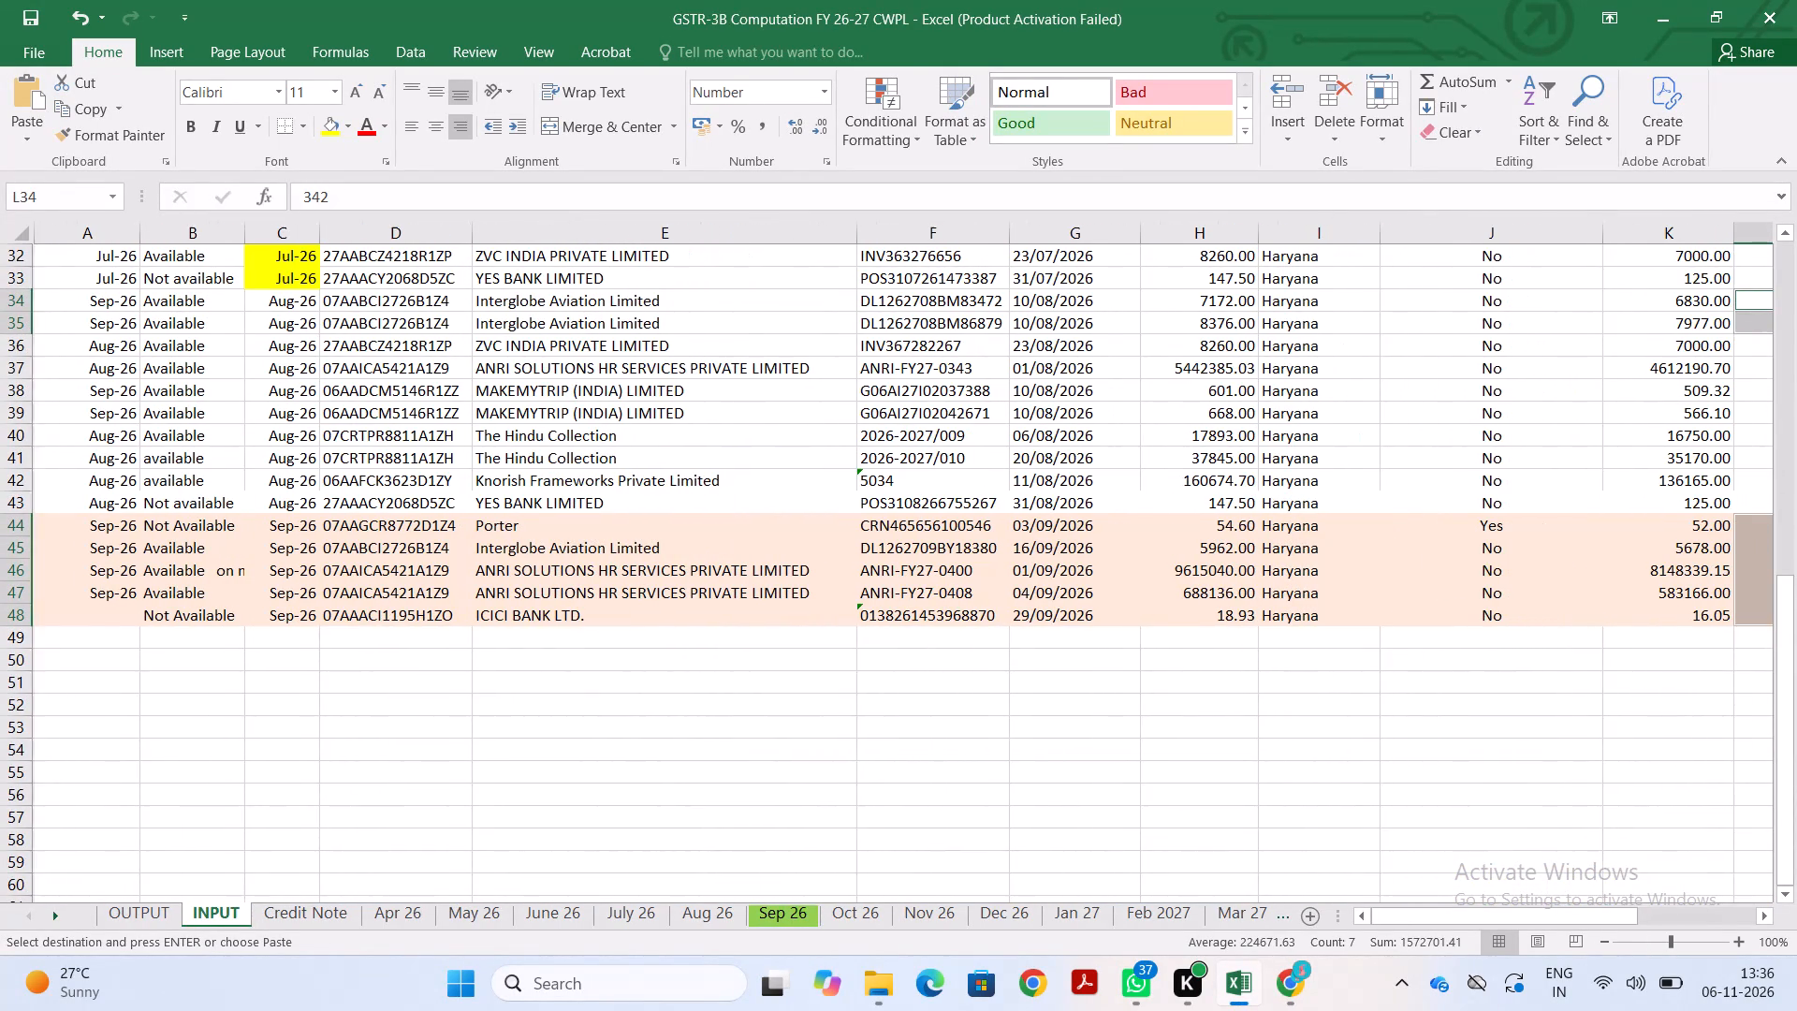
scroll(1276, 627, "right", 1)
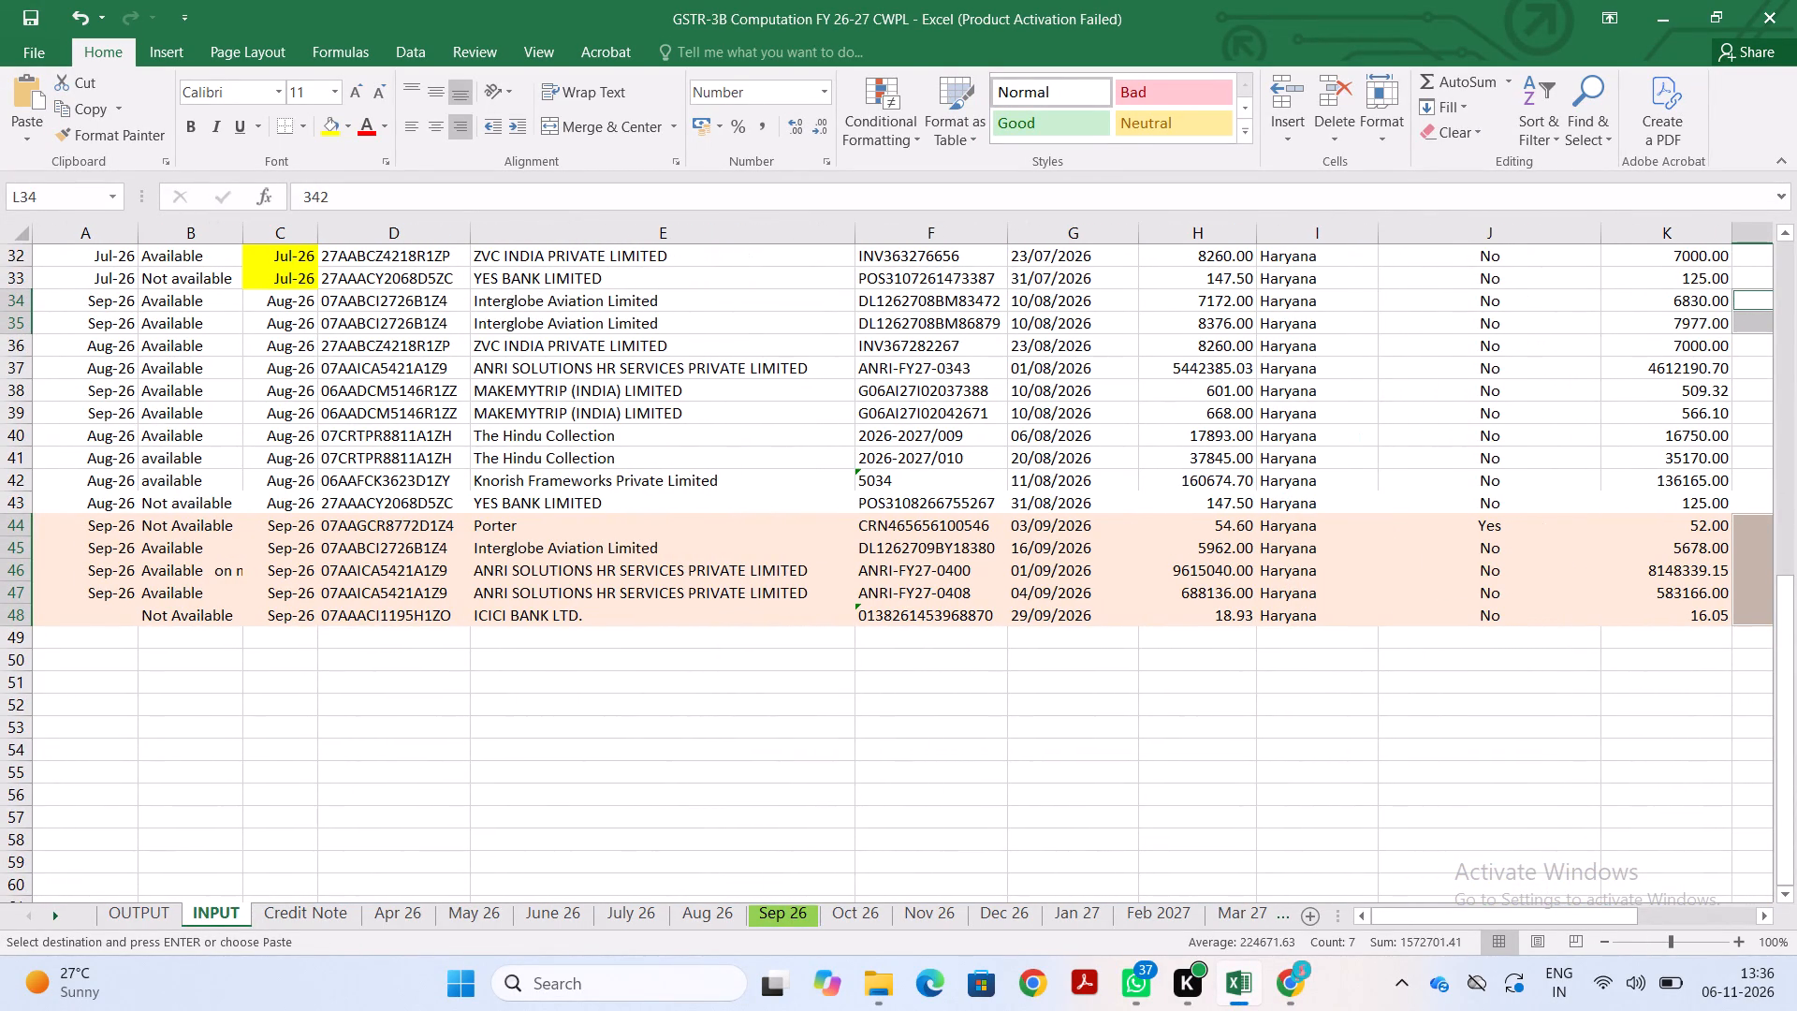
left_click_drag(104, 304, 102, 320)
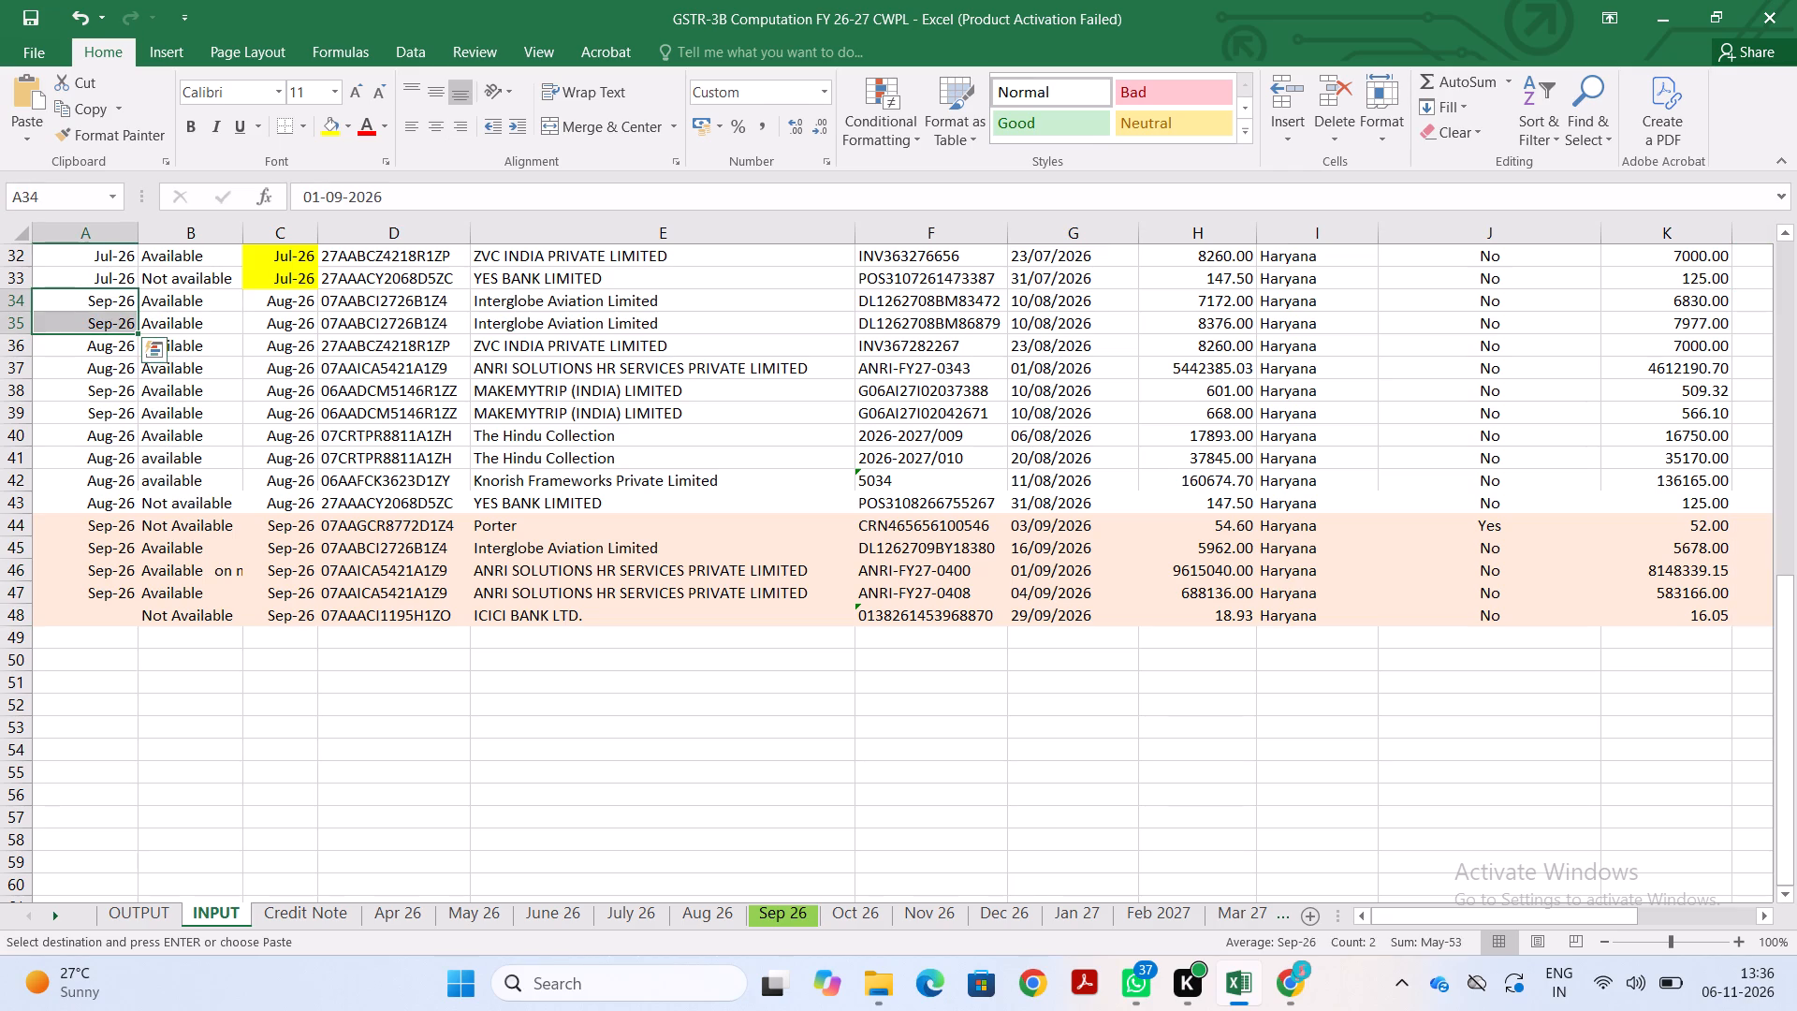
key("Delete")
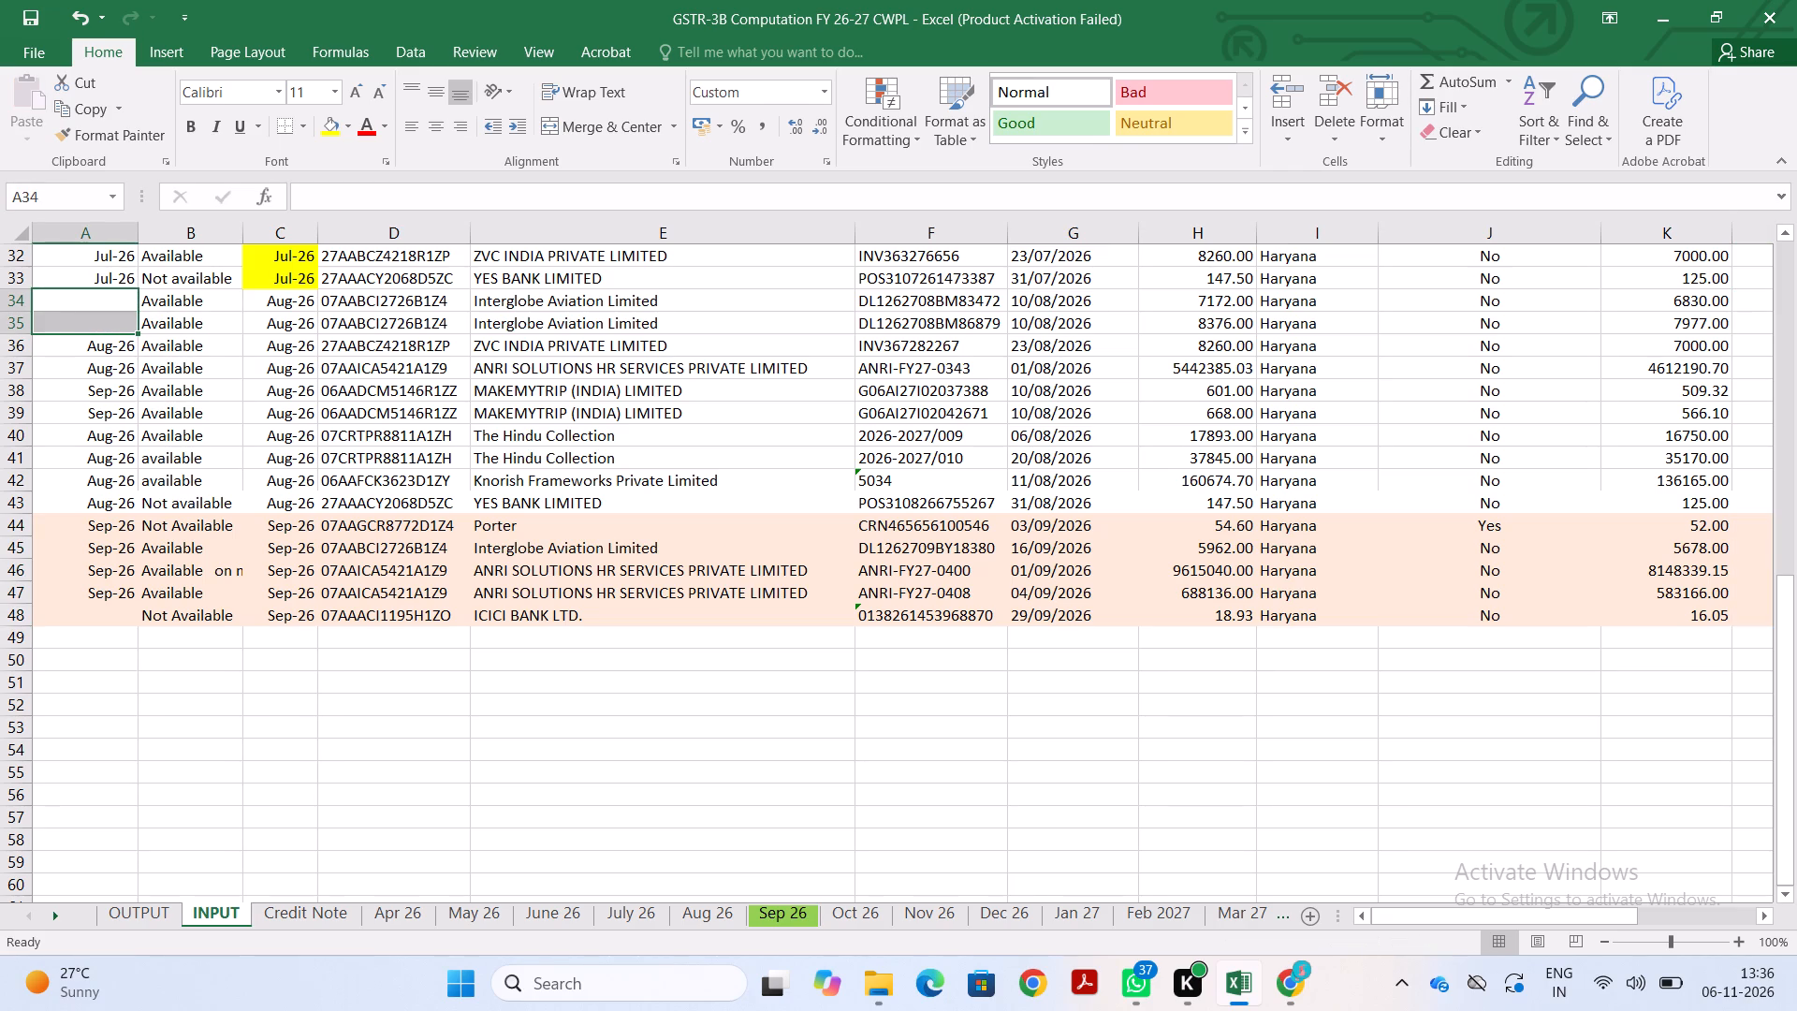
left_click_drag(124, 393, 124, 397)
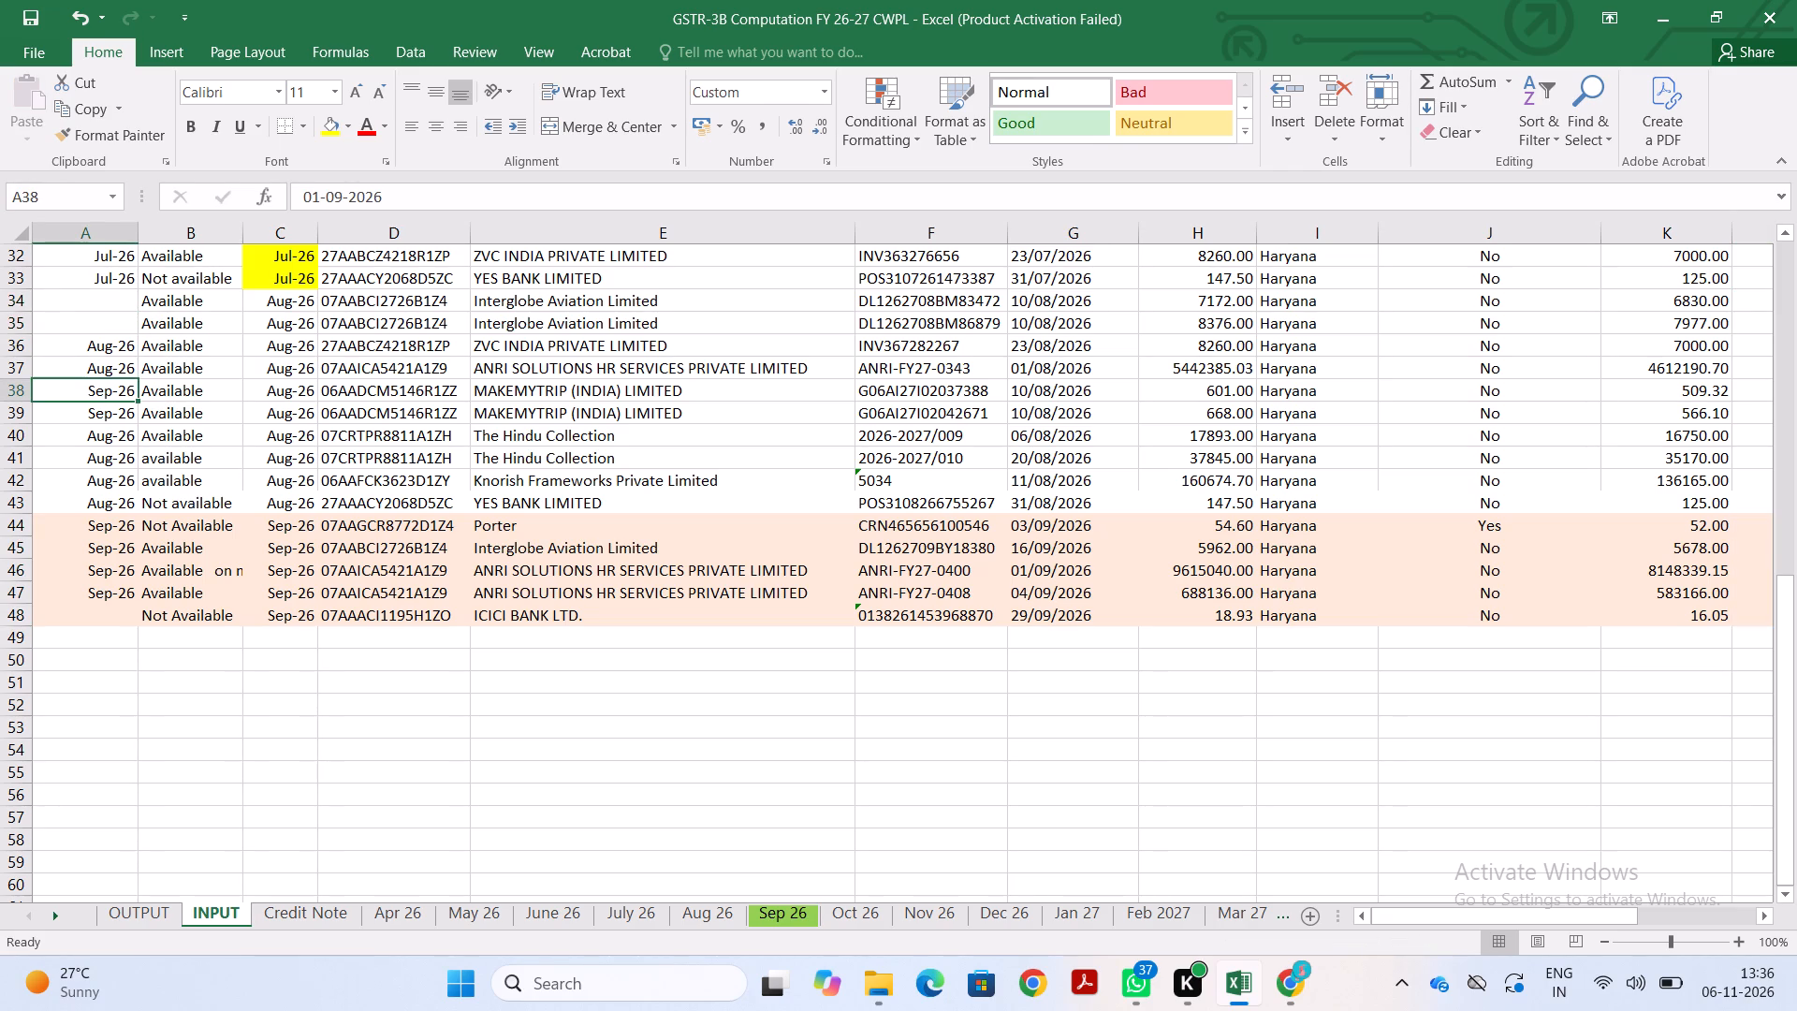
left_click_drag(124, 397, 124, 411)
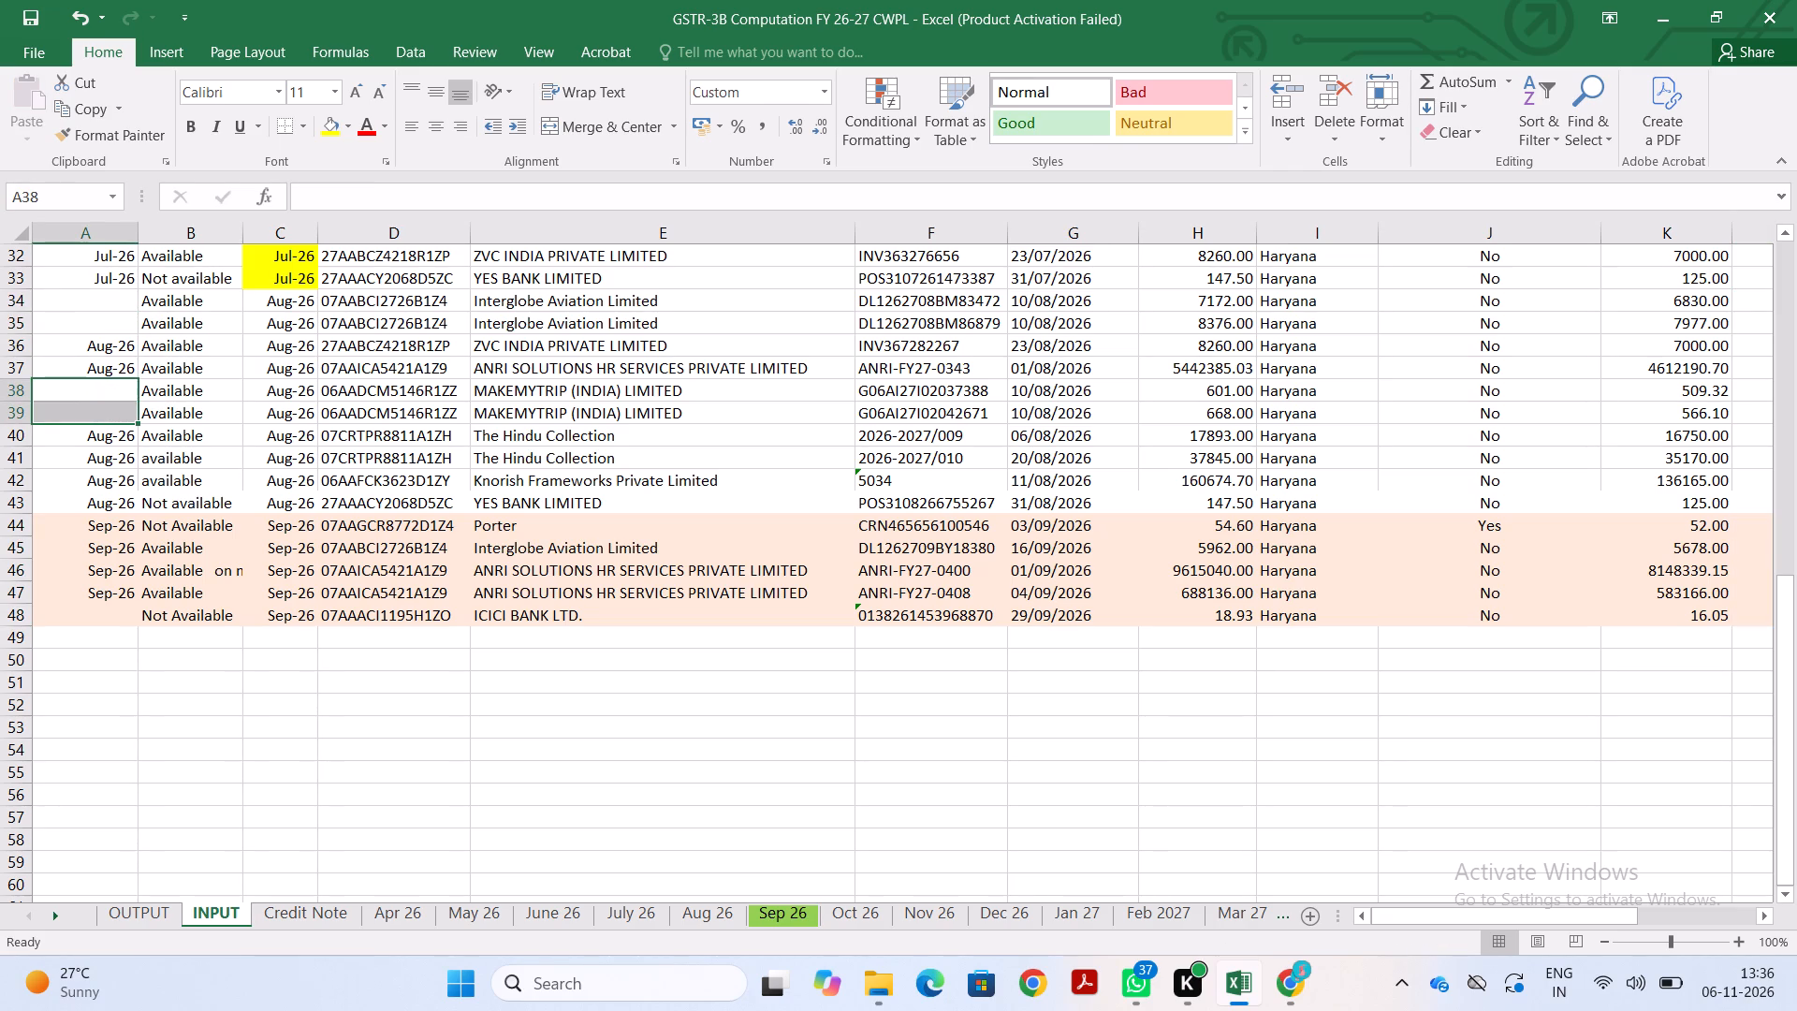
Fill the entire MakeMyTrip rows 38 and 39 on the INPUT sheet with standard red.
scroll(409, 527, "left", 5)
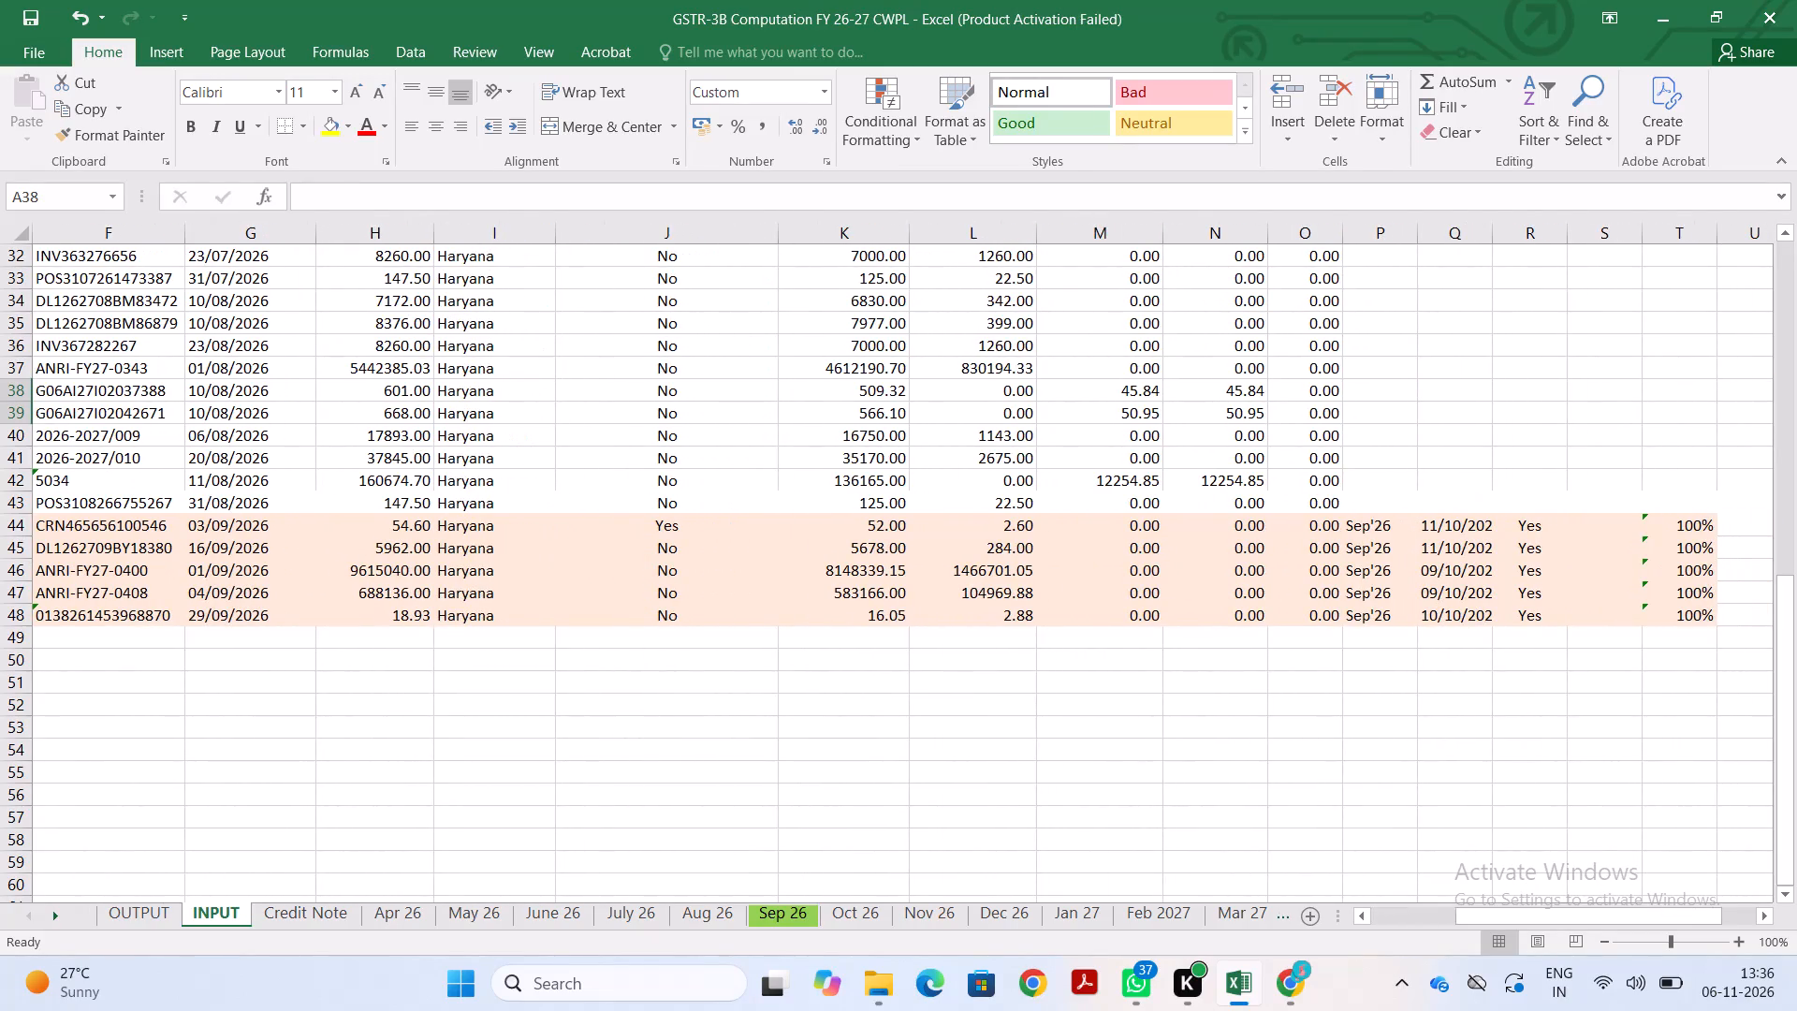
scroll(1052, 655, "right", 4)
scroll(1052, 655, "down", 1)
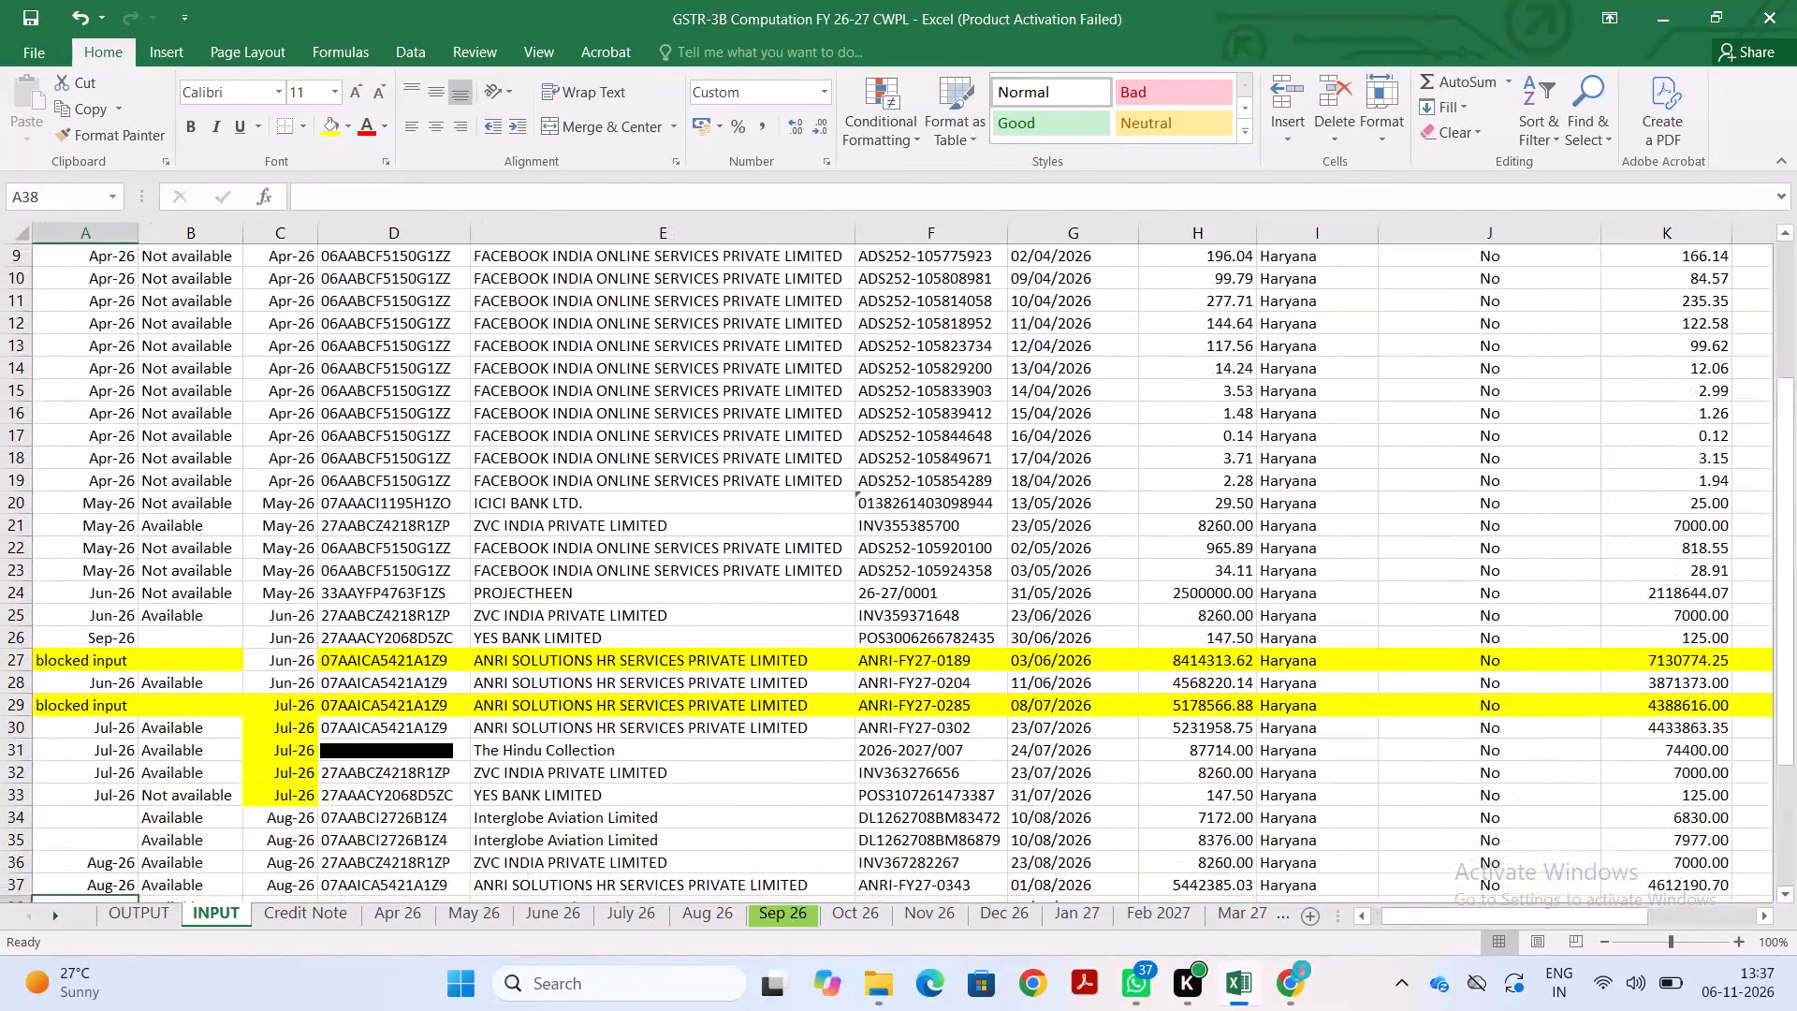
scroll(1052, 655, "down", 3)
key("shift+space")
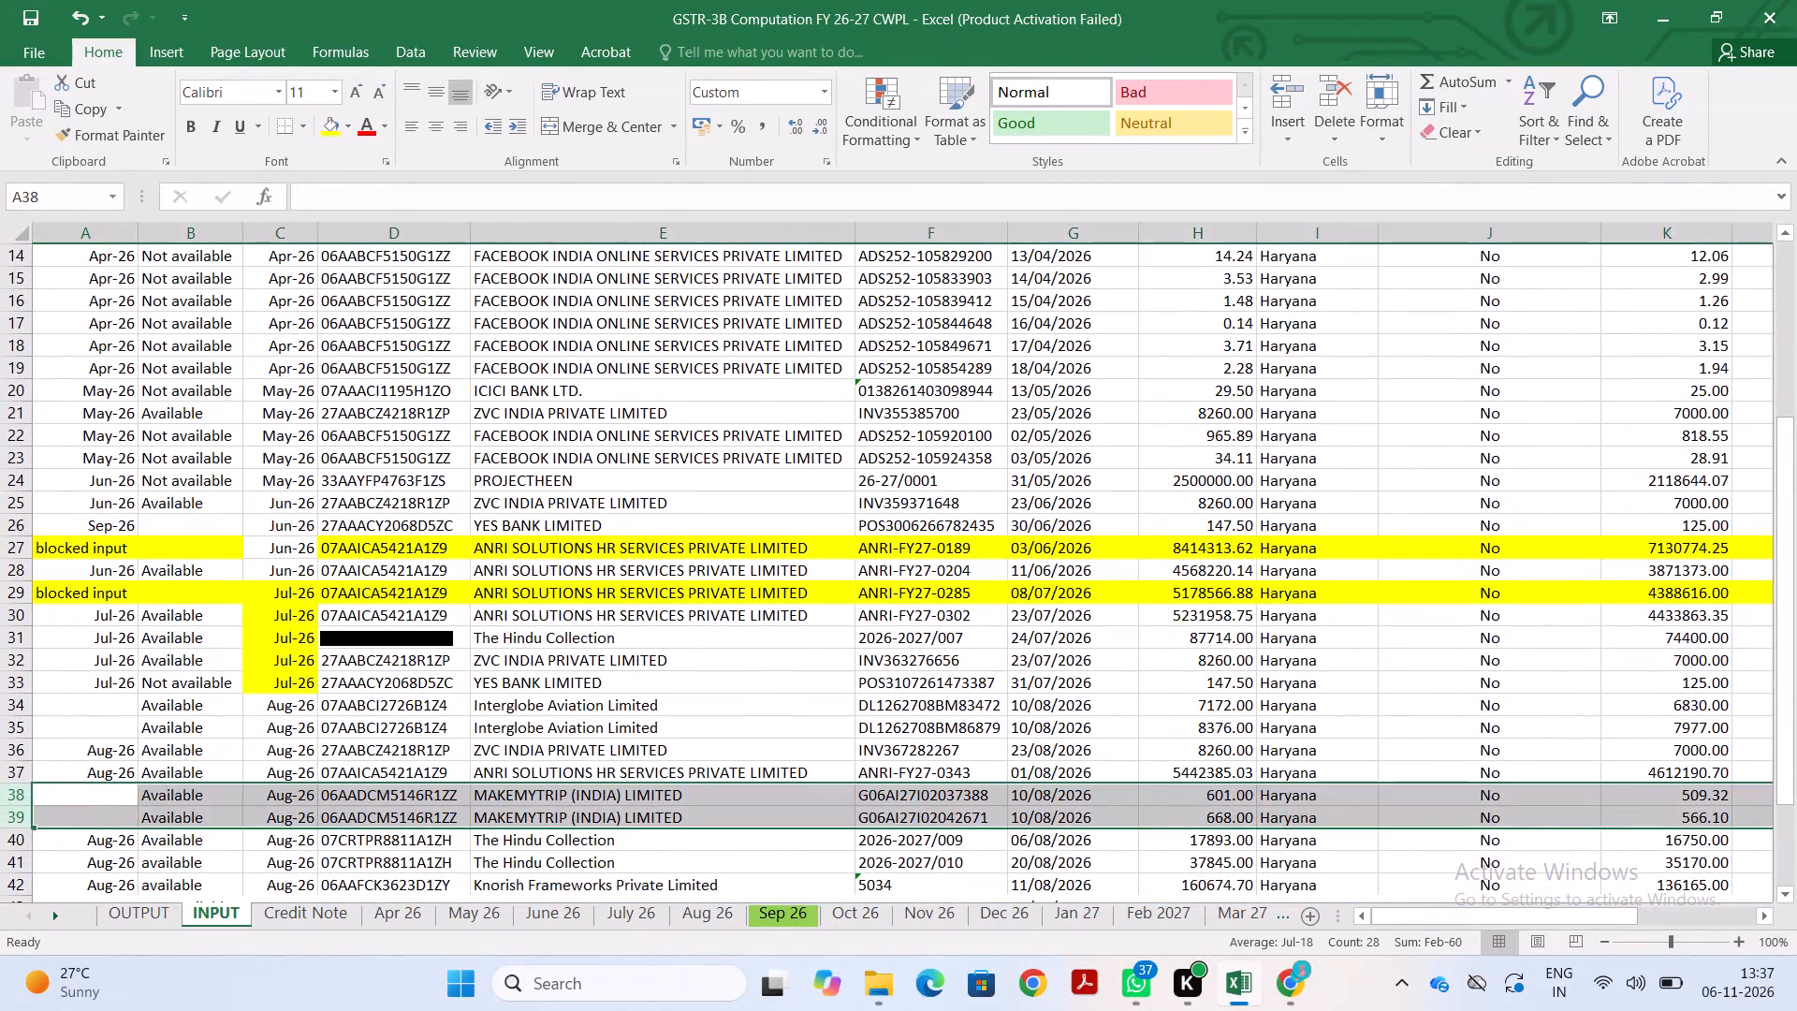
left_click(351, 133)
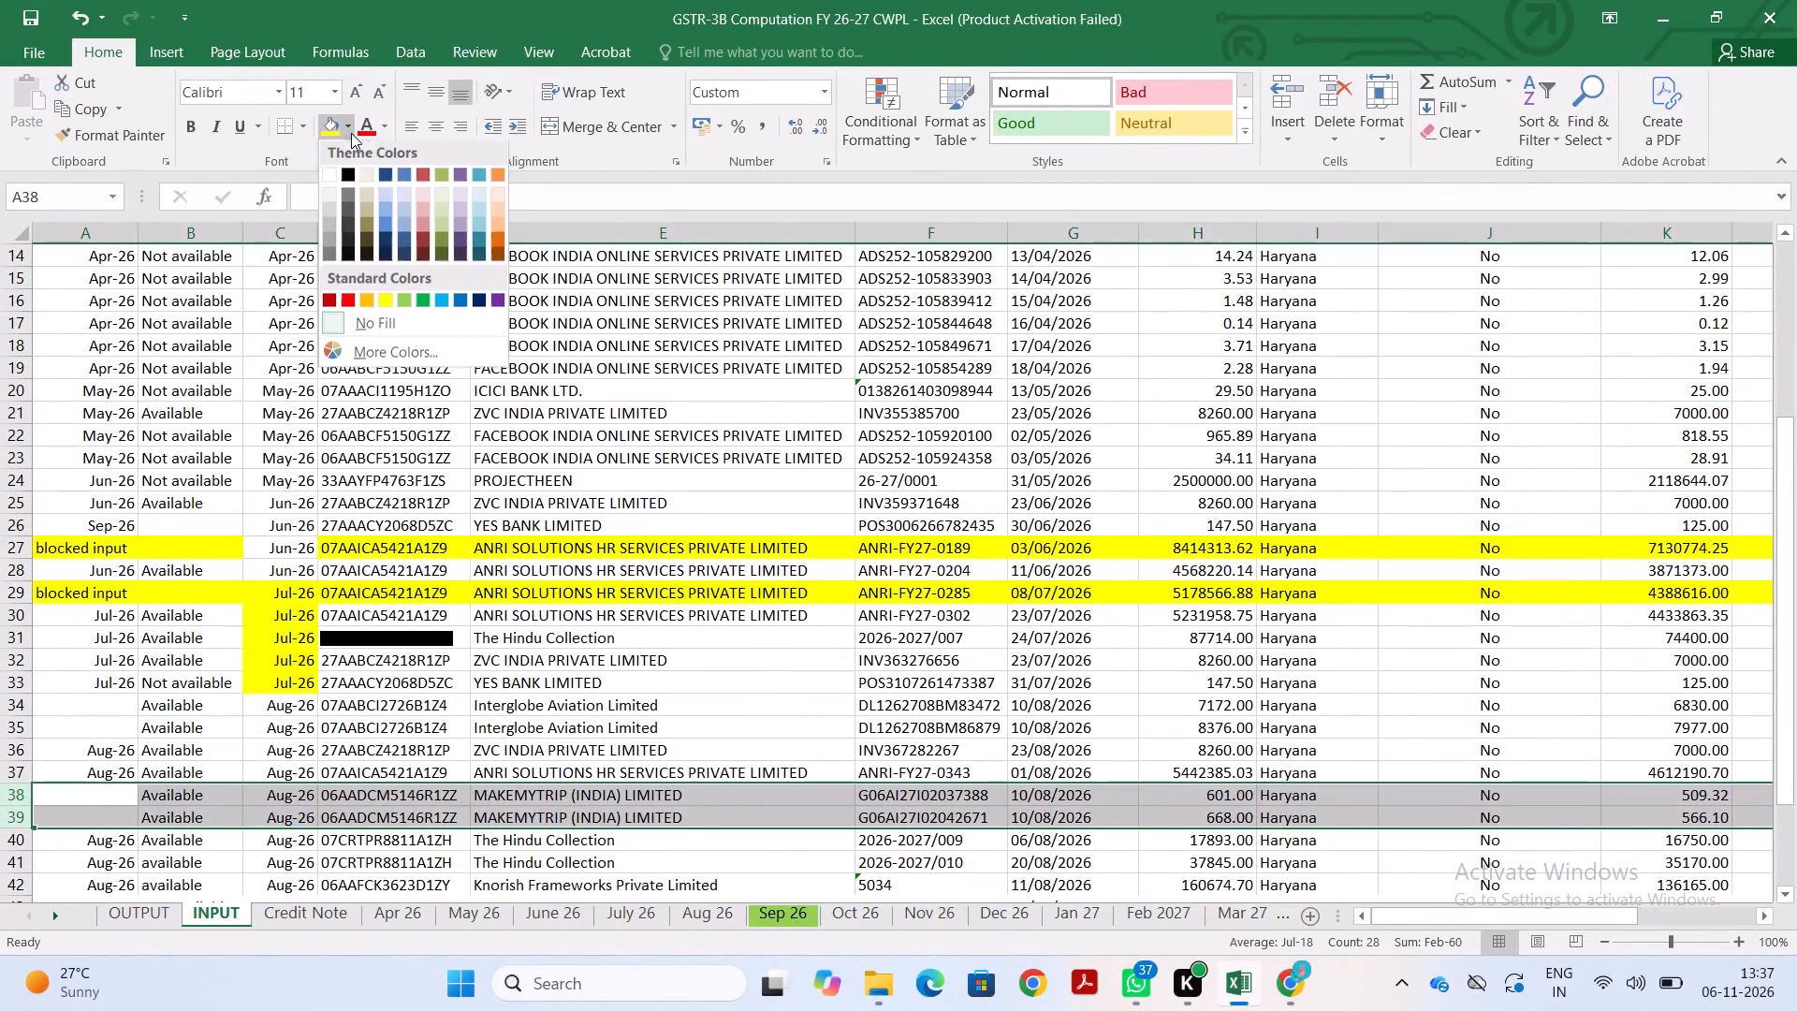
left_click(346, 300)
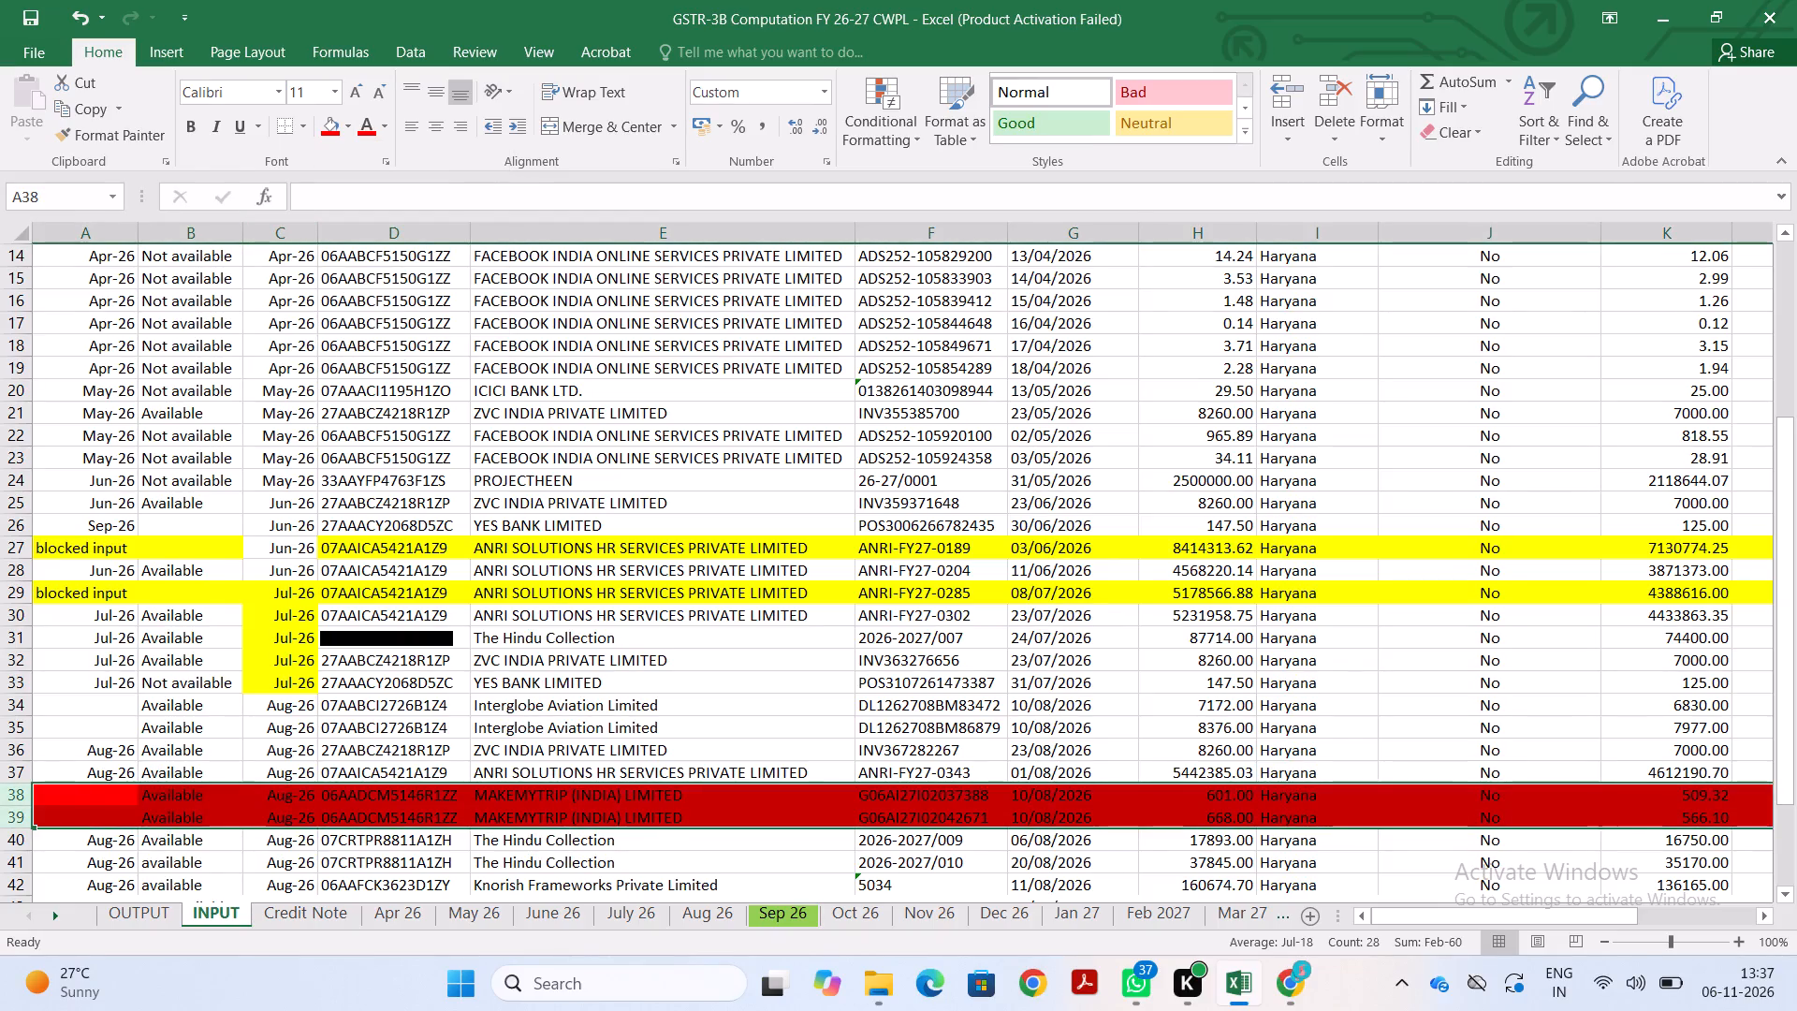
Apply the same red fill to the entire Interglobe Aviation rows 34 and 35.
left_click(49, 704)
key("shift+space")
key("shift+Down")
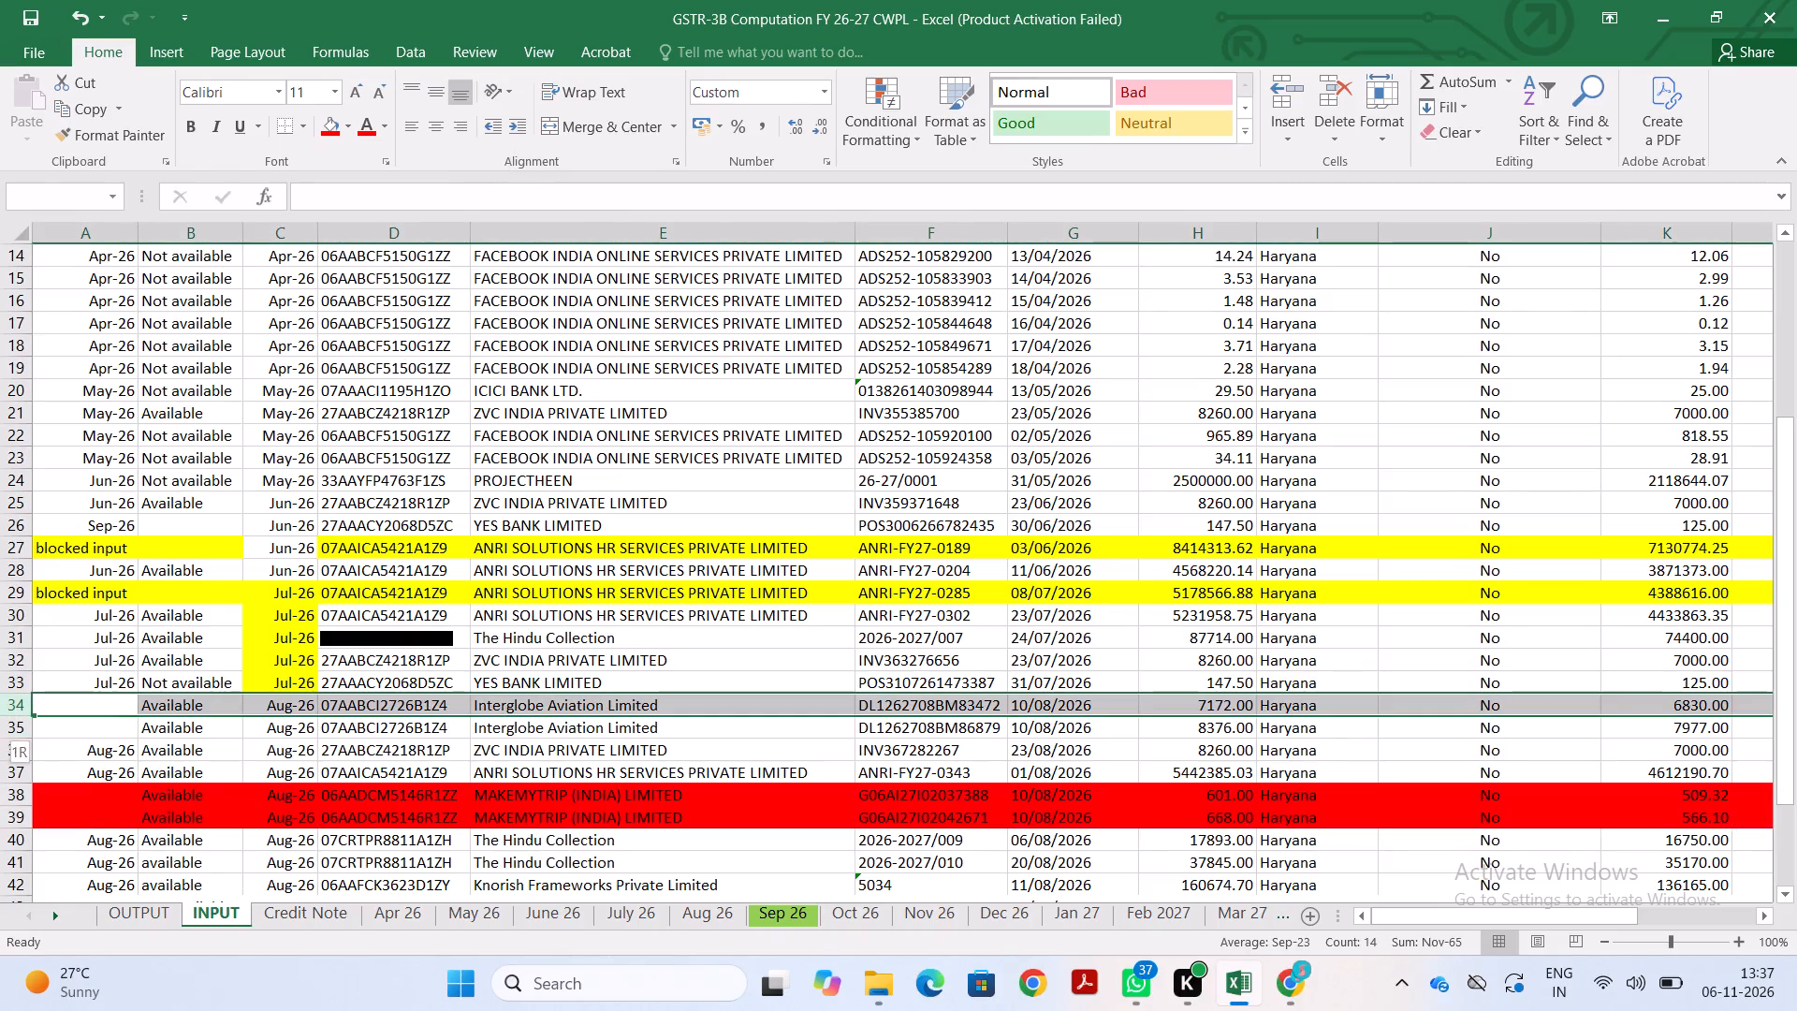
key("F4")
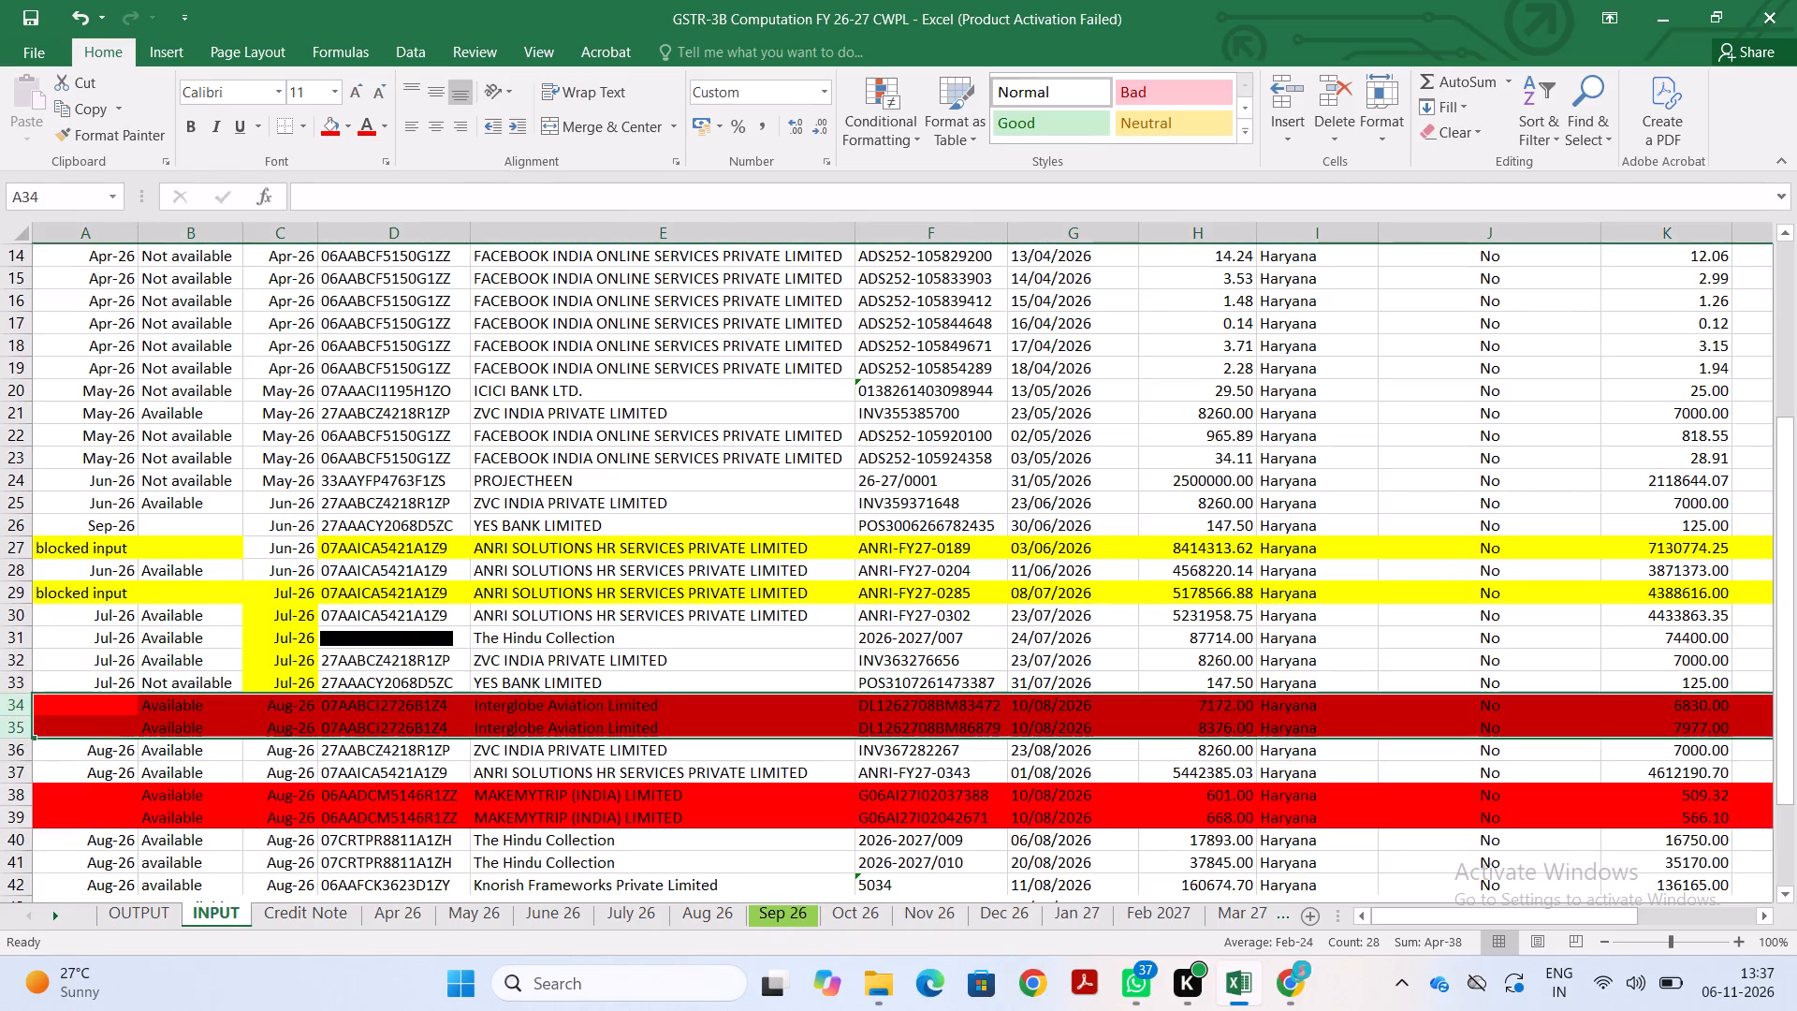
key("Down")
scroll(49, 704, "down", 4)
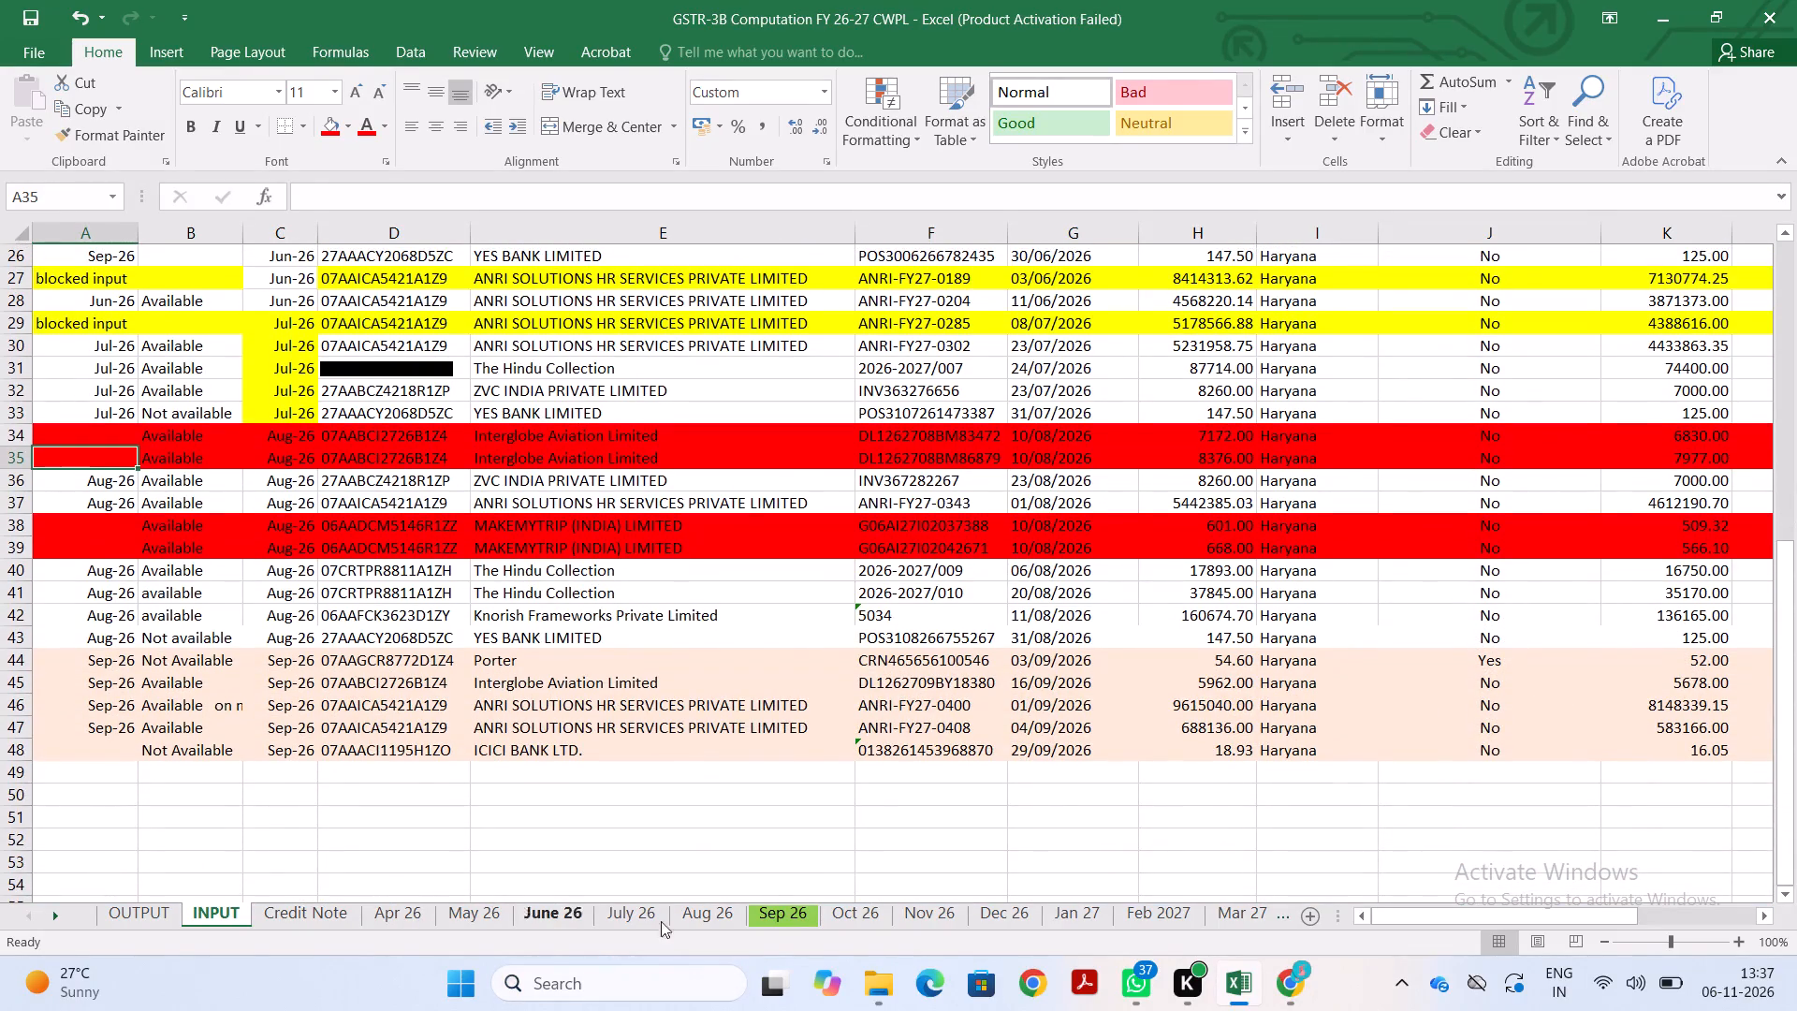
Return to the Sep 26 sheet and review its GSTR-3B computation.
left_click(824, 902)
left_click(795, 913)
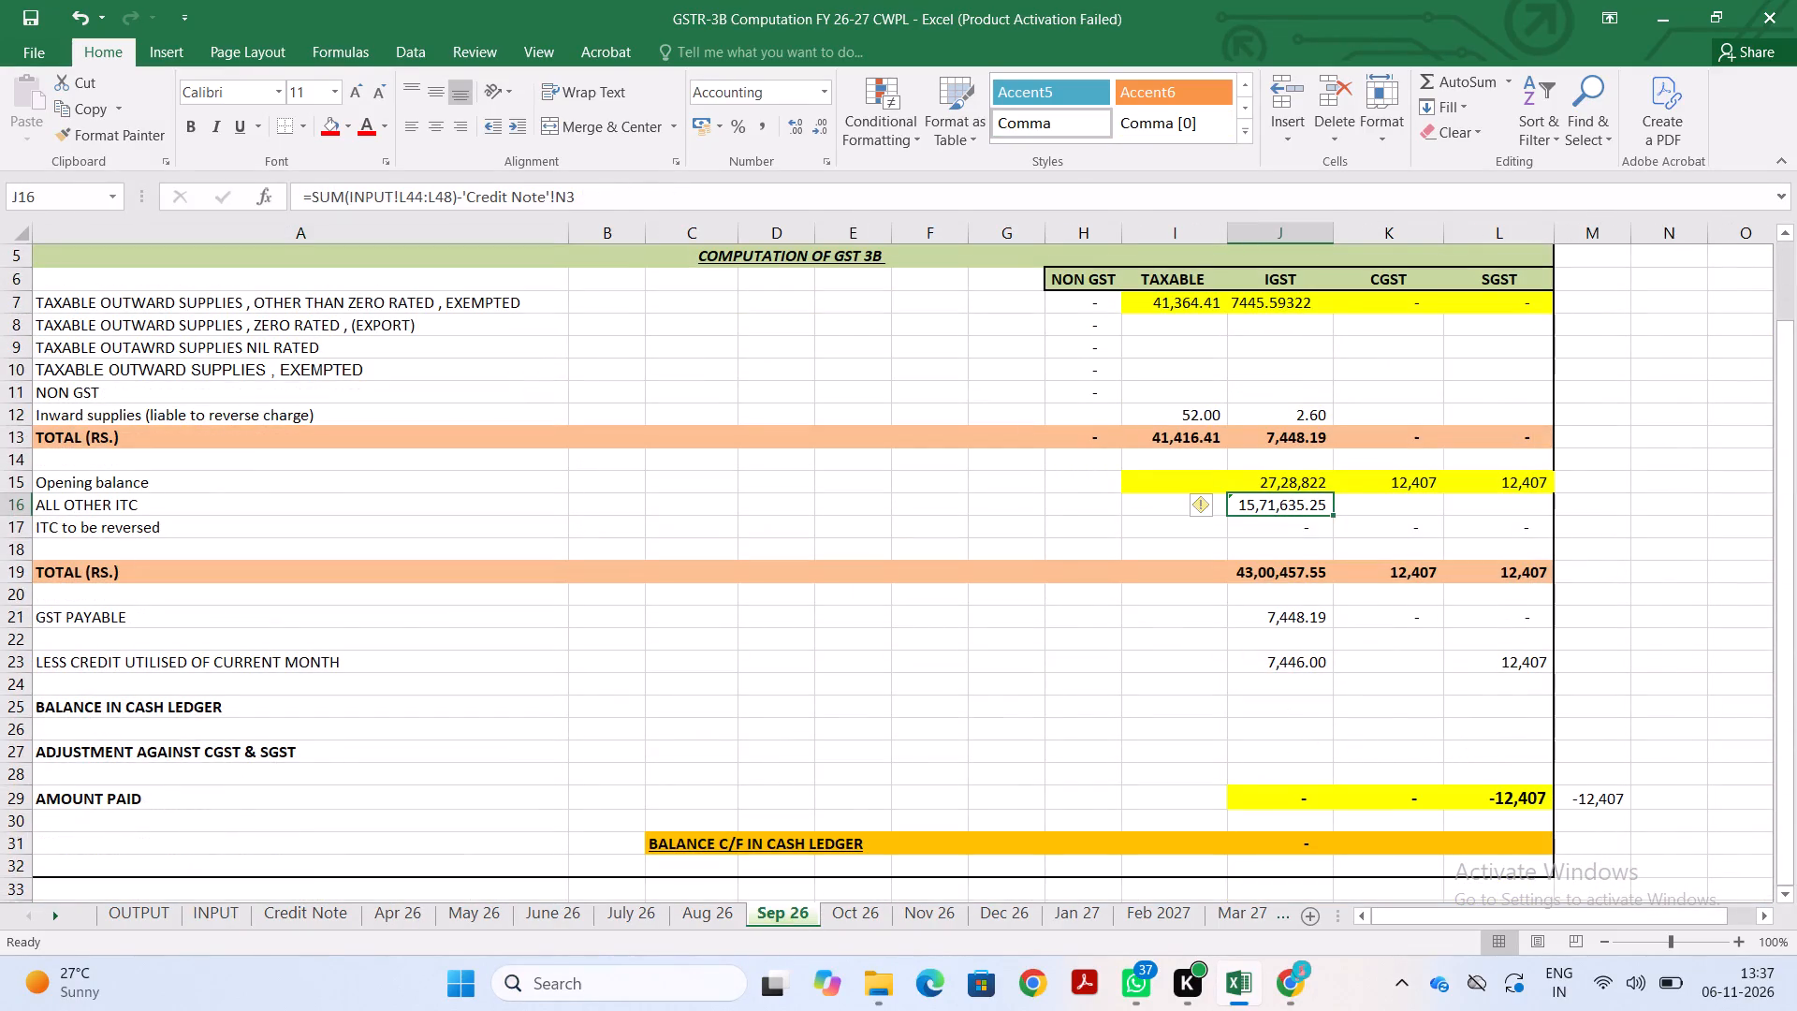
scroll(965, 716, "down", 1)
scroll(965, 716, "up", 2)
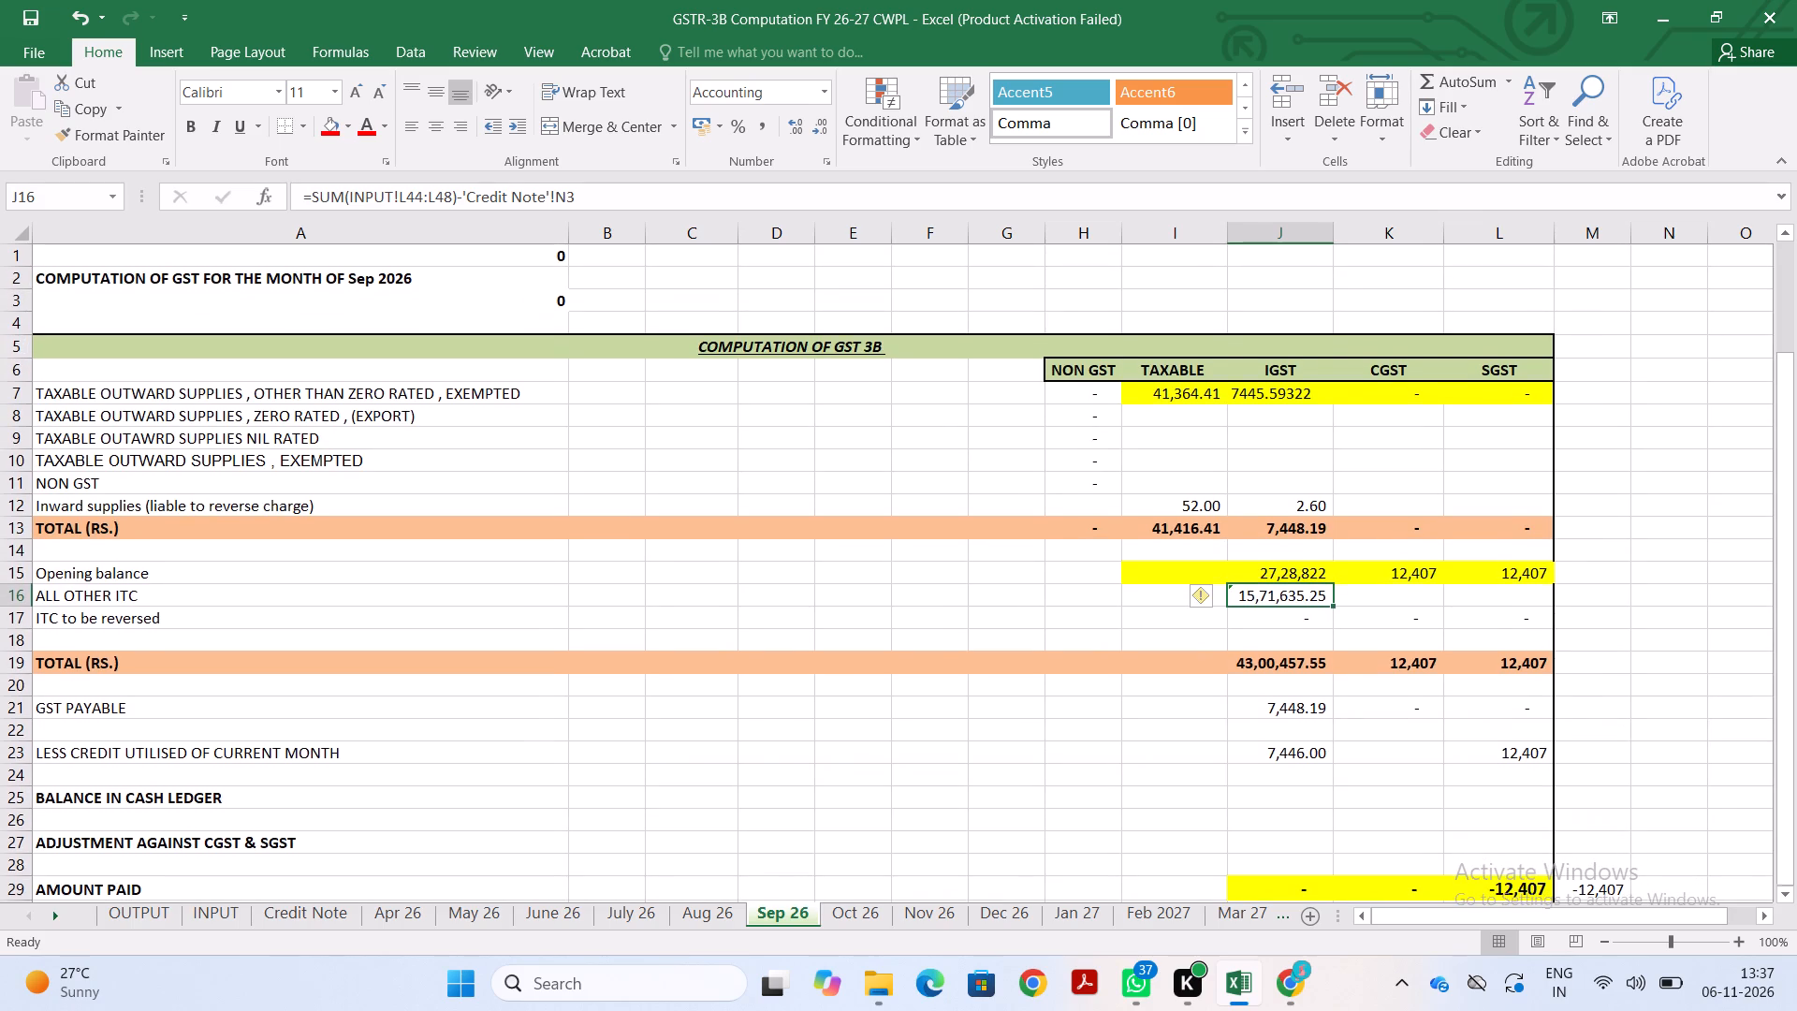
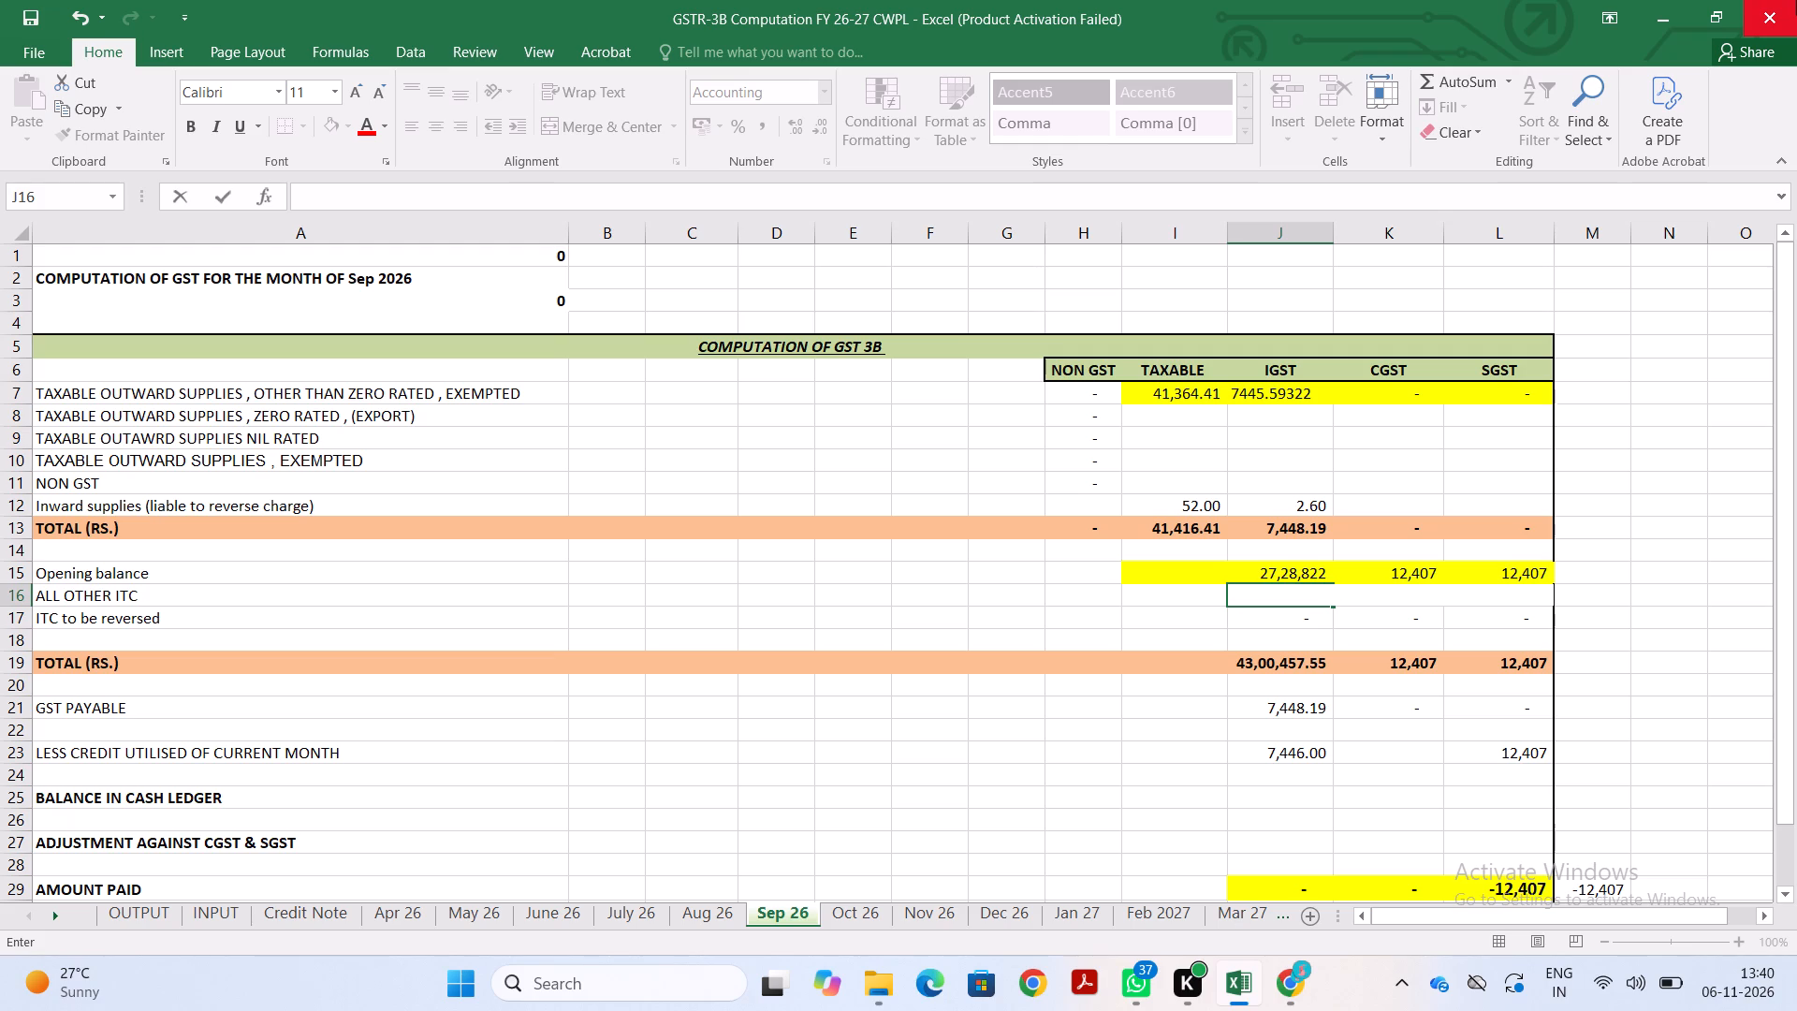
Copy the IGST All Other ITC formula from J16 into the CGST and SGST cells K16:L16 of the Sep 26 sheet.
key("Escape")
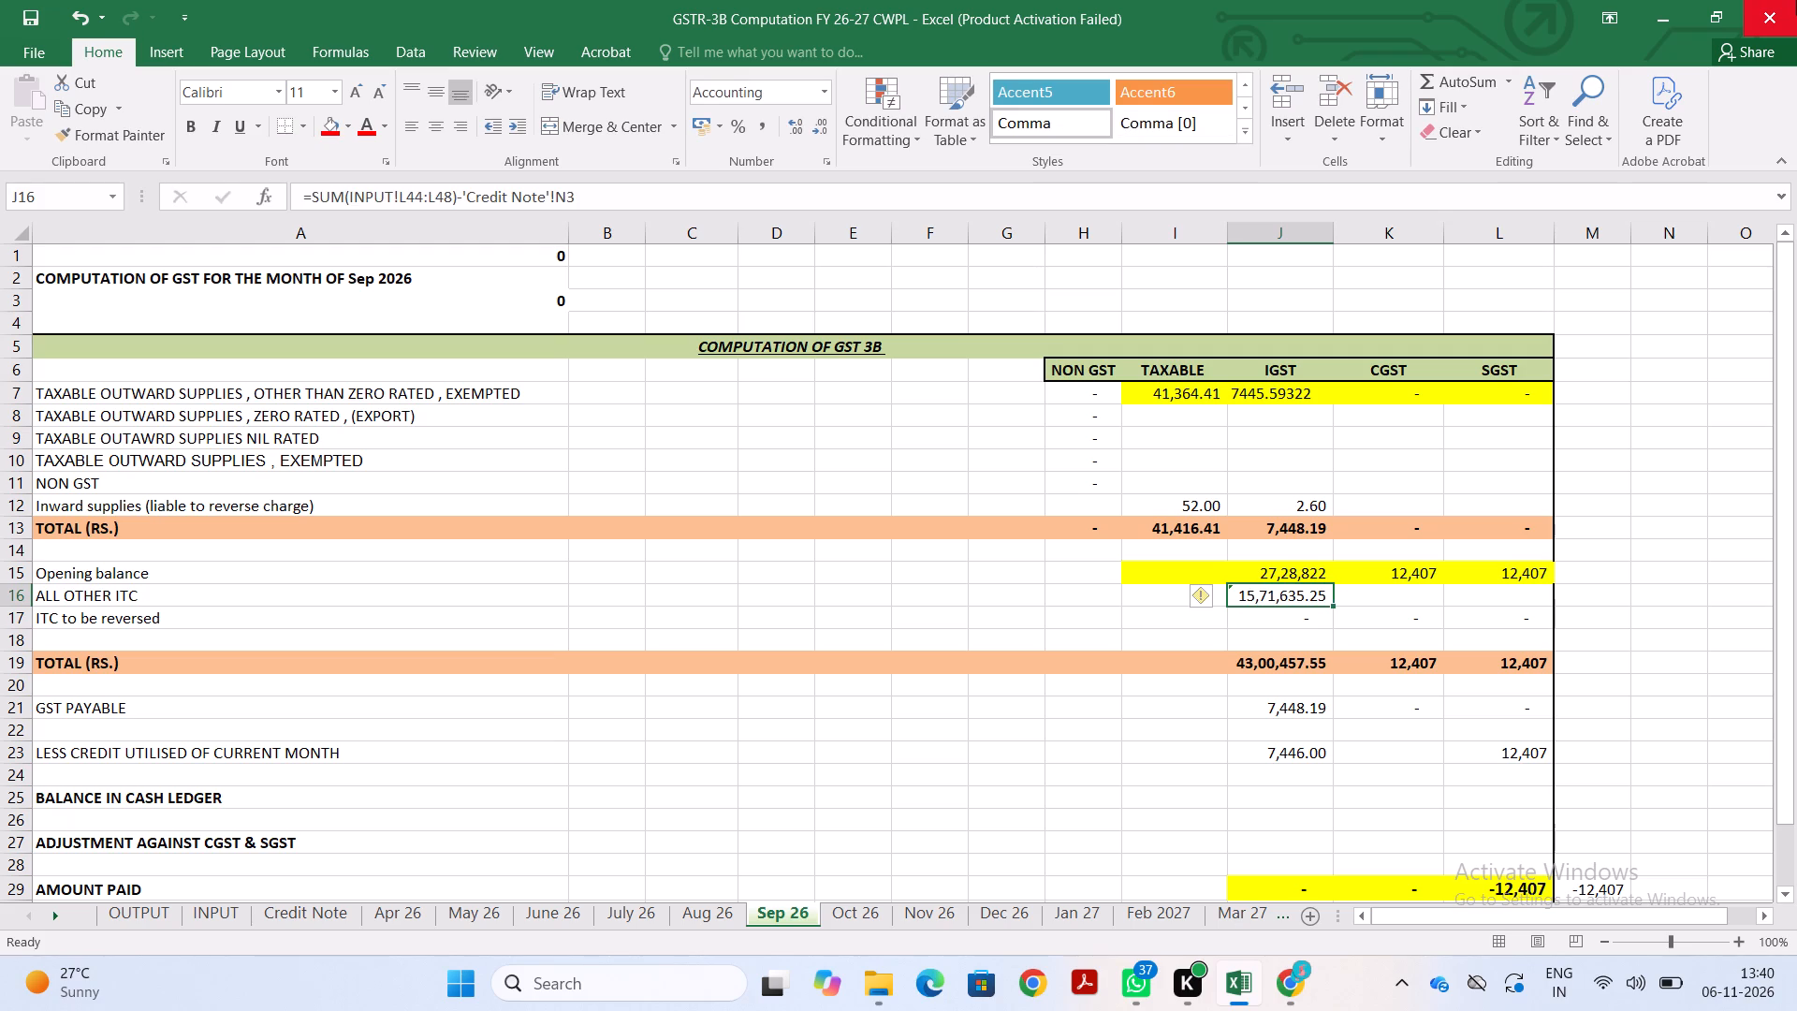
key("Right")
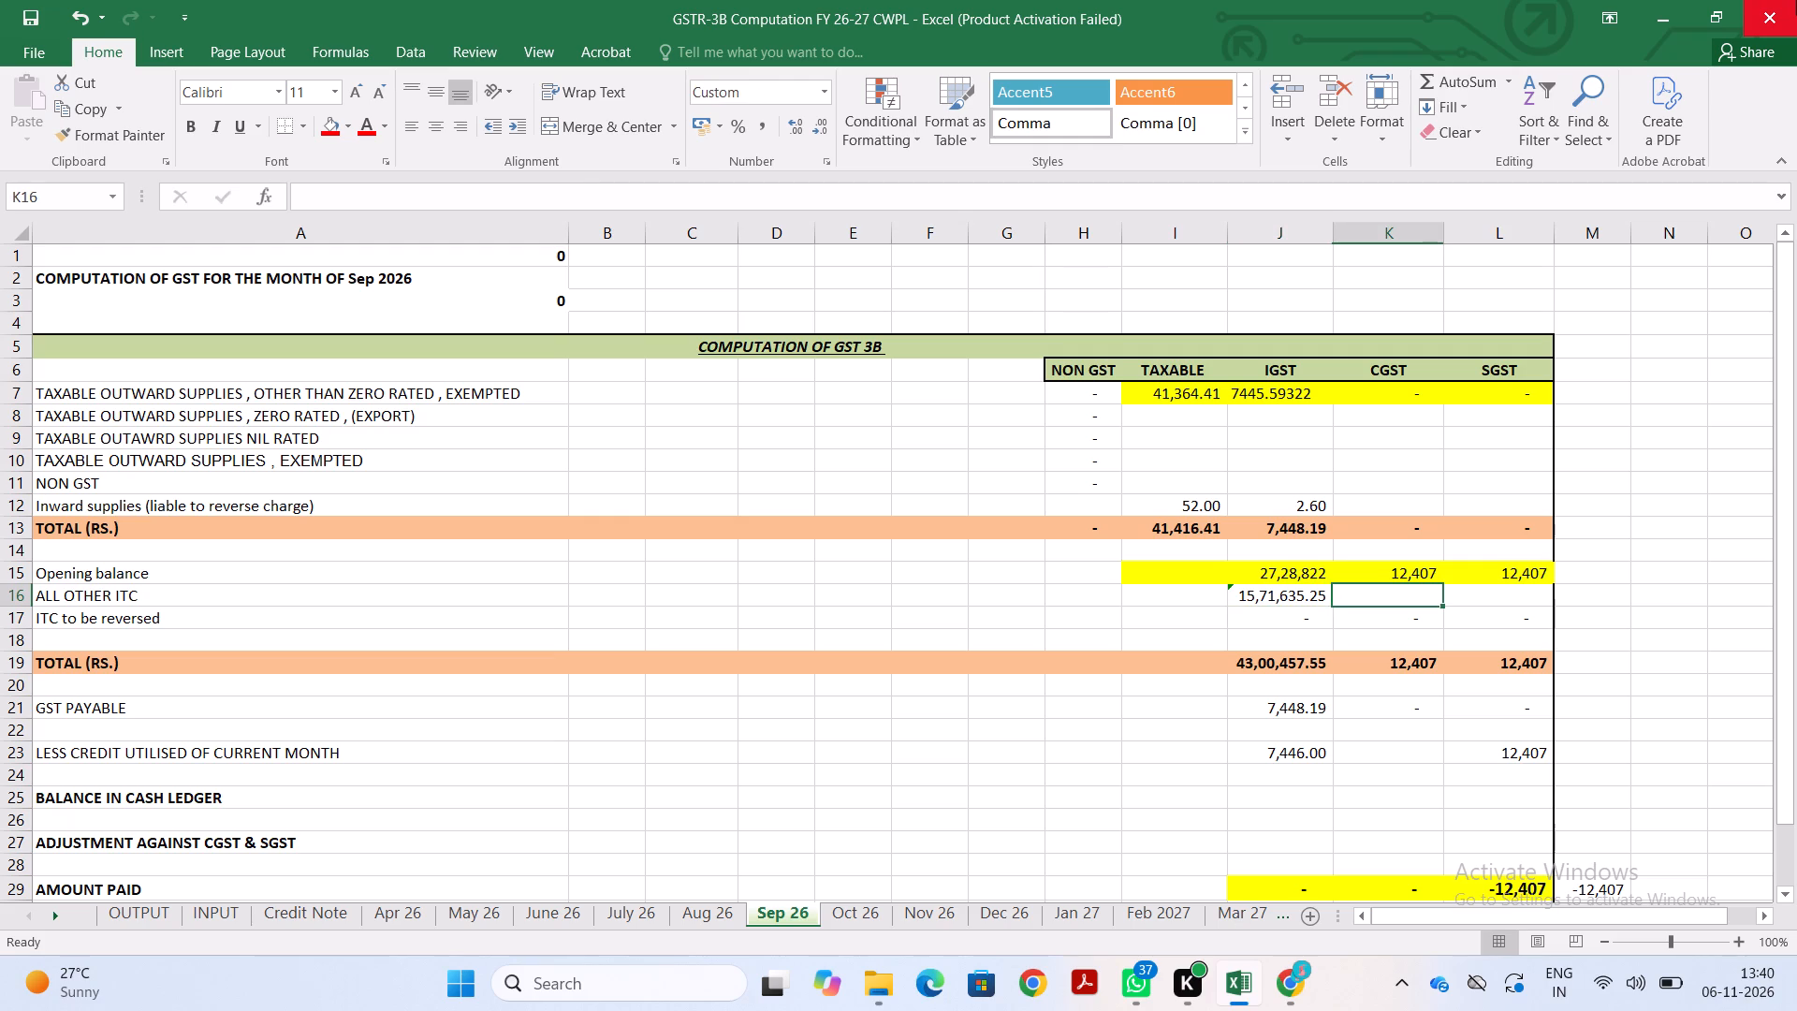
key("Left")
key("ctrl+c")
key("Right")
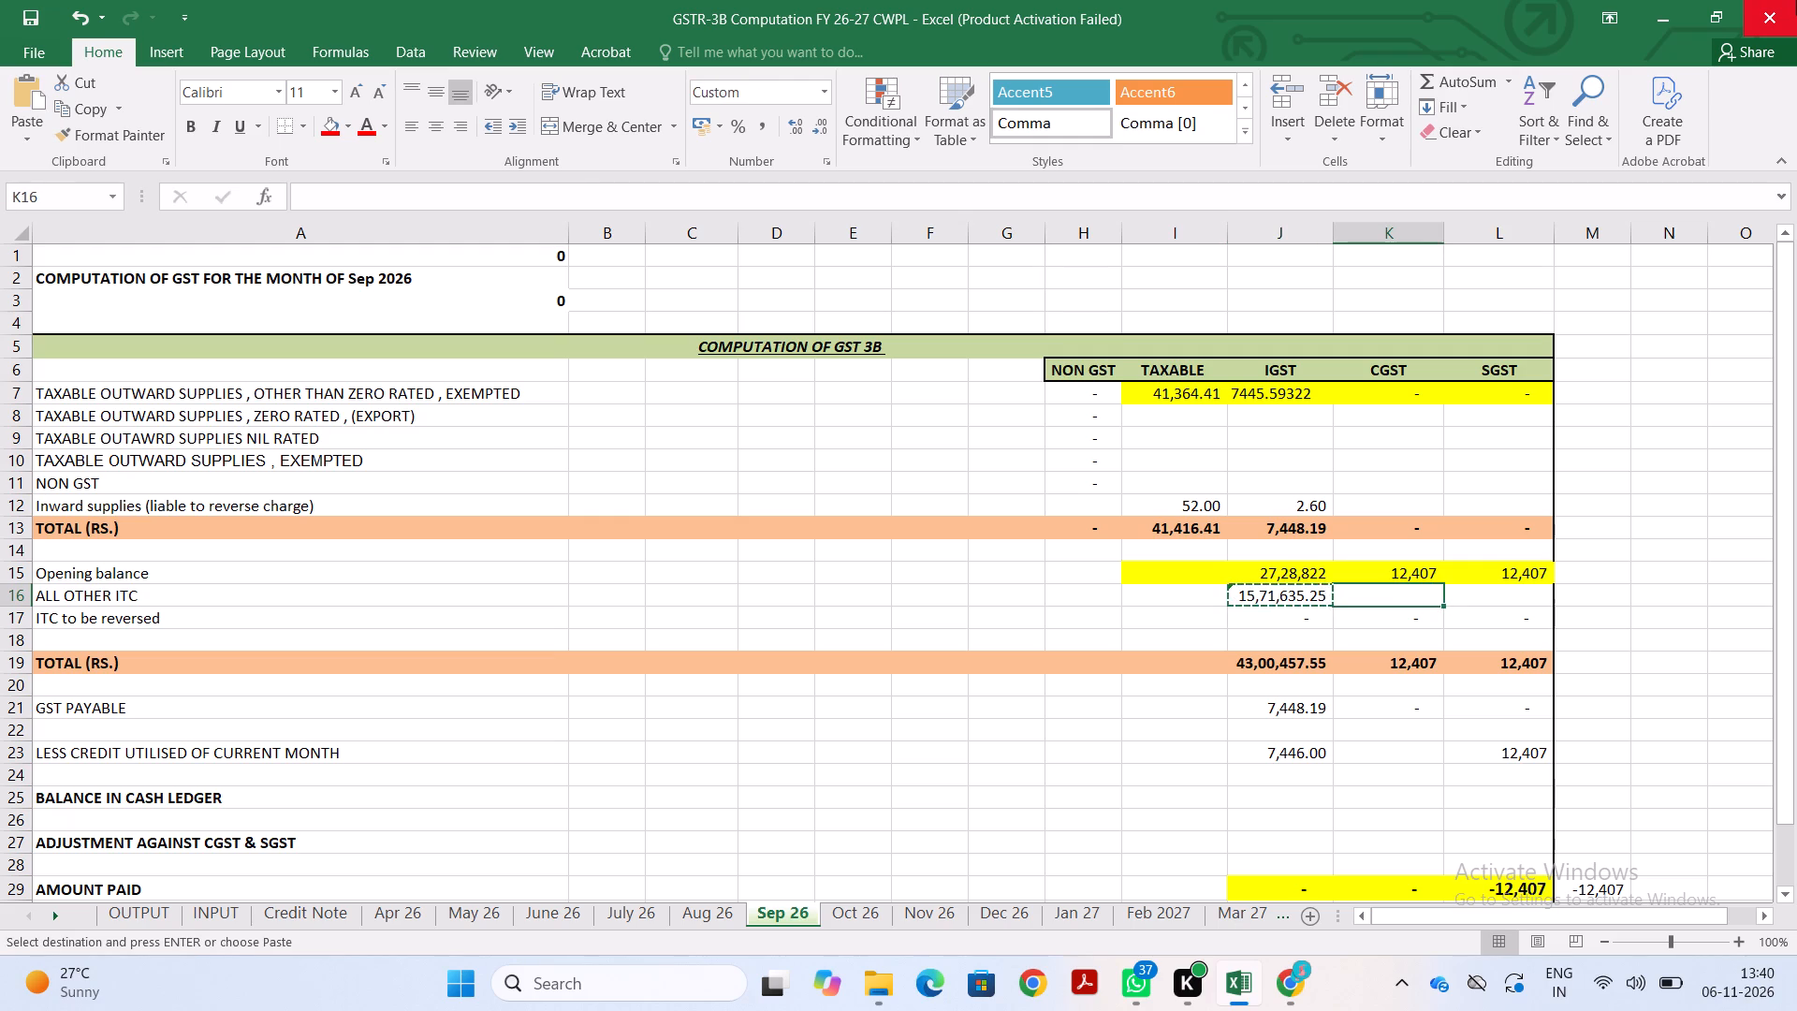
key("shift+Right")
key("ctrl+v")
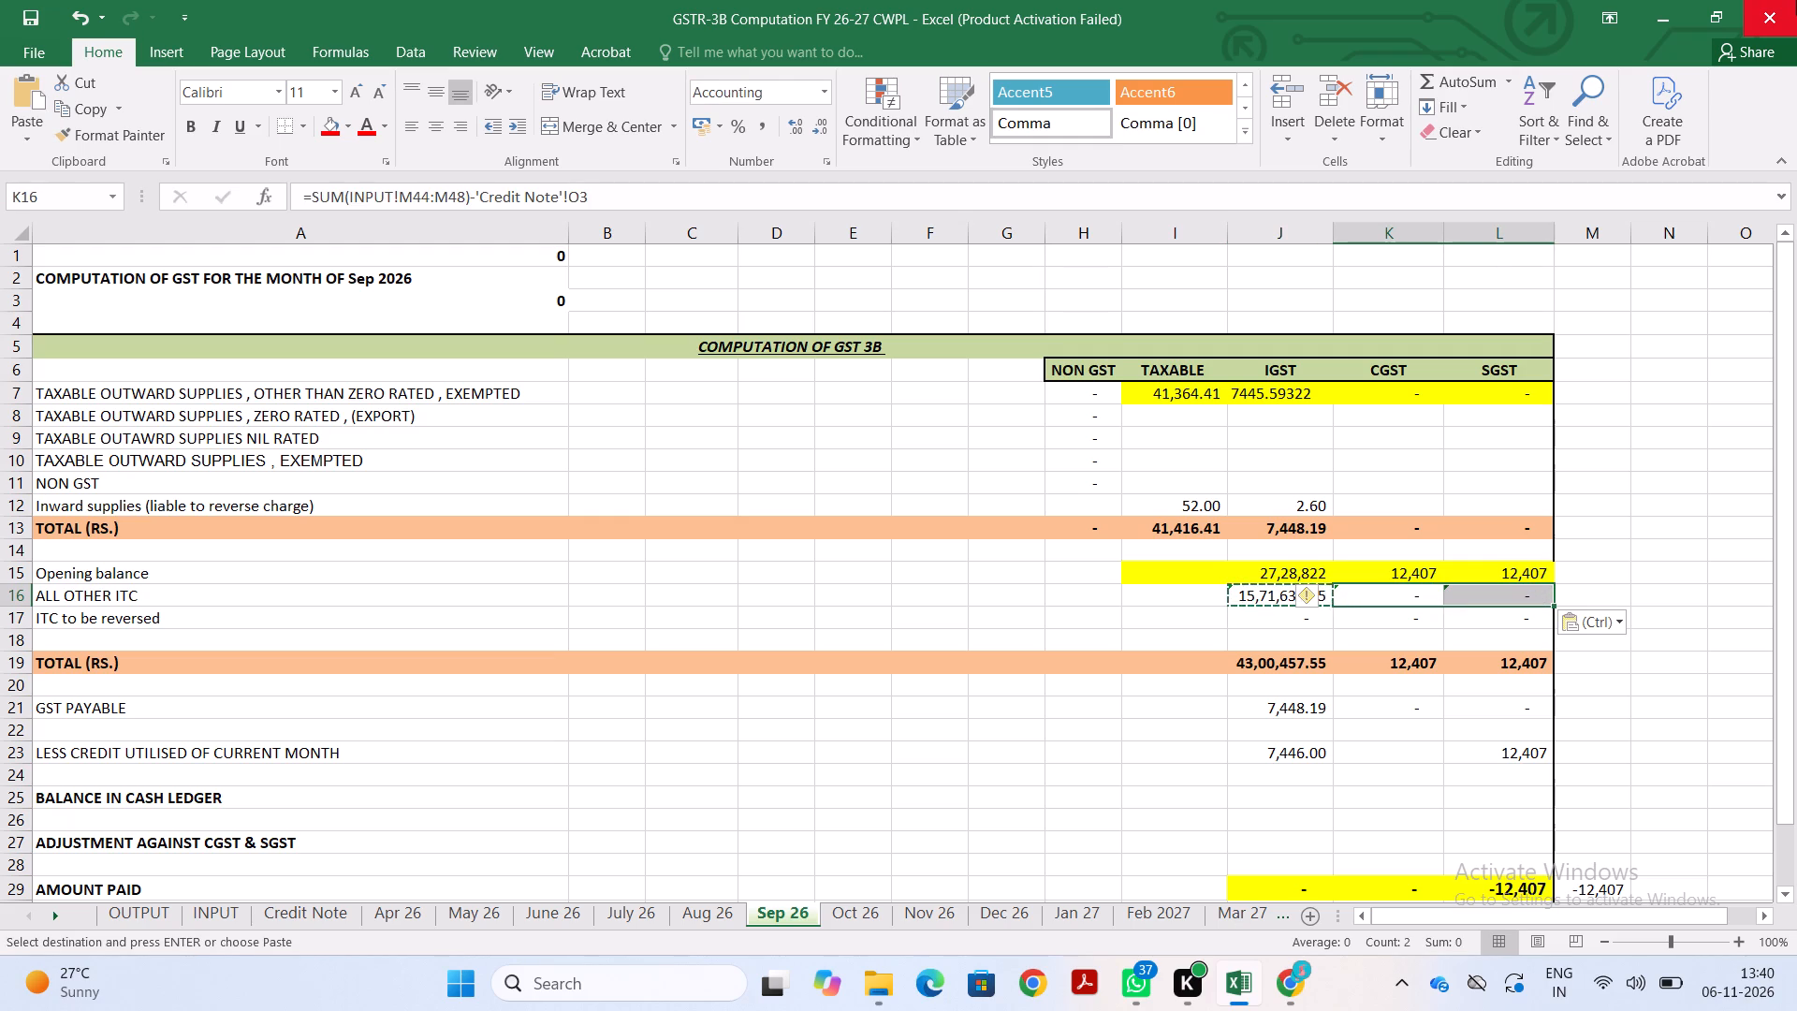
Check the All Other ITC formula in J16 and the total formulas in J19 and K19 on the Sep 26 sheet.
key("Down")
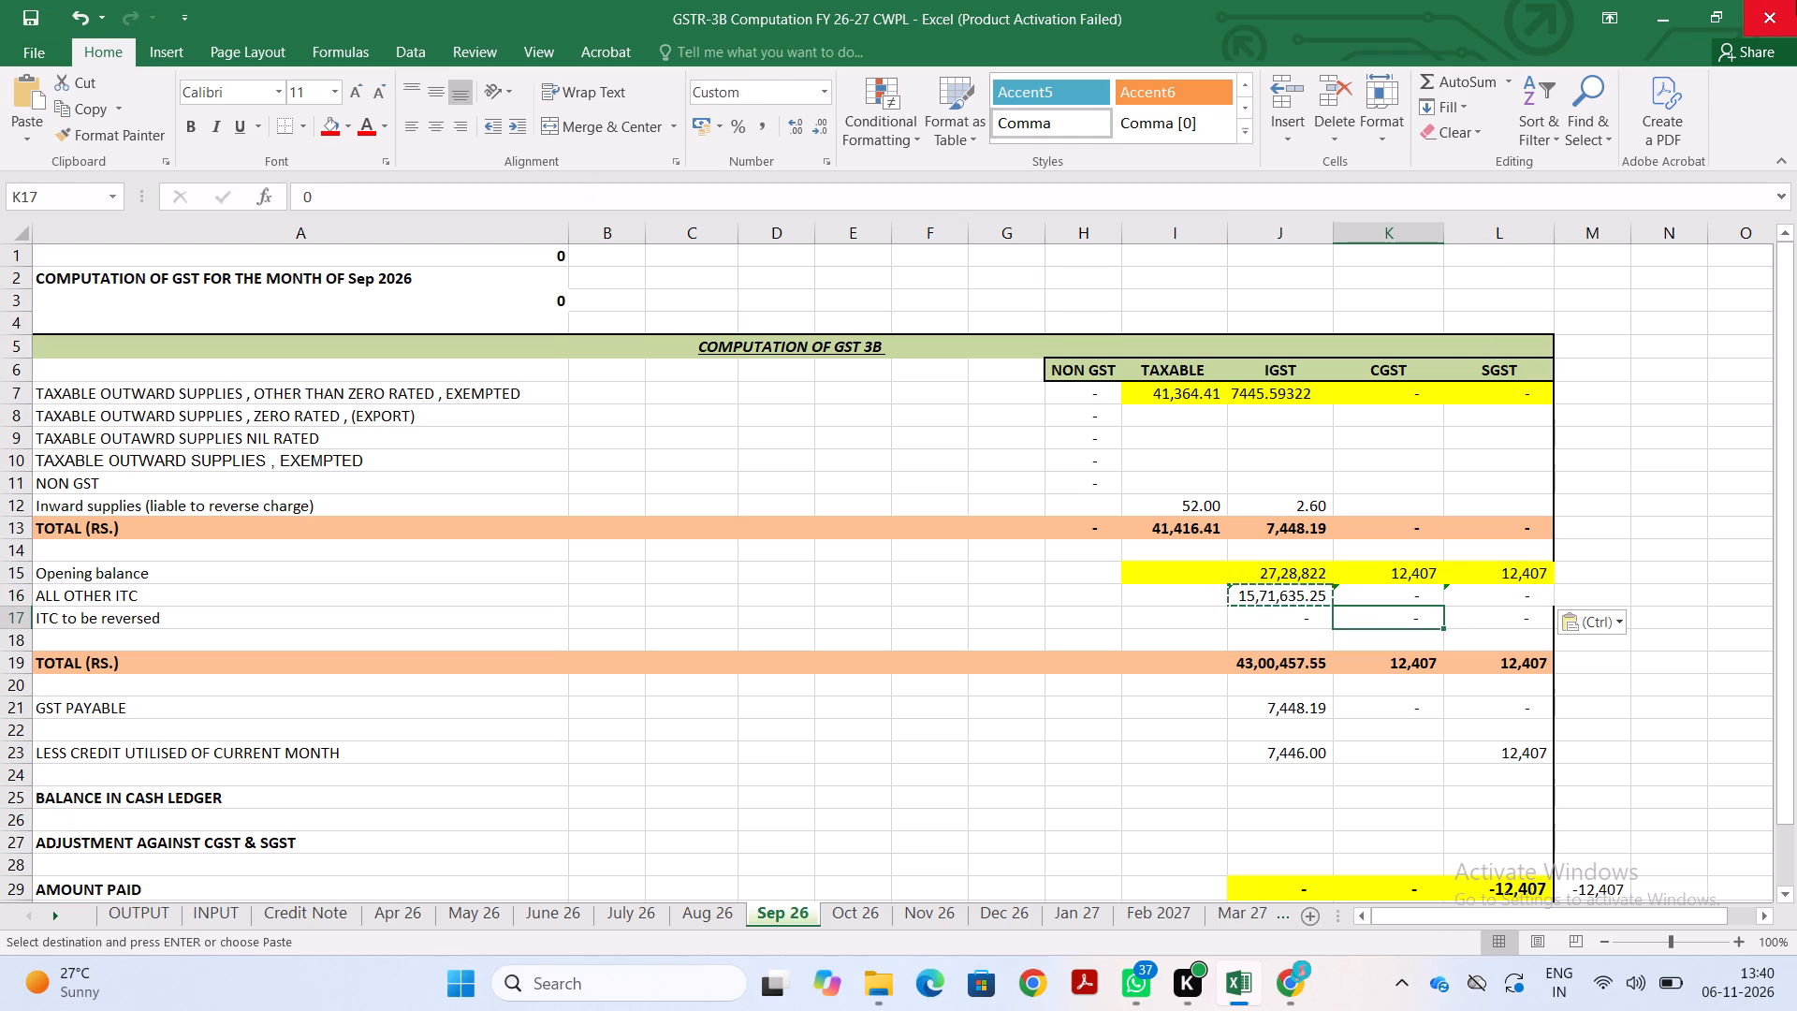
key("Left")
key("Up")
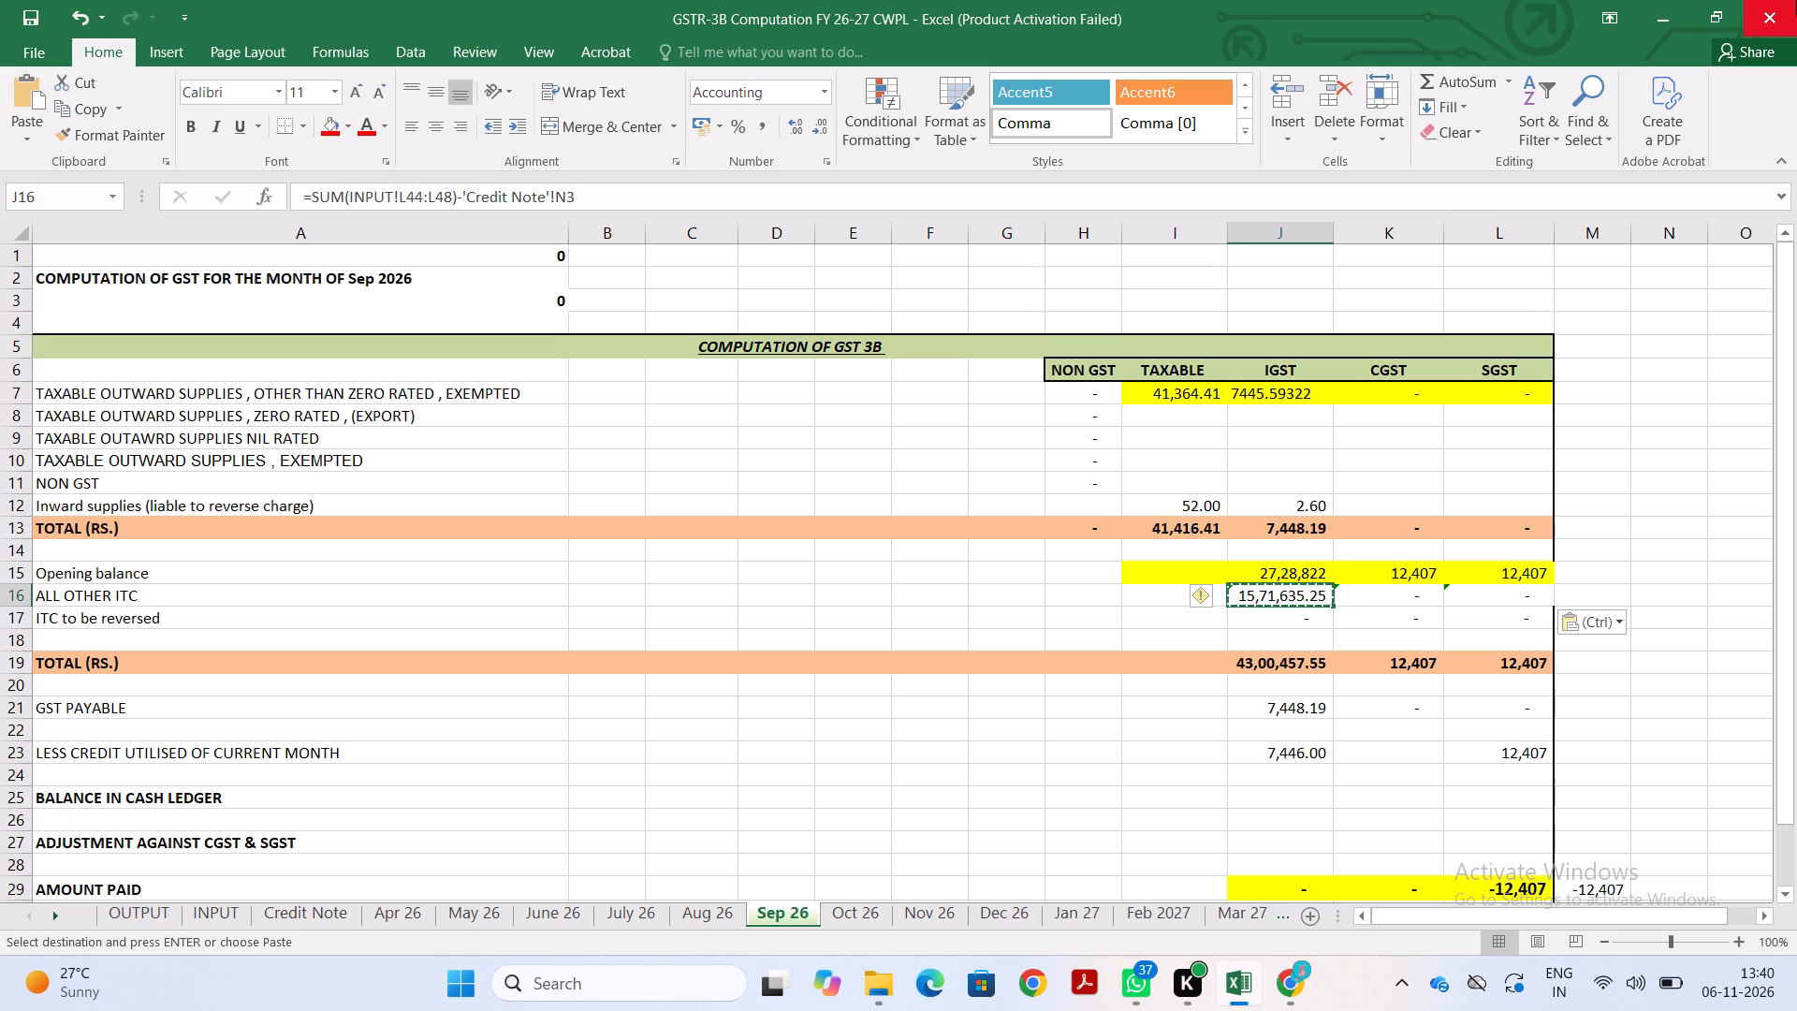
key("Down")
key("Down")
key("Down")
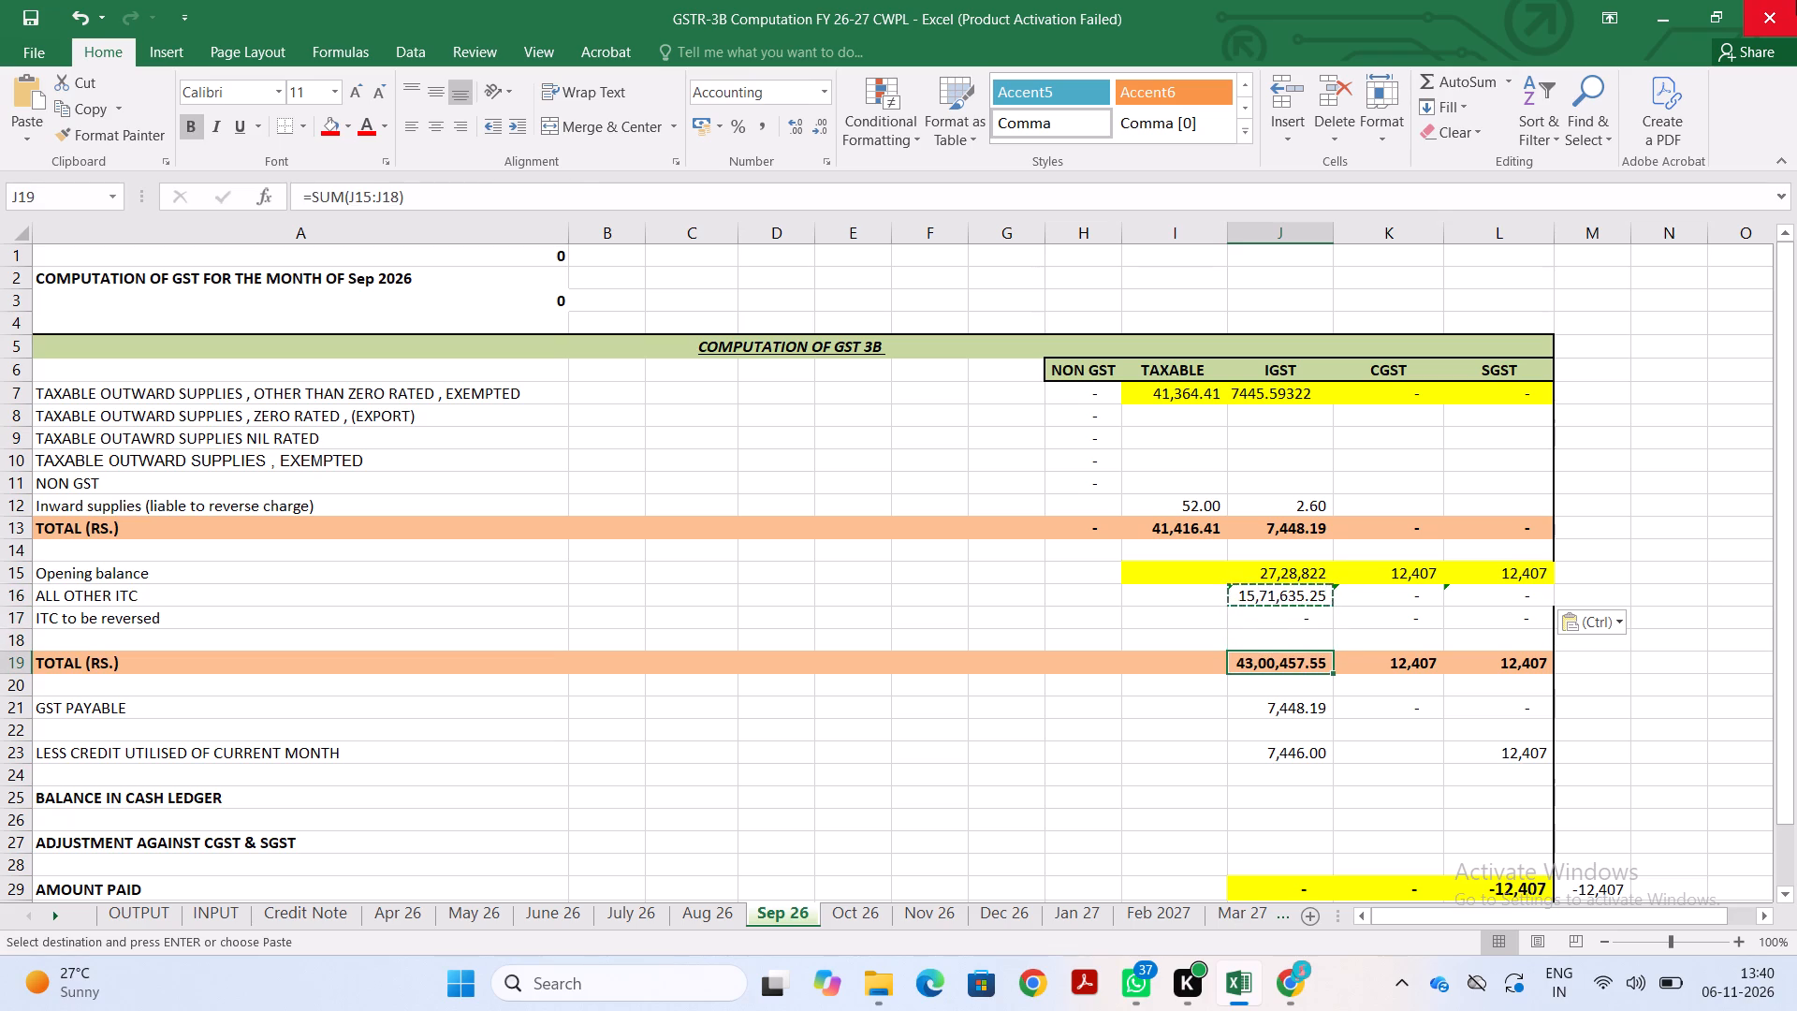
key("F2")
key("Escape")
key("Right")
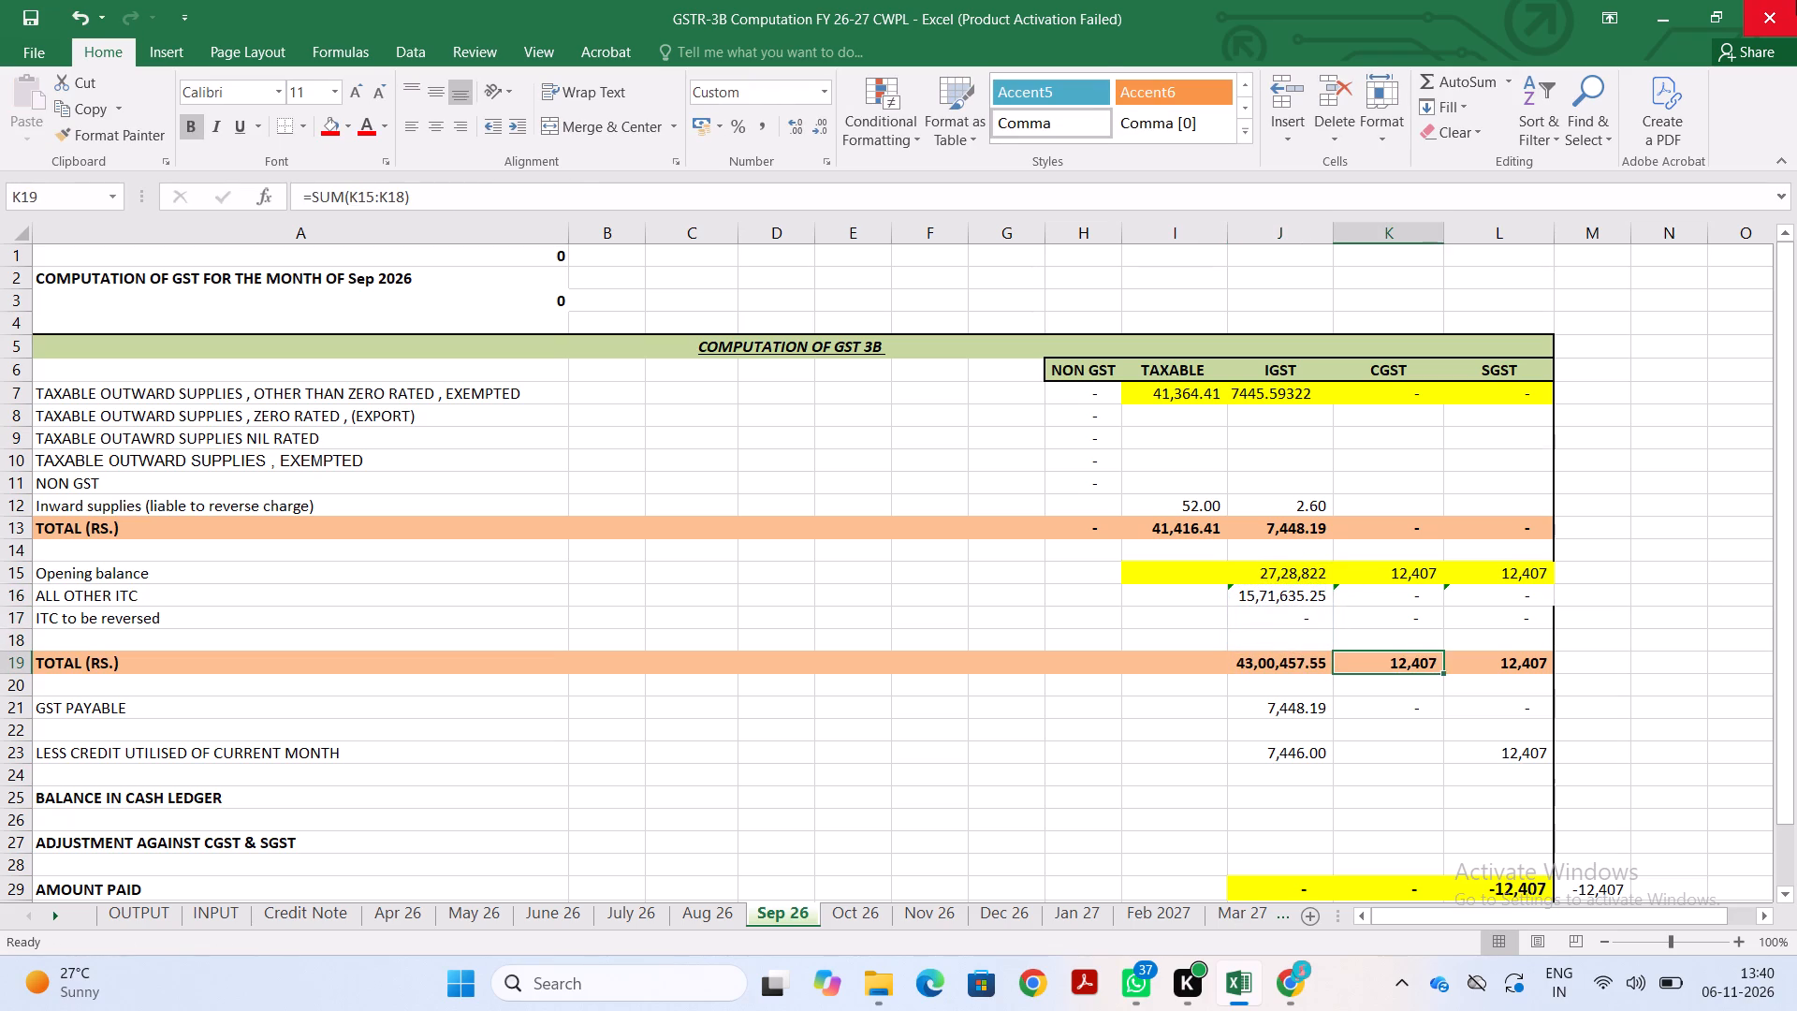
key("F2")
key("Escape")
key("Left")
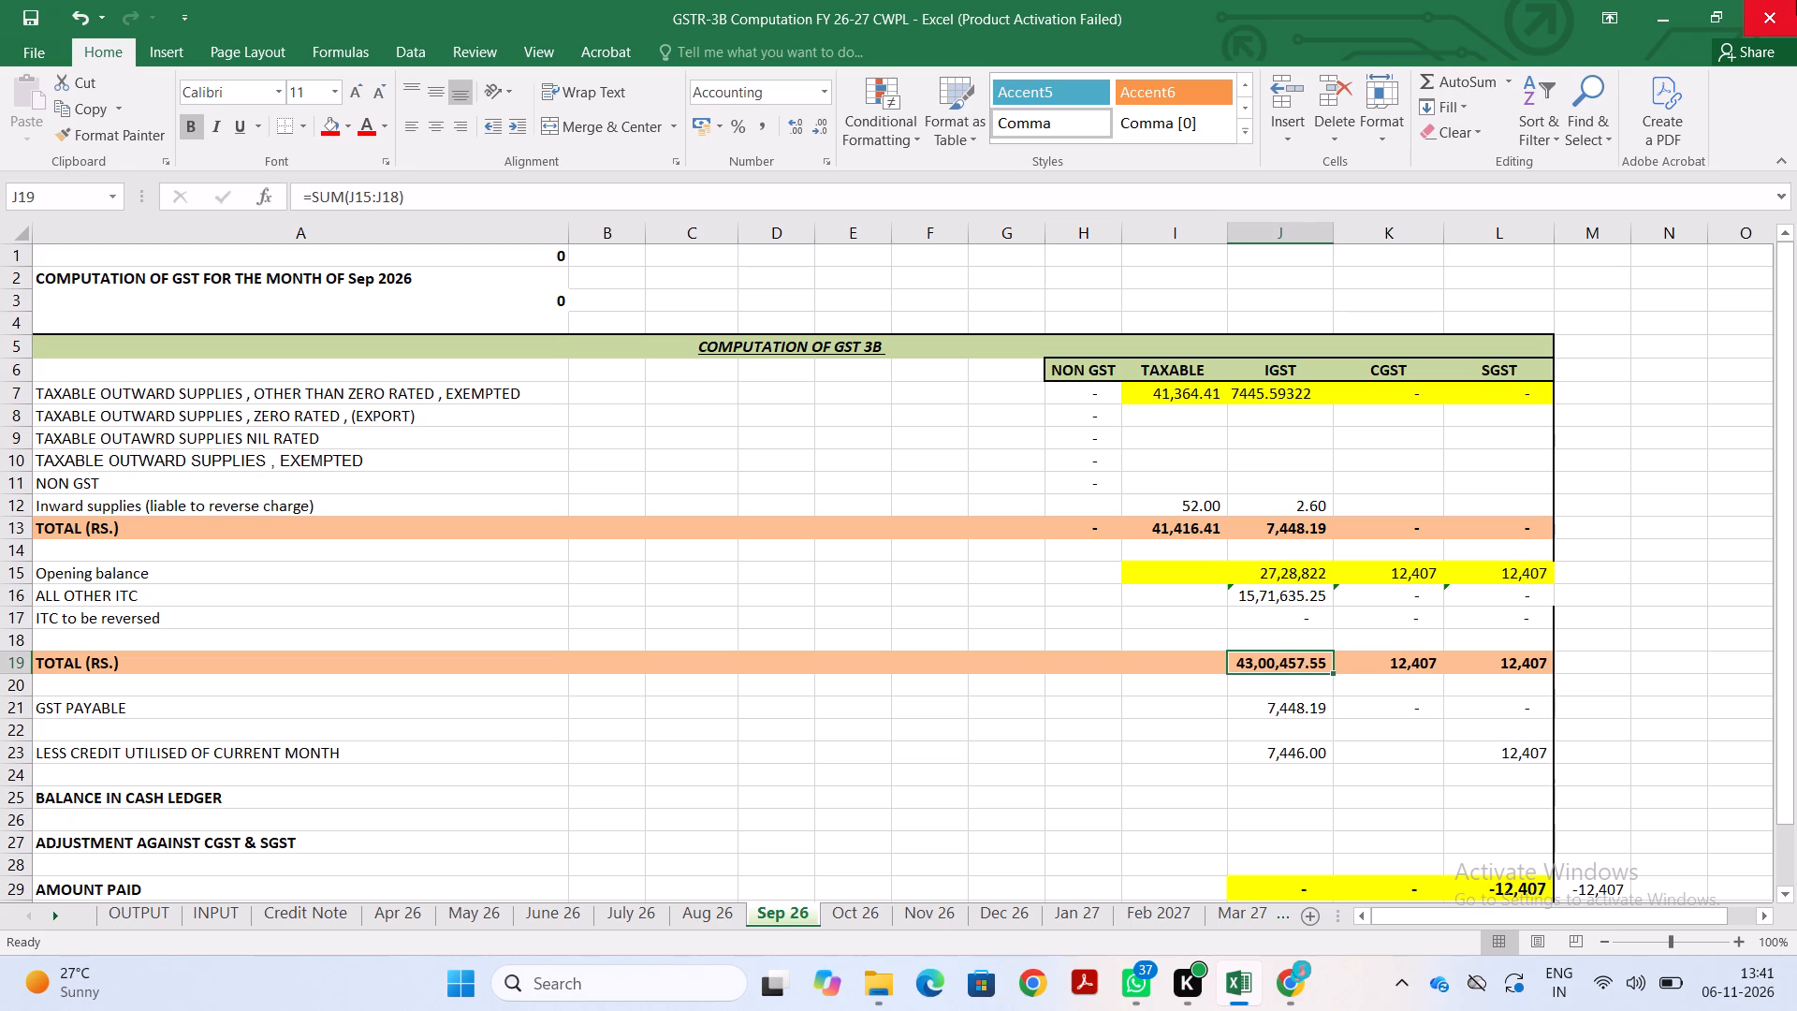
key("Up")
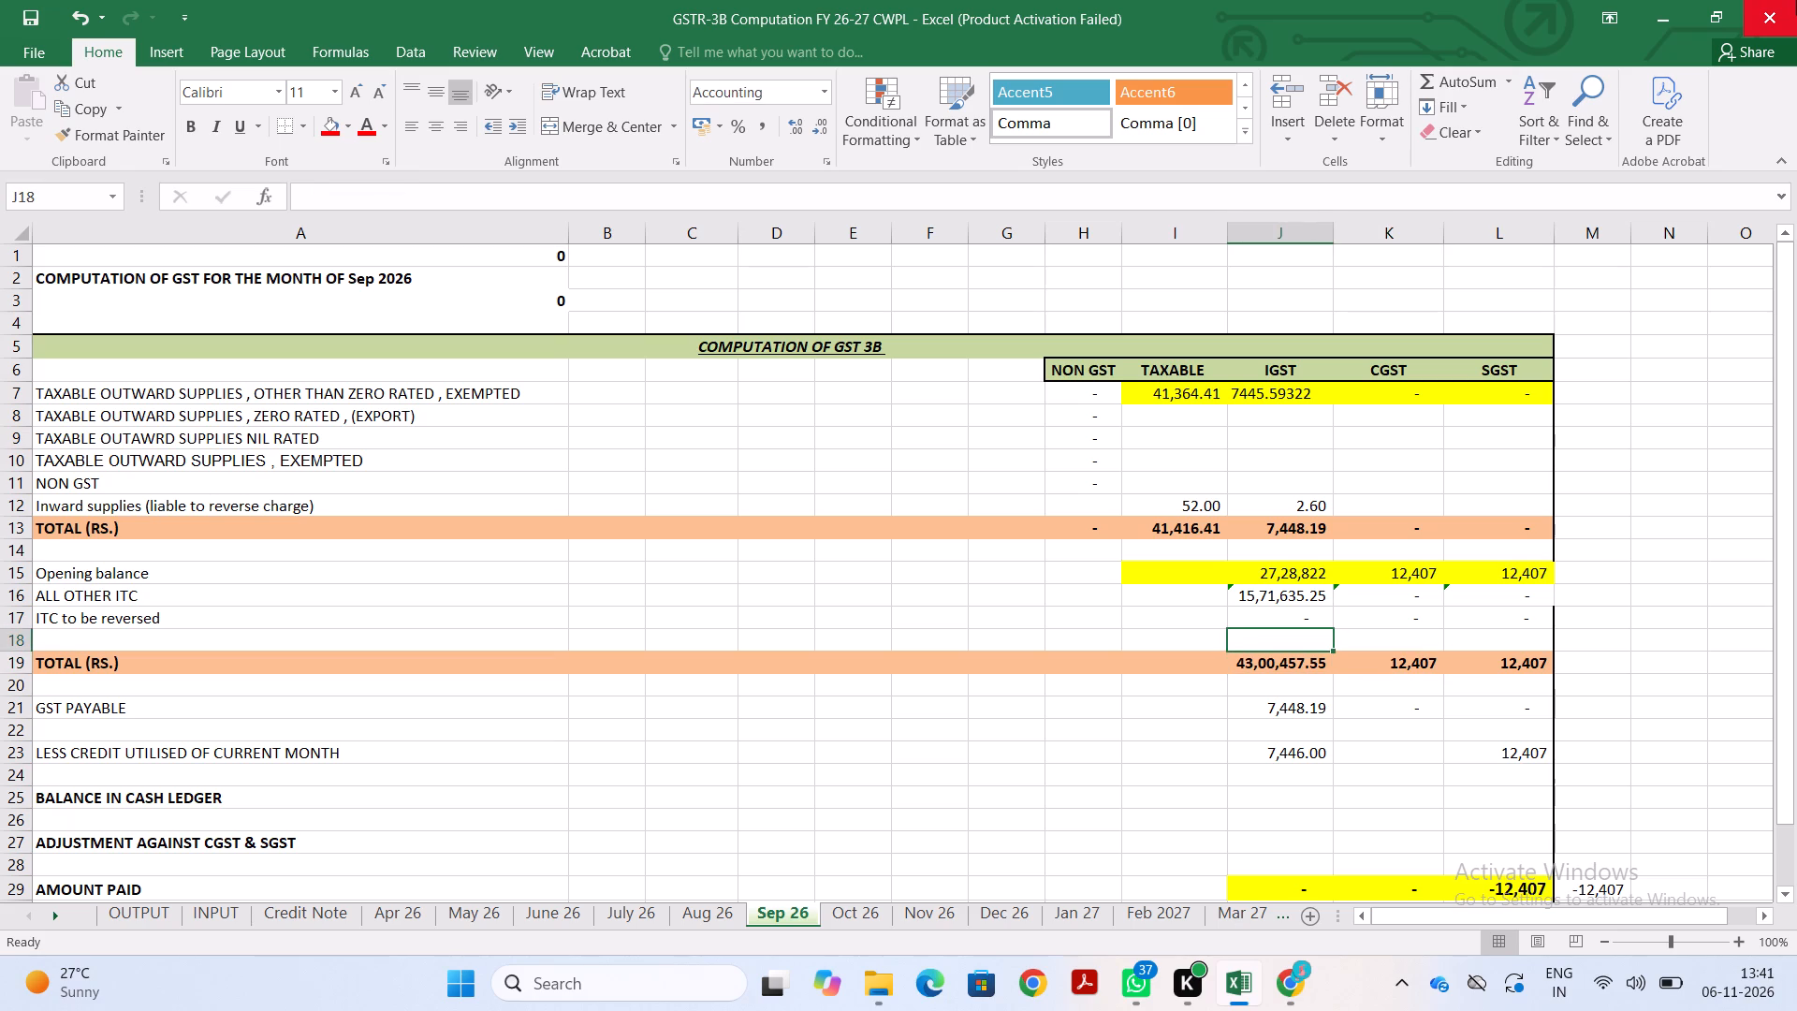
key("Down")
Compare the portal's GSTR-3B eligible ITC table with the Sep 26 sheet's ITC total and GST payable rows.
key("alt+Tab")
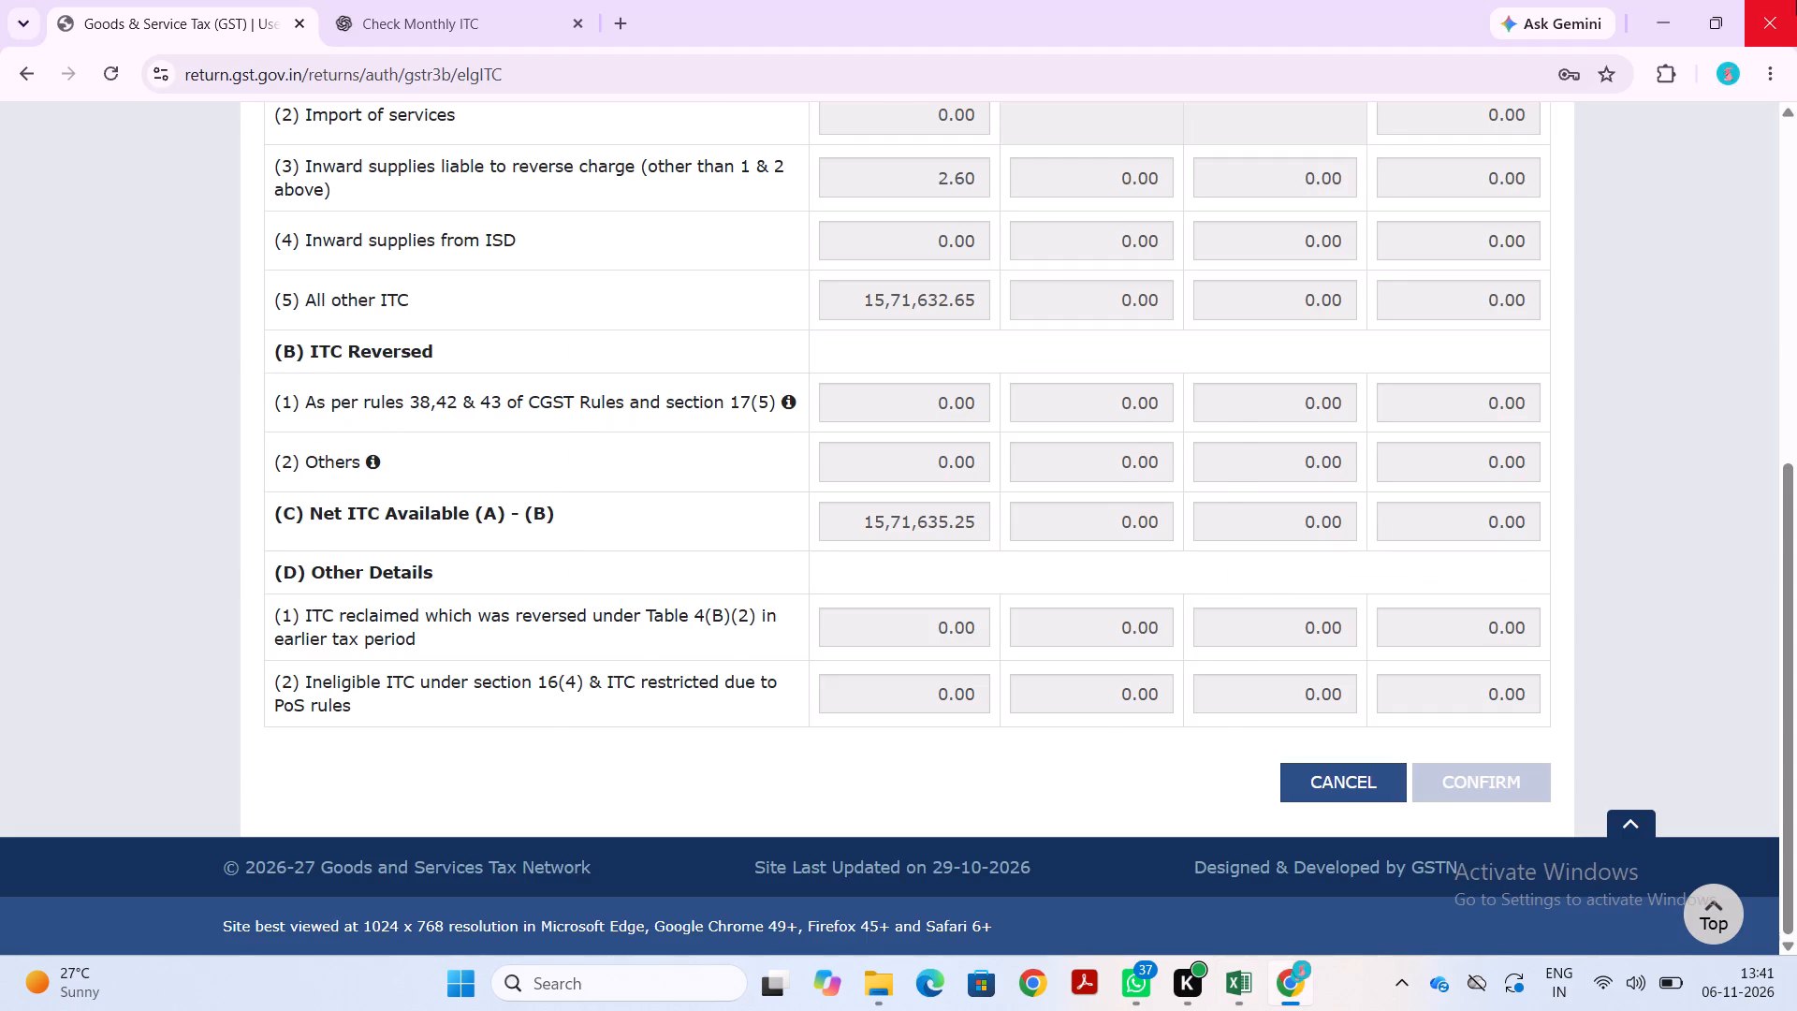
key("alt+Tab")
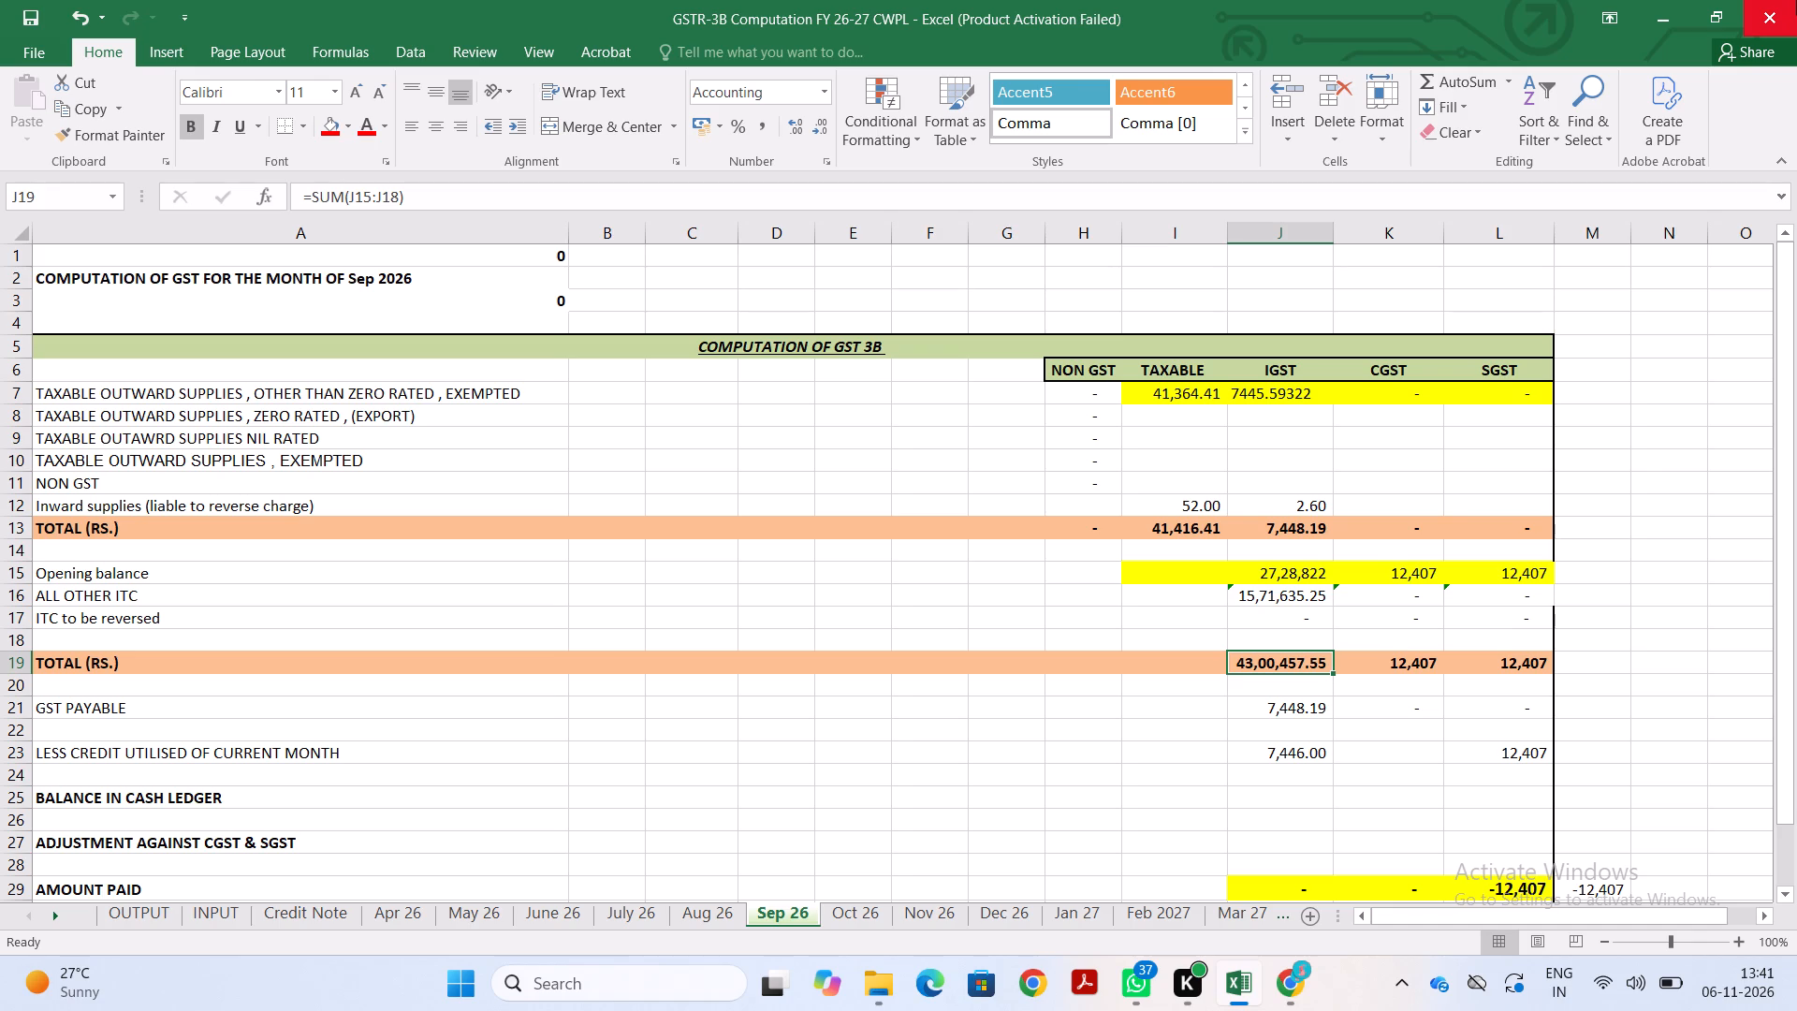
key("Down")
key("Down")
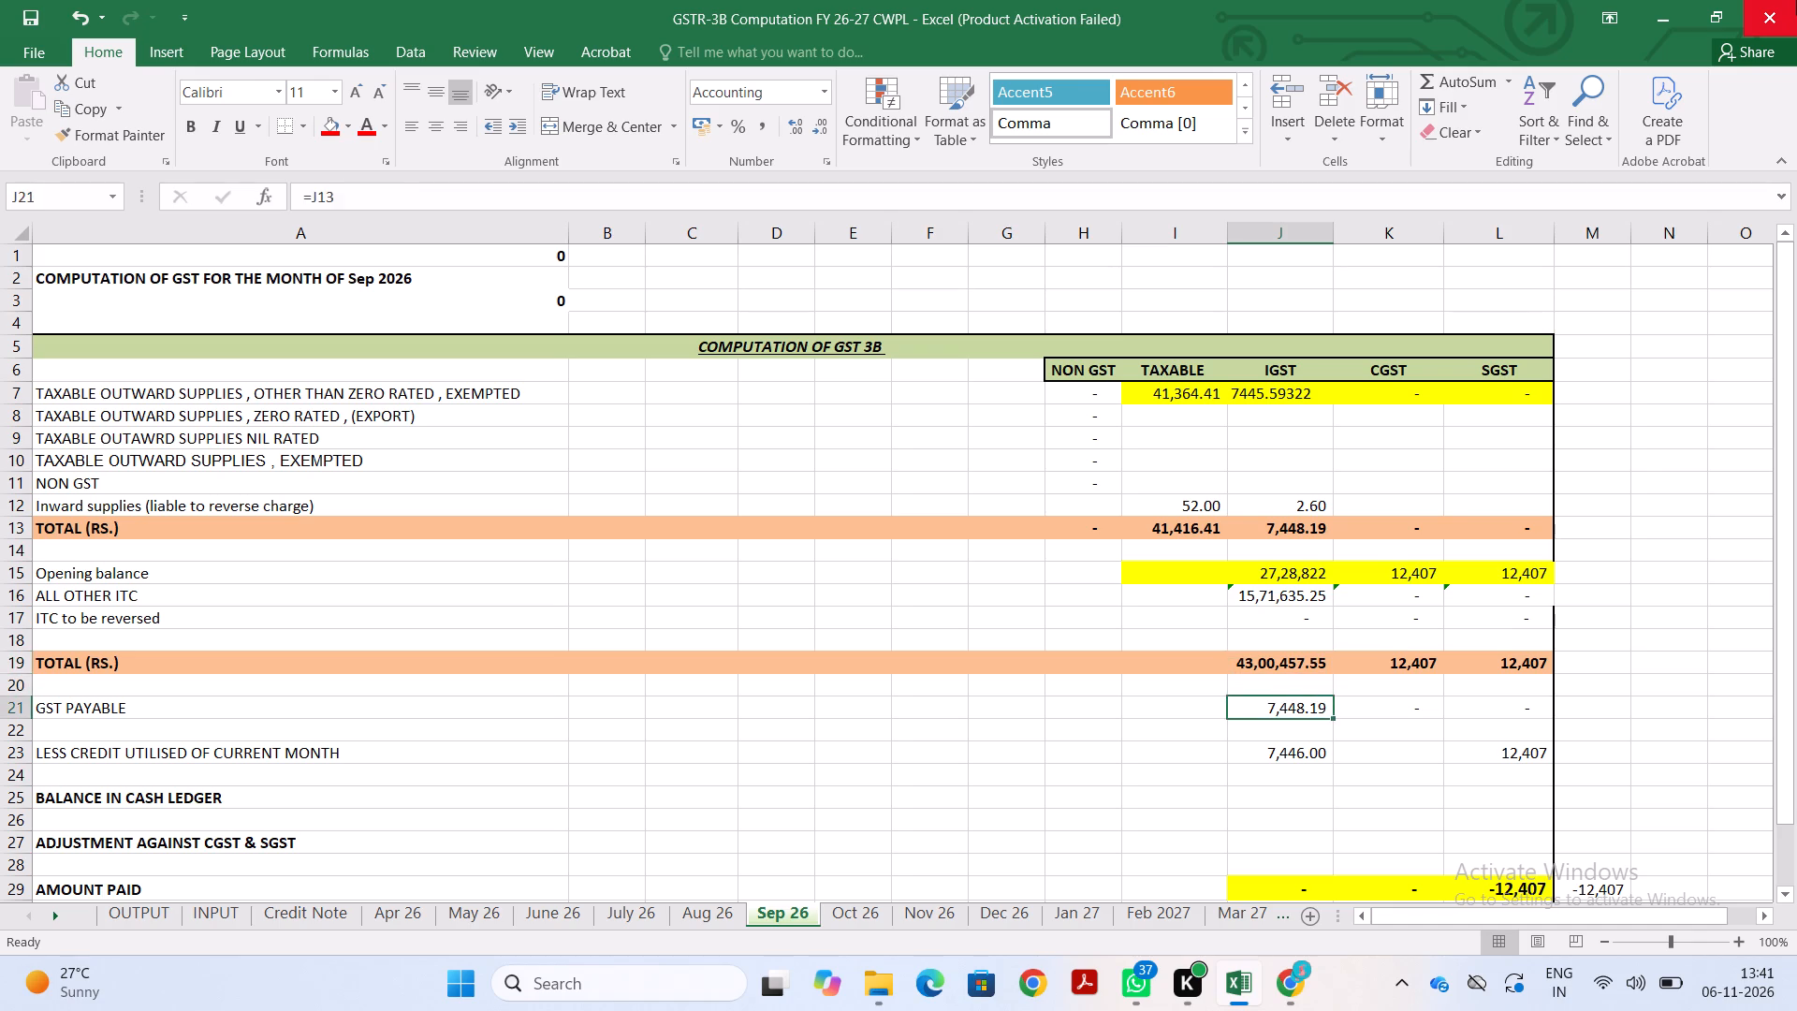
key("Down")
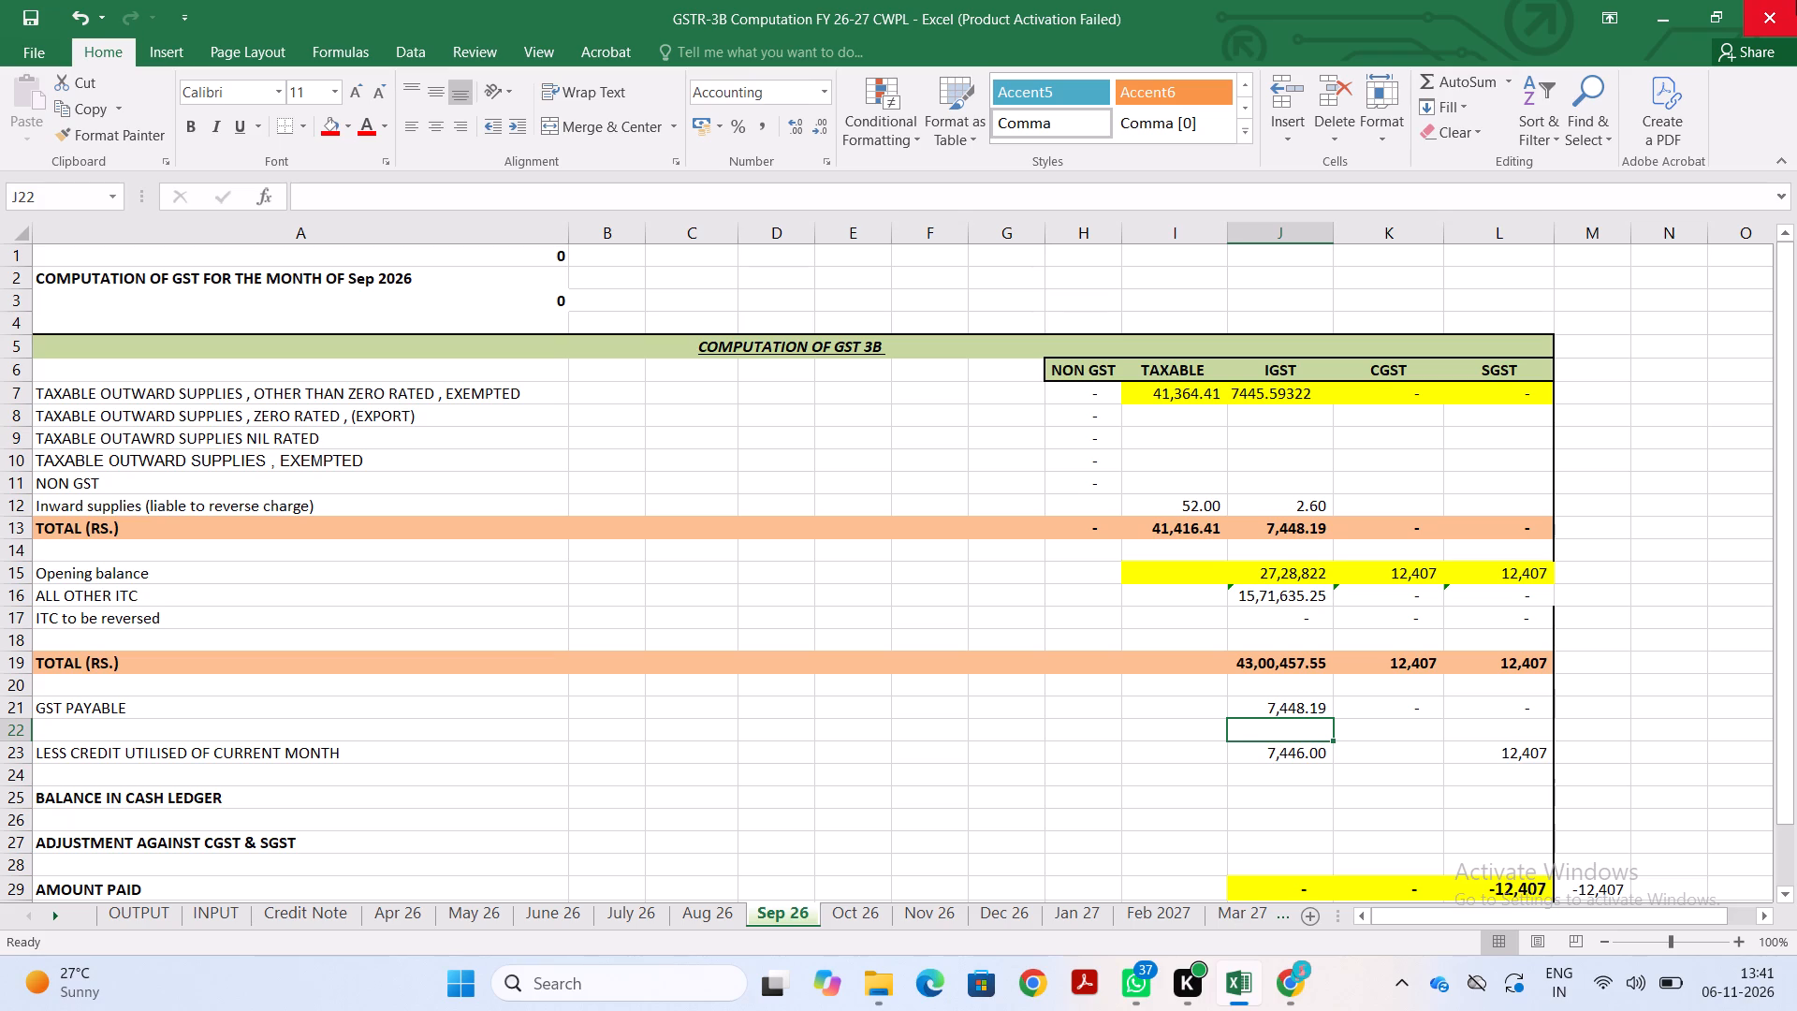
key("alt+Tab")
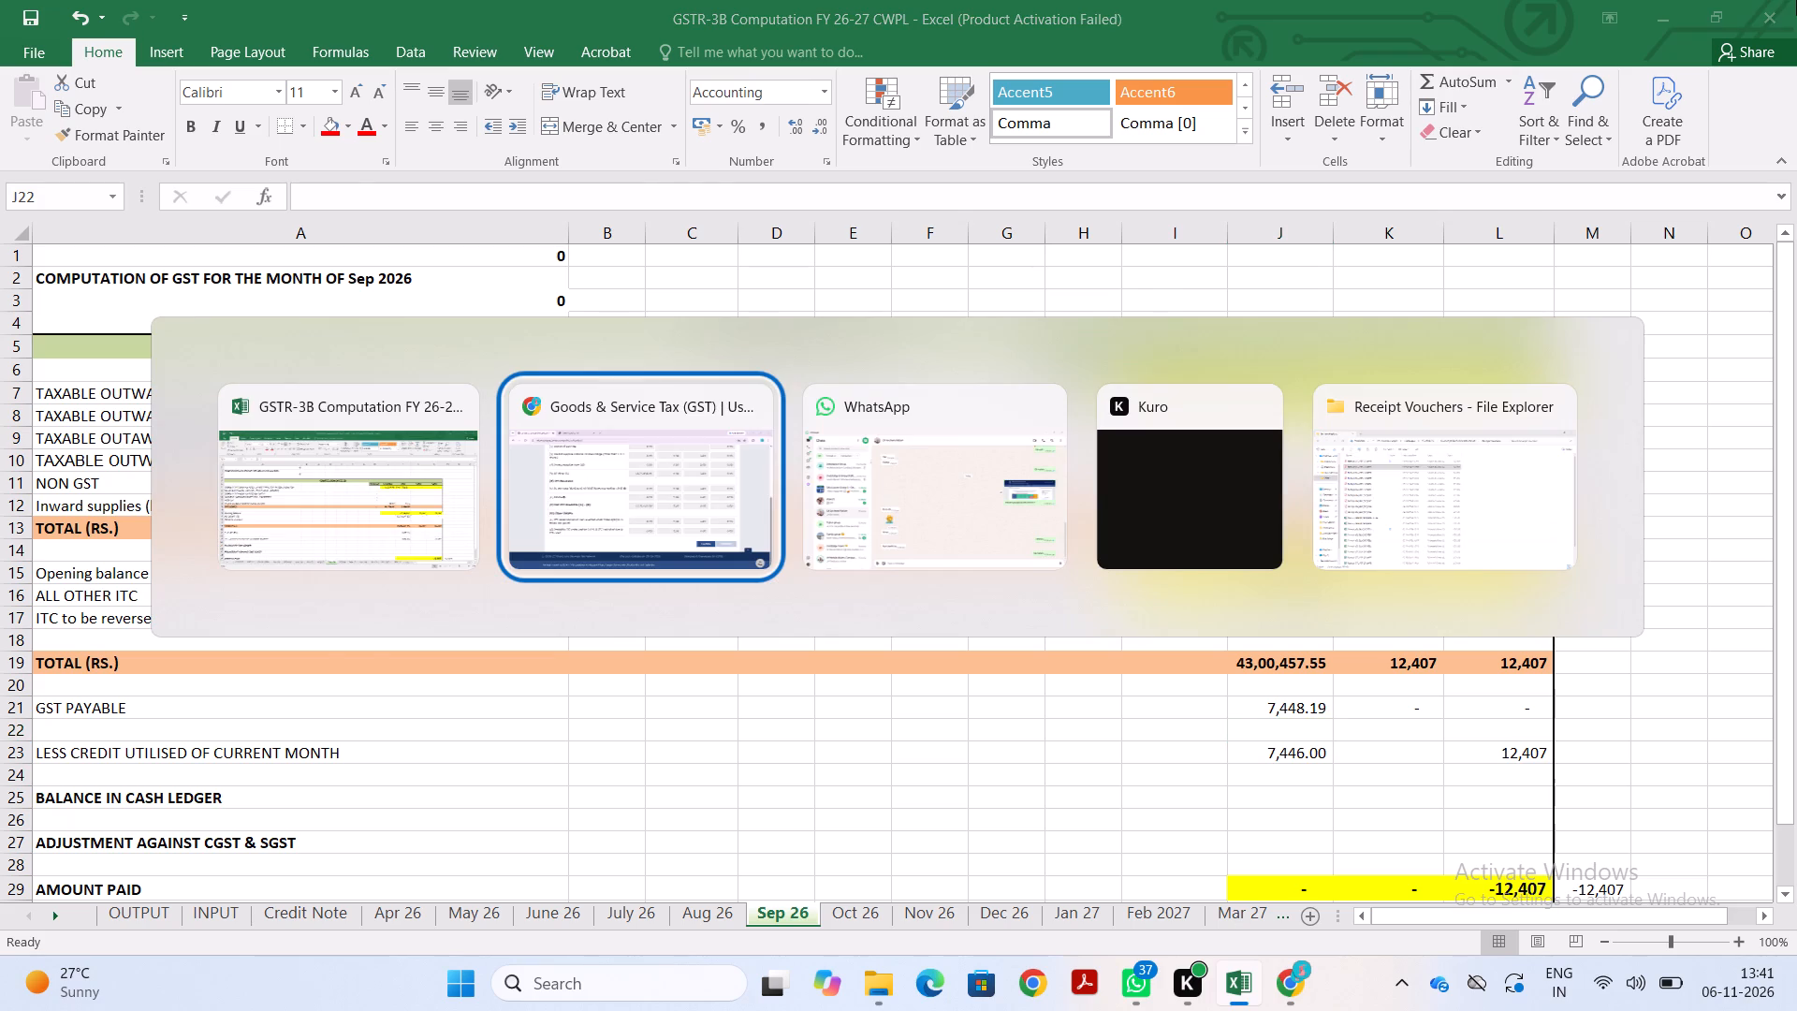